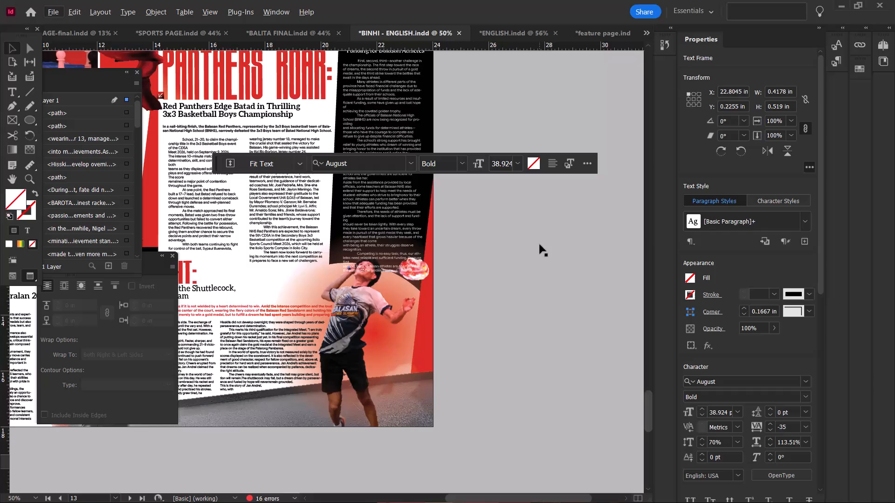
Delete the closing paragraph beginning "Competing is no easy task" from the white-on-black column above the badminton player.
scroll(376, 255, "up", 1, "alt")
double_click(376, 255)
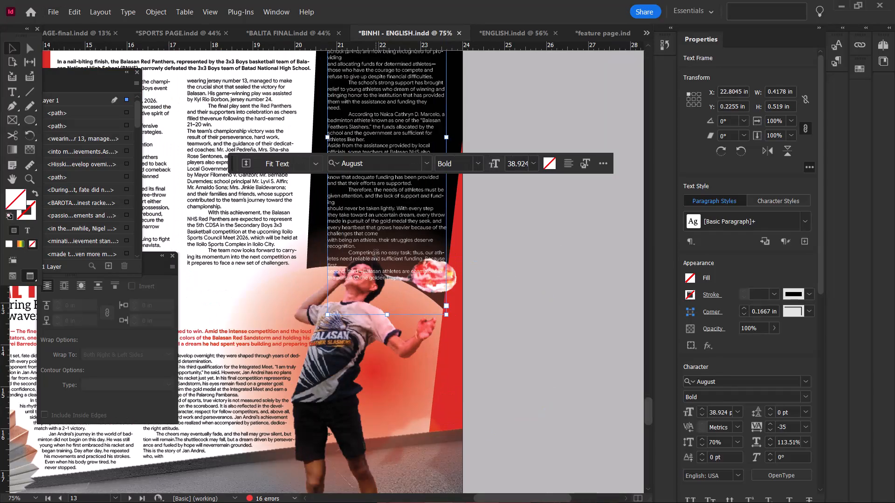
left_click_drag(345, 250, 405, 275)
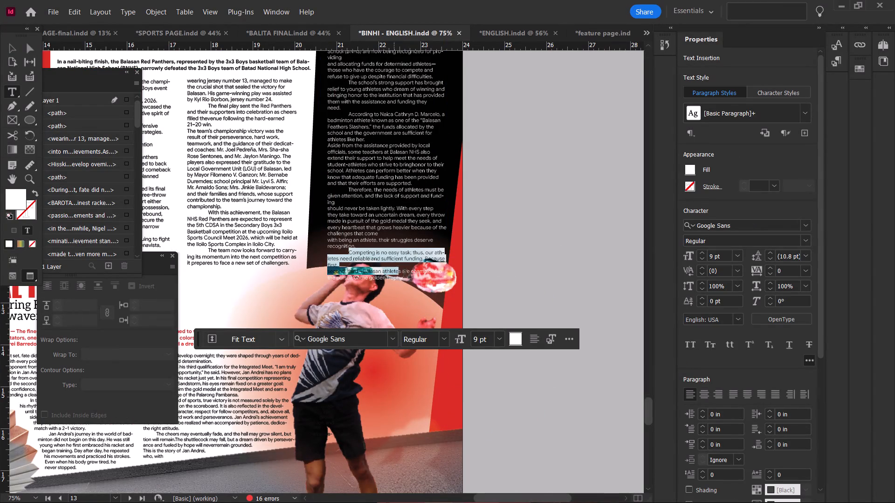
left_click_drag(405, 275, 421, 293)
key("BackSpace")
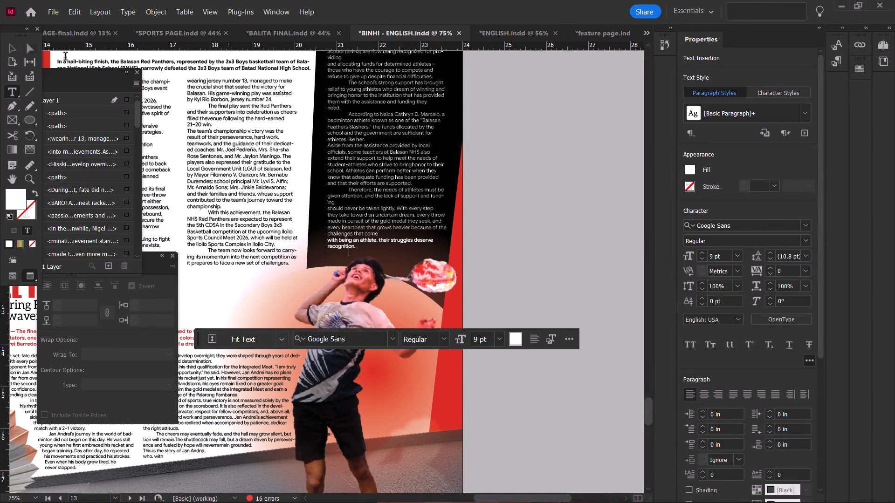
left_click(6, 47)
left_click(549, 223)
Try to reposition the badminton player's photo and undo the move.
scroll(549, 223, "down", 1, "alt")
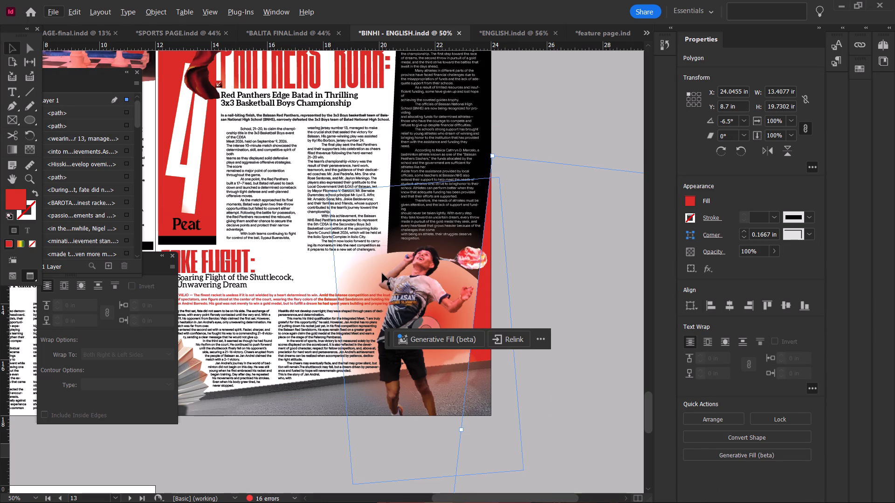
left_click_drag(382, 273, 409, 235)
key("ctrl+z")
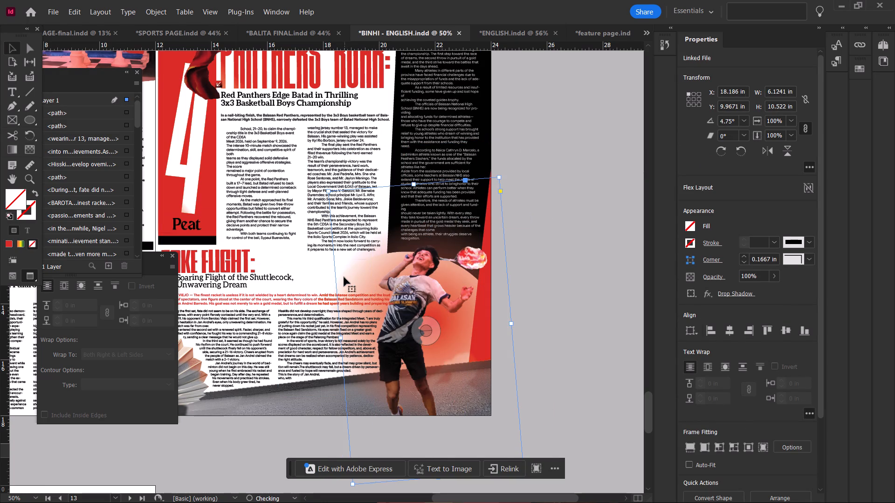
Select all objects on the sports spread and set their display performance to High Quality Display.
scroll(302, 268, "down", 1, "alt")
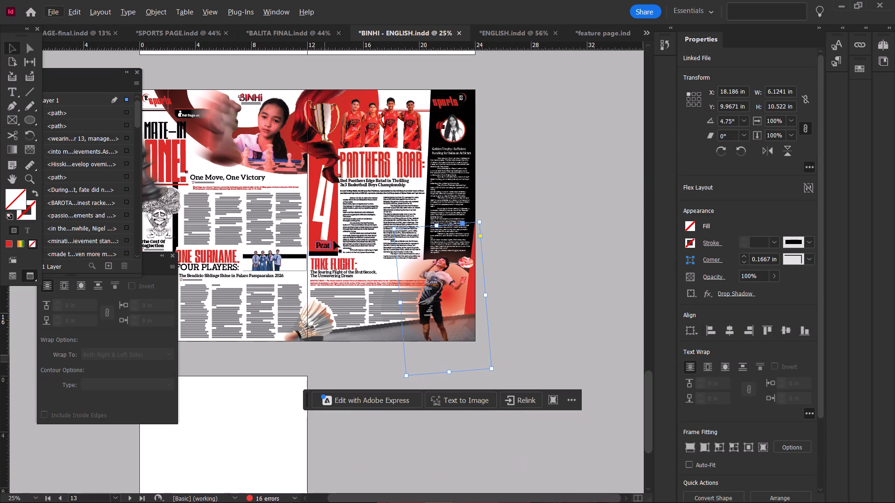
scroll(346, 230, "up", 9)
scroll(390, 255, "down", 7)
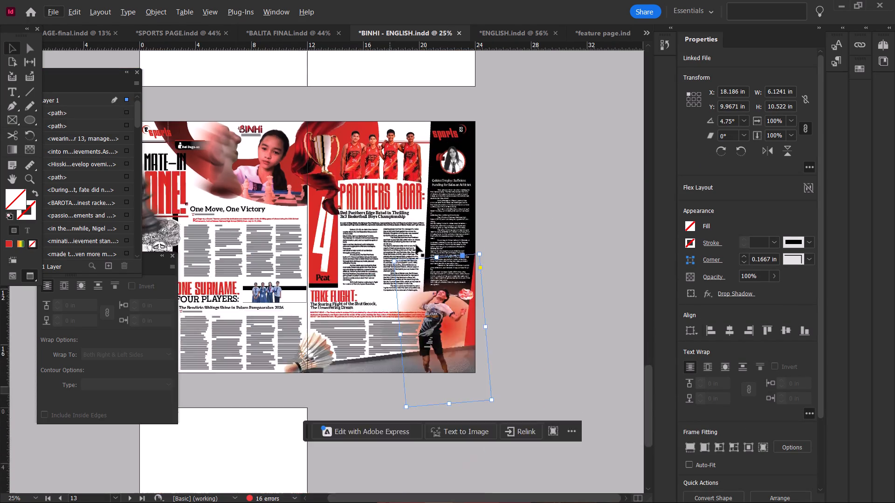
left_click_drag(552, 94, 151, 389)
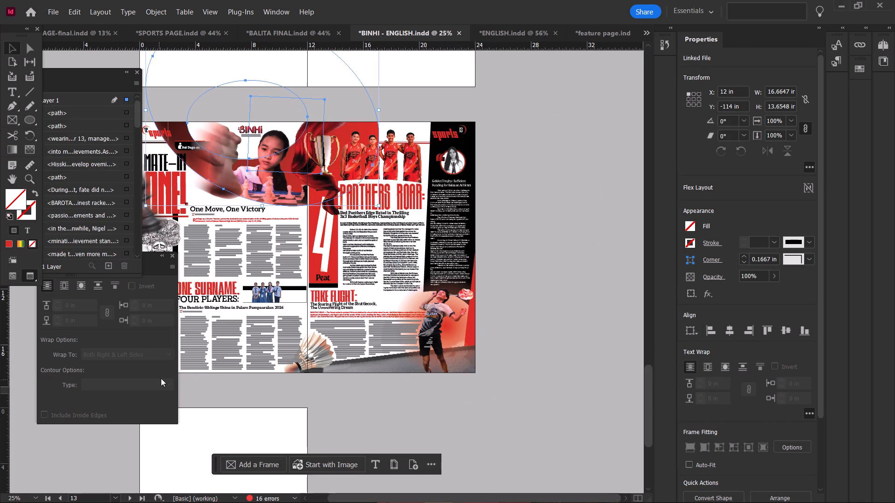
left_click(362, 405)
left_click_drag(363, 405, 170, 129)
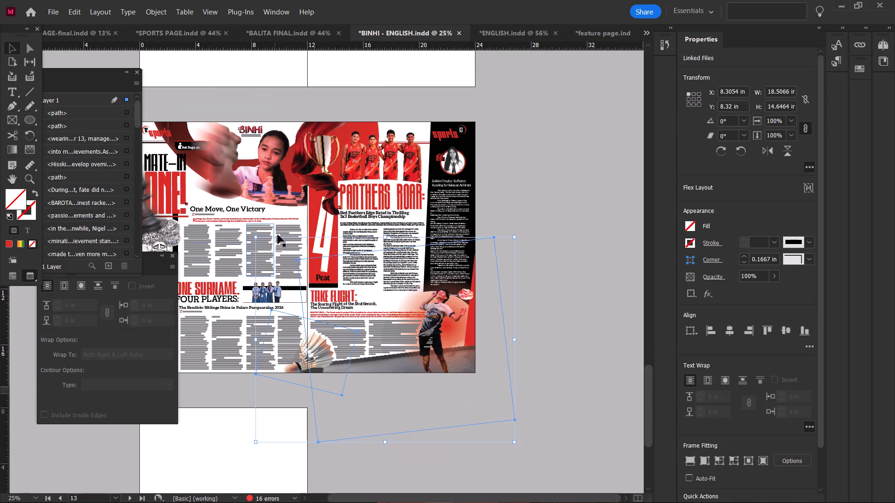
left_click(507, 174)
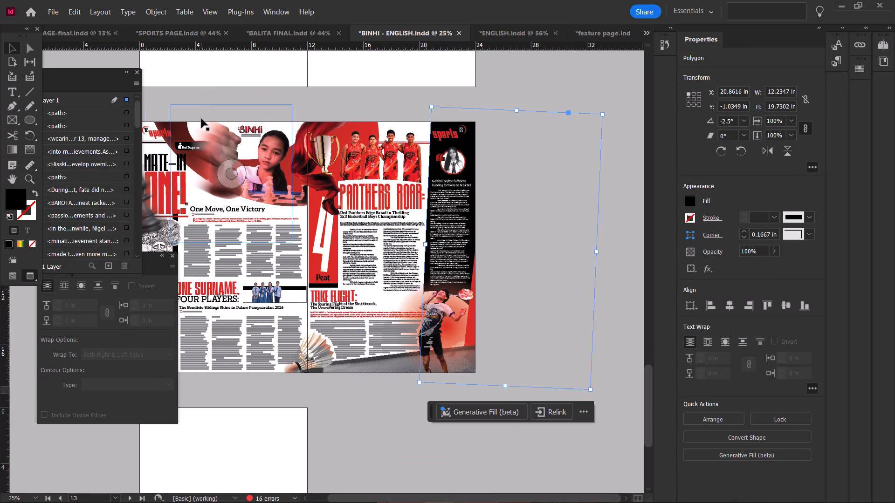
scroll(179, 136, "up", 3, "ctrl")
left_click_drag(164, 129, 516, 392)
right_click(410, 363)
left_click(484, 474)
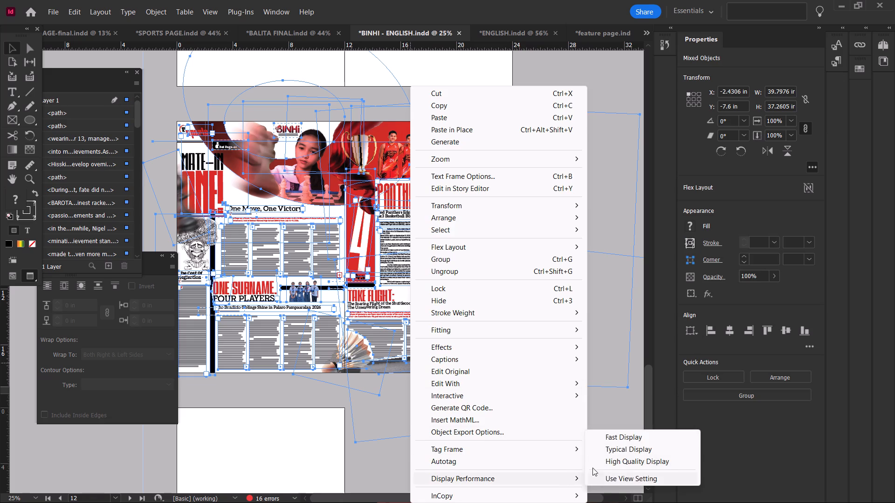
left_click(595, 467)
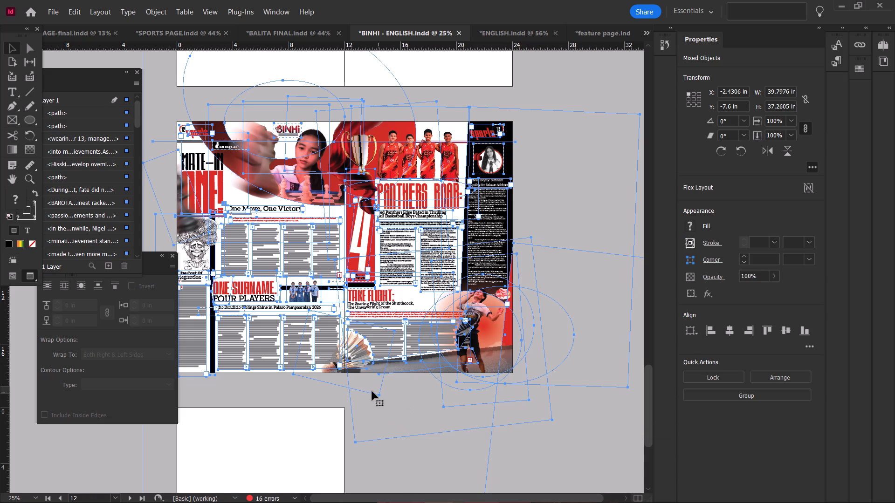
left_click(308, 388)
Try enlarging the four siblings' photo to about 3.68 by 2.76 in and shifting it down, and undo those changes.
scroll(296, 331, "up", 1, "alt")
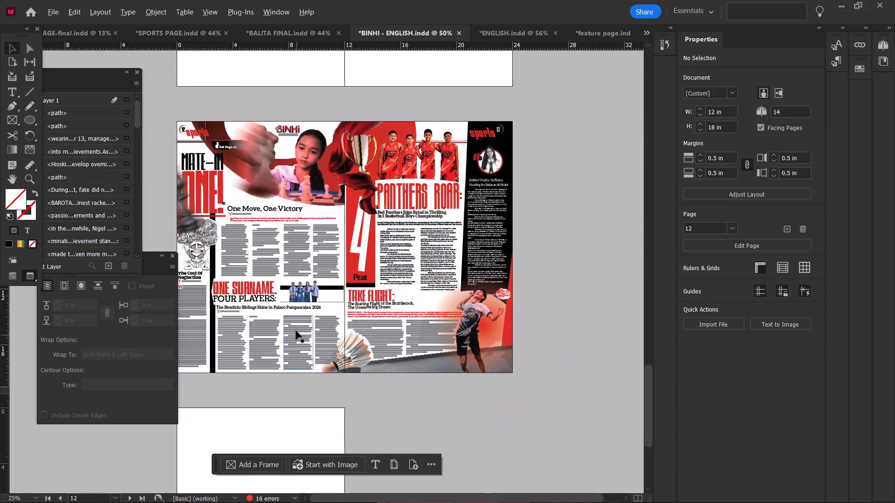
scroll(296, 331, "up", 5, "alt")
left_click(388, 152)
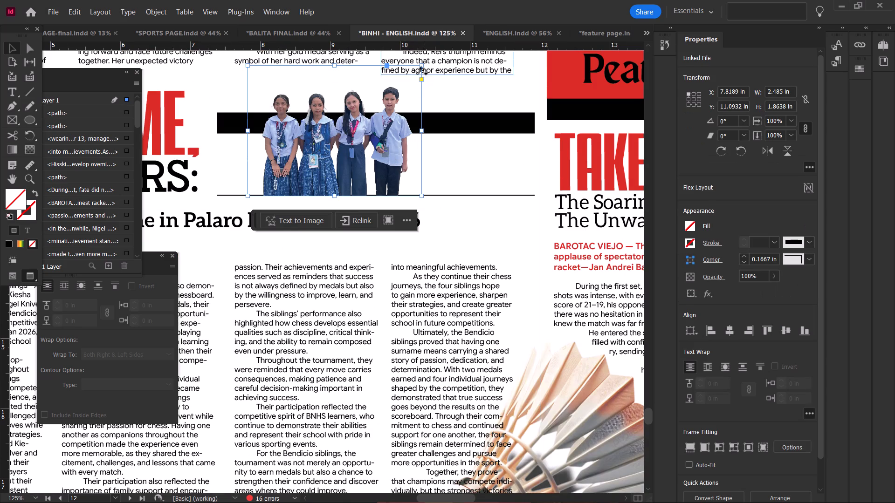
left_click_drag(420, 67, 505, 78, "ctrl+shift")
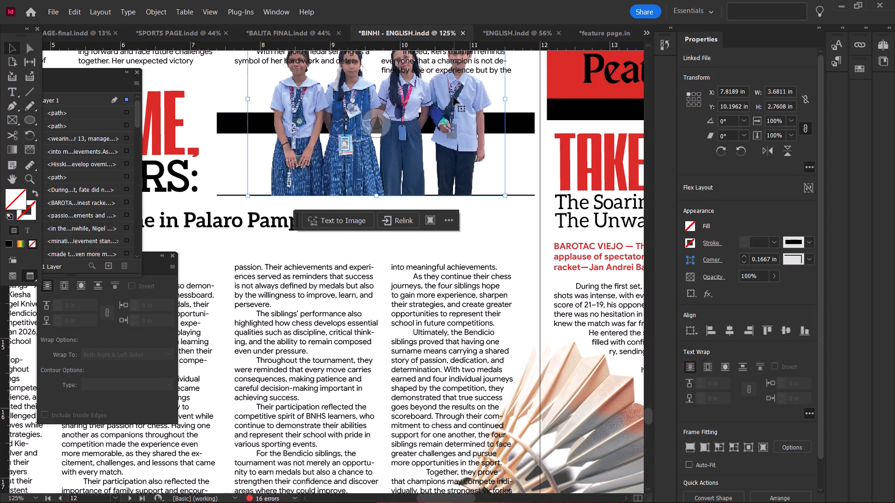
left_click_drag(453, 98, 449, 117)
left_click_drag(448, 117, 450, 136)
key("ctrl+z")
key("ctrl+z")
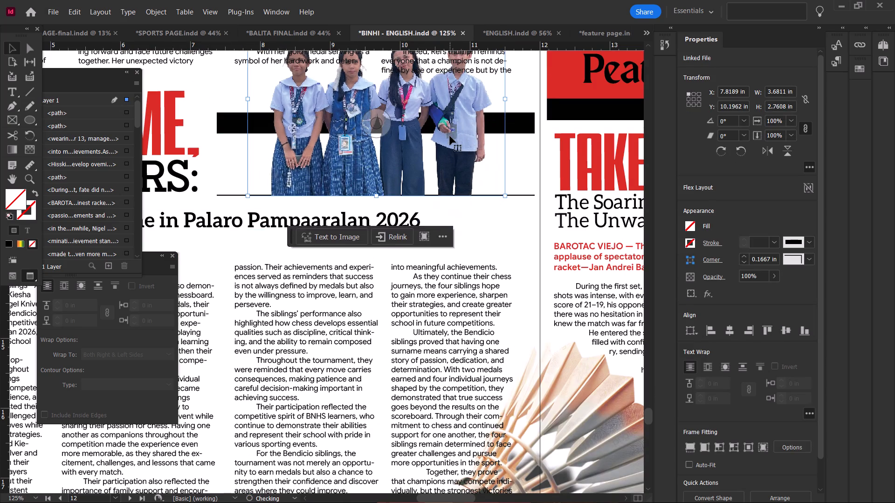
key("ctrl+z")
Enlarge the four siblings' photo slightly to about 2.58 by 1.94 in, keeping its feet on the thin black line.
left_click_drag(422, 66, 428, 66, "ctrl+shift")
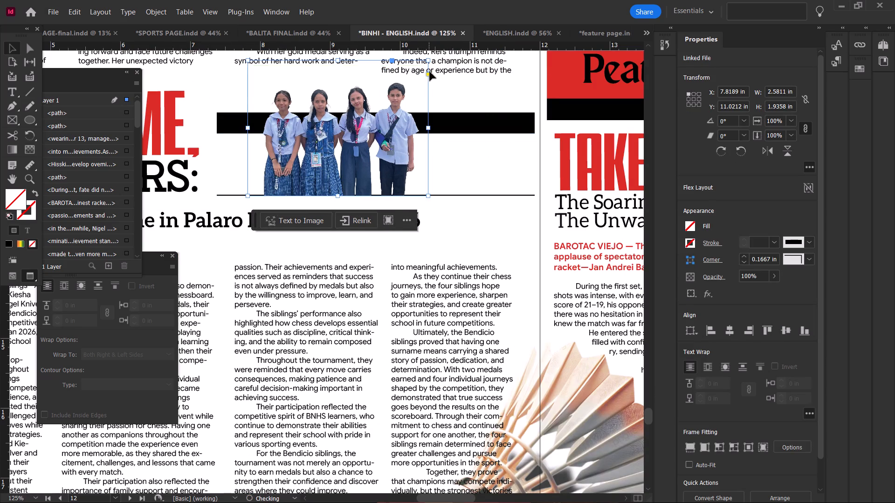
left_click(503, 225)
Review the whole sports spread and check the design elements in ENGLISH.indd before returning to BINHI - ENGLISH.indd.
scroll(504, 225, "down", 3, "alt")
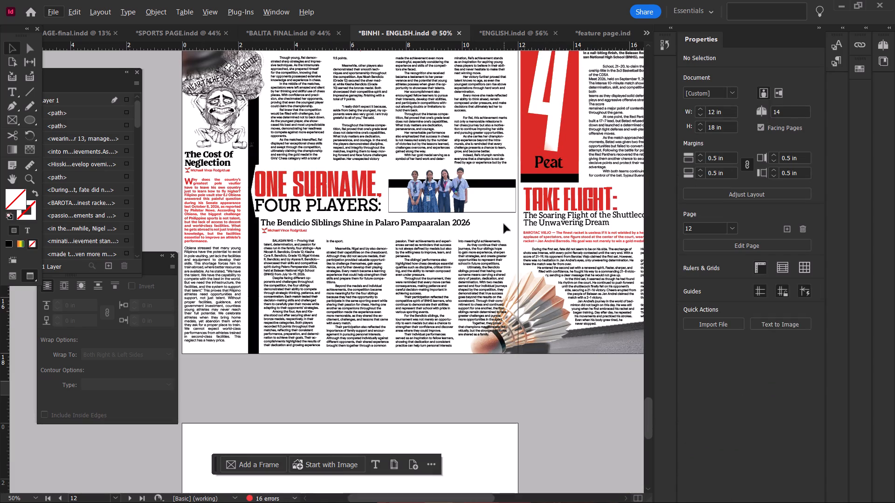
scroll(504, 224, "down", 3, "ctrl")
scroll(466, 238, "up", 5)
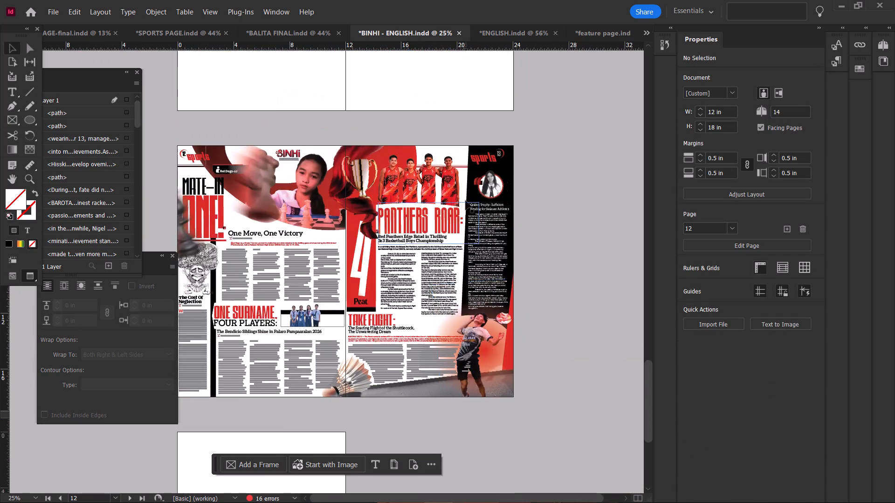
scroll(400, 206, "up", 3)
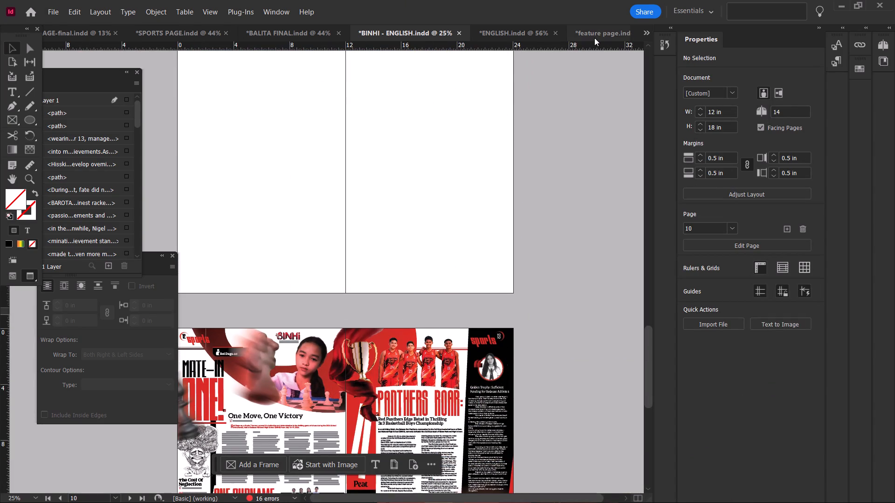
left_click(594, 38)
left_click(483, 35)
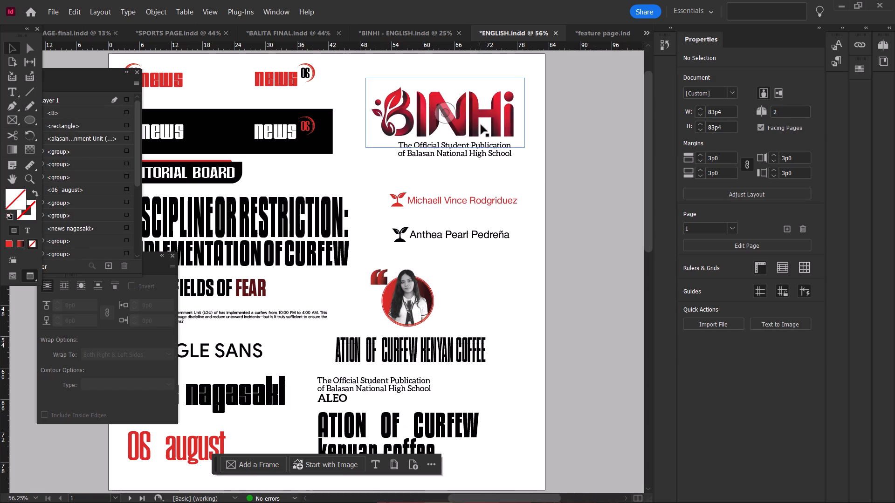
scroll(482, 149, "down", 1)
left_click(392, 34)
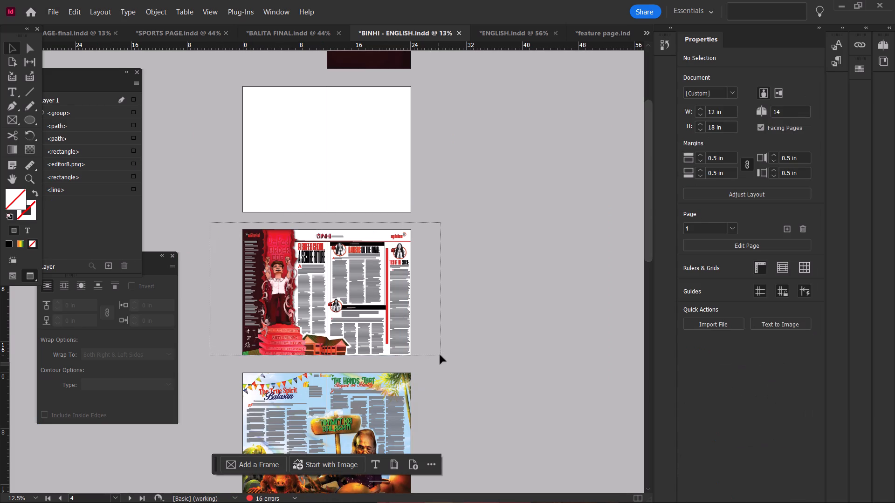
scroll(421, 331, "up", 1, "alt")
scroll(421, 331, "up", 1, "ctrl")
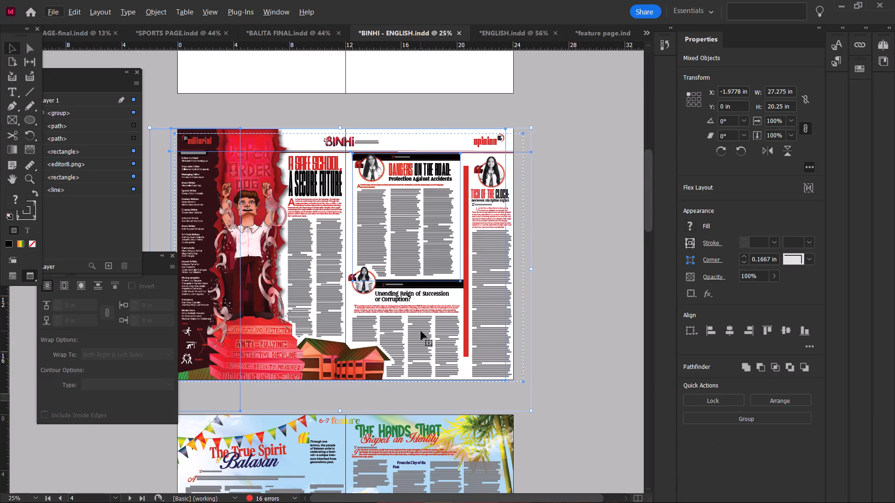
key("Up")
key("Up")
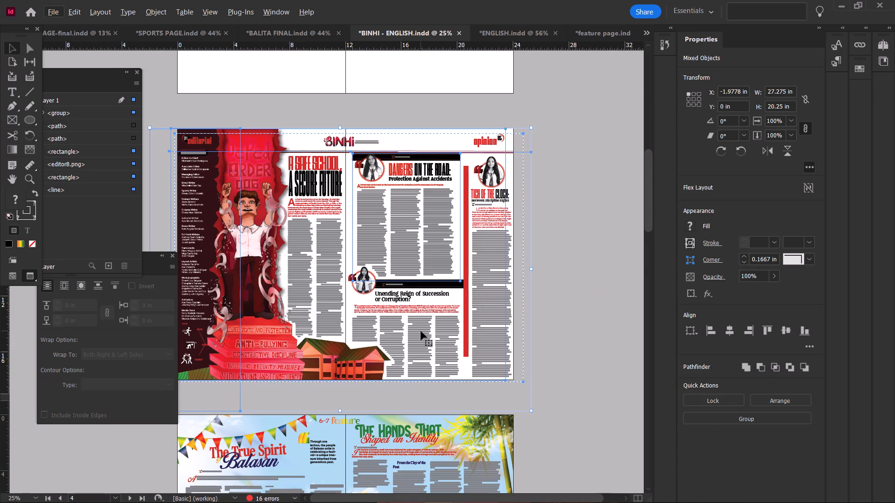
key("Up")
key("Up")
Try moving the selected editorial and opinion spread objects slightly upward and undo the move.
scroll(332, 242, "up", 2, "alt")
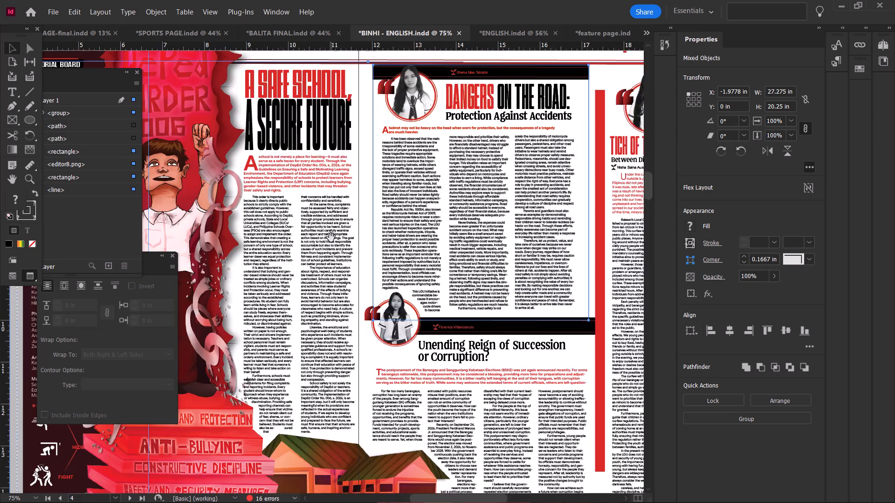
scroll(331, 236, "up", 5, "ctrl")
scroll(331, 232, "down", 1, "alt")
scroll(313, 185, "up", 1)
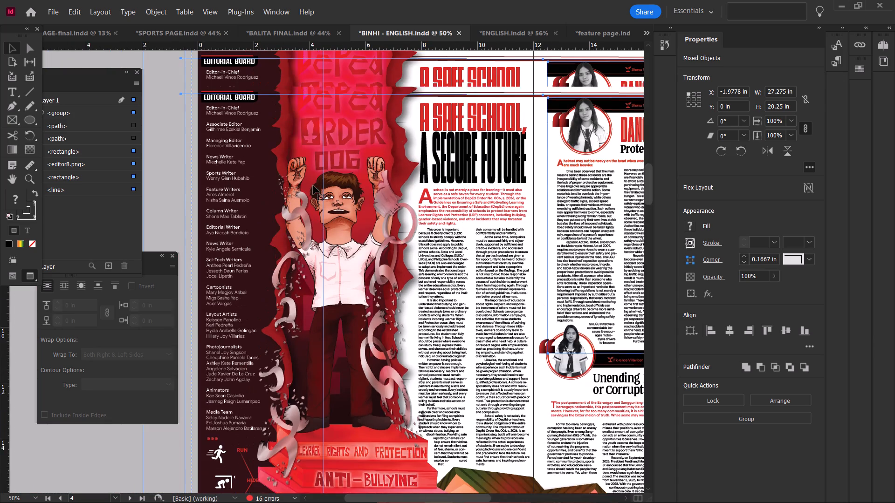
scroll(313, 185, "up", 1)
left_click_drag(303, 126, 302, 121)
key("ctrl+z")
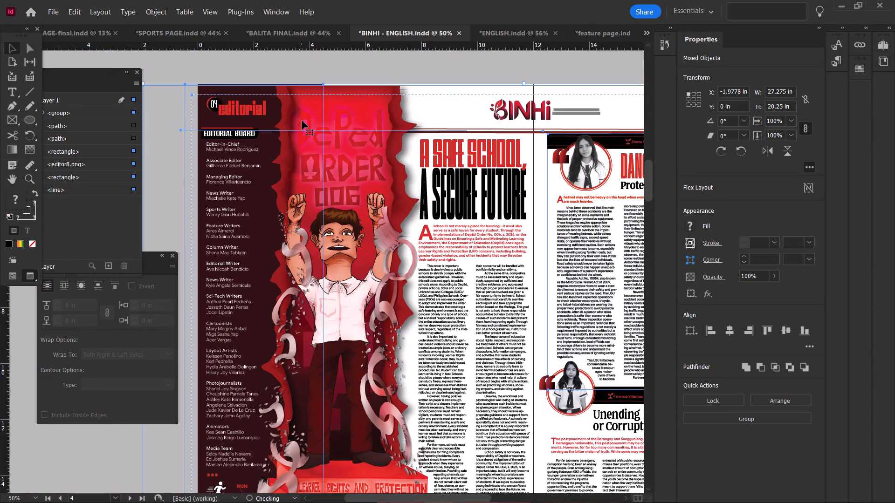
Reposition the selected editorial and opinion spread objects vertically to a Y position of about -0.044 in.
left_click(304, 122)
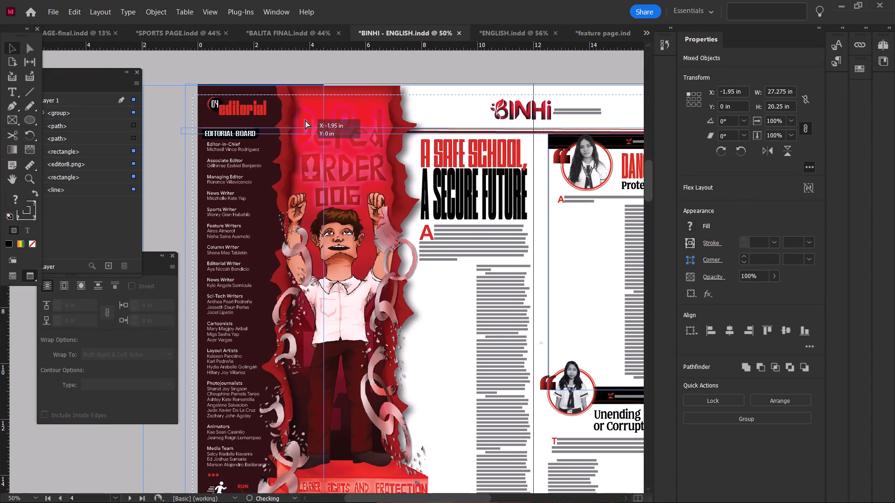
key("ctrl+z")
left_click(305, 119)
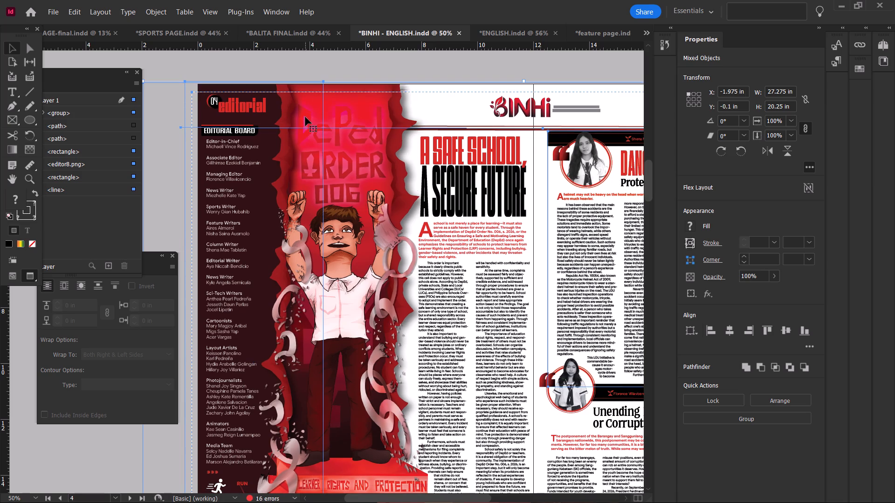
key("Down")
key("Down")
key("Down")
key("Down")
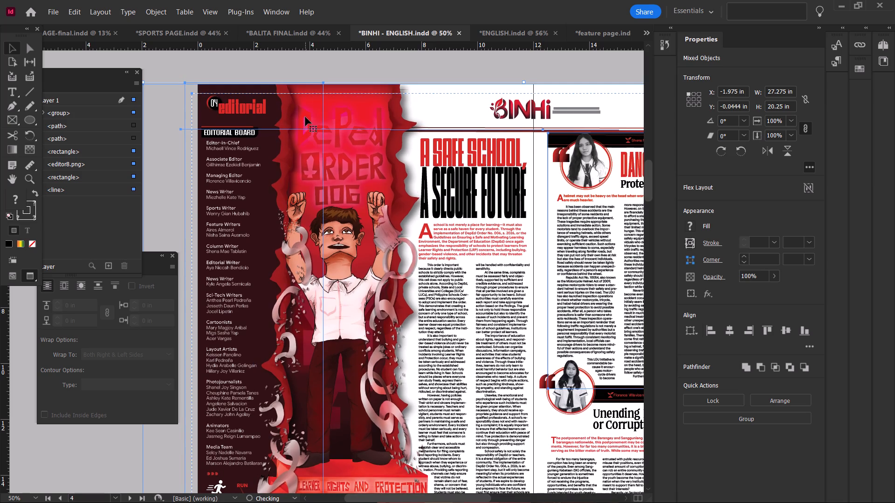
key("Down")
key("Up")
Nudge the selected editorial and opinion spread objects left to an X position of about -2.1 in and deselect them.
key("Left")
key("Left")
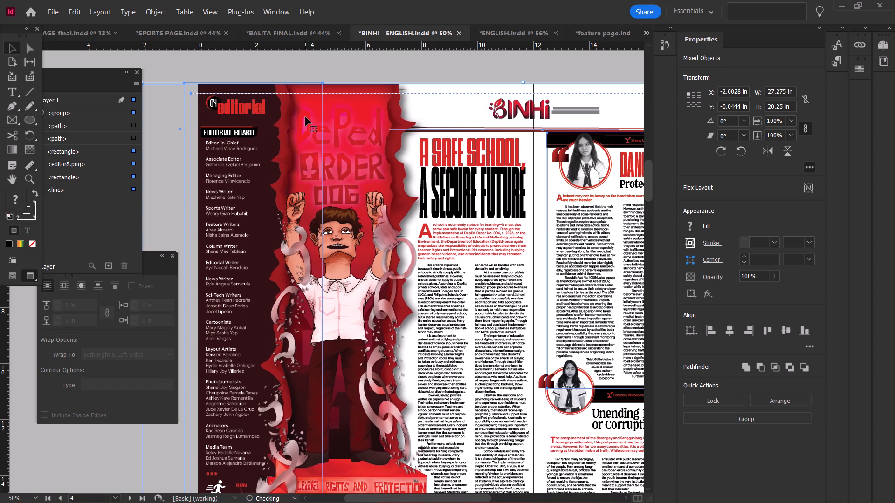
key("Left")
key("Left")
key("Left")
key("Left")
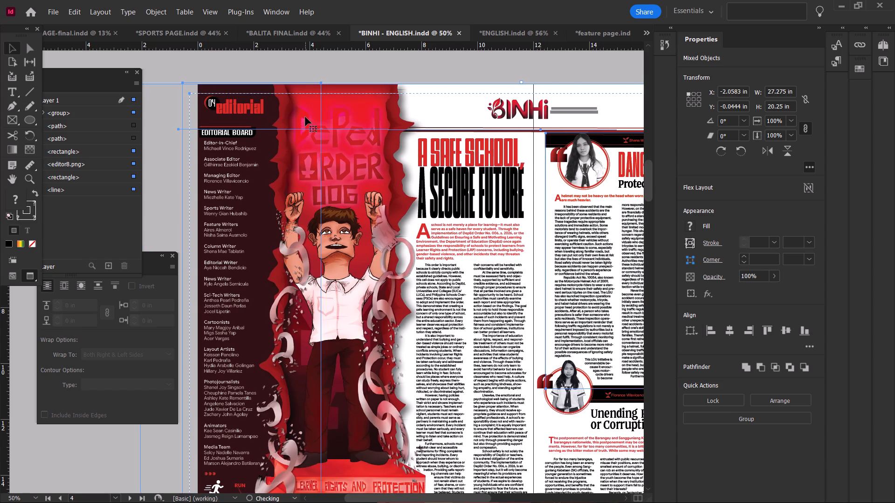
key("Left")
scroll(351, 136, "down", 1, "ctrl")
scroll(406, 197, "down", 2, "ctrl")
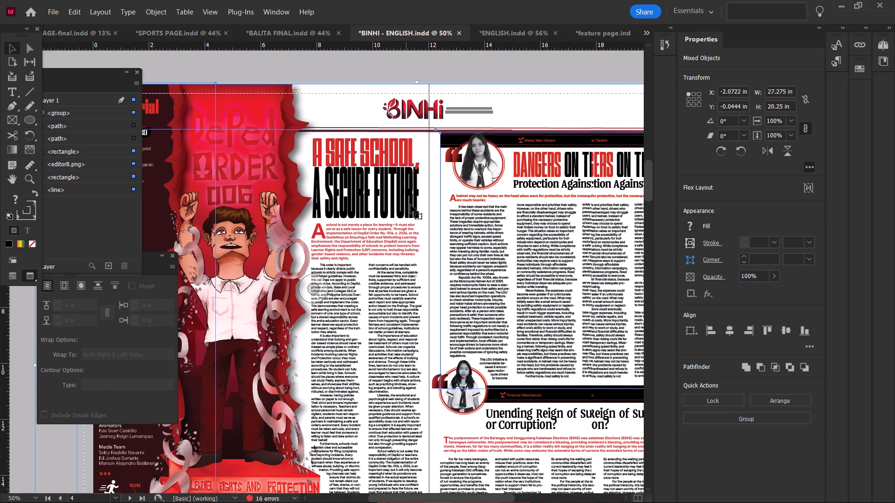
scroll(411, 204, "down", 3, "ctrl")
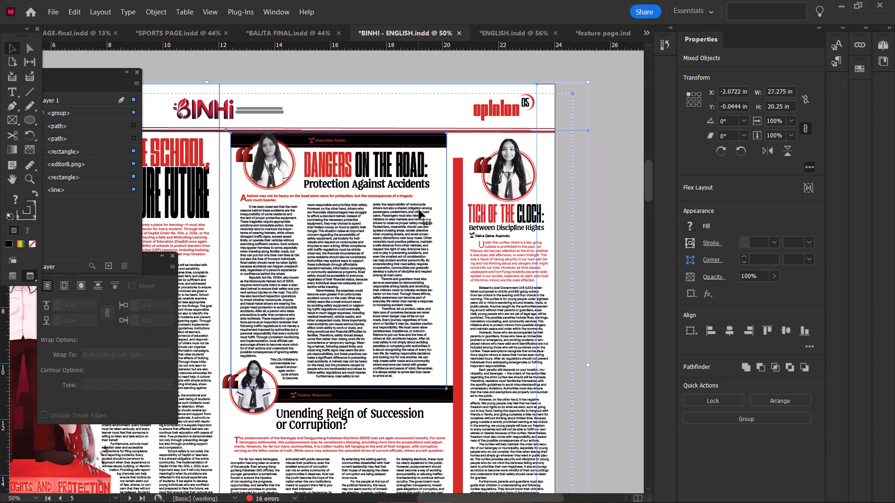
key("Left")
key("Left")
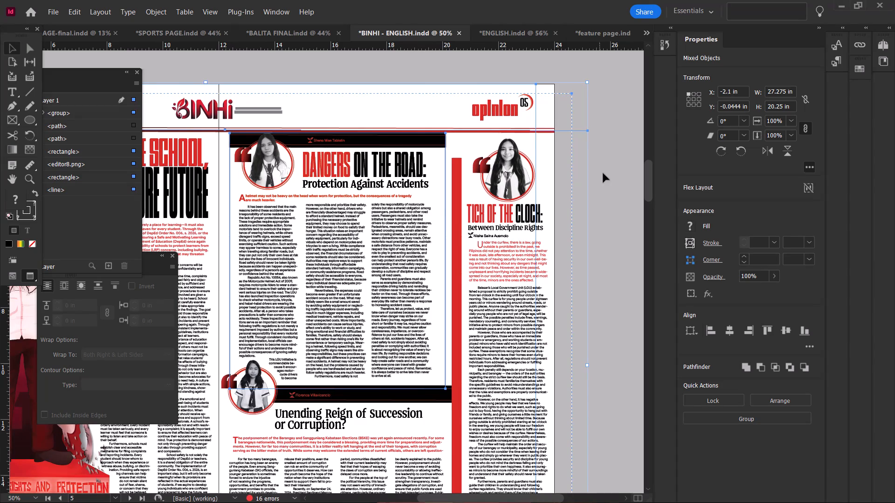
left_click(604, 191)
Look over the opinion page and the following feature spreads, checking the "8-9 feature" page label.
scroll(615, 204, "down", 2)
scroll(548, 268, "up", 1, "ctrl")
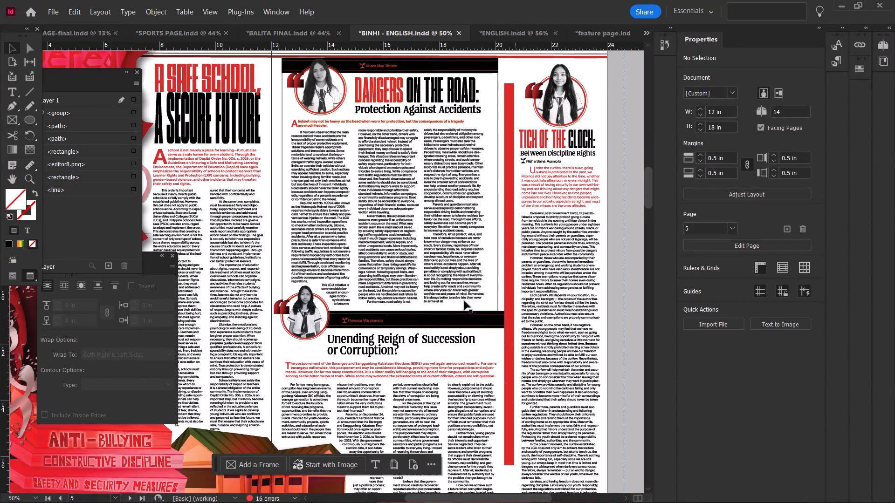
scroll(399, 322, "up", 2, "alt")
scroll(399, 322, "down", 2, "alt")
scroll(399, 322, "down", 4)
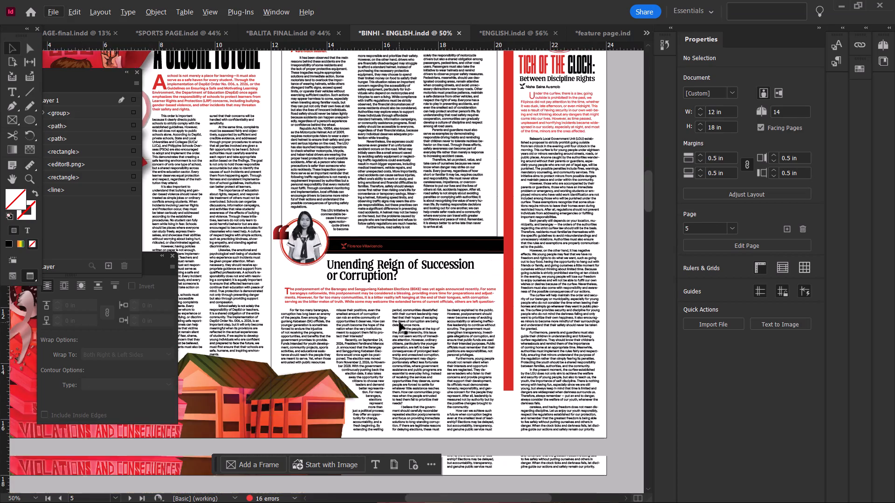
scroll(399, 322, "down", 12)
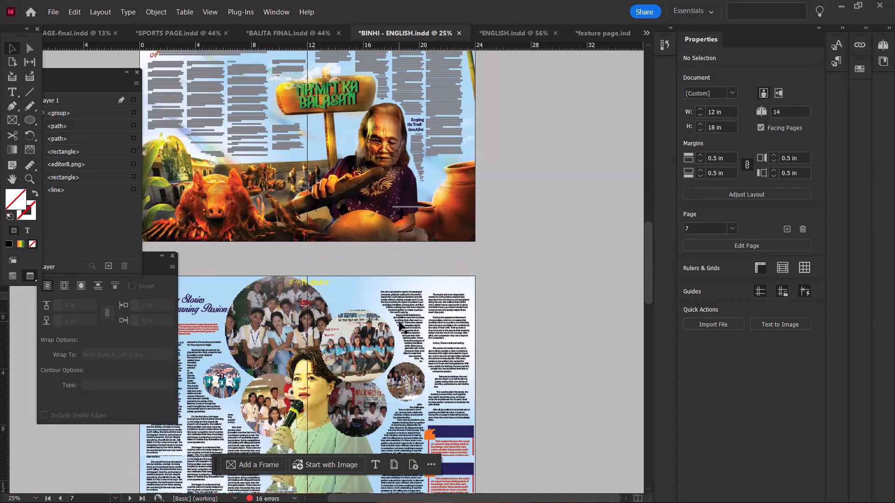
scroll(281, 323, "up", 2, "alt")
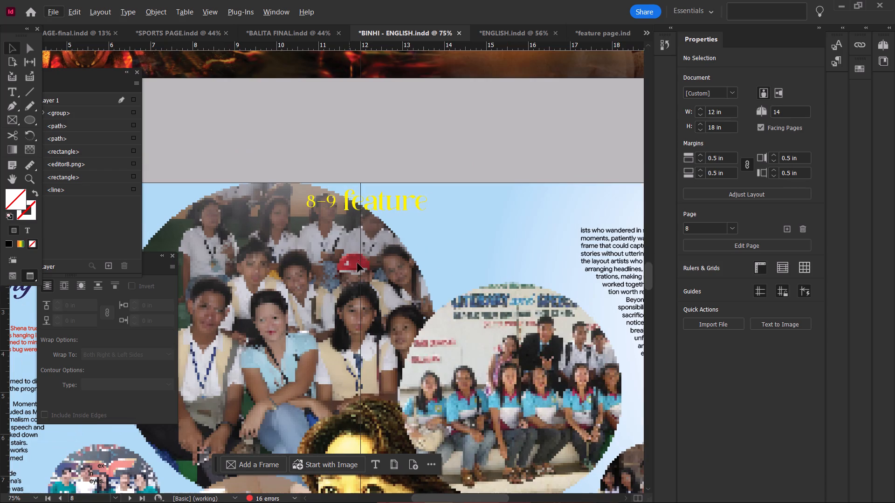
double_click(377, 204)
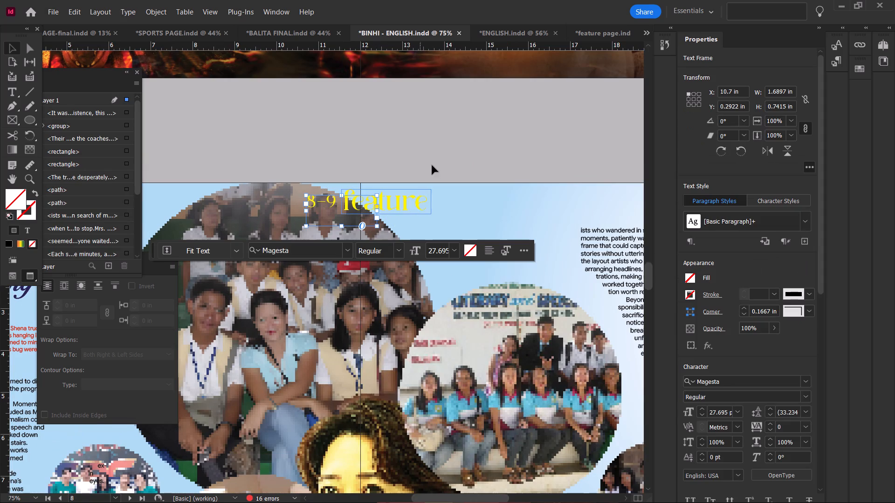
left_click(444, 151)
Set the font of the headline words "Planting Stories" on page 8 to White Rainbow - Personal Use.
scroll(444, 151, "down", 2, "alt")
scroll(207, 195, "up", 2, "alt")
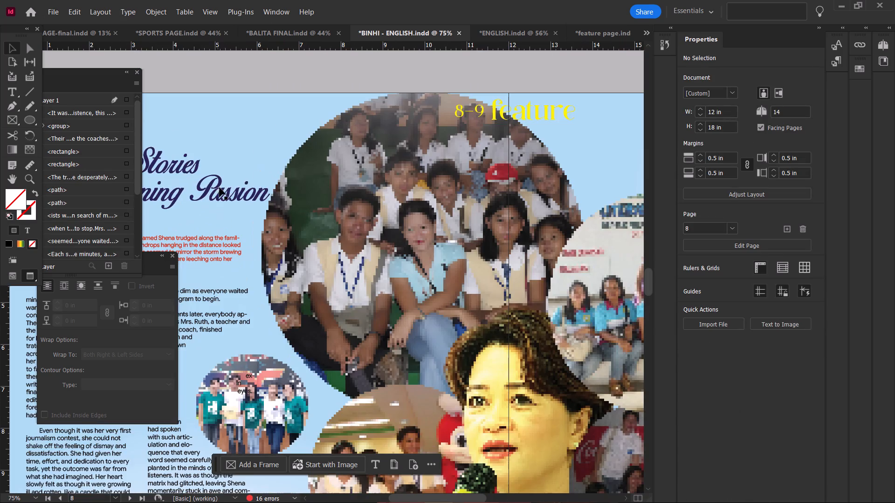
scroll(221, 187, "up", 4, "ctrl")
left_click(325, 178)
double_click(409, 166)
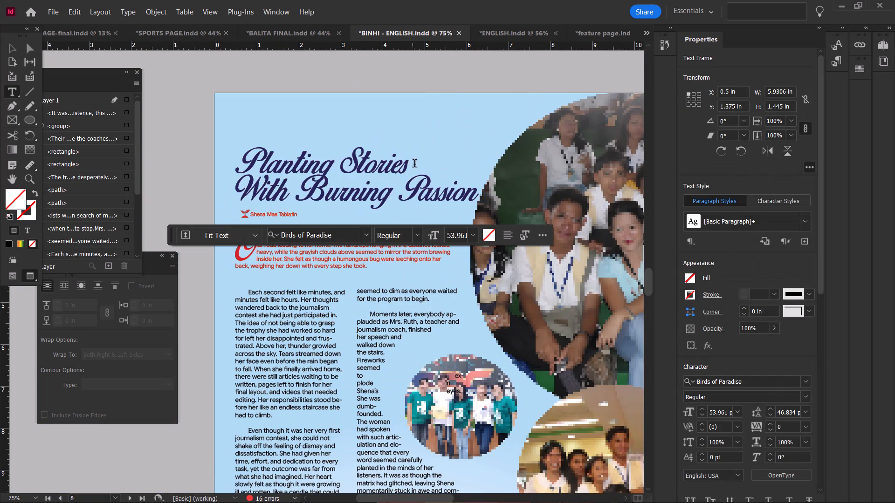
left_click_drag(414, 164, 284, 169)
left_click_drag(408, 163, 235, 160)
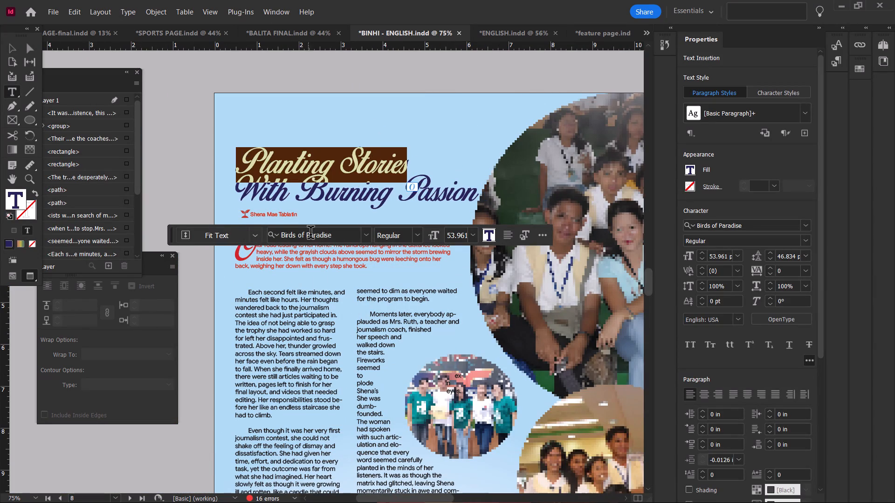
left_click(328, 238)
type("wh")
type("iye")
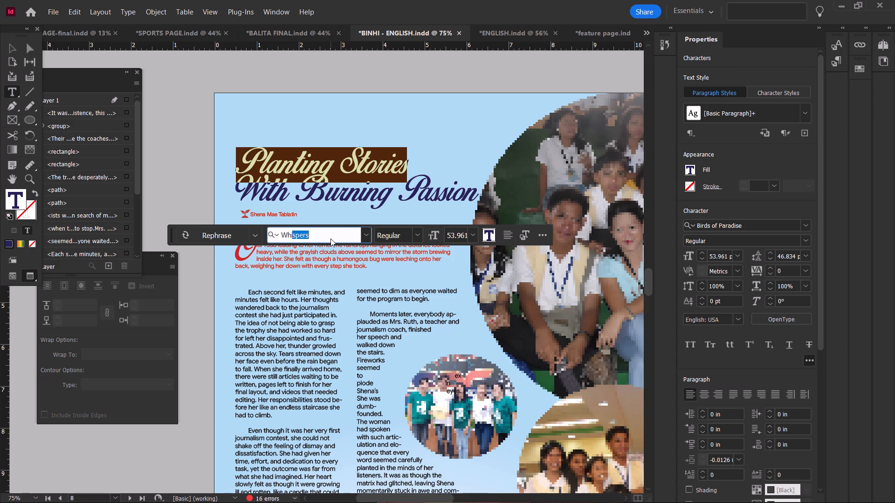
left_click(319, 233)
left_click_drag(314, 239, 282, 237)
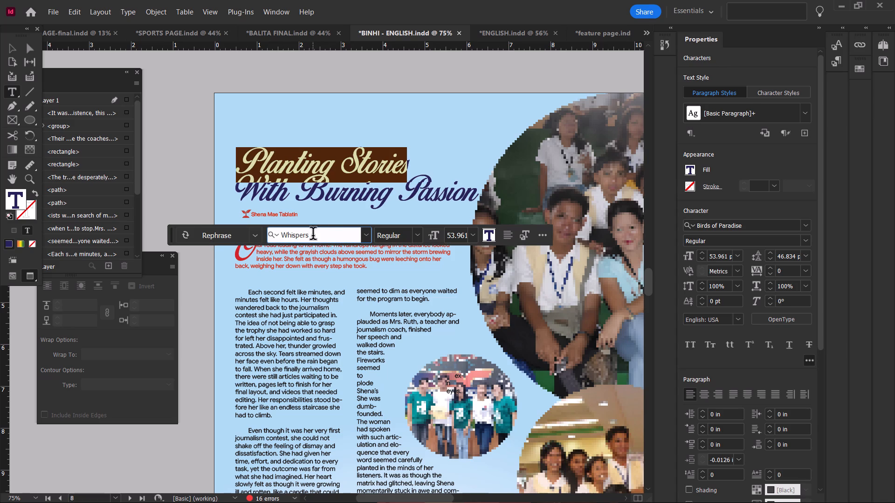
left_click_drag(312, 234, 259, 239)
type("white")
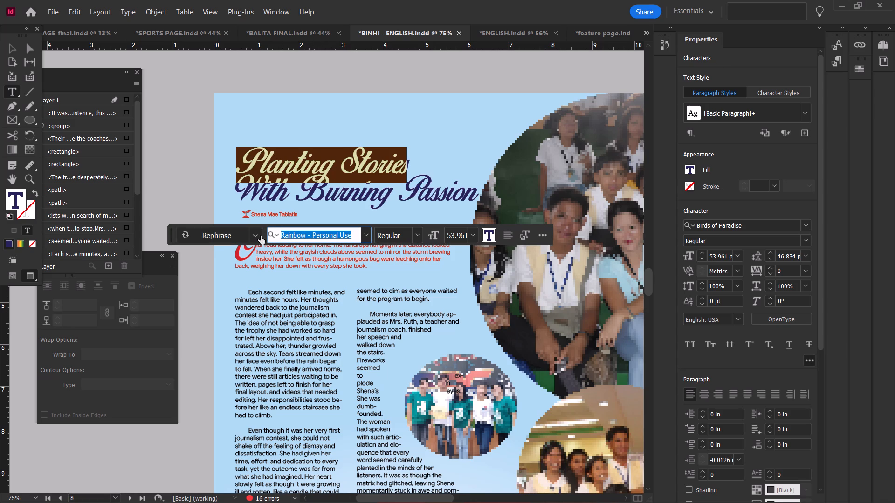
double_click(386, 230)
left_click(389, 181)
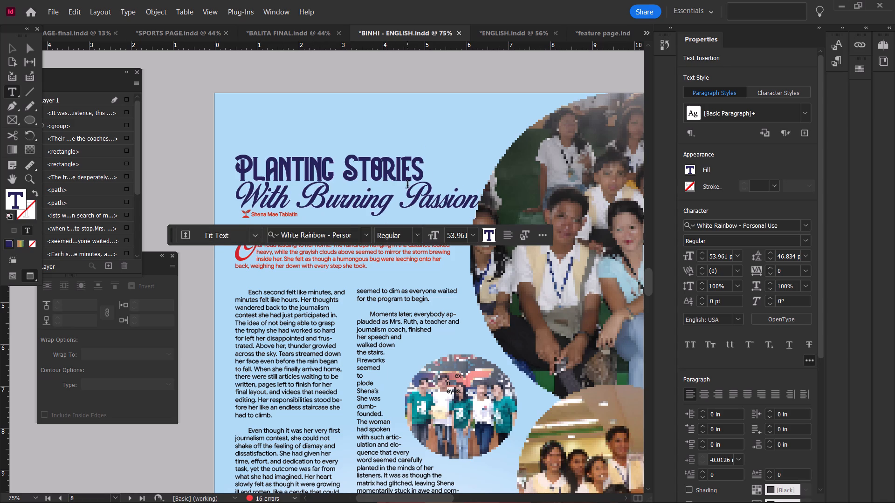
Try a gradient fill on the words "Planting Stories", and settle on the yellow C=0 M=0 Y=100 K=0 swatch.
left_click_drag(427, 170, 242, 170)
left_click(489, 237)
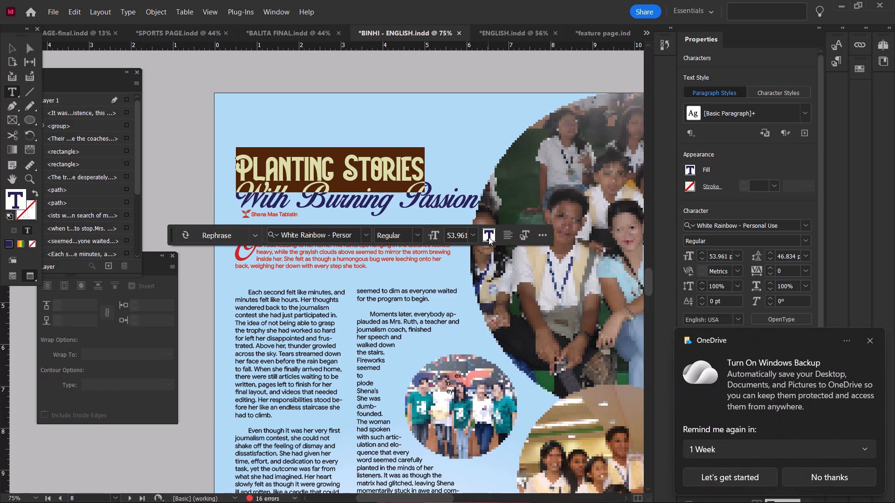
scroll(424, 372, "down", 4)
scroll(430, 388, "up", 3)
scroll(430, 388, "down", 4)
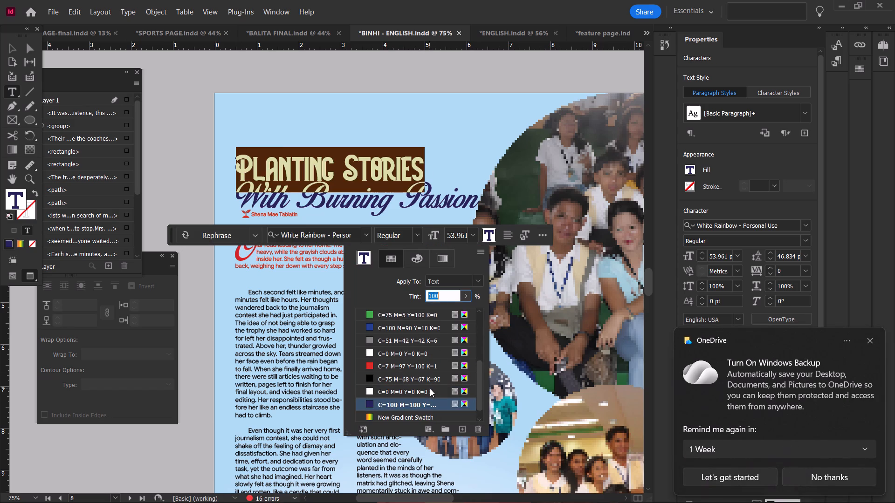
left_click(428, 402)
scroll(418, 360, "up", 8)
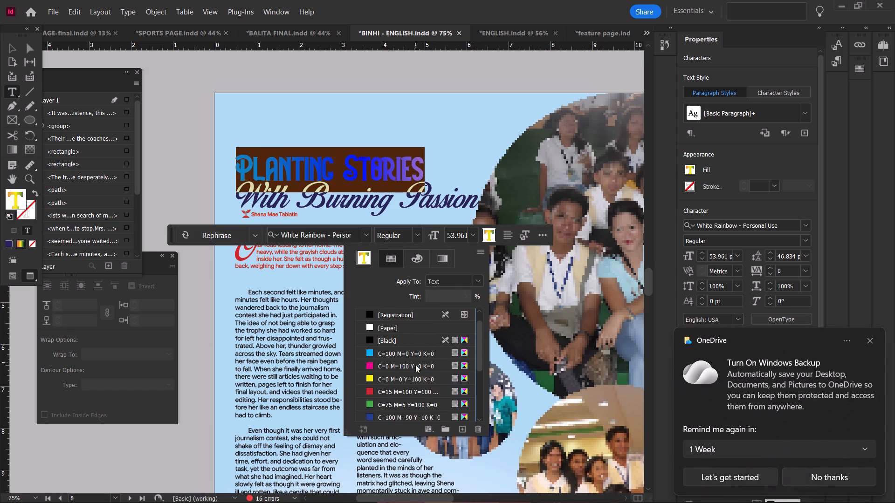
left_click(415, 375)
left_click_drag(368, 207, 368, 202)
left_click(368, 196)
Move the "Planting Stories With Burning Passion" headline up toward page 8's top-left corner and enlarge it to about 6.27 by 1.53 in.
scroll(366, 191, "down", 1, "alt")
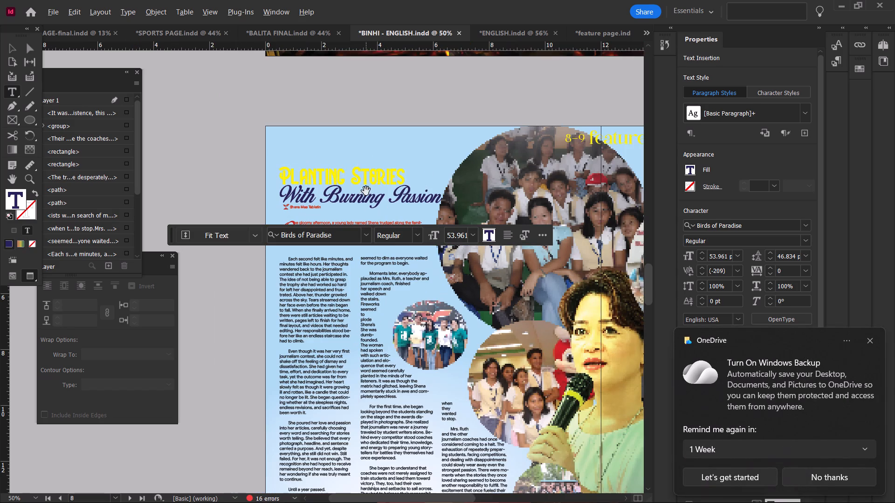
left_click(11, 45)
left_click_drag(338, 183, 335, 159)
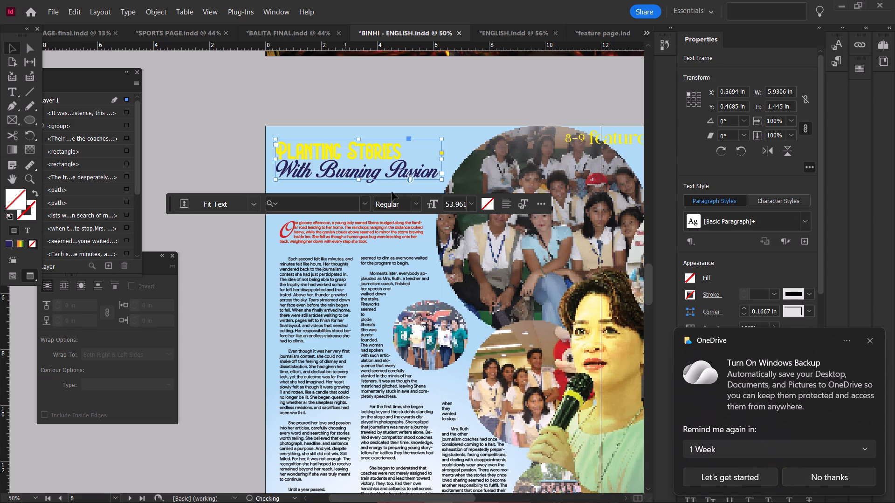
left_click(441, 180, "ctrl+shift")
left_click_drag(443, 180, 447, 184, "ctrl+shift")
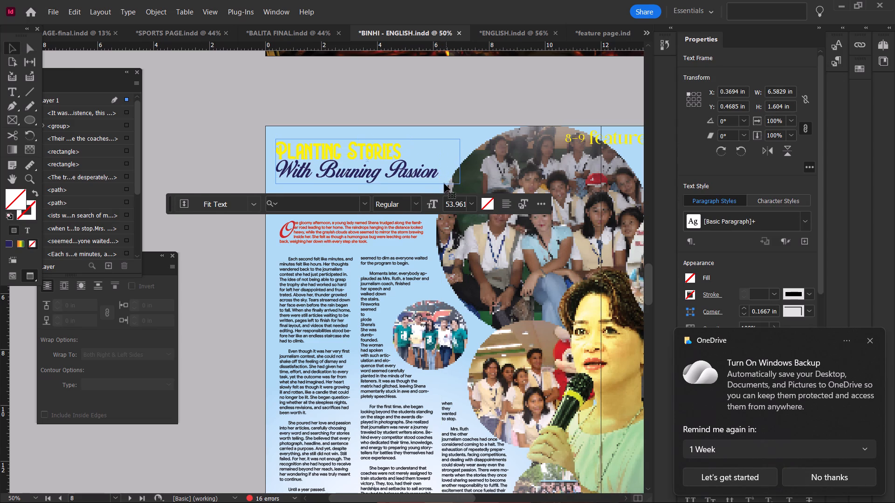
left_click_drag(419, 170, 410, 175)
left_click_drag(453, 186, 444, 182, "ctrl+shift")
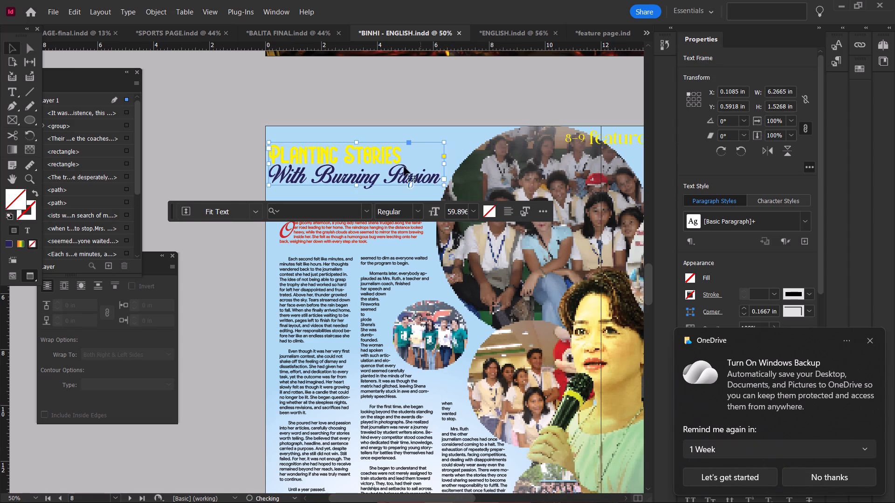
left_click(395, 163)
left_click(347, 88)
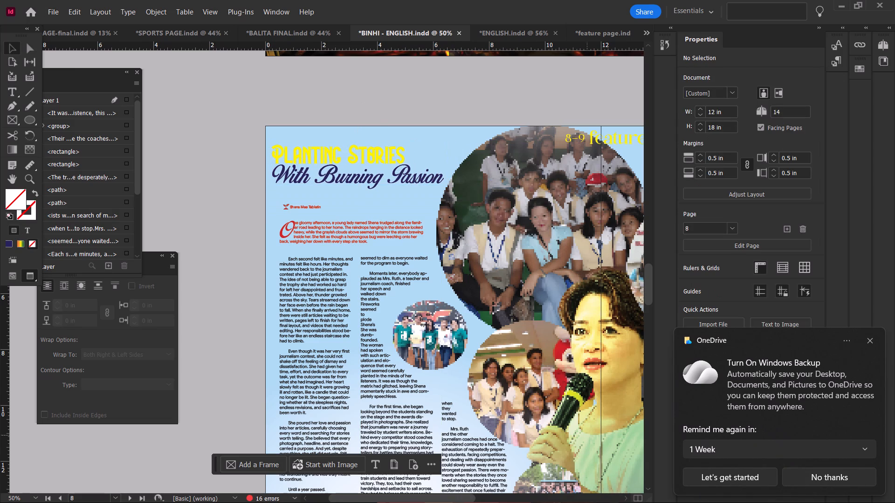
Dismiss the OneDrive notification about Windows backup.
left_click(747, 494)
left_click(866, 317)
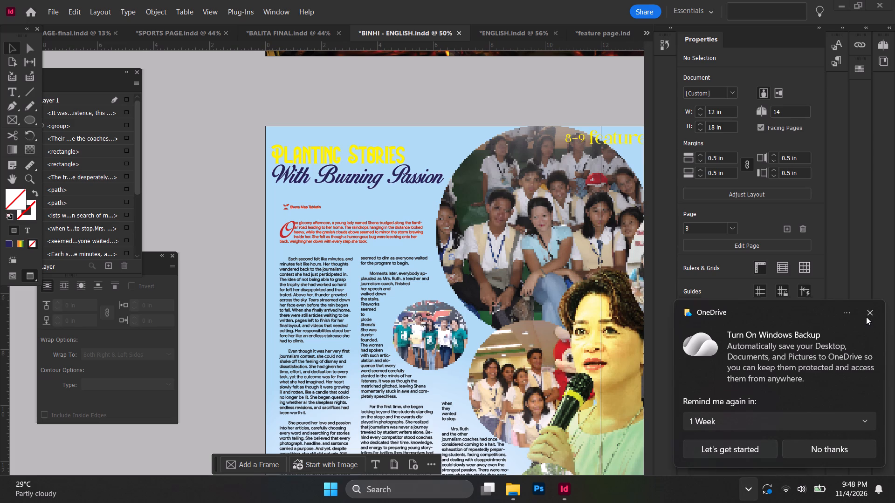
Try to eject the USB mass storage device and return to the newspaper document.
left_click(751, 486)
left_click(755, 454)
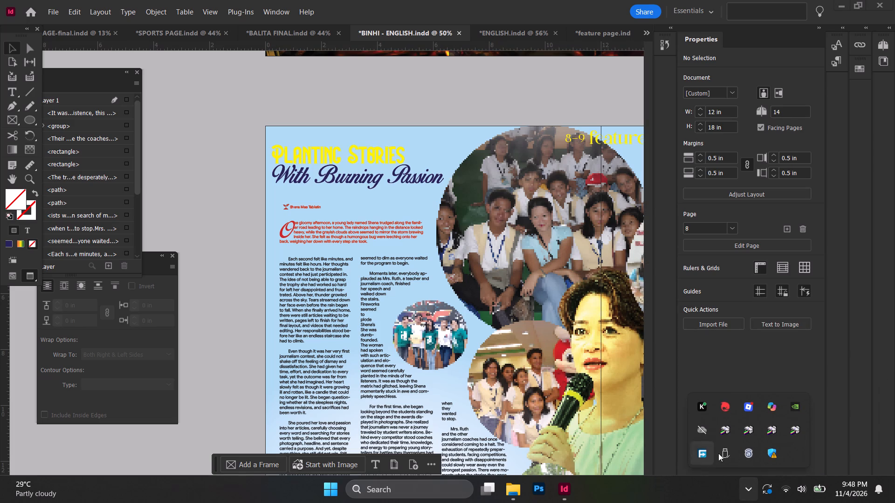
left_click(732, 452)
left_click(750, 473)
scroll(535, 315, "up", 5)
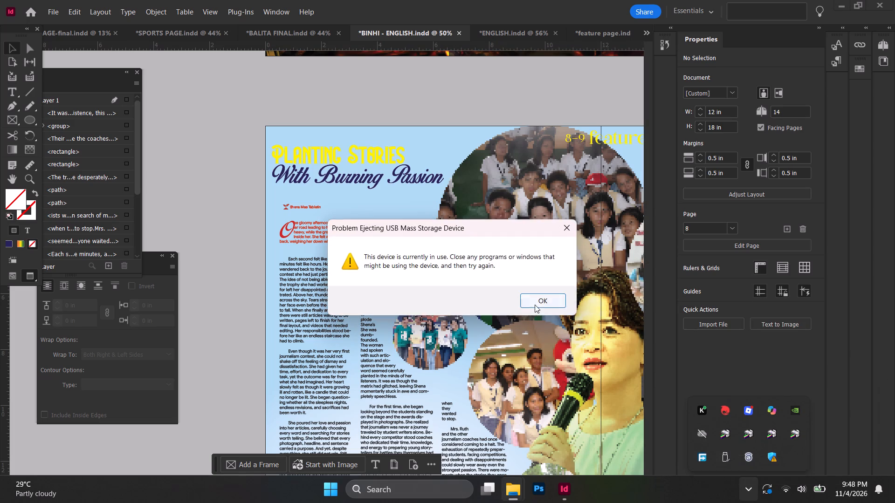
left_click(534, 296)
Nudge all the objects on the pages 6–7 feature spread left together by about 0.07 in.
scroll(457, 87, "up", 10)
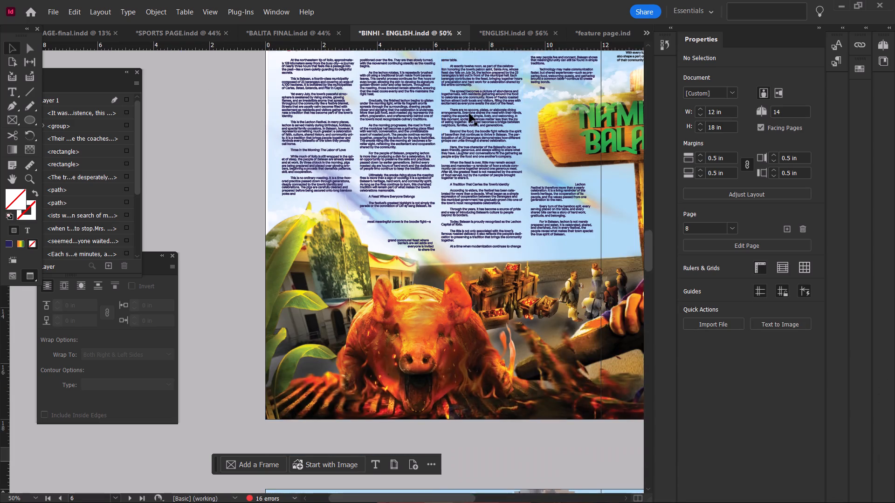
scroll(469, 114, "up", 1)
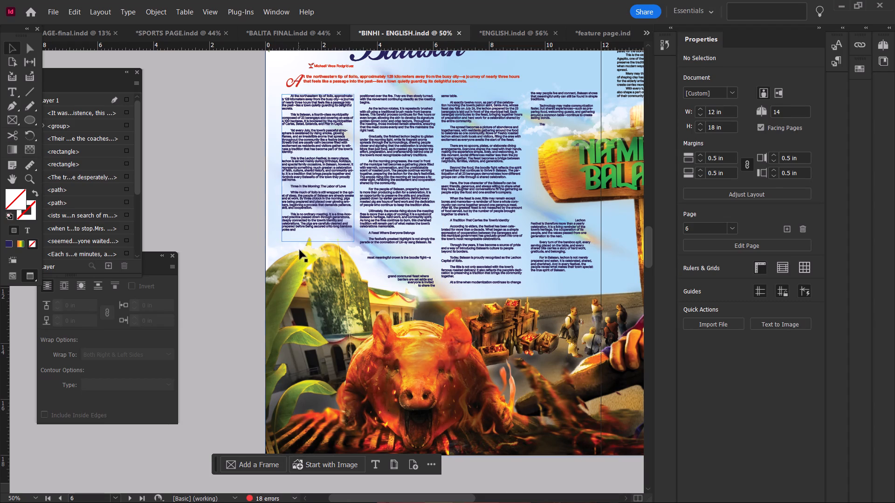
scroll(304, 253, "down", 2, "alt")
scroll(437, 244, "up", 1, "alt")
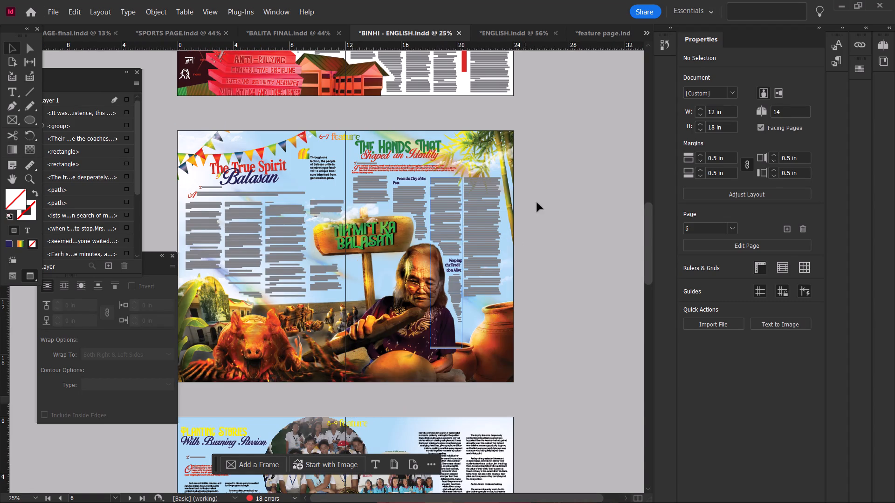
left_click_drag(539, 139, 163, 344)
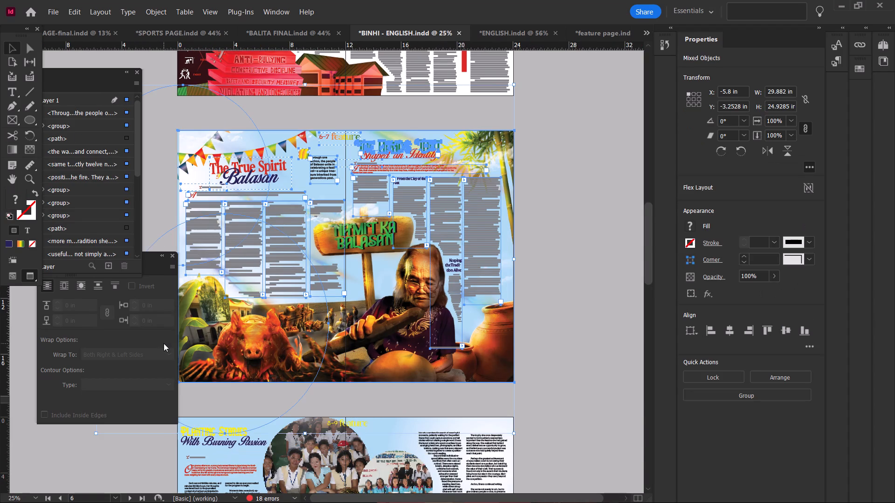
key("Left")
key("Left")
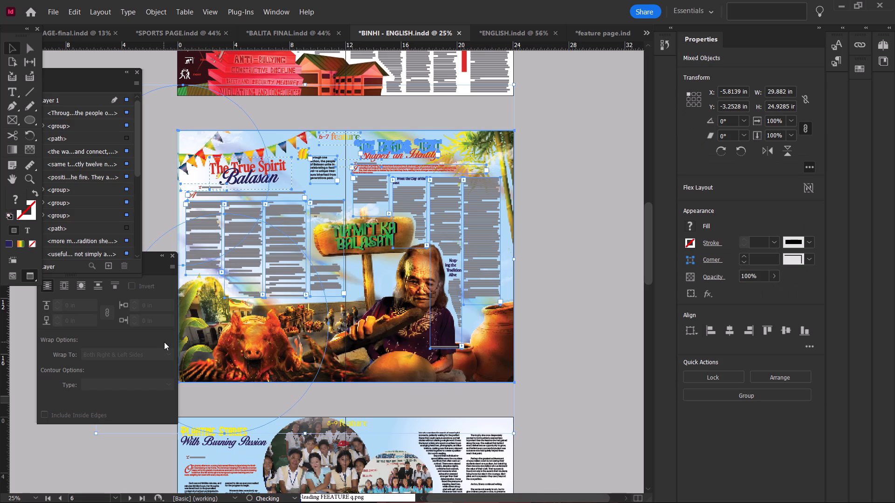
key("Left")
key("Left")
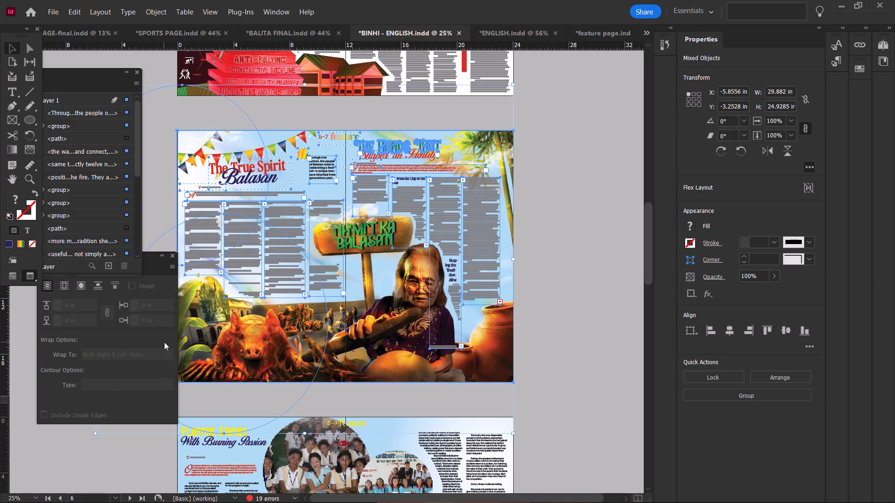
key("Left")
left_click(528, 305)
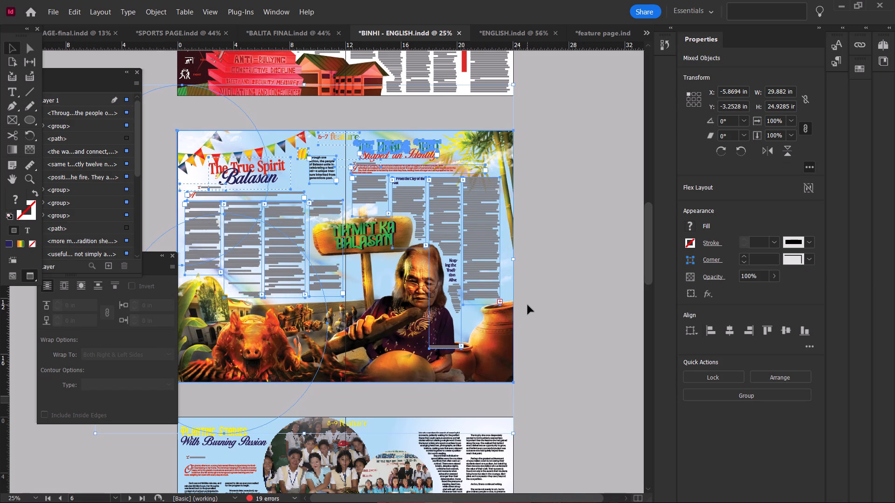
Look over the pages 8–9 feature spread and the following spreads through the pages 12–13 sports spread.
scroll(528, 305, "down", 7)
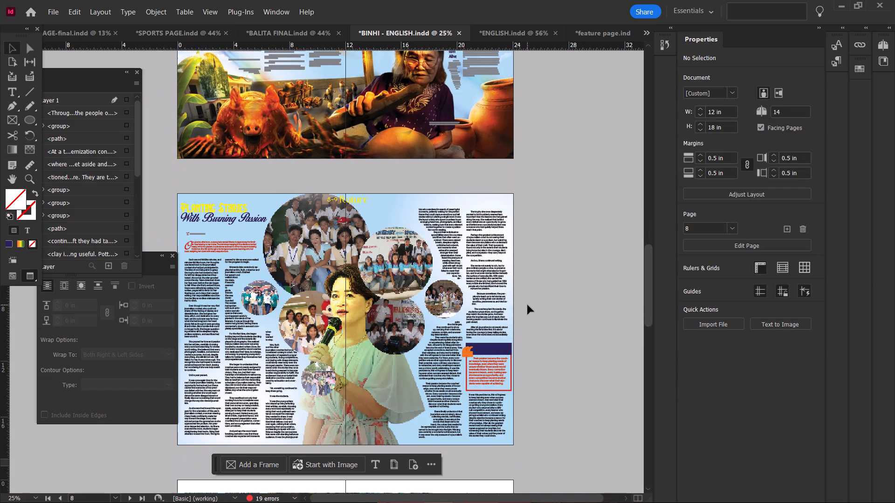
scroll(528, 305, "down", 3)
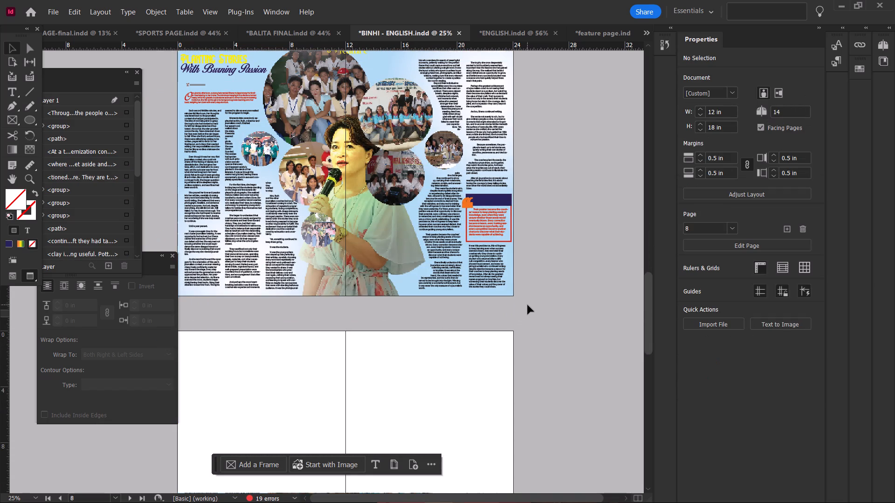
scroll(528, 305, "down", 11)
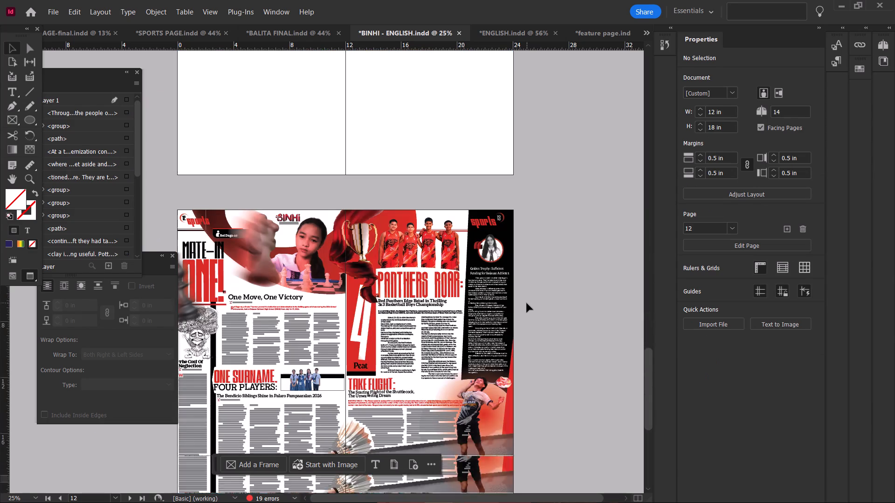
scroll(527, 303, "down", 1)
scroll(495, 313, "up", 3, "ctrl")
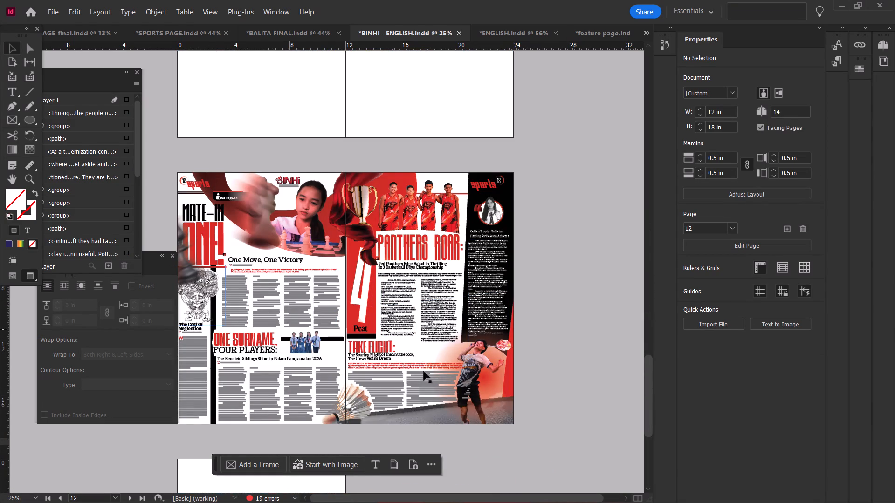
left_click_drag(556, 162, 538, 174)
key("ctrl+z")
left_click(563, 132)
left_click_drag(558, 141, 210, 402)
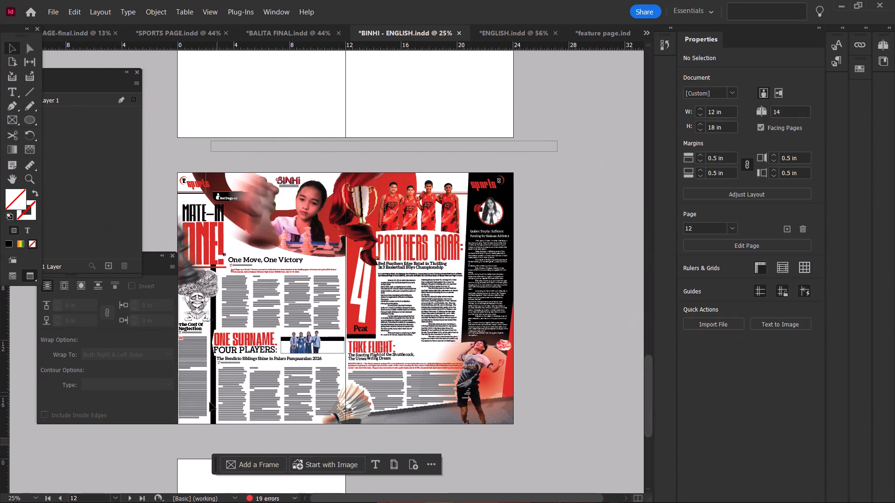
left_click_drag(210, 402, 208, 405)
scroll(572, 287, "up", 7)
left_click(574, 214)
Set all the objects on the pages 4–5 editorial and opinion spread to High Quality Display.
scroll(574, 214, "down", 1, "alt")
scroll(574, 213, "up", 7)
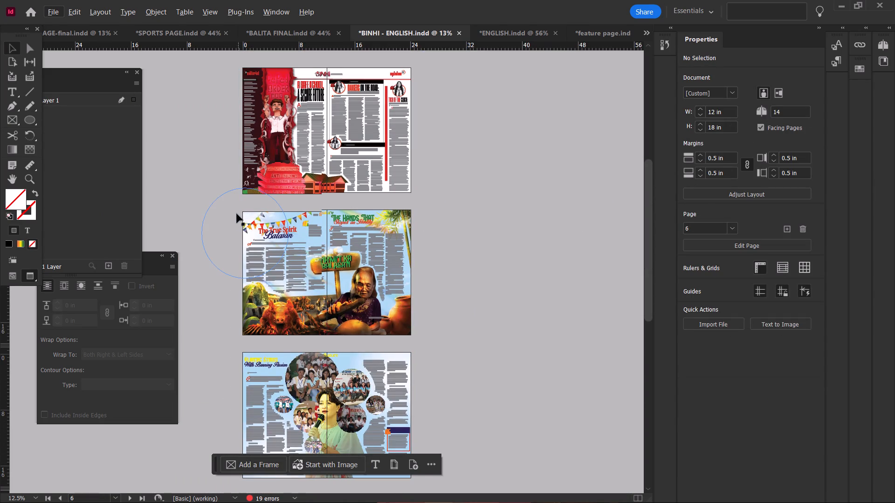
scroll(201, 165, "down", 1, "alt")
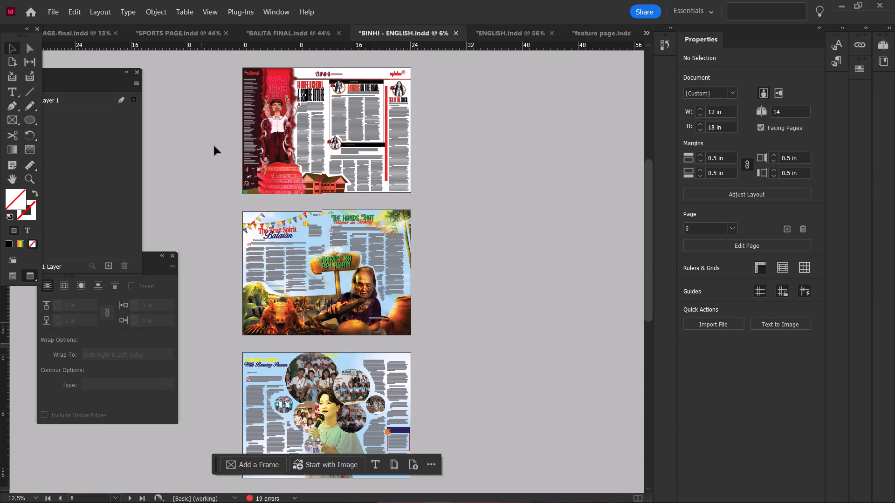
left_click_drag(265, 172, 404, 405)
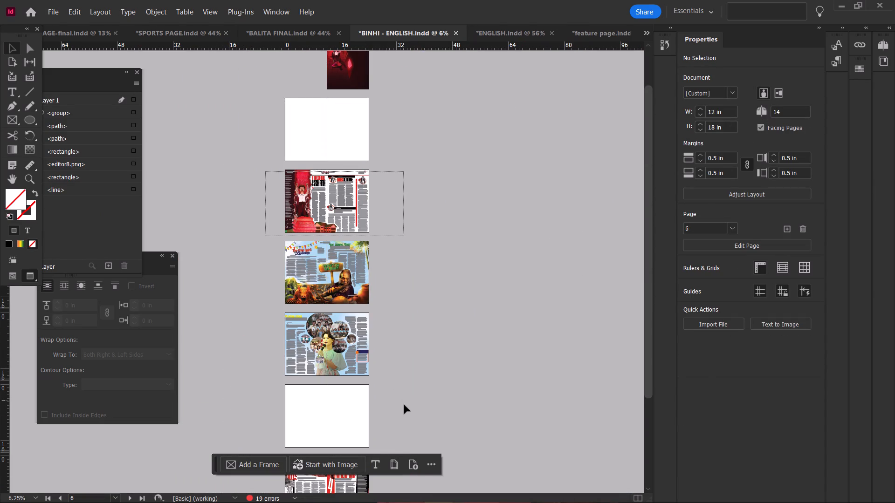
left_click_drag(404, 405, 406, 409)
right_click(423, 263)
left_click(546, 478)
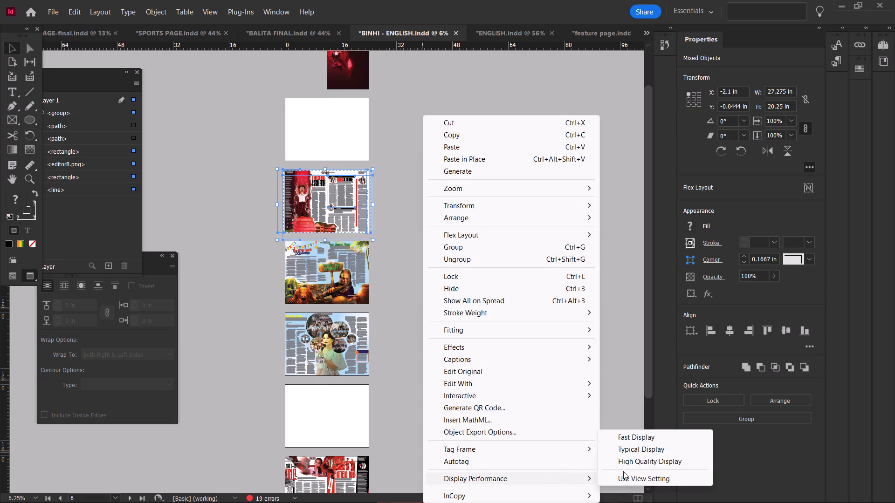
left_click(636, 462)
left_click(409, 282)
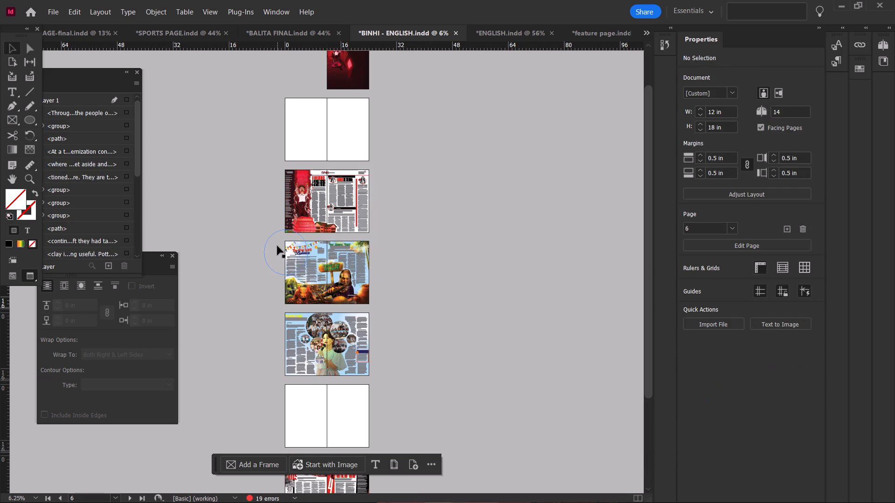
Set all the objects on the pages 6–7 feature spread to High Quality Display.
left_click_drag(262, 244, 378, 312)
right_click(391, 296)
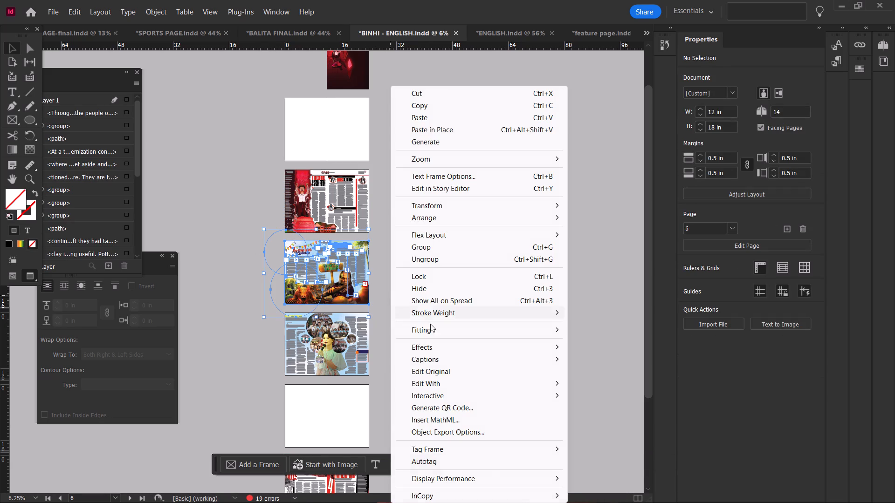
left_click(496, 480)
left_click(590, 464)
left_click(436, 353)
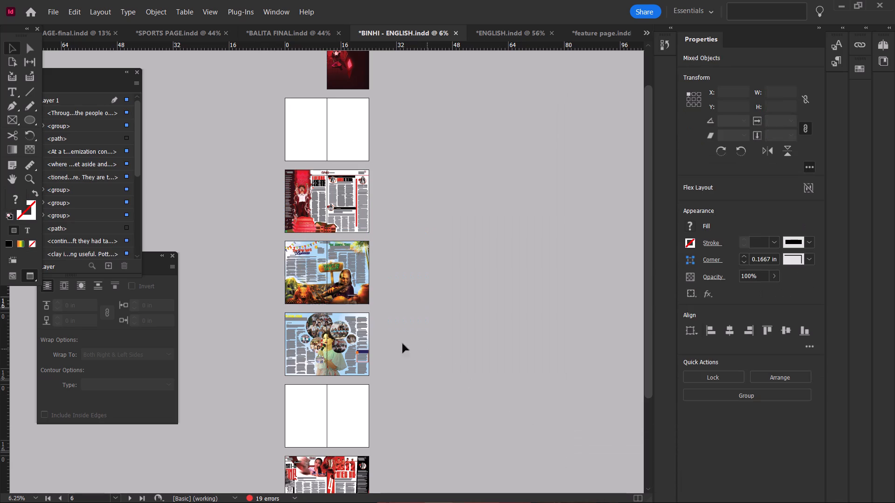
Set all the objects on the pages 8–9 feature spread to High Quality Display.
left_click_drag(270, 315, 384, 381)
right_click(433, 374)
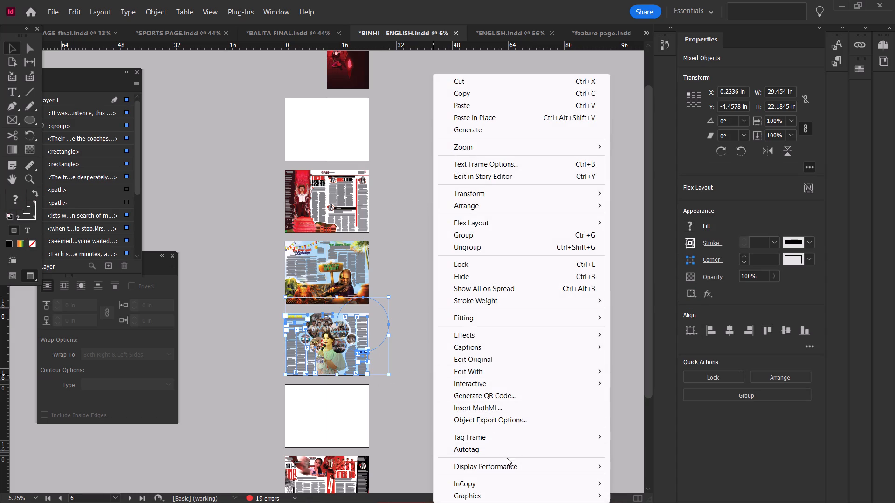
left_click(508, 462)
left_click(633, 450)
scroll(460, 395, "down", 4)
left_click(408, 357)
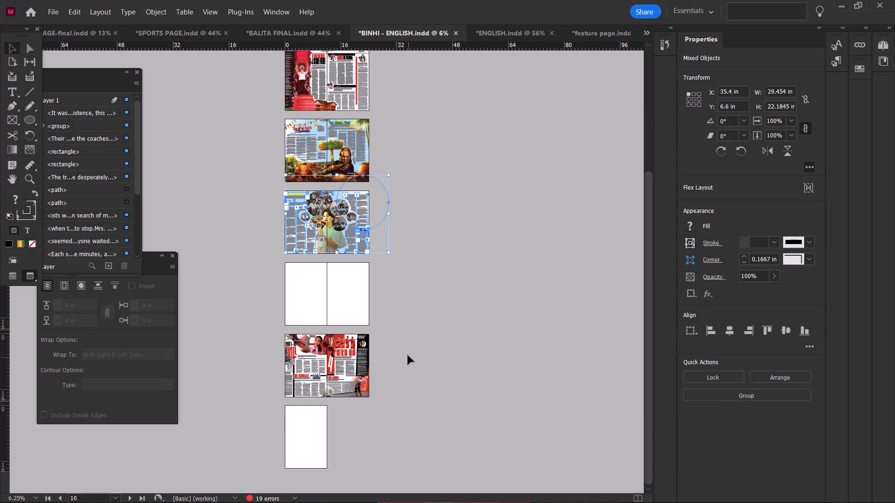
Set all the objects on the pages 12–13 sports spread to High Quality Display.
left_click_drag(266, 336, 380, 401)
right_click(414, 376)
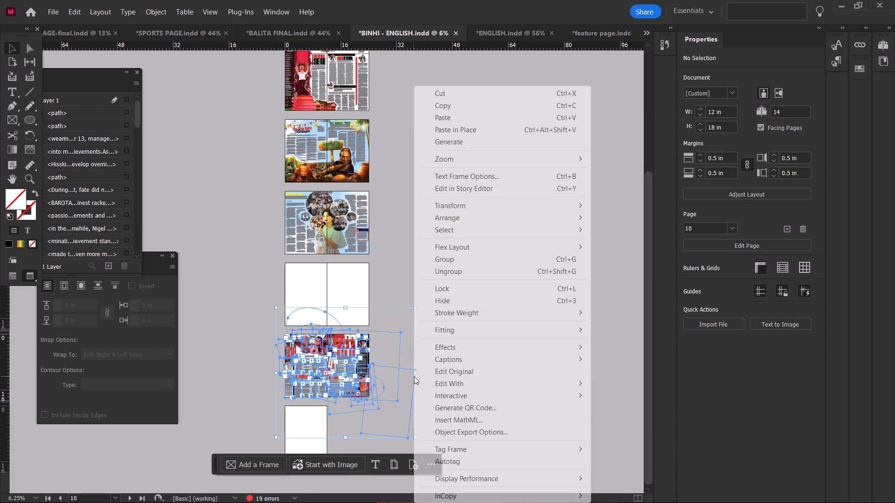
left_click(499, 478)
left_click(617, 464)
left_click(471, 364)
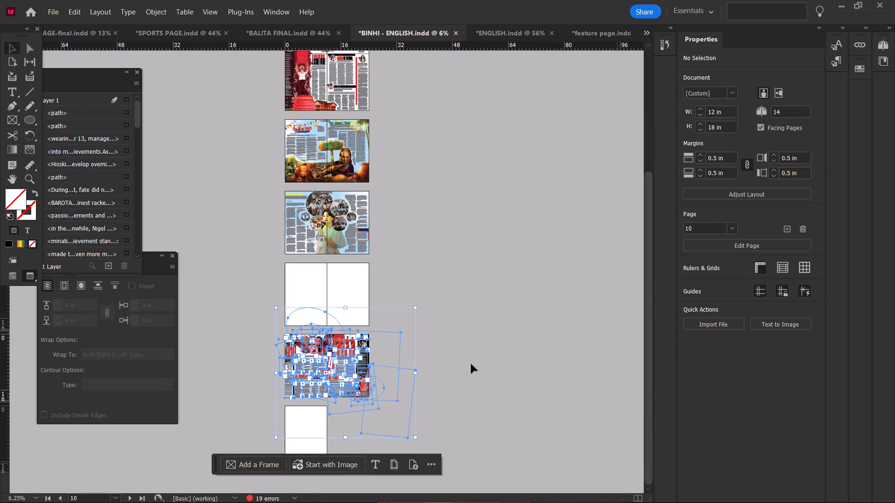
Switch to File Explorer and look through the Downloads folder for artwork for the newspaper.
scroll(471, 364, "up", 2)
scroll(392, 253, "up", 1)
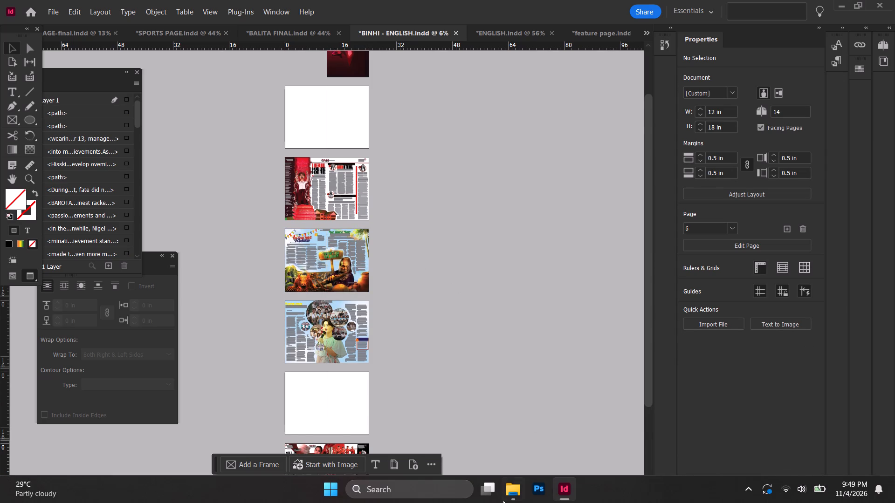
left_click(521, 495)
left_click(57, 211)
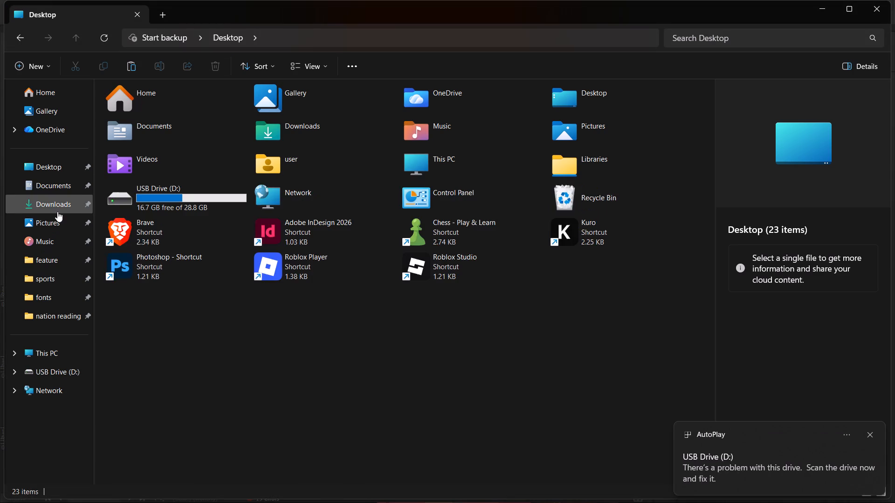
scroll(285, 333, "down", 1)
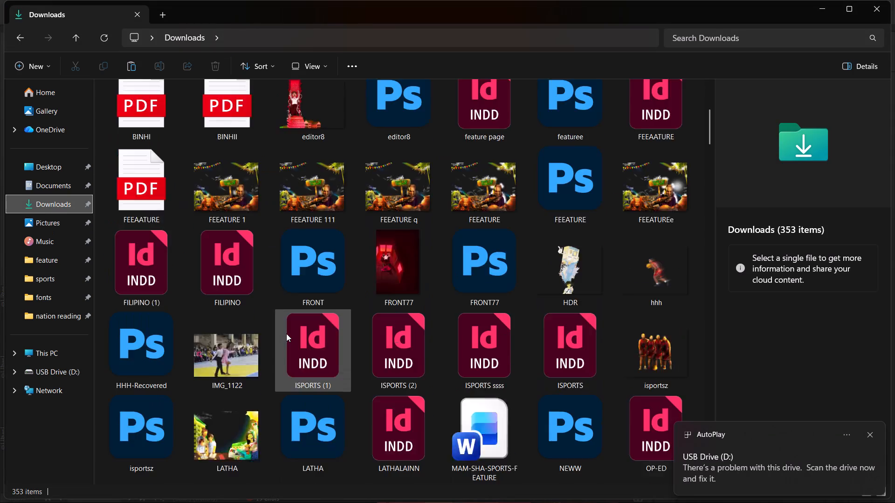
scroll(286, 333, "down", 1)
scroll(287, 333, "up", 1)
scroll(287, 333, "down", 3)
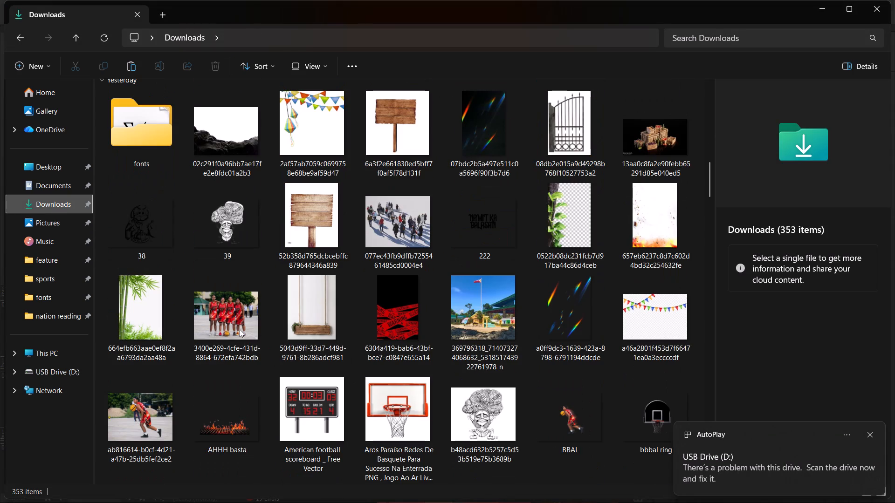
scroll(372, 334, "down", 2)
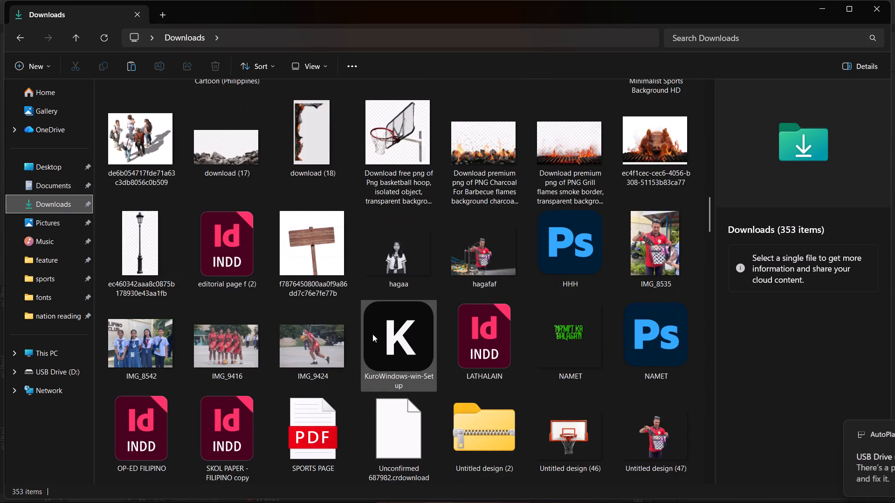
scroll(403, 330, "down", 2)
scroll(464, 334, "up", 7)
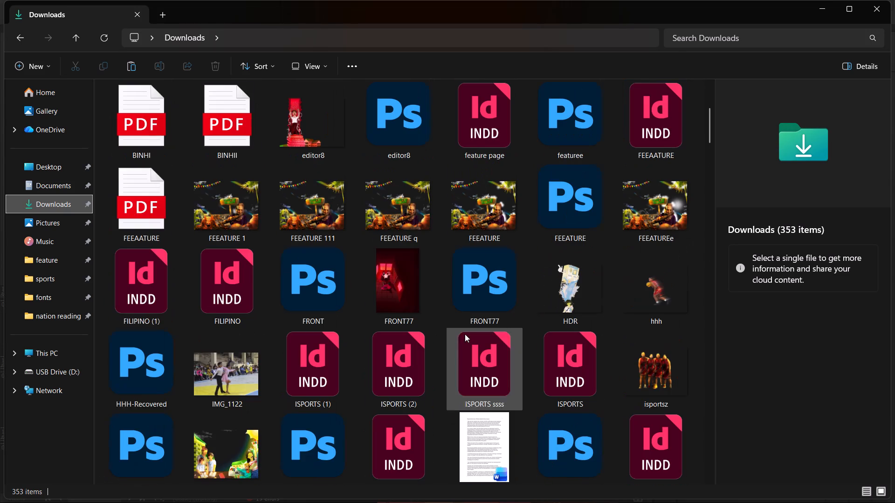
left_click(92, 377)
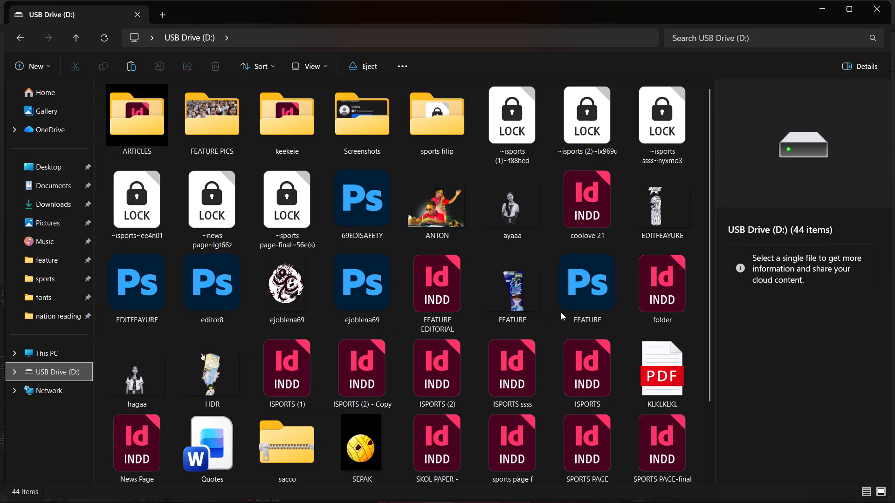
scroll(561, 312, "down", 1)
left_click(279, 201)
left_click_drag(296, 192, 76, 214)
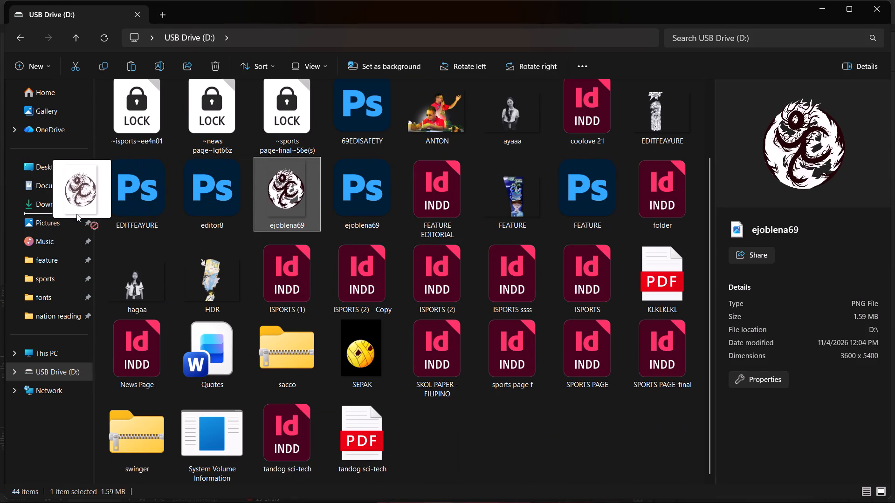
left_click_drag(76, 214, 562, 487)
Examine the pages 12–13 sports spread up close around the BINHI logo, the chess player and the trophy.
scroll(458, 372, "down", 3)
scroll(319, 377, "up", 1, "alt")
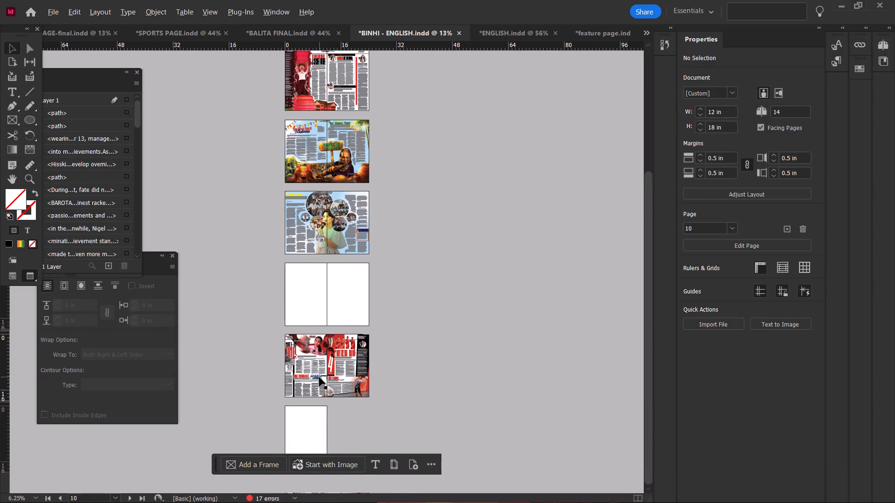
scroll(319, 377, "up", 2, "alt")
scroll(319, 377, "up", 3, "ctrl")
scroll(319, 377, "down", 9)
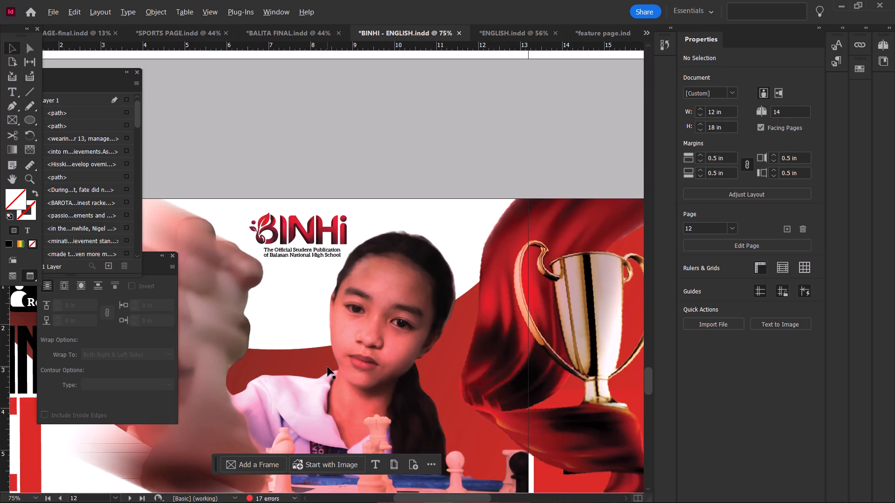
scroll(328, 367, "down", 2)
scroll(388, 233, "up", 2, "alt")
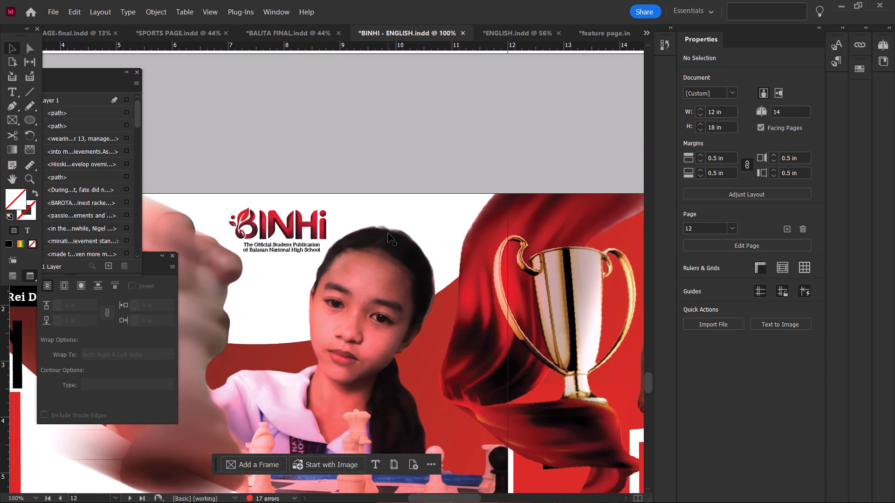
scroll(388, 233, "down", 4, "alt")
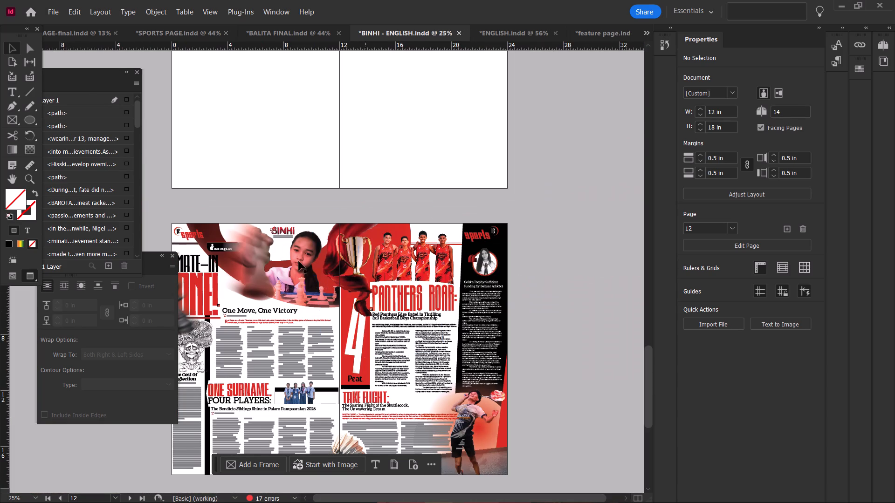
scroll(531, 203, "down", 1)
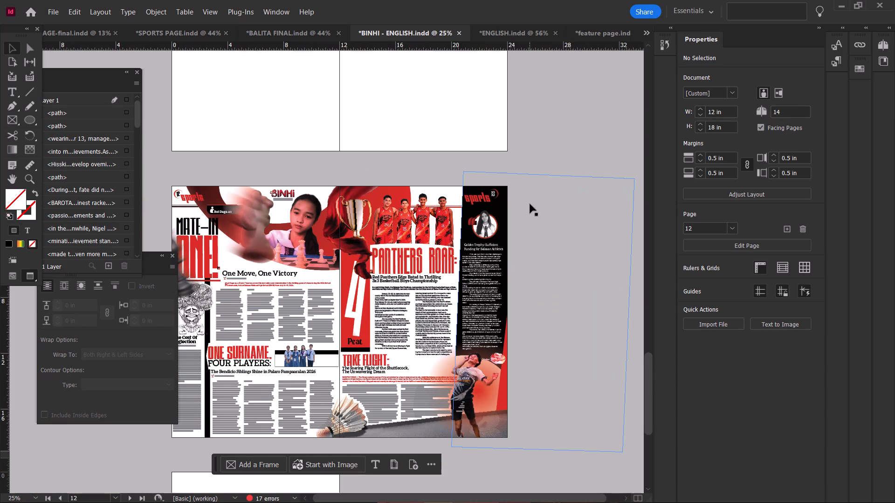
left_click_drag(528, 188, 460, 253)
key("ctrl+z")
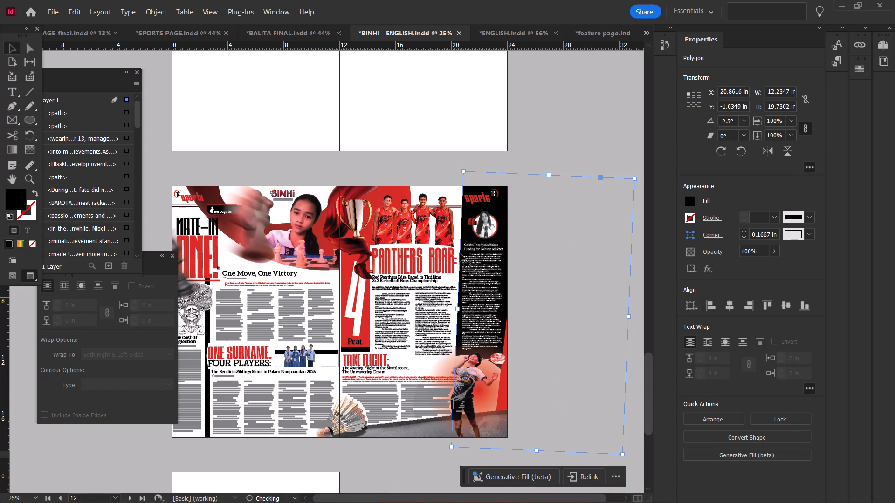
scroll(327, 238, "up", 6, "alt")
scroll(356, 237, "up", 3, "ctrl")
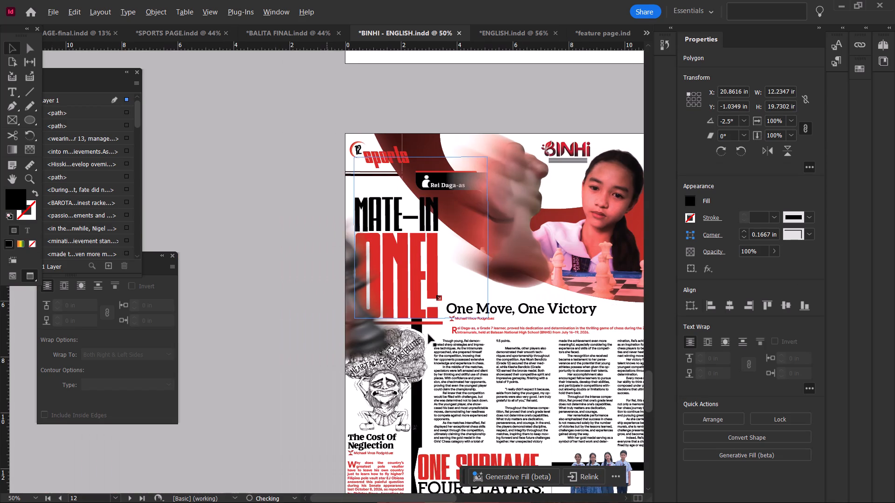
left_click(424, 378)
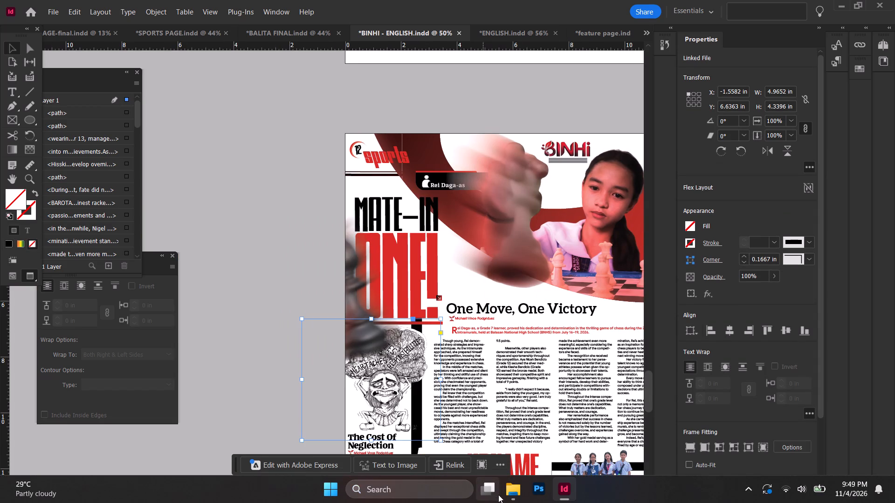
left_click(503, 495)
left_click_drag(270, 190, 545, 495)
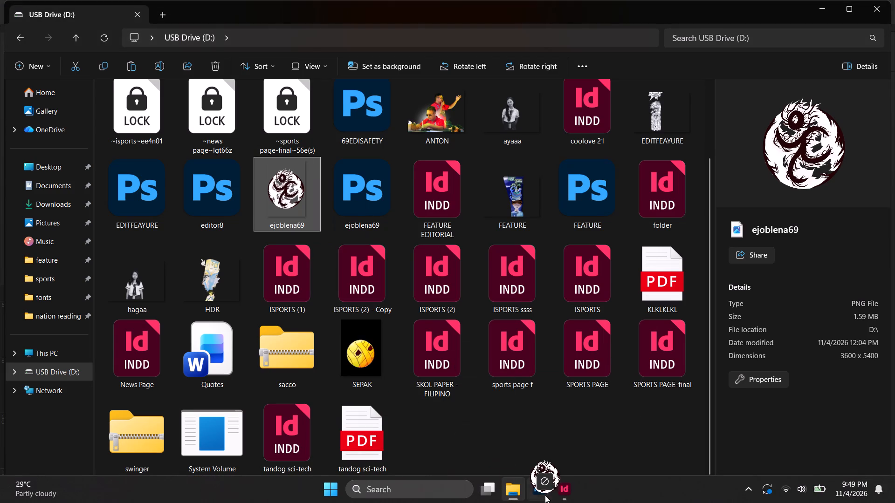
left_click_drag(545, 495, 386, 369)
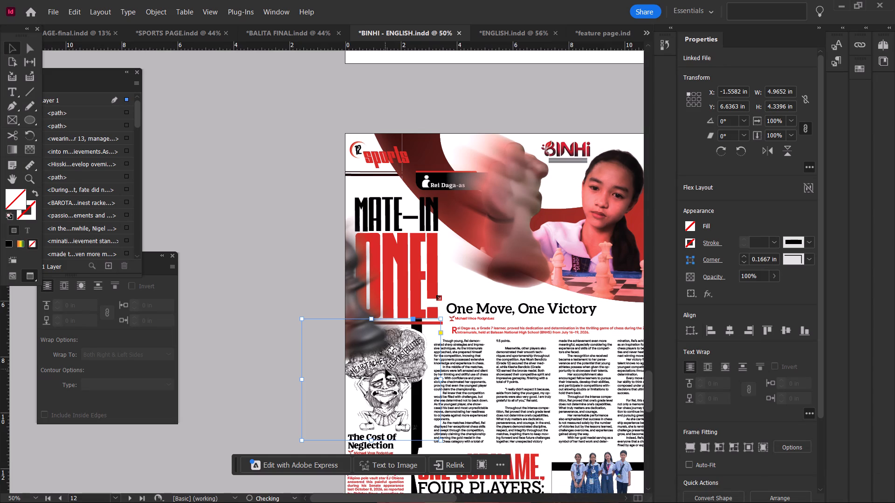
left_click_drag(404, 385, 406, 347)
key("ctrl+z")
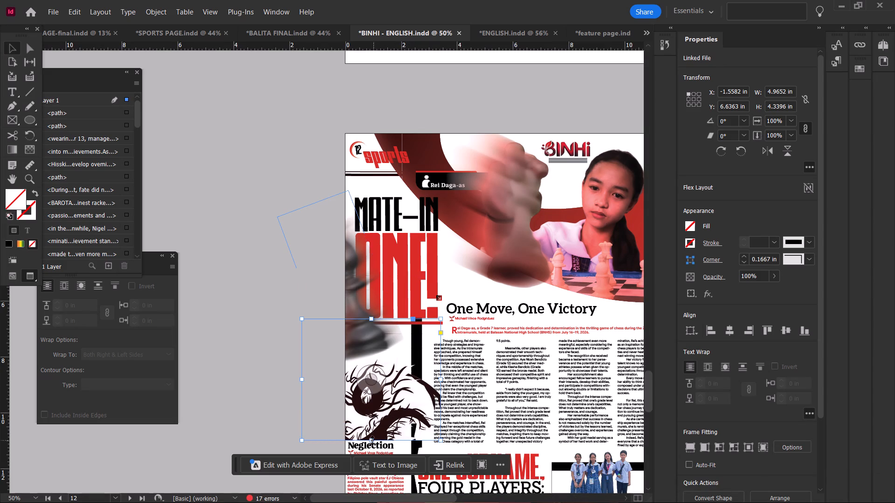
left_click_drag(371, 441, 377, 501)
left_click_drag(411, 390, 413, 323)
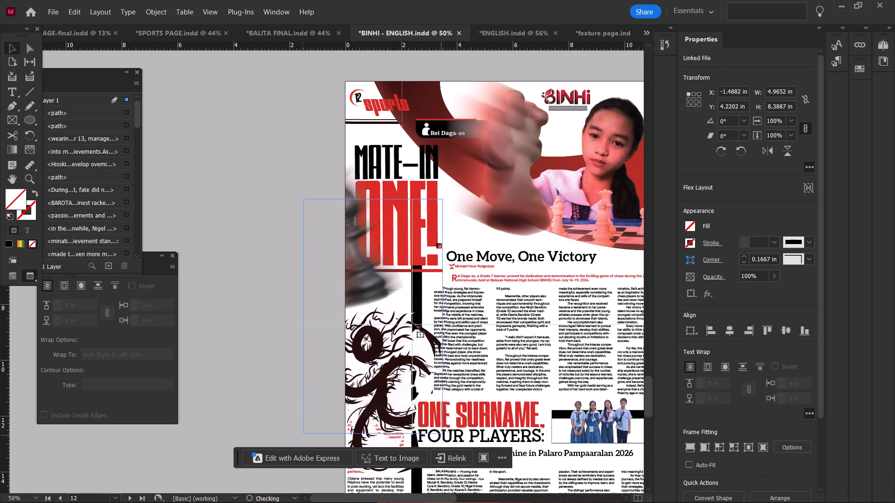
left_click_drag(443, 434, 412, 370, "ctrl+shift")
left_click_drag(391, 321, 392, 321)
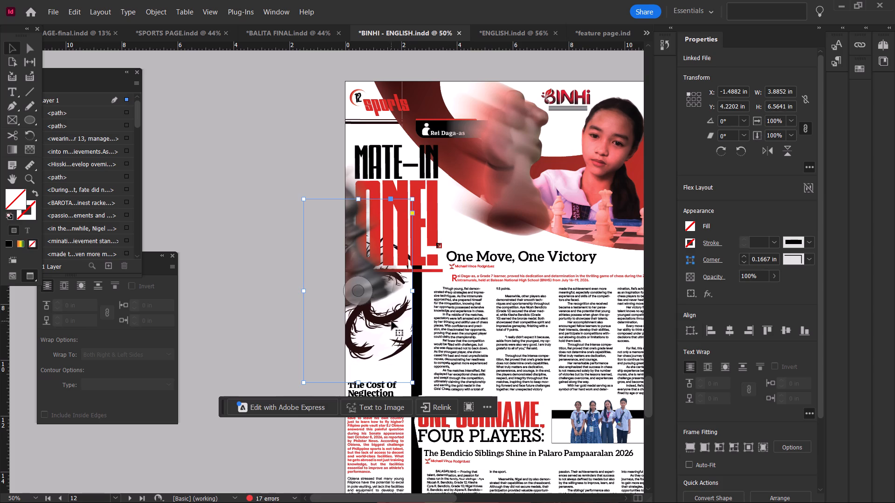
left_click_drag(392, 321, 403, 337)
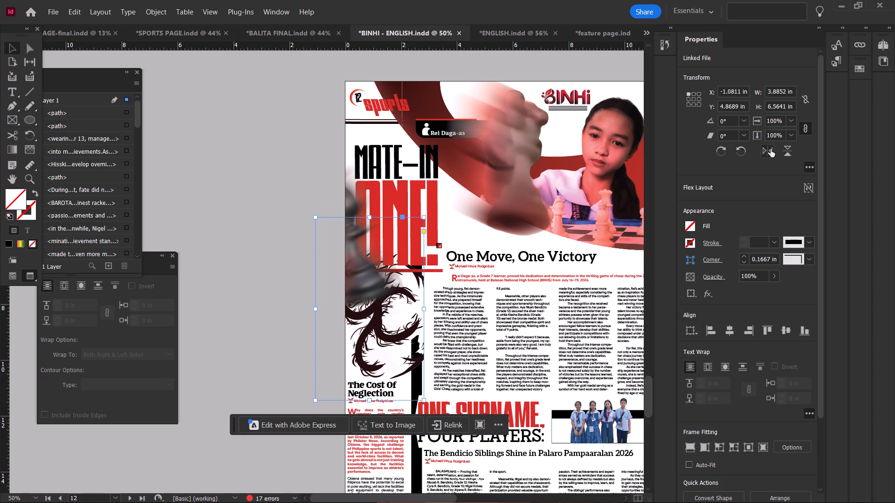
left_click(771, 148)
left_click_drag(277, 320, 387, 336)
left_click_drag(385, 335, 398, 334)
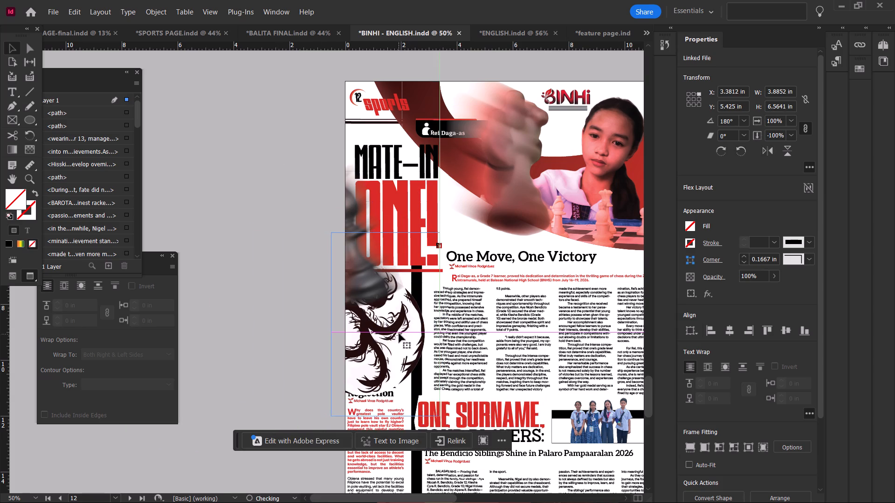
left_click_drag(397, 335, 400, 319)
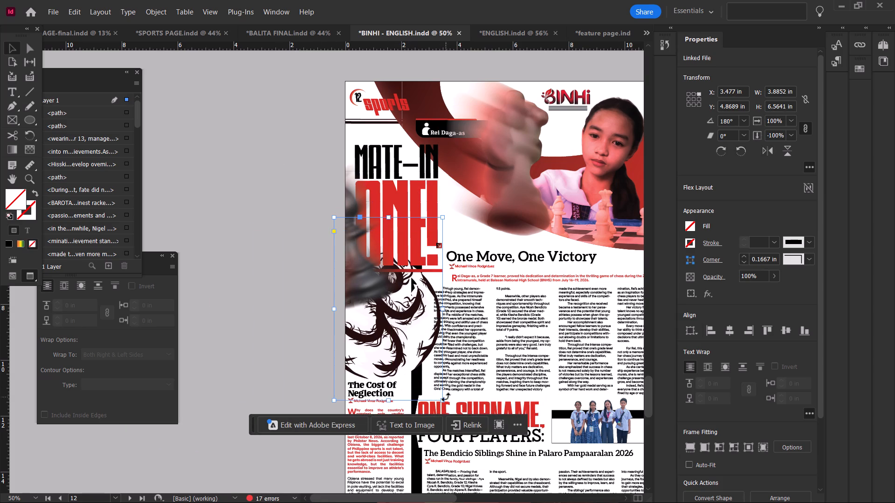
left_click_drag(441, 399, 431, 378, "ctrl+shift")
left_click_drag(408, 342, 412, 350)
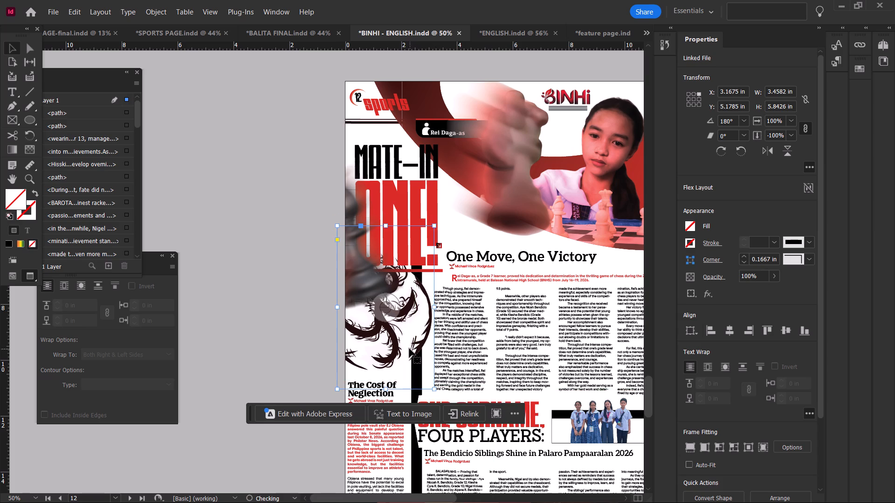
left_click_drag(408, 347, 406, 353)
left_click_drag(406, 348, 412, 353)
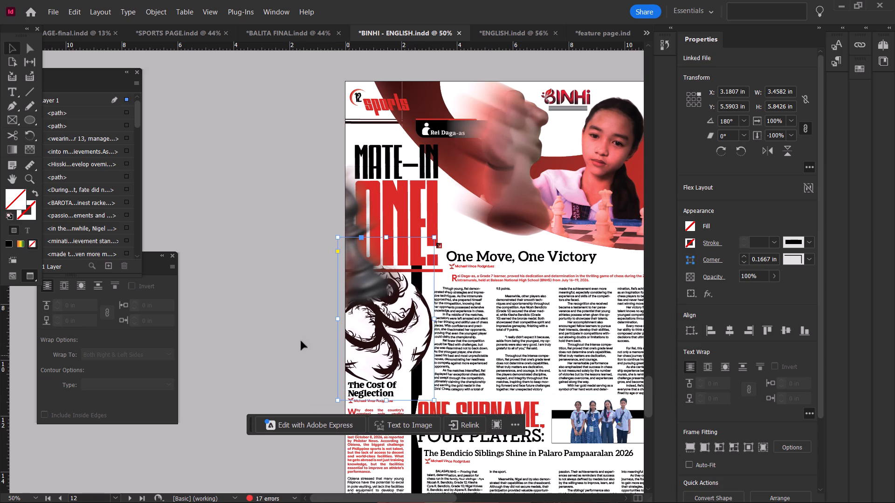
left_click(248, 317)
Select all the objects on the pages 12–13 sports spread and nudge them slightly upward by two increments.
scroll(248, 317, "down", 2, "ctrl")
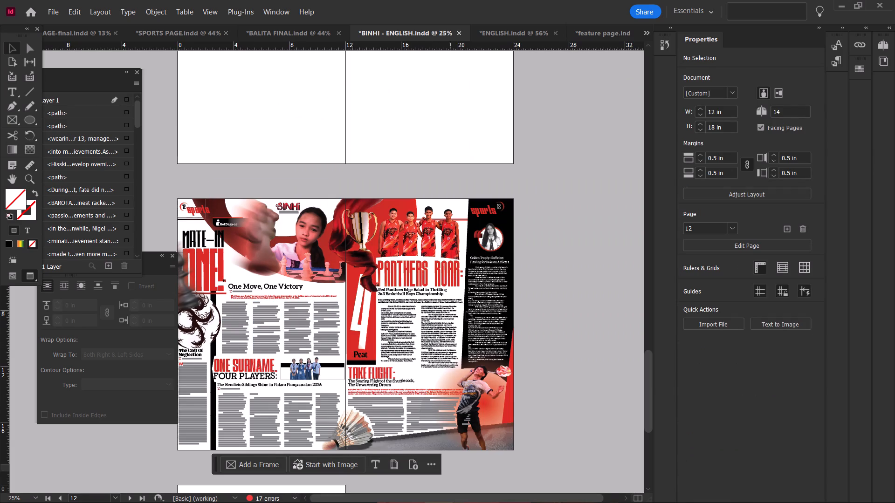
scroll(538, 309, "up", 4)
scroll(538, 309, "down", 1)
scroll(322, 329, "up", 3, "alt")
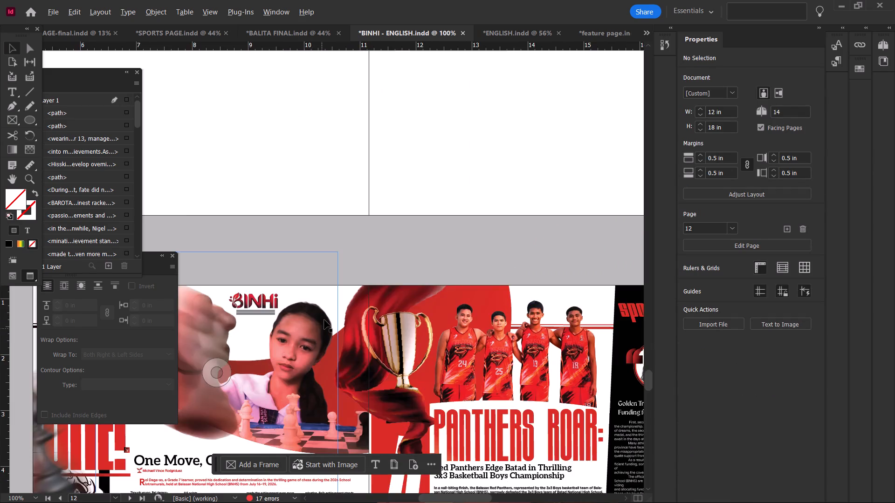
scroll(328, 318, "up", 2, "alt")
scroll(328, 318, "down", 4, "alt")
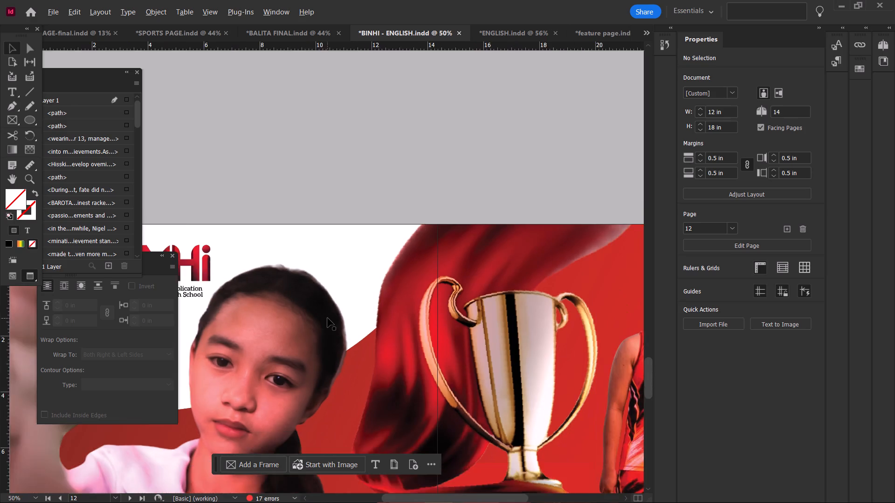
scroll(328, 318, "down", 2, "alt")
left_click_drag(241, 285, 399, 382)
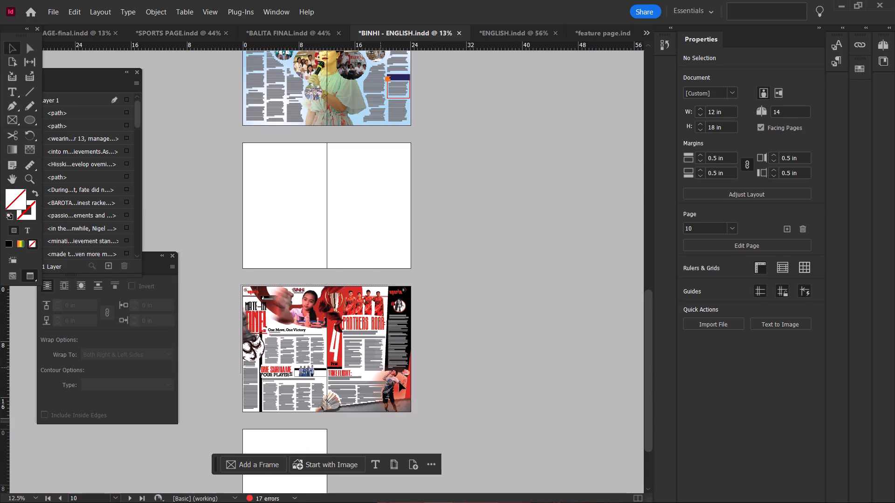
left_click_drag(399, 382, 424, 409)
key("Up")
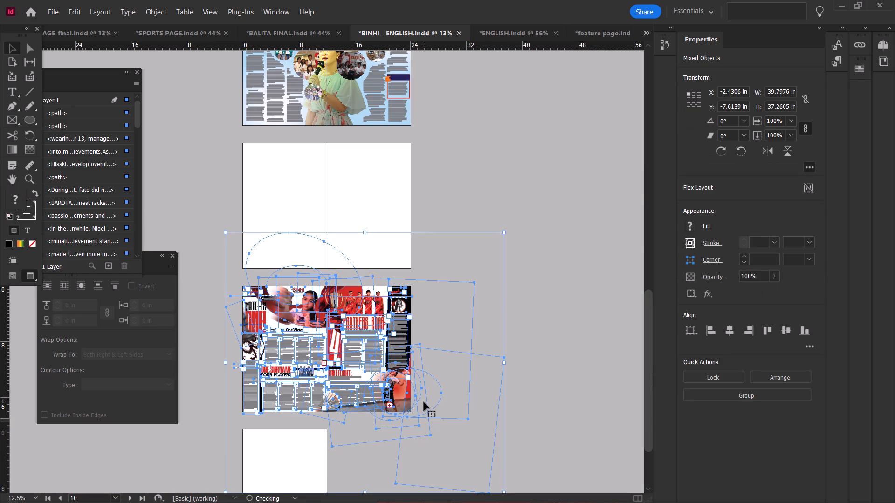
key("Up")
left_click(537, 336)
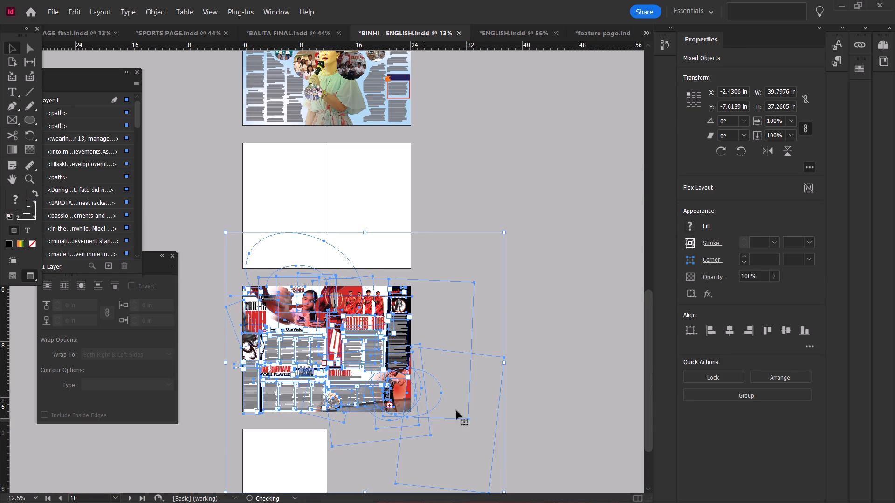
Examine the pages 12–13 sports spread up close around the shuttlecock artwork and the articles in its lower half.
scroll(406, 400, "up", 1, "alt")
scroll(406, 400, "up", 1)
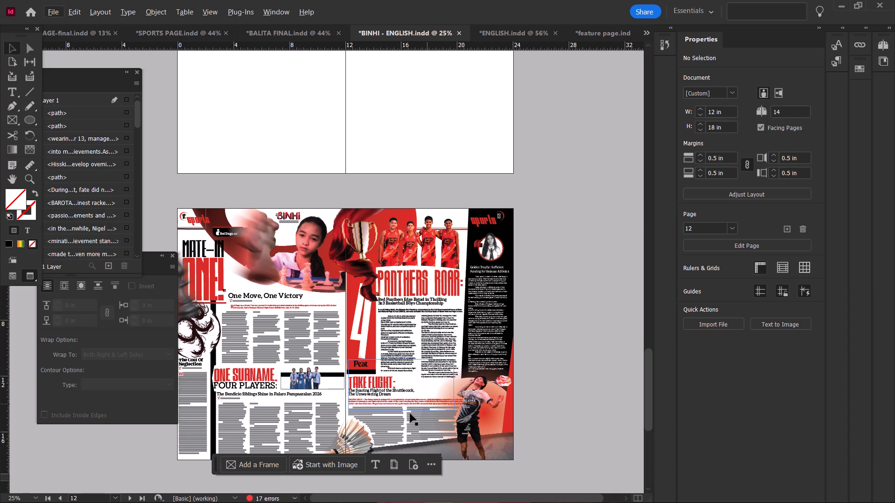
scroll(336, 434, "up", 1, "alt")
scroll(336, 434, "down", 2)
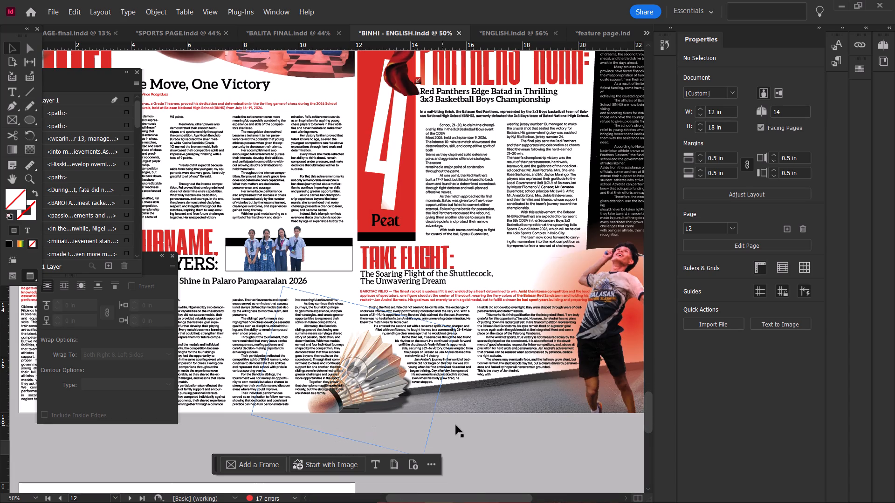
scroll(313, 383, "up", 2, "ctrl")
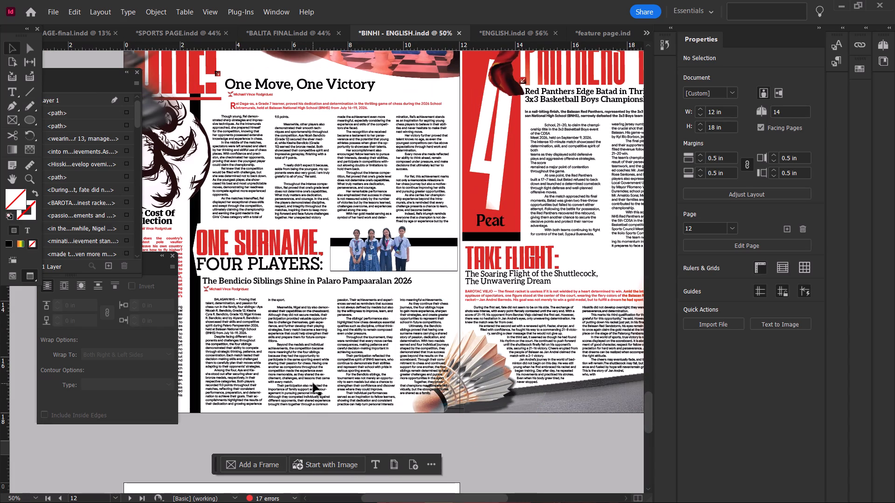
scroll(313, 383, "down", 2, "alt")
scroll(531, 354, "up", 1)
scroll(422, 332, "up", 1)
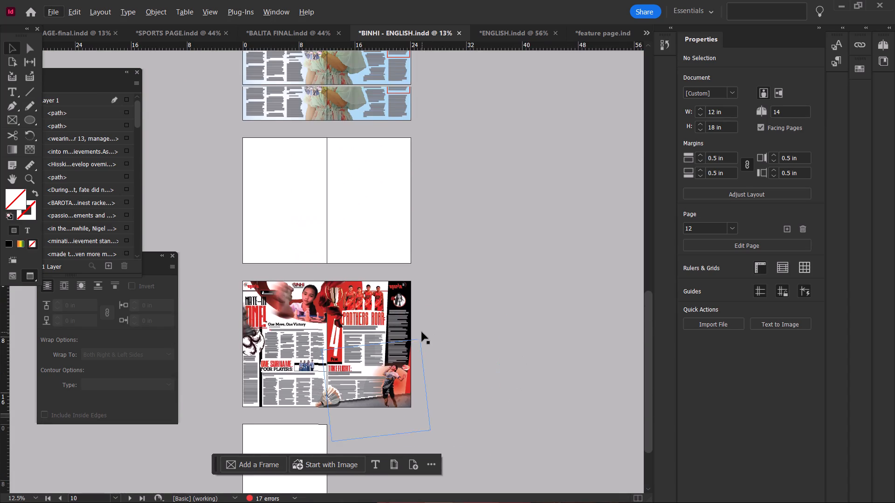
scroll(437, 321, "up", 1)
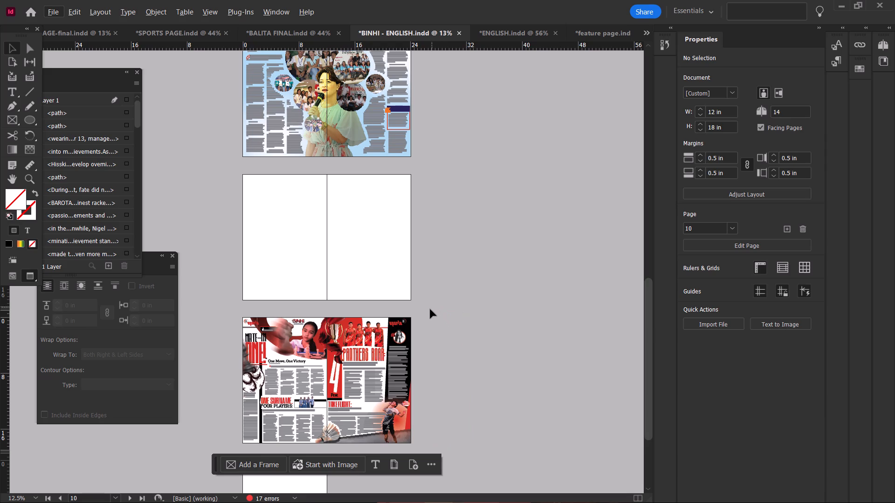
scroll(427, 331, "up", 1, "alt")
scroll(427, 332, "down", 1, "alt")
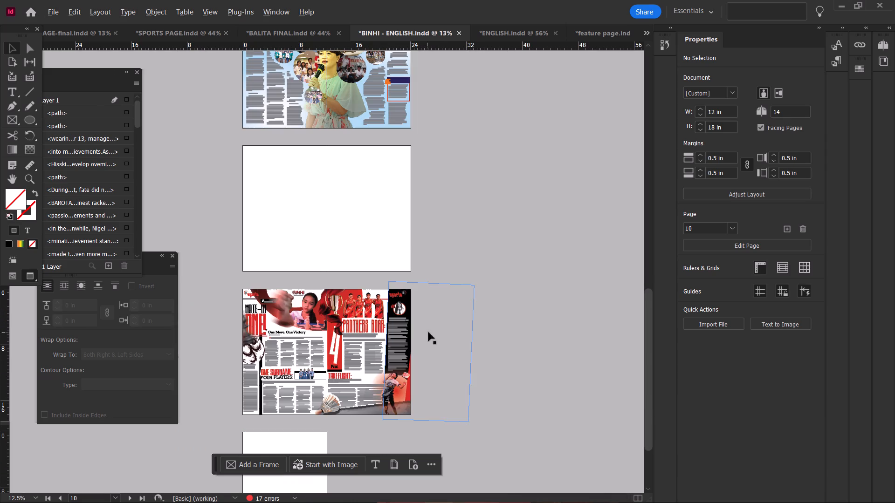
Select all the objects on the pages 12–13 sports spread and nudge them slightly rightward by five increments.
left_click_drag(236, 286, 393, 419)
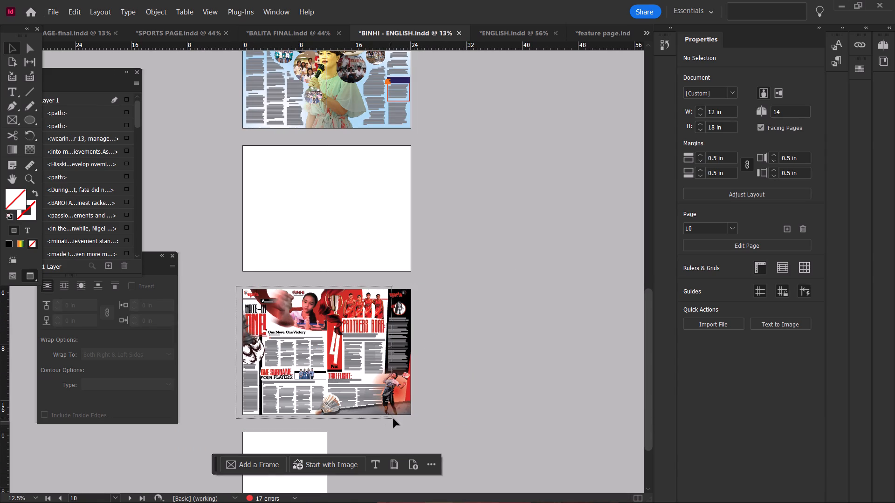
left_click_drag(393, 419, 417, 420)
key("Right")
key("Right")
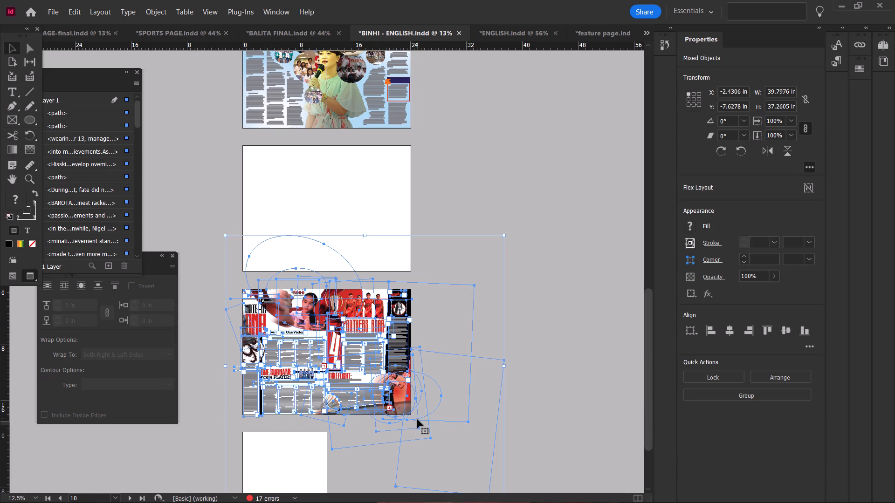
key("Right")
key("Right")
key("Right")
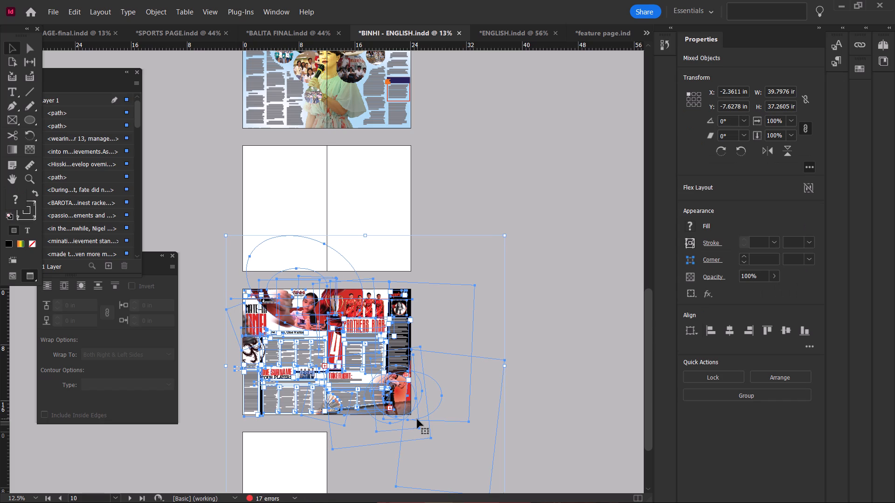
left_click(538, 362)
Preview the pages 12–13 sports spread full-screen in Presentation mode, and return to the layout.
key("shift+w")
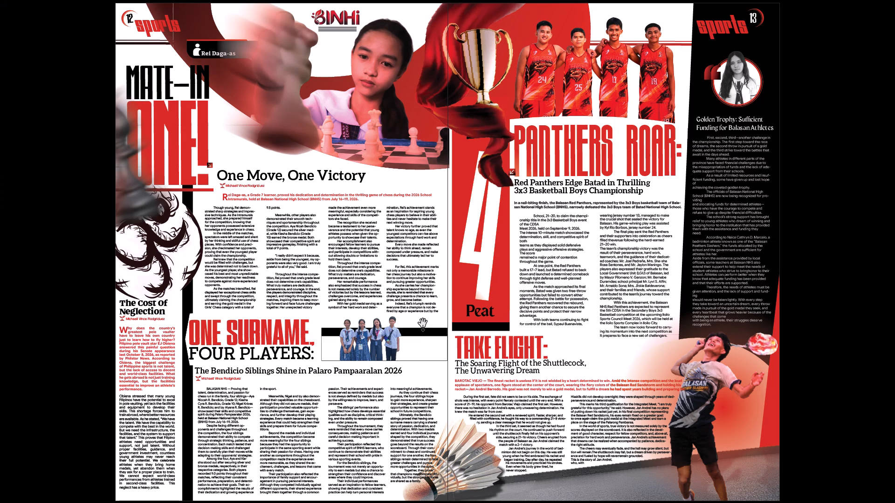
key("shift+w")
Select the objects on the pages 8–9 feature spread with the singer artwork.
scroll(421, 329, "up", 2)
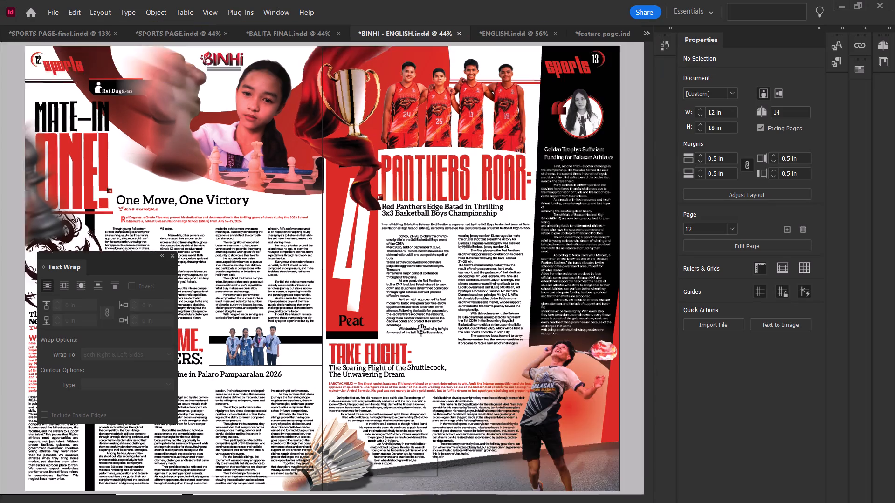
scroll(421, 329, "up", 5)
scroll(395, 377, "up", 2)
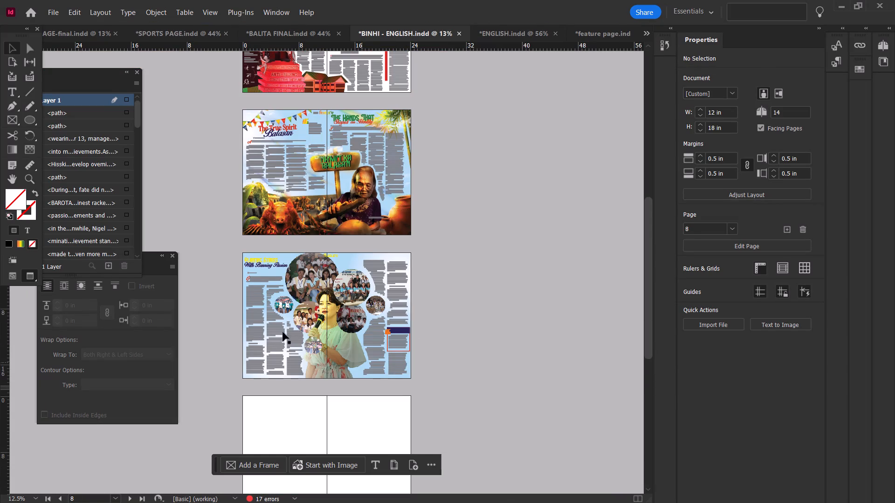
left_click_drag(237, 252, 417, 383)
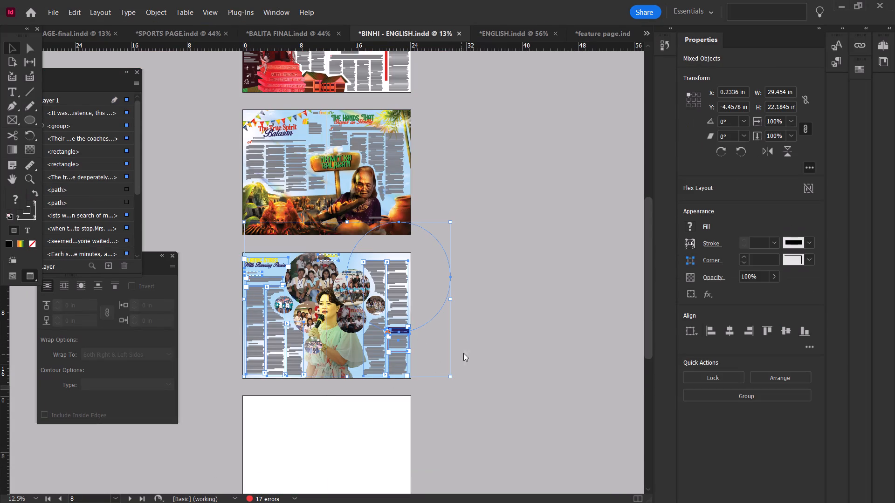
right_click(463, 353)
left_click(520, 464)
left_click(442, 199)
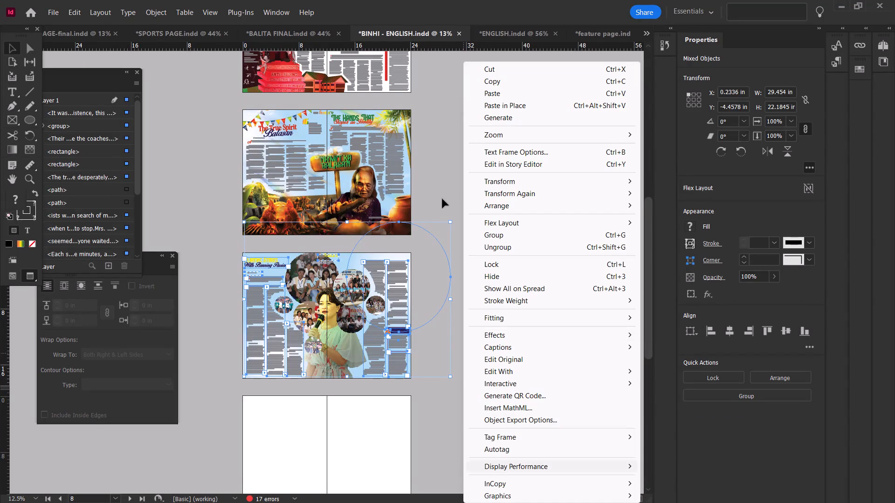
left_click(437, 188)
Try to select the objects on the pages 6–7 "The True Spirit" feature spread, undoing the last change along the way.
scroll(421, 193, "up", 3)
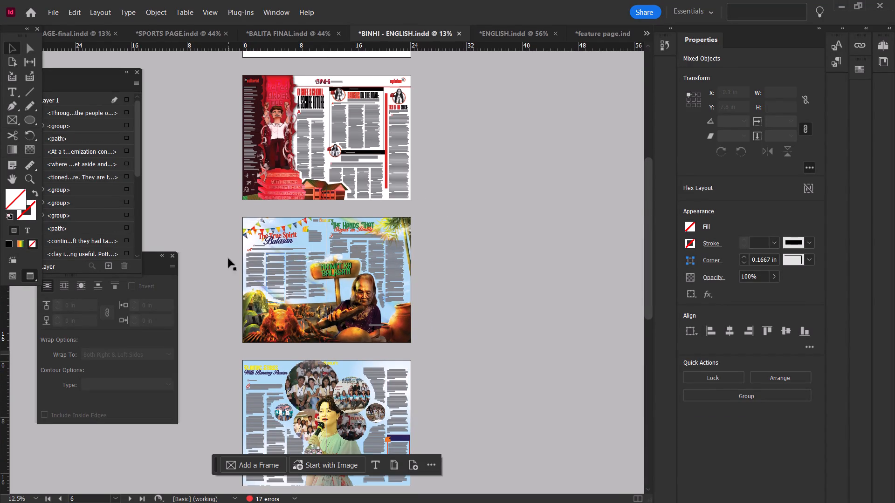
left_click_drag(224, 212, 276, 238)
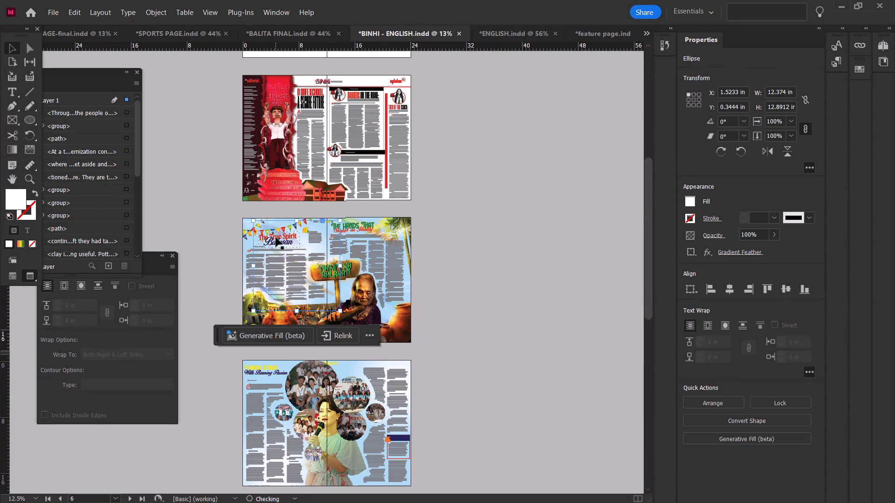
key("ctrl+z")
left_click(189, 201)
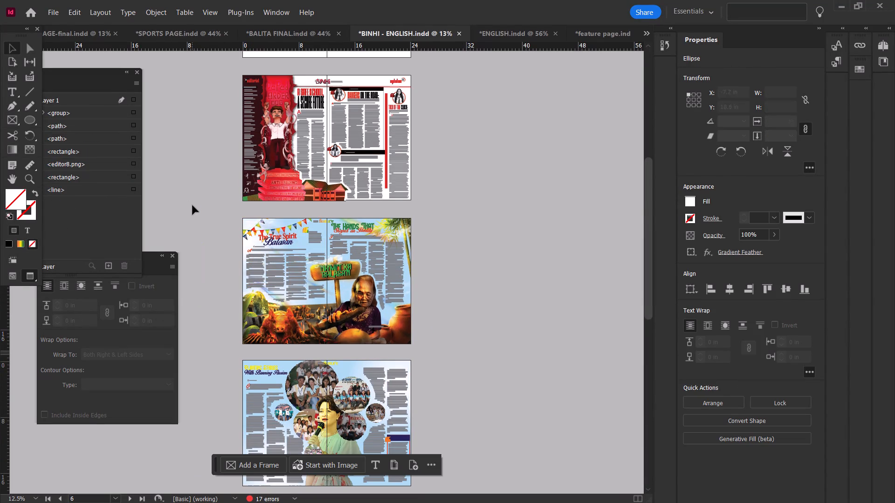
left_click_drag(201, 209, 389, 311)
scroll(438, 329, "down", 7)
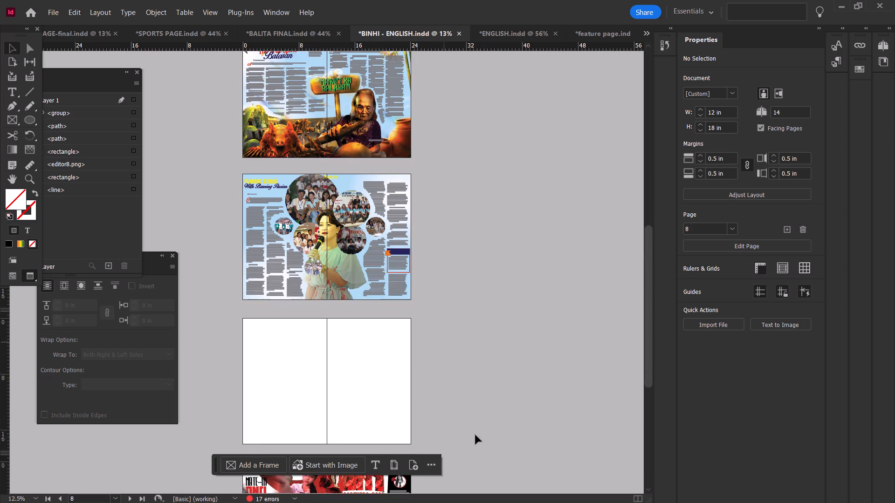
Search the computer for the Brave browser.
left_click(412, 487)
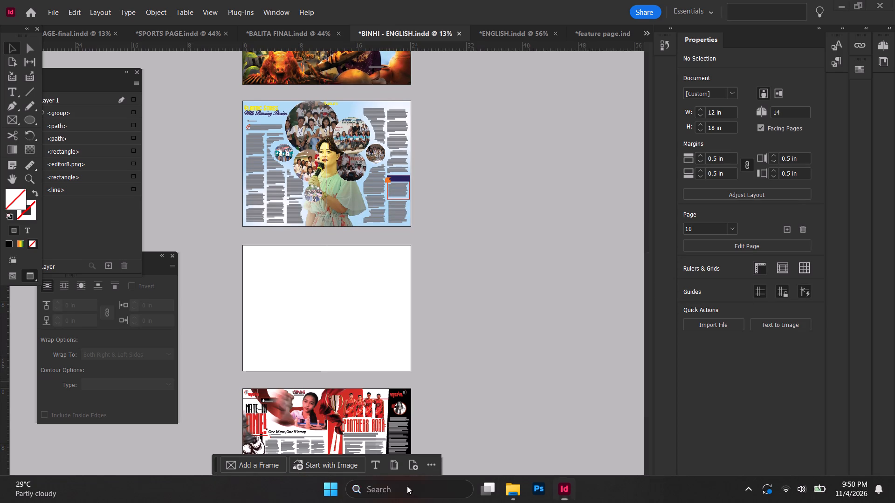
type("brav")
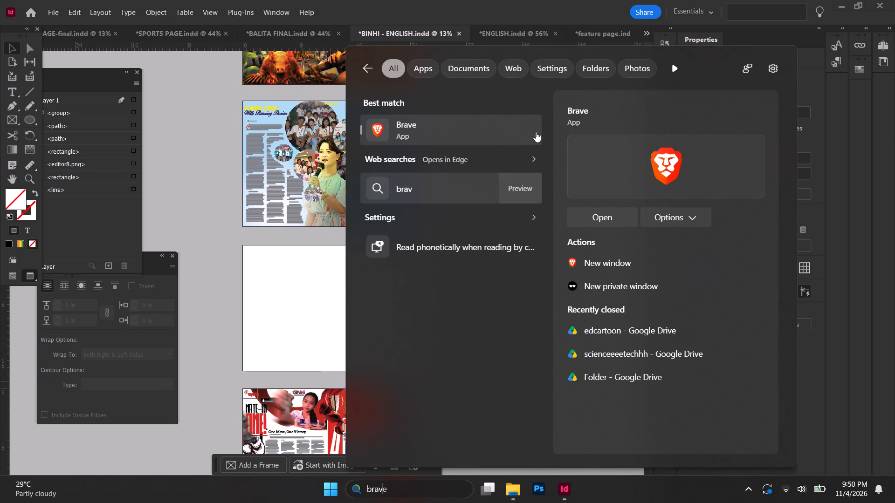
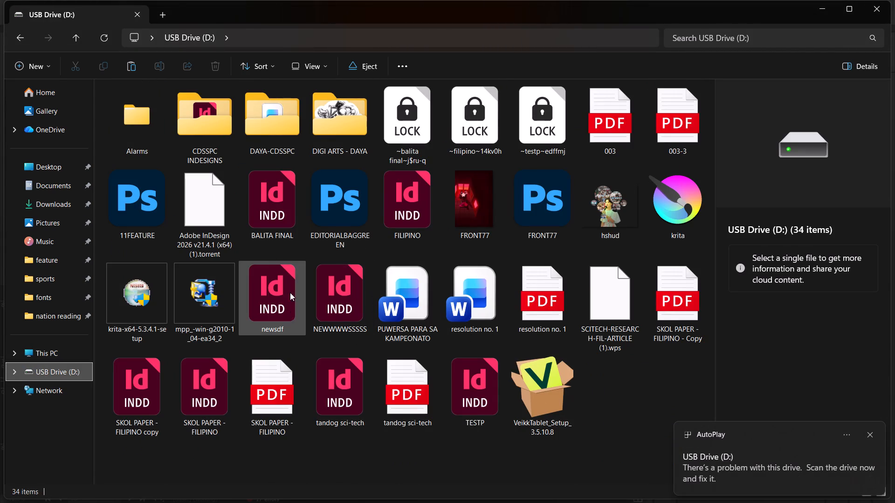
Open the NEWWWWSSSSS InDesign document from the USB drive's files.
double_click(347, 315)
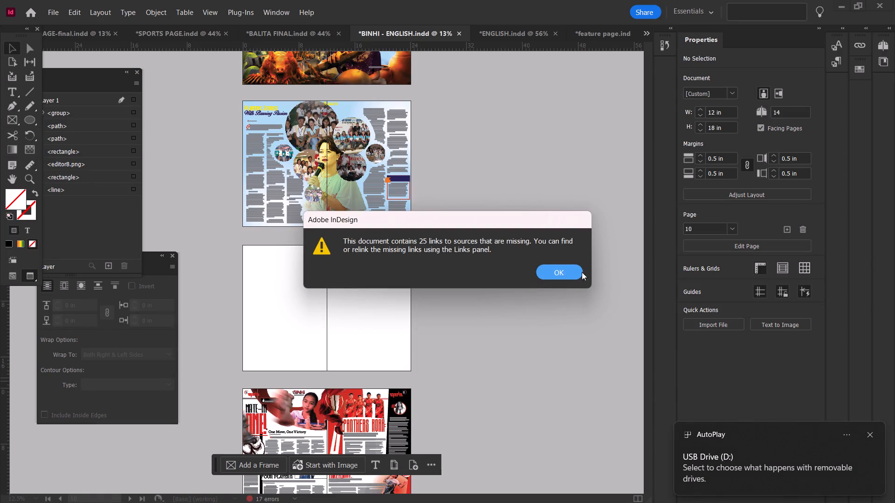
Open the NEWWWWSSSSS document without replacing its missing fonts and look over all its spreads.
left_click(576, 272)
scroll(549, 266, "up", 1)
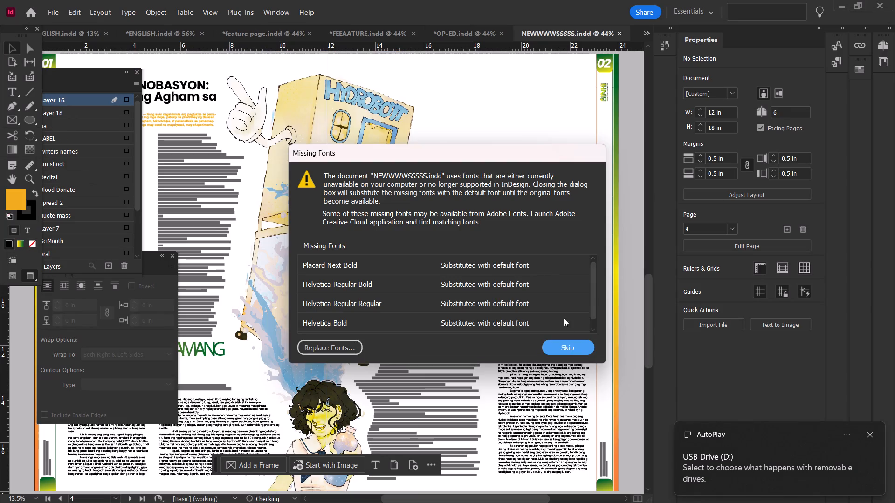
left_click(567, 348)
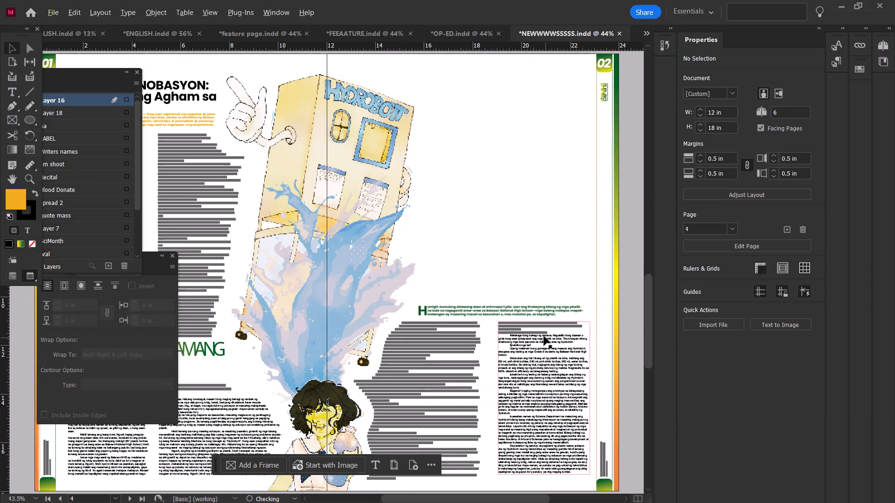
scroll(544, 336, "down", 2, "alt")
scroll(447, 318, "up", 5)
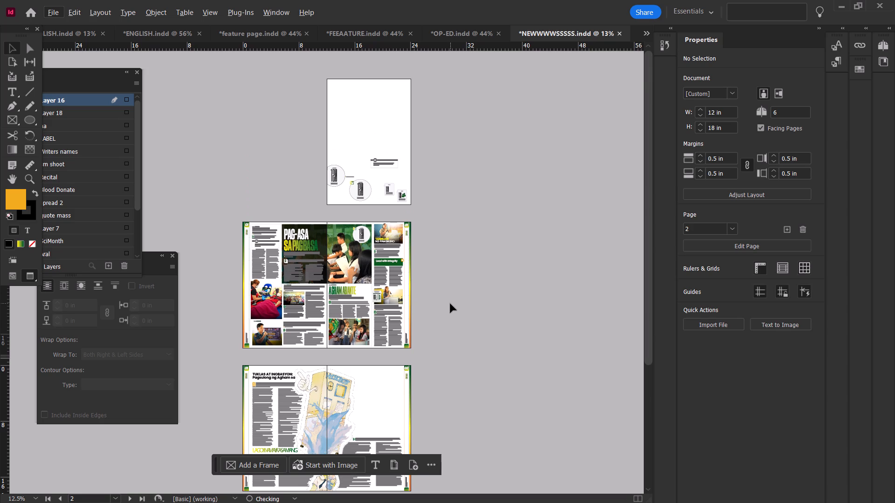
scroll(450, 304, "up", 3)
scroll(450, 304, "up", 1, "alt")
scroll(450, 304, "down", 2, "alt")
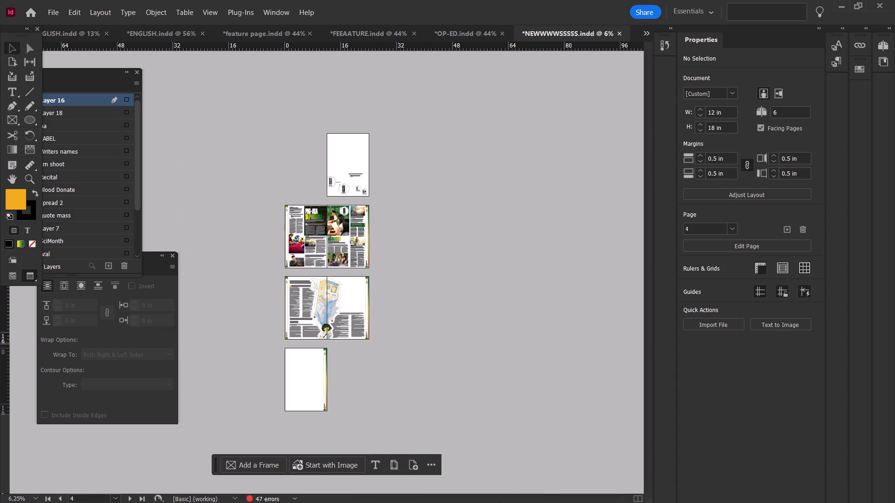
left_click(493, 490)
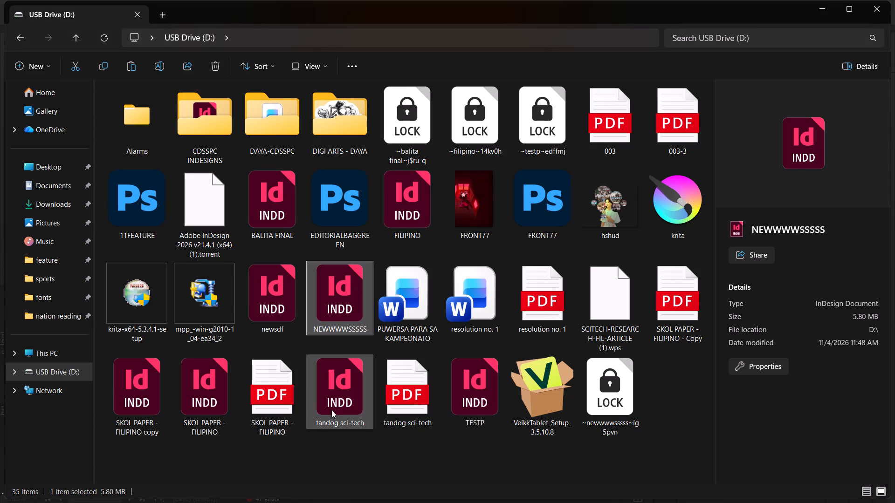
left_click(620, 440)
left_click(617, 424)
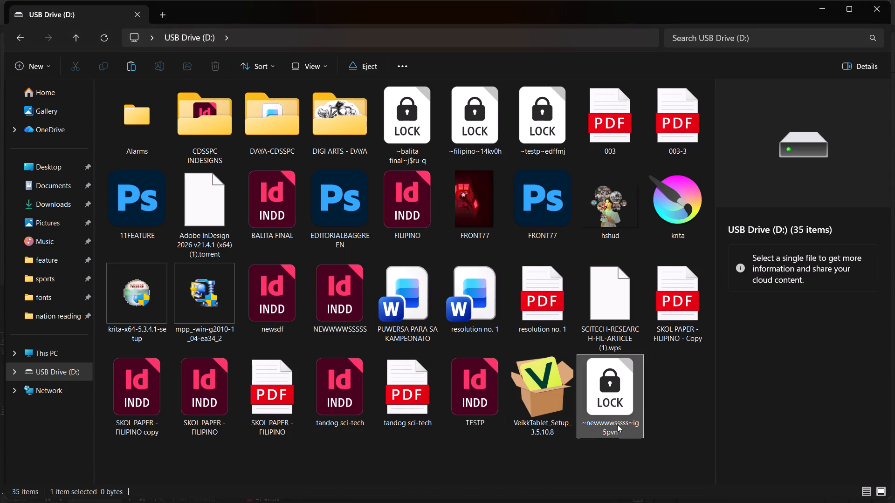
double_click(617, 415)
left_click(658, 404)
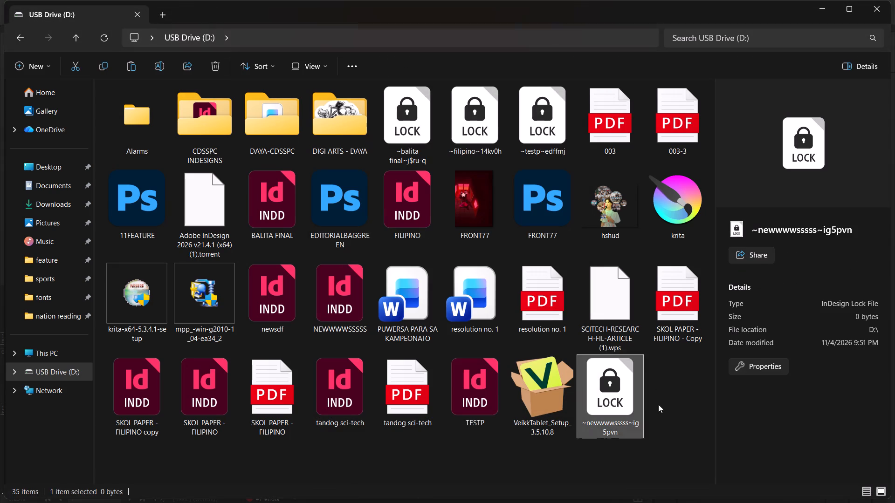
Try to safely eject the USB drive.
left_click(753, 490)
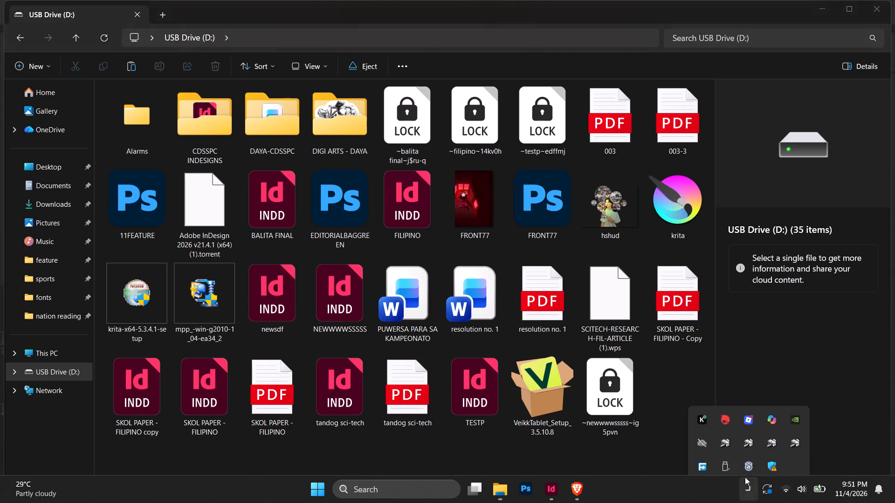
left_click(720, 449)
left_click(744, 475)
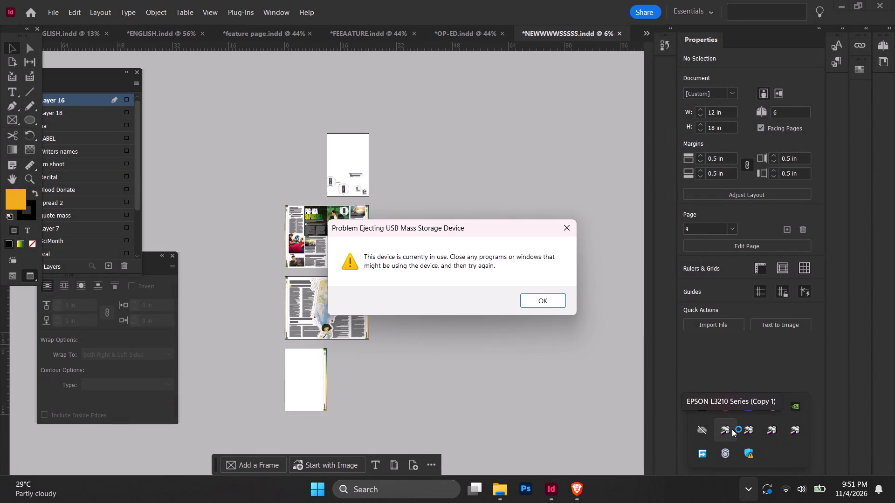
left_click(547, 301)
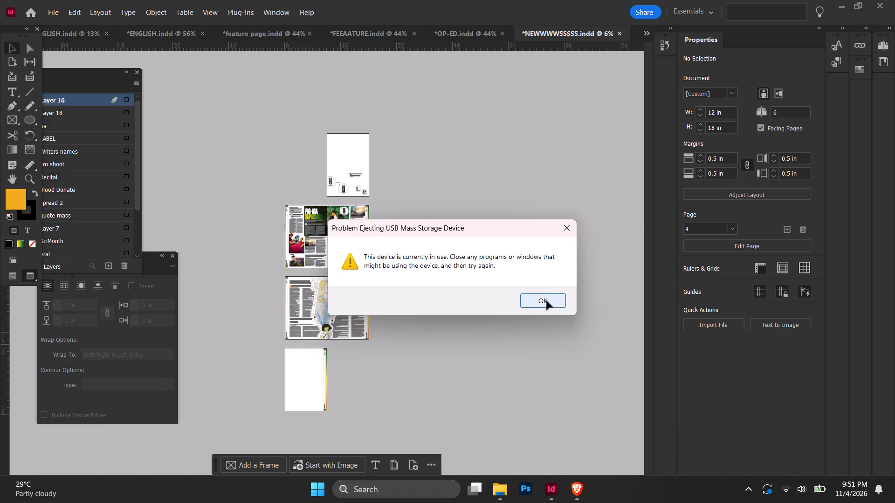
Look through the open FEEAATURE, feature page, OP-ED and BINHI - ENGLISH documents, ending on the pages 12–13 sports spread.
left_click(389, 35)
scroll(445, 163, "down", 3)
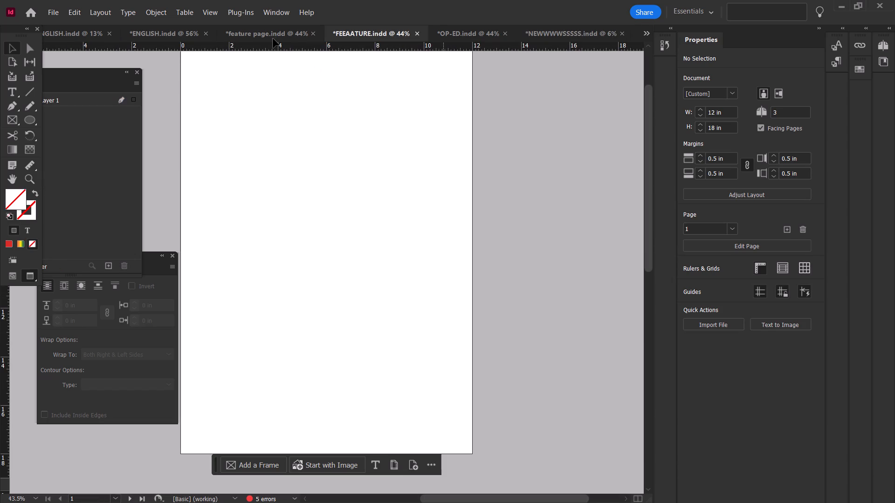
left_click(271, 36)
left_click(482, 33)
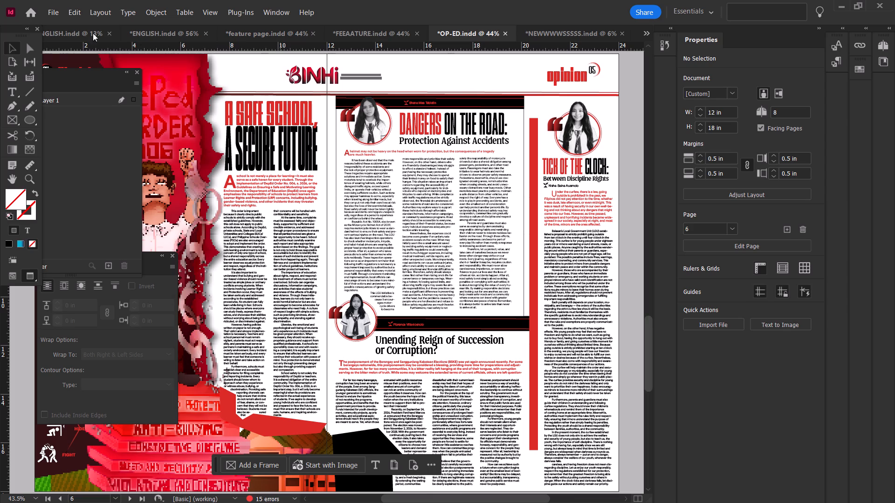
left_click(82, 33)
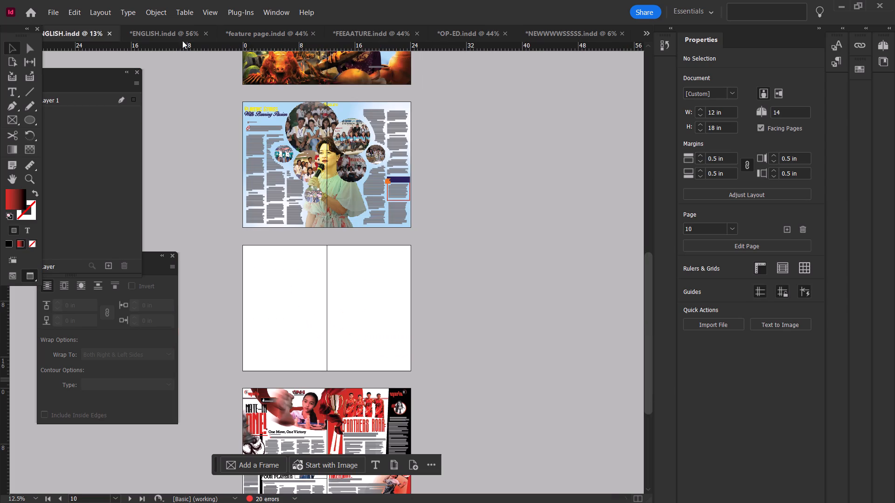
scroll(449, 133, "down", 2)
scroll(475, 213, "down", 4)
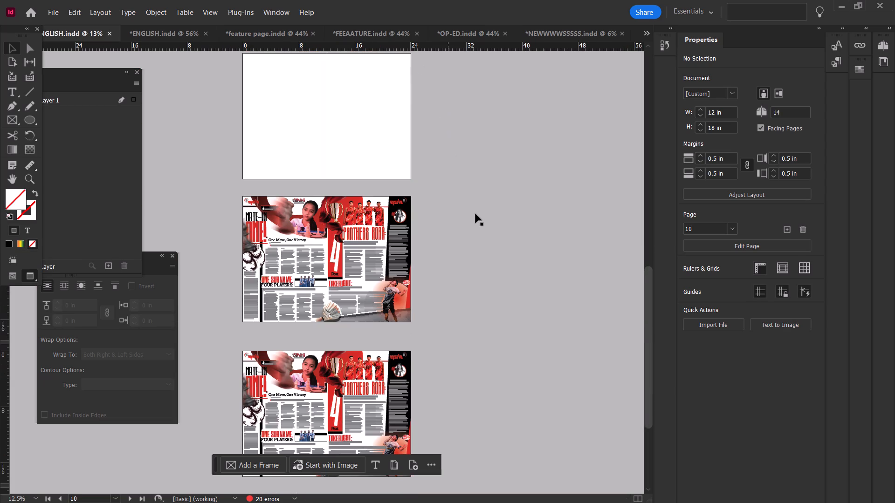
scroll(446, 274, "up", 1, "alt")
scroll(459, 263, "up", 1)
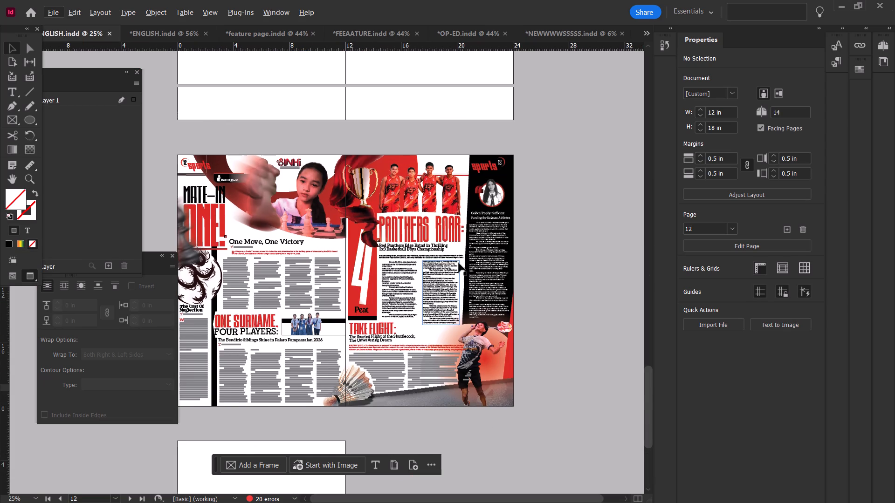
Close the NEWWWWSSSSS document without saving its changes.
left_click(562, 32)
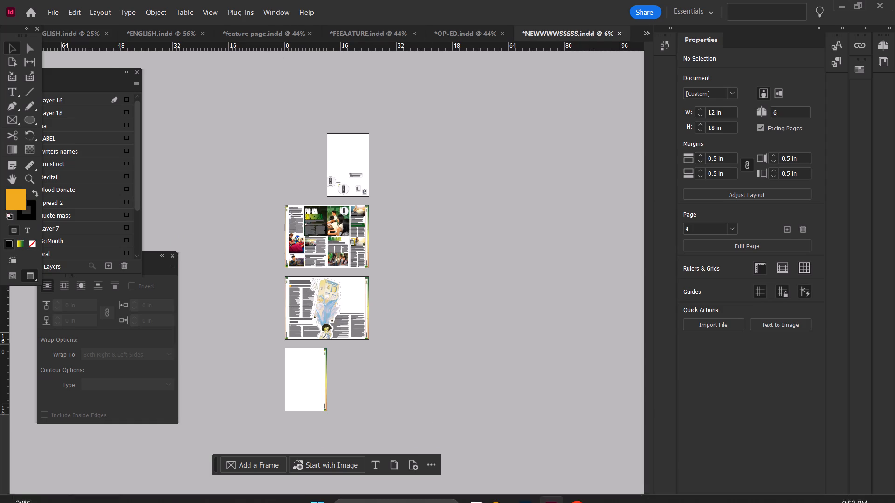
left_click(489, 492)
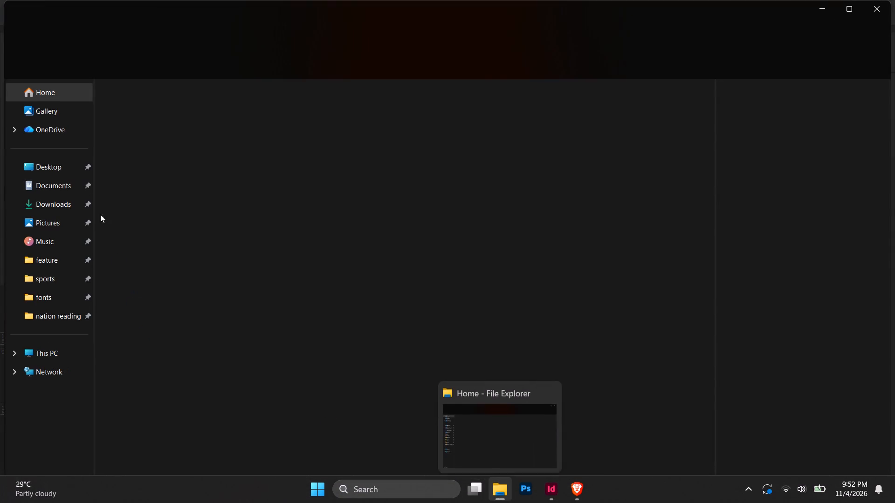
double_click(241, 317)
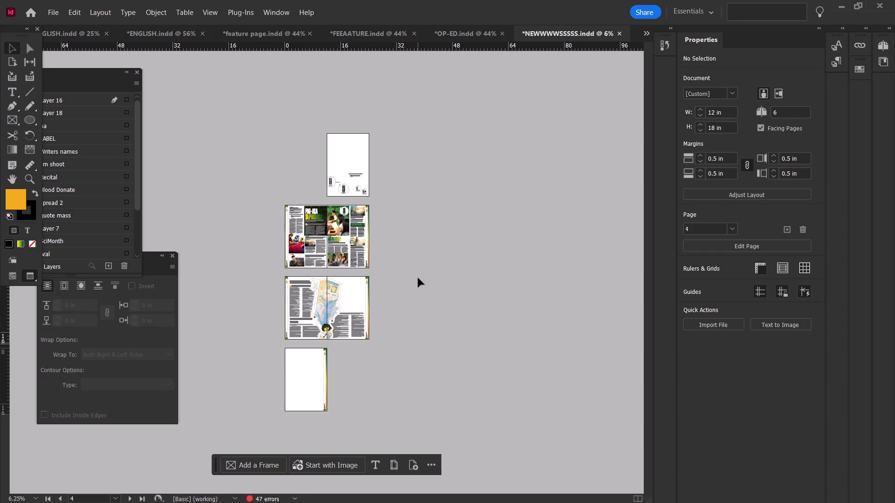
left_click_drag(592, 34, 590, 34)
left_click_drag(590, 34, 572, 34)
left_click(568, 34)
left_click(618, 34)
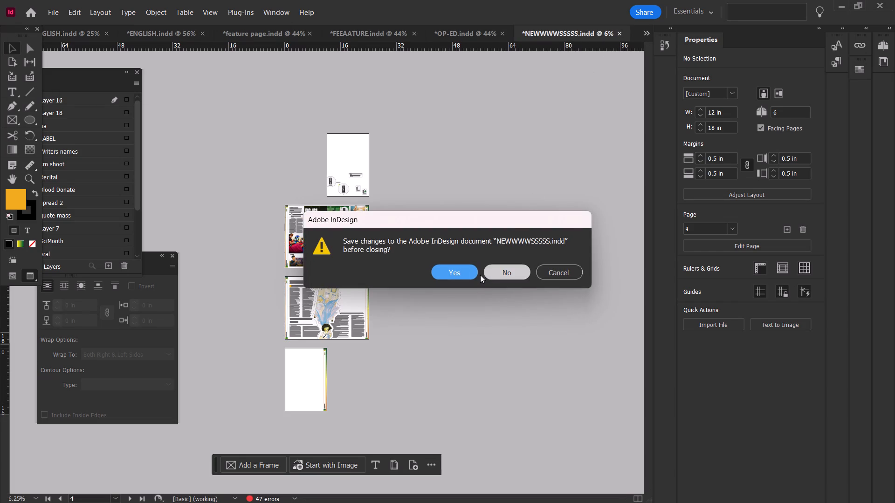
left_click(492, 270)
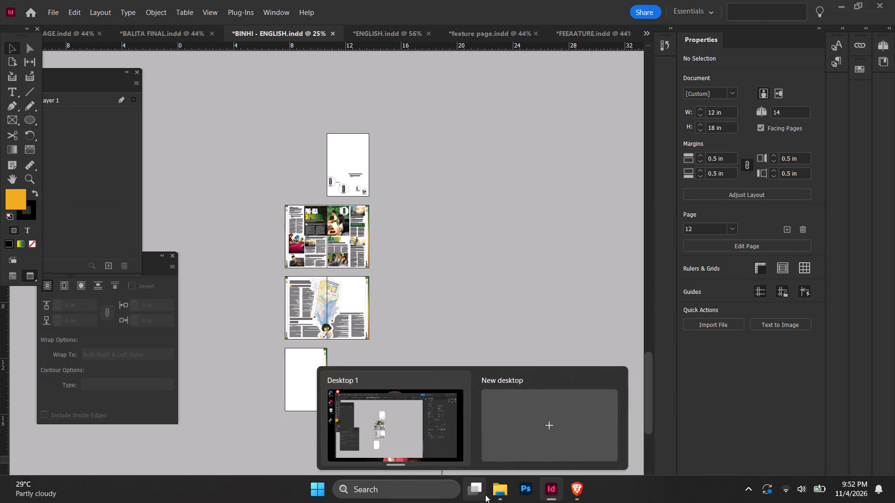
Open the SPORTS PAGE-final document from USB Drive (D:).
scroll(547, 187, "up", 4)
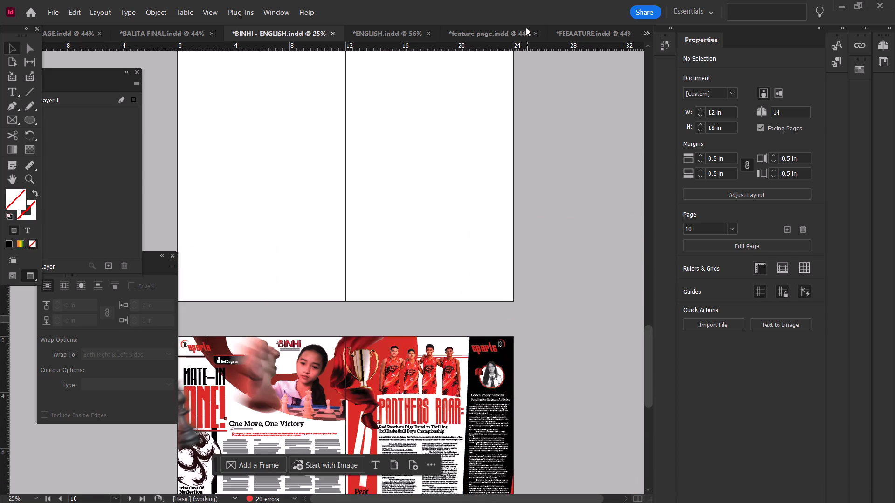
left_click_drag(451, 495, 475, 501)
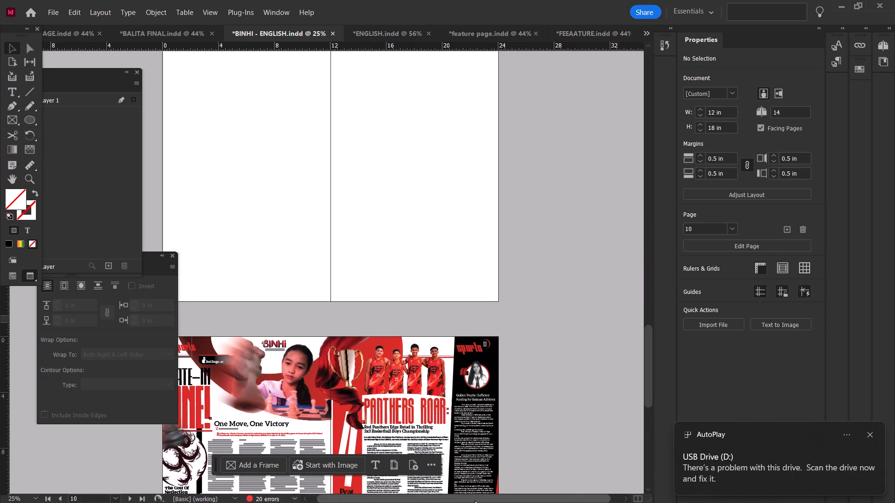
left_click_drag(475, 501, 492, 502)
left_click(588, 34)
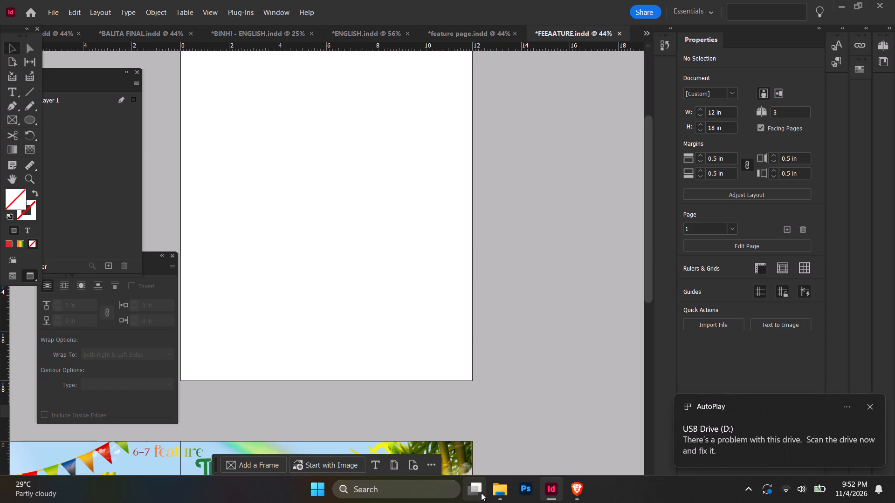
left_click(494, 496)
scroll(189, 342, "down", 1)
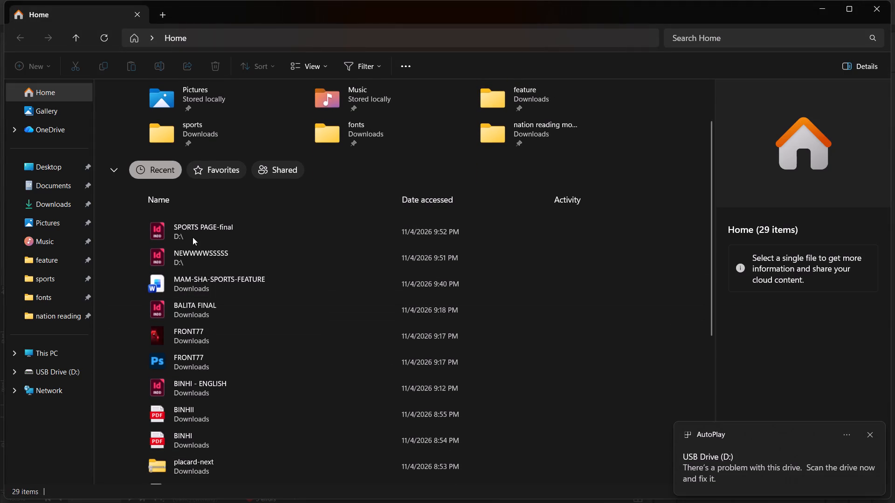
left_click(69, 372)
scroll(382, 390, "down", 2)
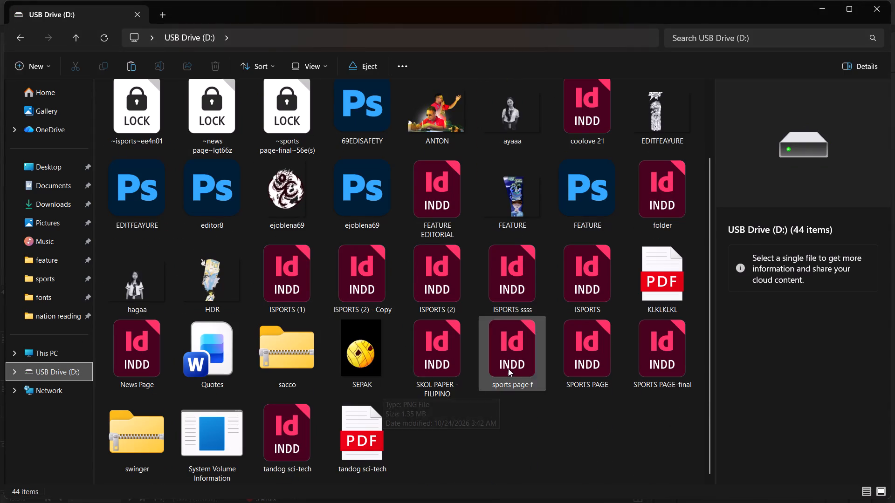
double_click(670, 382)
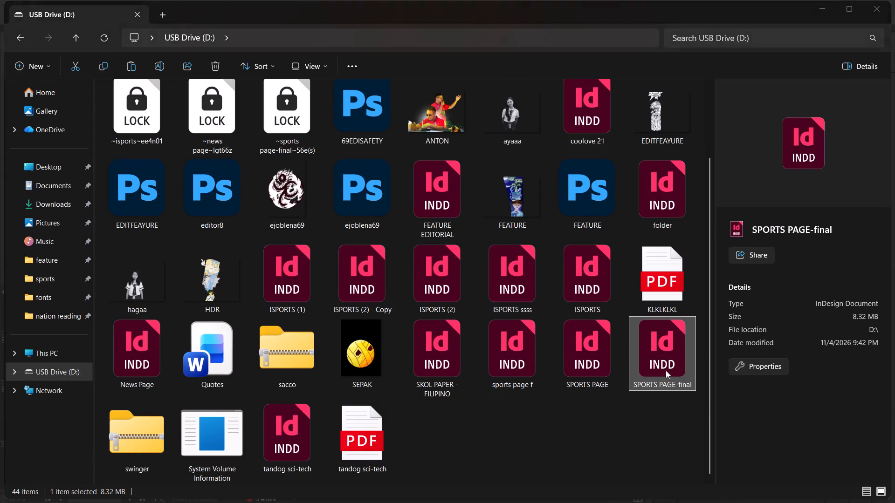
Nudge the "Balasan NHS DanceSports Team Takes Home 4 Gold Medals" heading on page 1 down by eight increments, to Y 3.7111 in.
scroll(551, 300, "down", 1)
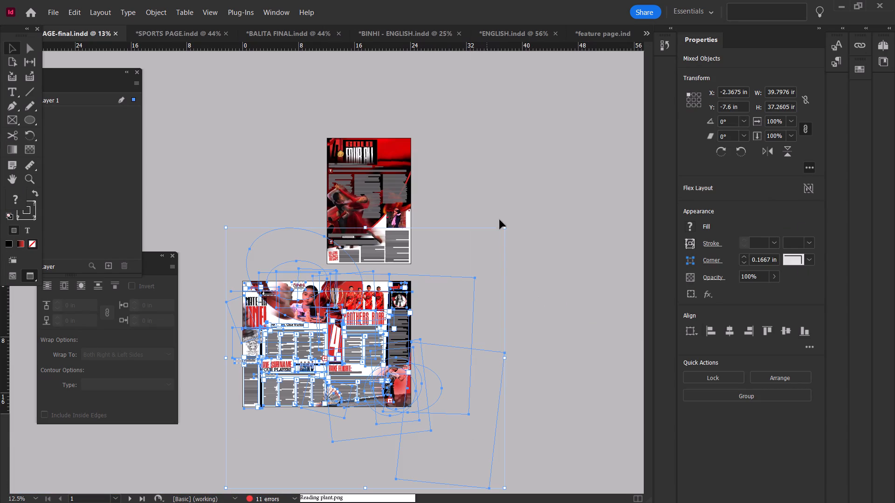
left_click(488, 199)
scroll(467, 190, "up", 1, "alt")
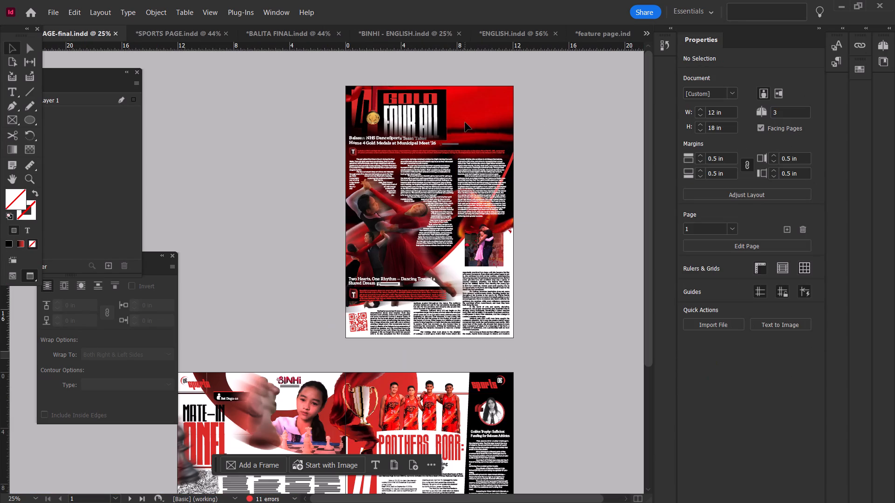
left_click(465, 122)
scroll(470, 118, "up", 1, "alt")
scroll(528, 117, "down", 1, "alt")
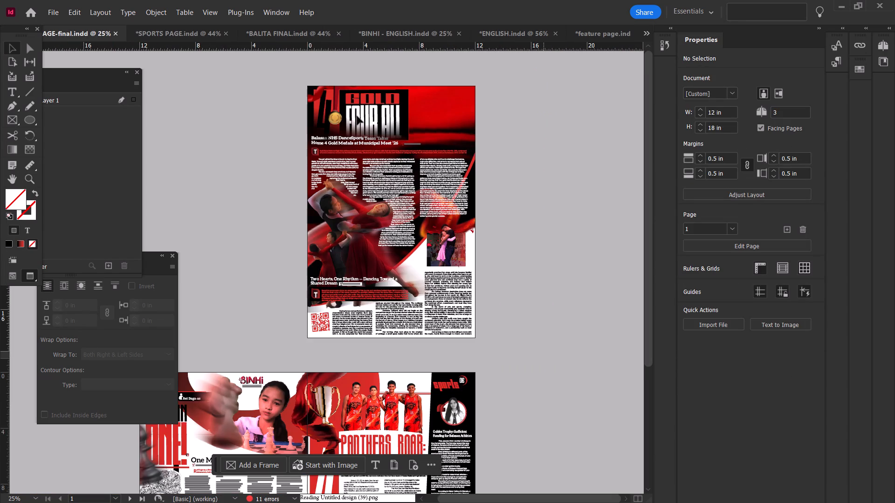
double_click(360, 142)
scroll(360, 140, "up", 2, "alt")
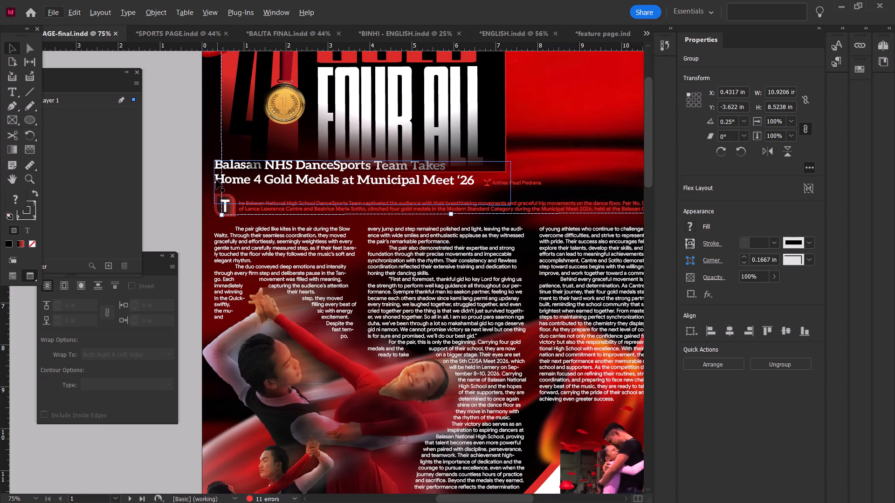
left_click(216, 180)
key("Down")
key("Down")
key("Down")
key("Down")
key("Down")
key("Down")
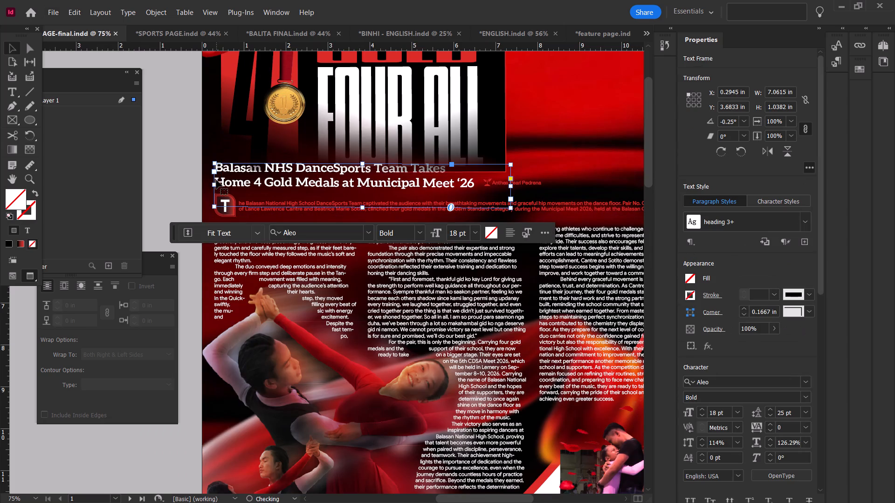
key("Down")
key("Down")
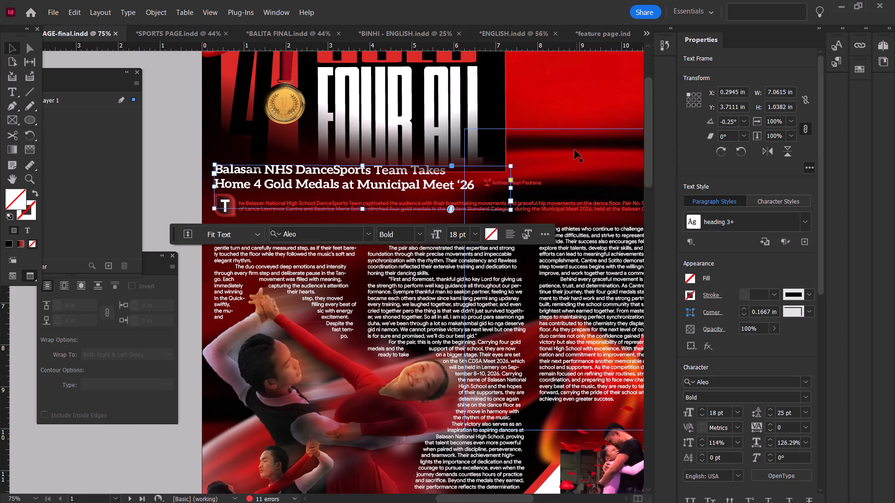
Lower the top edge of the rectangle overlapping the byline to Y 4.3975 in, giving it a height of 5.645 in.
left_click(555, 186)
left_click(532, 181)
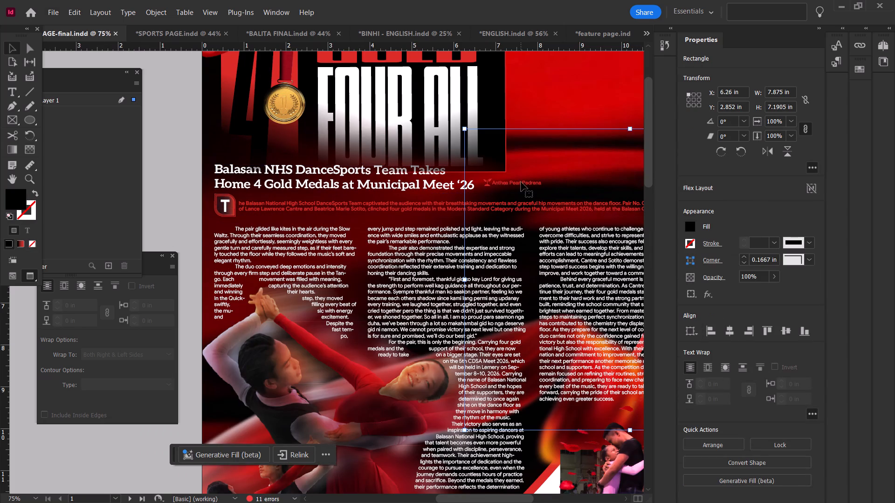
left_click(522, 182)
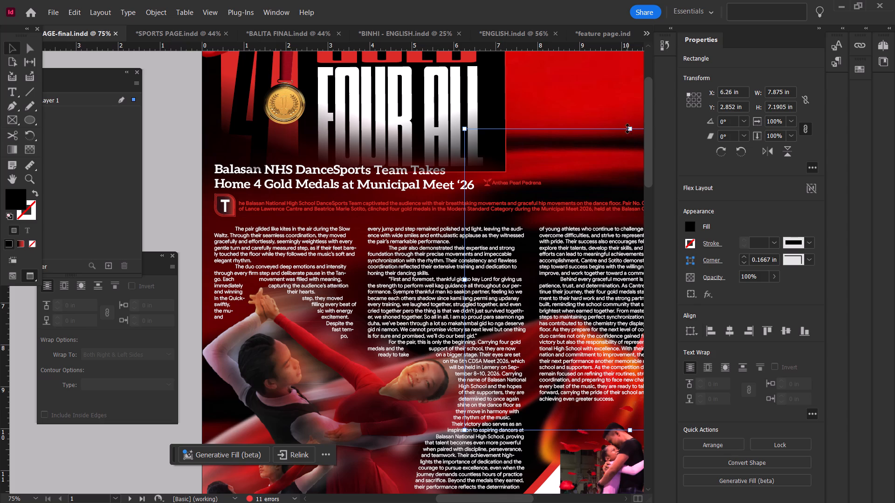
left_click_drag(628, 128, 633, 177)
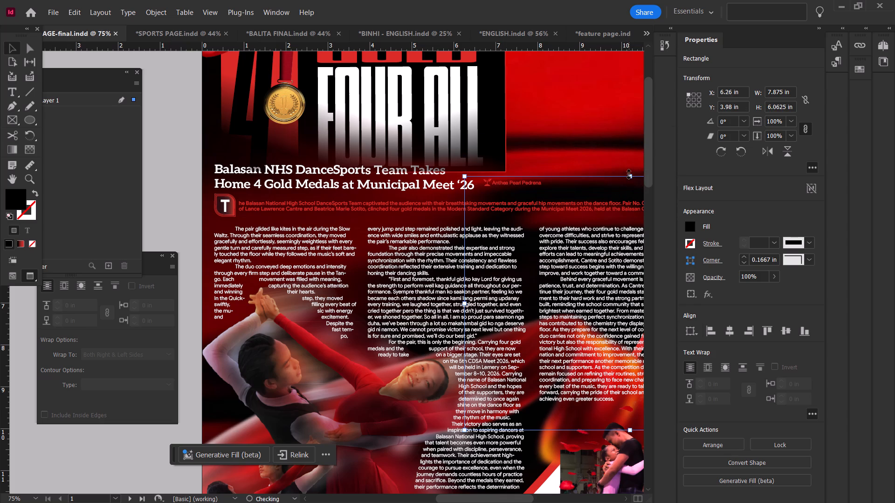
left_click_drag(629, 174, 628, 185)
left_click_drag(630, 184, 628, 194)
Move the byline group to just above the start of the DanceSports heading, at X -1.04 in, Y 3.1852 in.
left_click_drag(534, 184, 280, 157)
left_click_drag(279, 153, 267, 156)
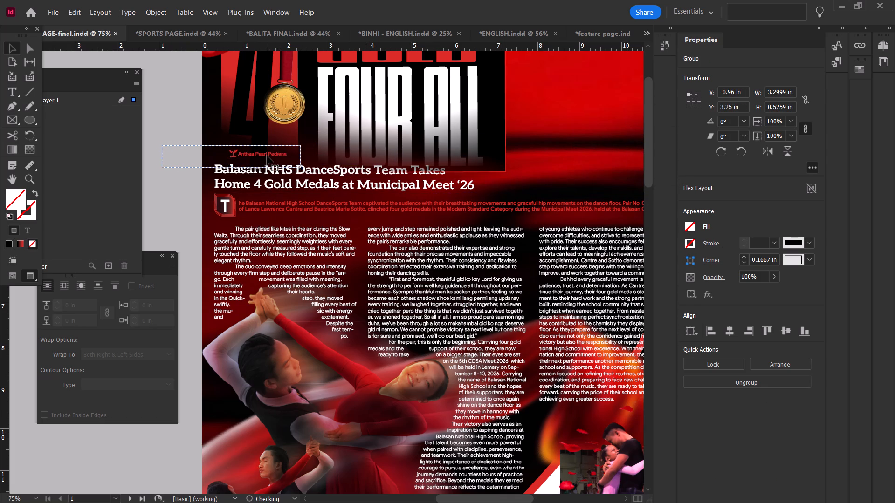
left_click(267, 156)
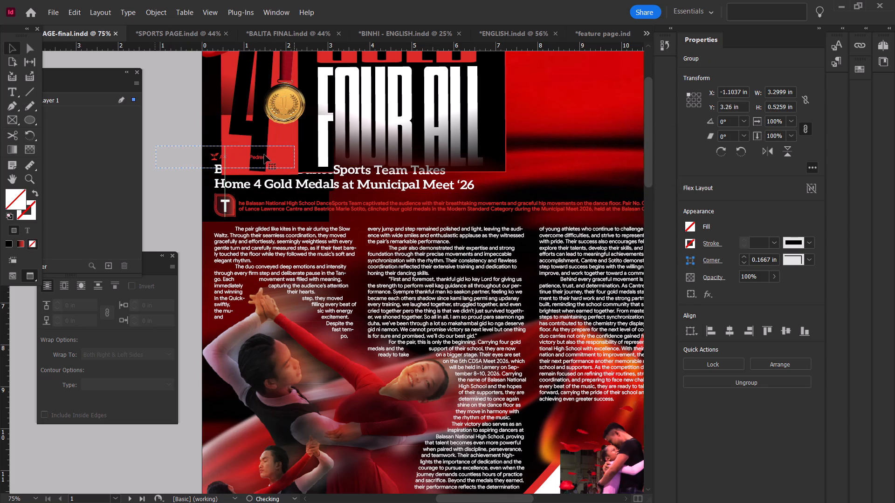
scroll(263, 155, "up", 1, "alt")
left_click(263, 153)
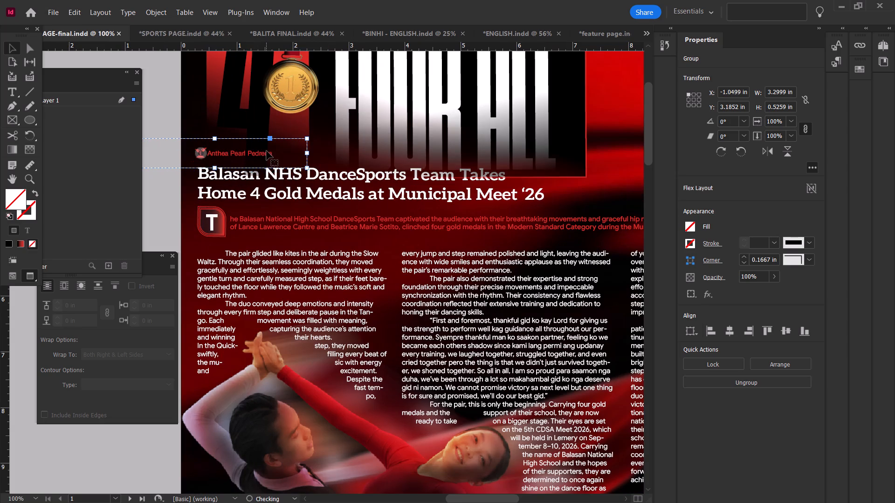
left_click(267, 151)
left_click(269, 153)
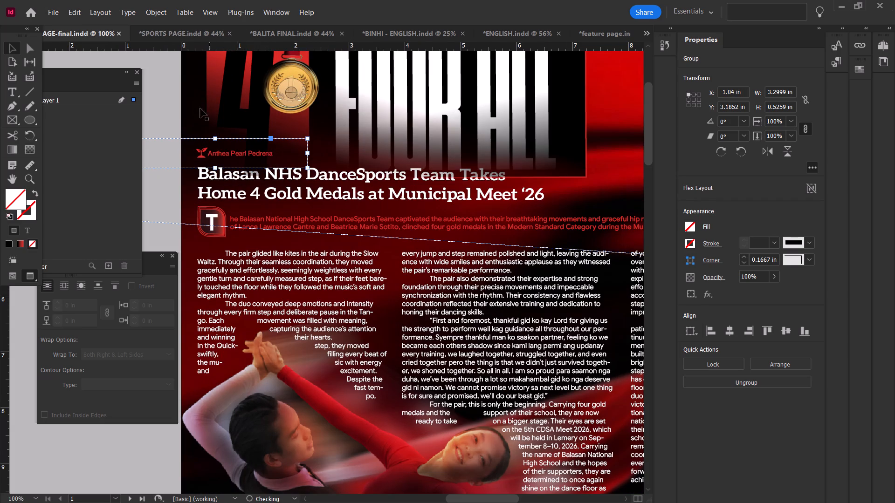
left_click(176, 107)
Unlock page 1's locked items: Untitled design (1).png, the path and download.jpeg.
scroll(175, 106, "down", 2, "alt")
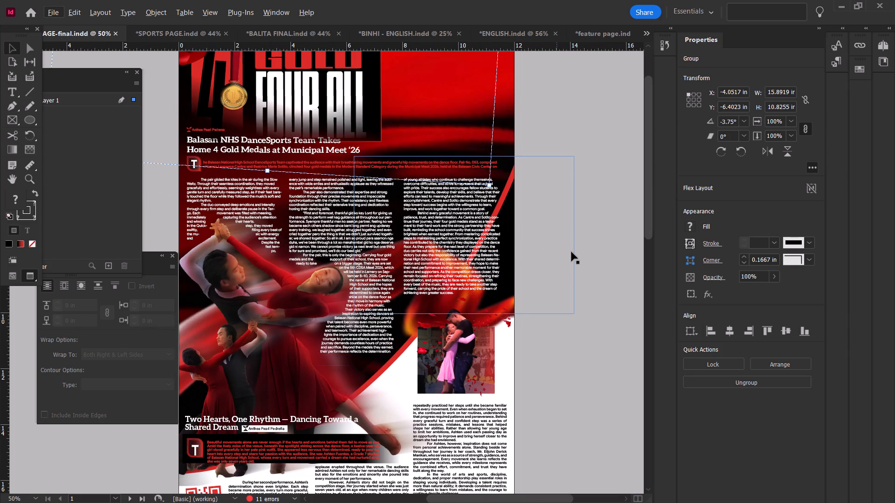
left_click(573, 252)
scroll(573, 252, "down", 1, "alt")
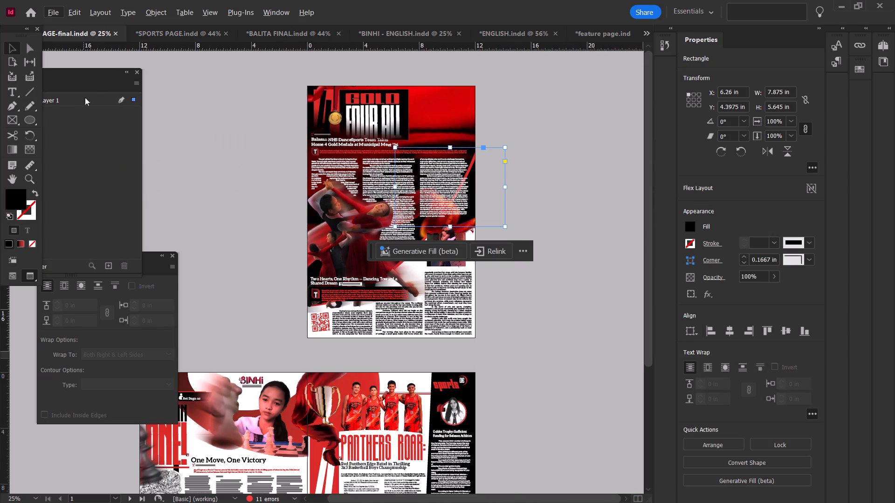
left_click_drag(89, 82, 159, 85)
left_click(102, 104)
scroll(136, 174, "down", 5)
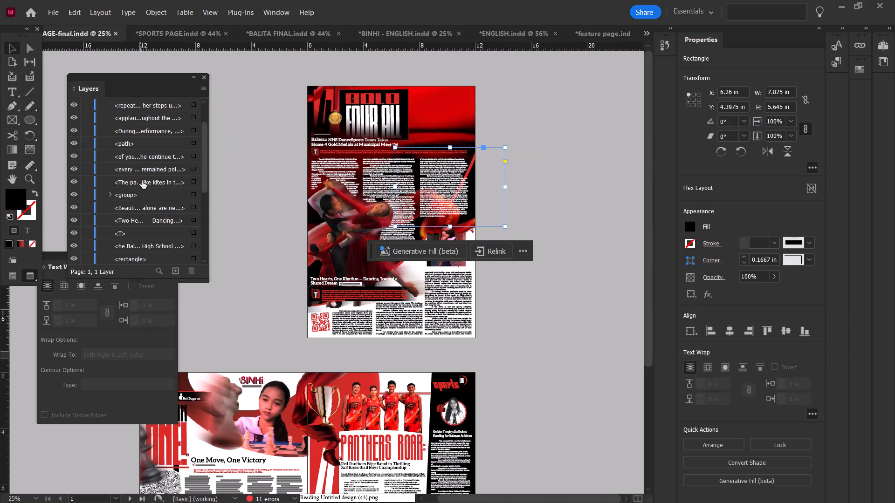
scroll(142, 180, "down", 9)
scroll(142, 180, "up", 7)
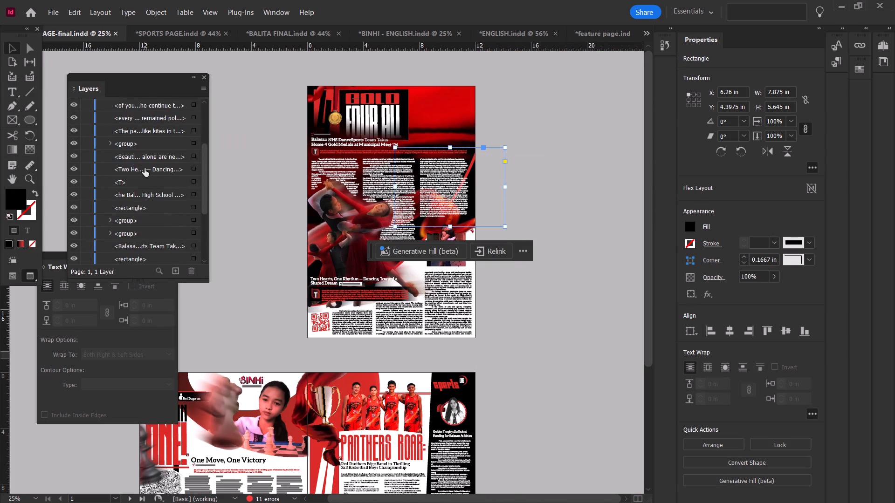
scroll(145, 168, "up", 12)
scroll(145, 164, "down", 17)
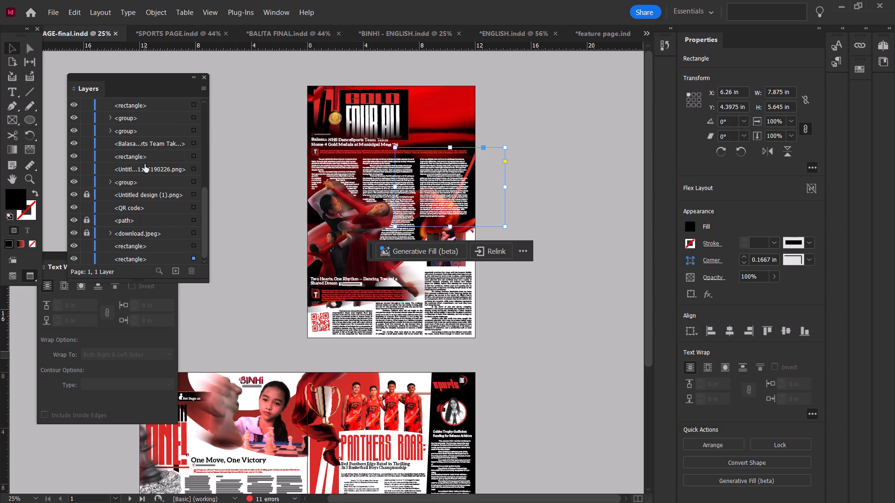
scroll(145, 164, "down", 4)
left_click(86, 193)
scroll(91, 194, "down", 3)
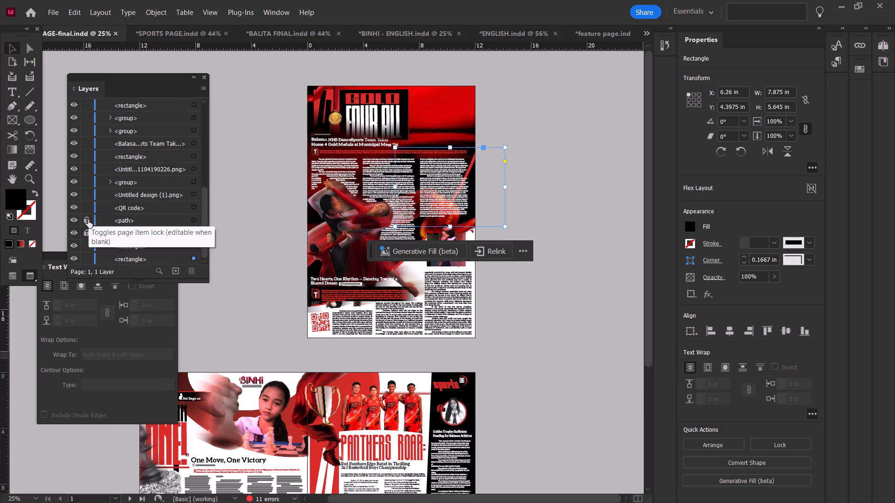
left_click(88, 219)
left_click(90, 232)
Copy all the artwork on page 1 and paste it onto blank page 14 of the BINHI - ENGLISH document.
left_click(258, 224)
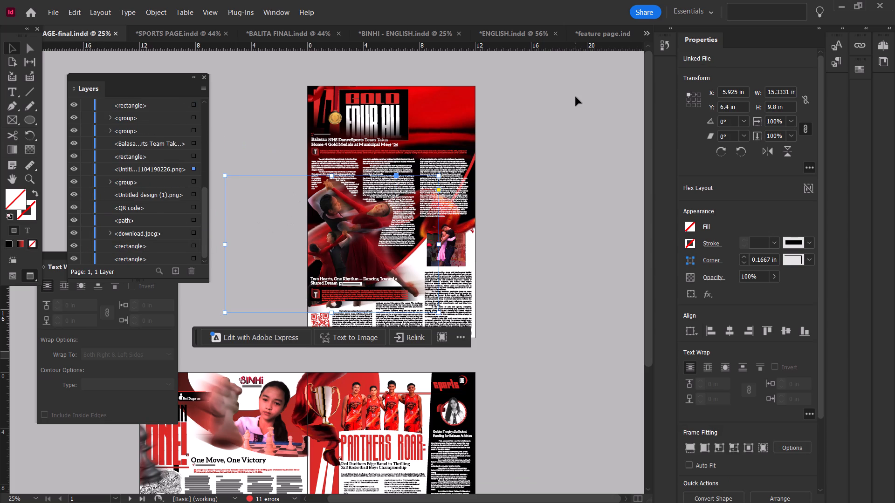
left_click(575, 97)
left_click_drag(538, 86, 277, 339)
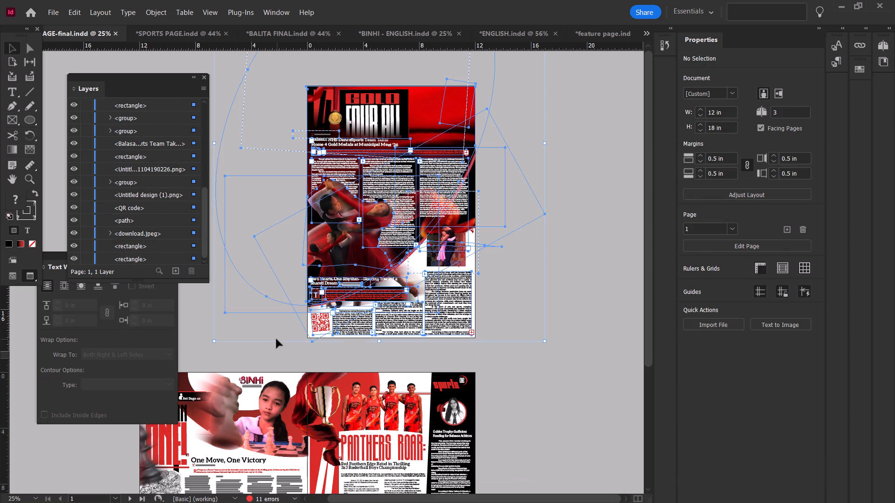
key("ctrl+c")
left_click(399, 34)
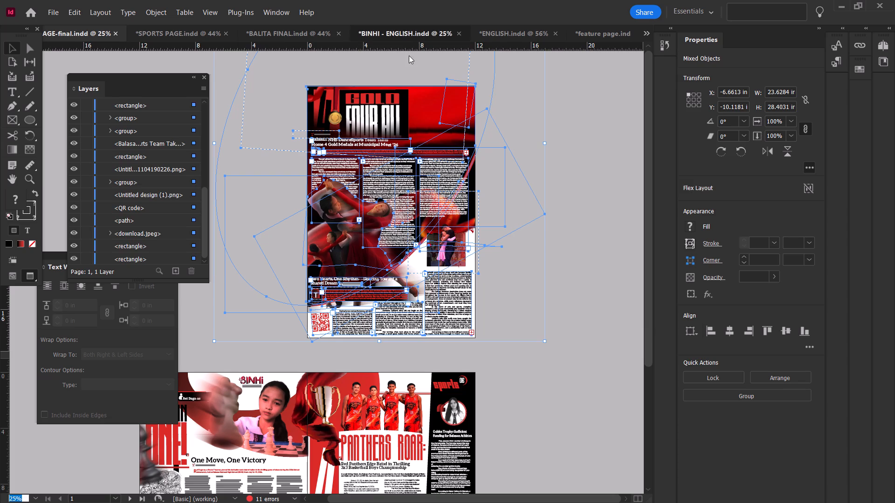
scroll(442, 205, "down", 11)
scroll(393, 344, "up", 3, "ctrl")
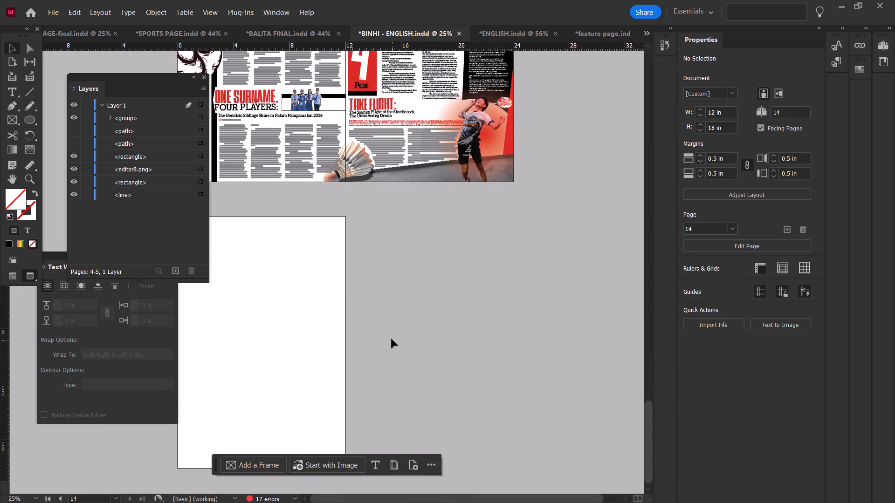
scroll(387, 334, "up", 3, "ctrl")
key("ctrl+v")
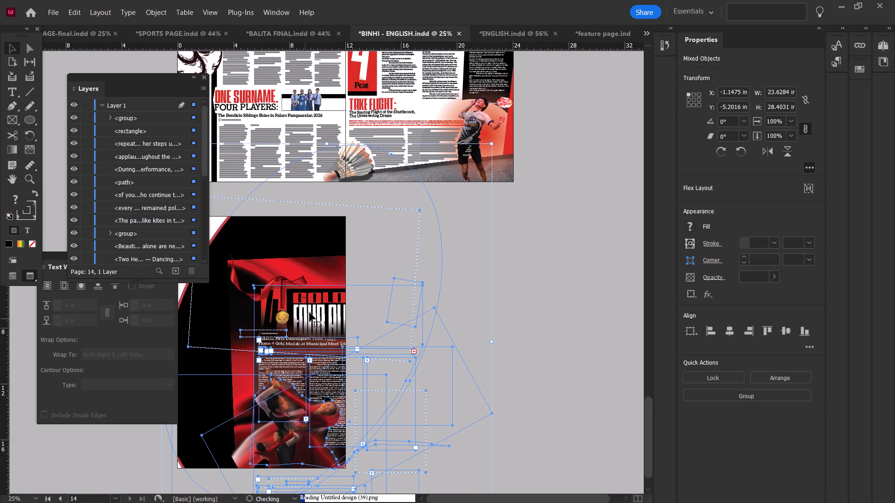
Move the pasted artwork roughly into alignment with page 14, to about X -6.45 in, Y -9.9 in.
left_click_drag(323, 269, 286, 234)
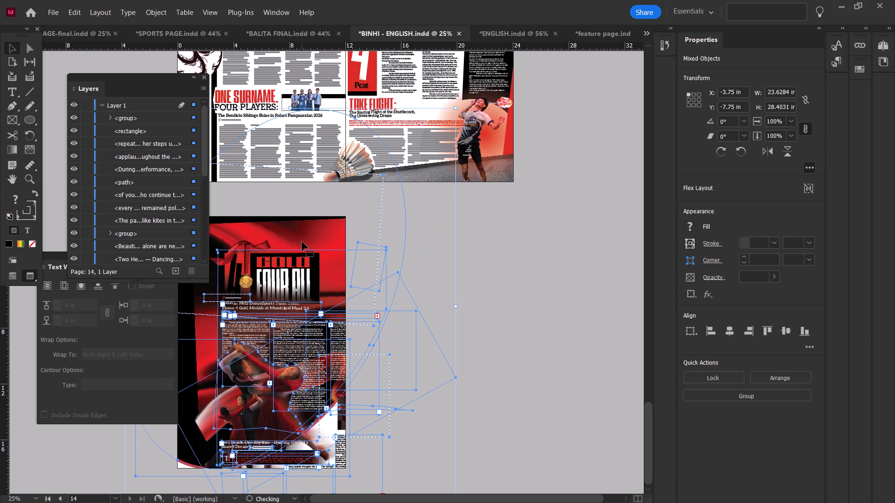
left_click_drag(312, 238, 291, 229)
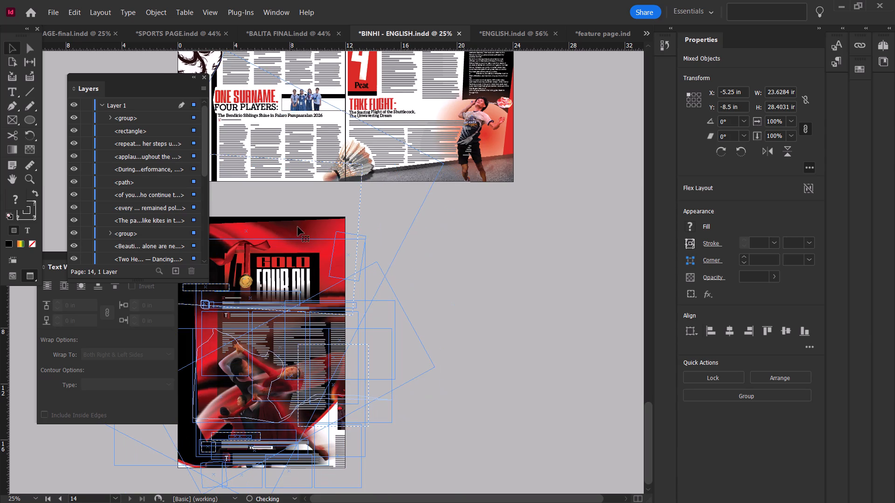
left_click_drag(311, 222, 304, 215)
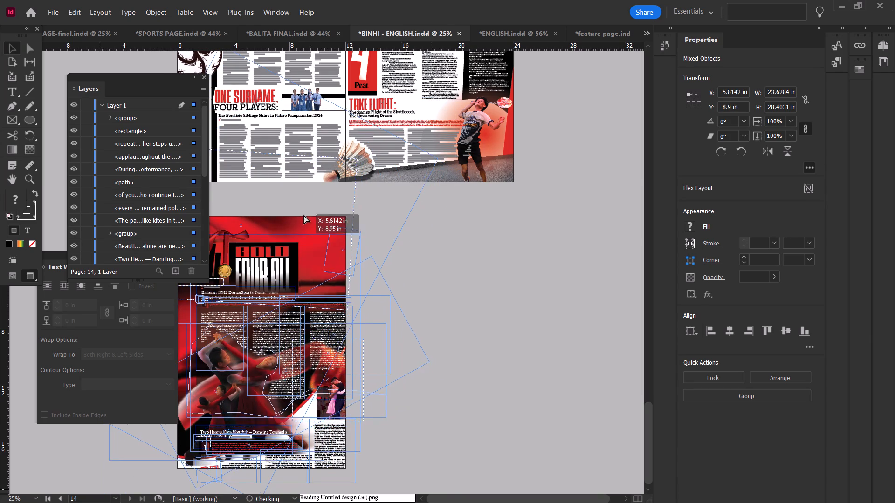
left_click_drag(304, 215, 304, 212)
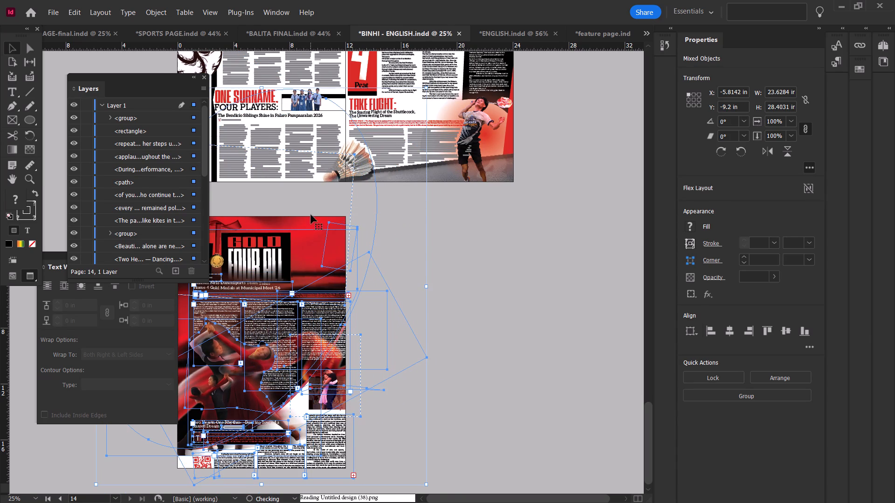
left_click_drag(313, 220, 307, 213)
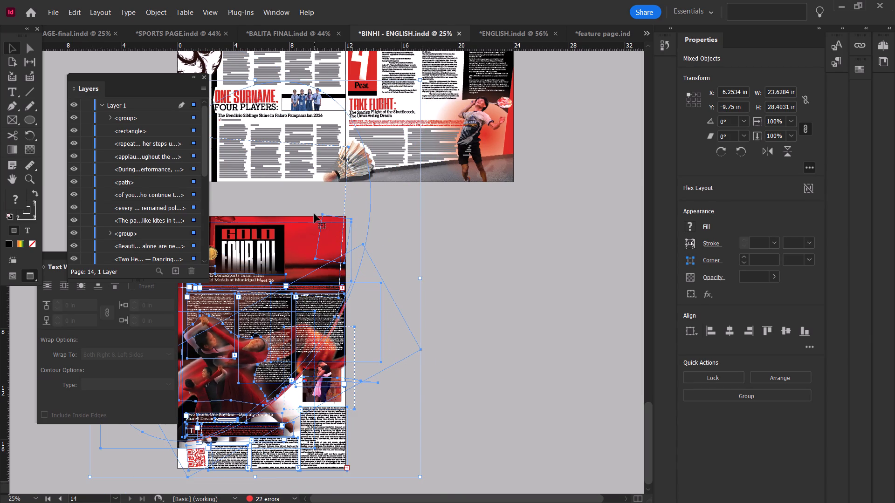
left_click_drag(315, 214, 309, 211)
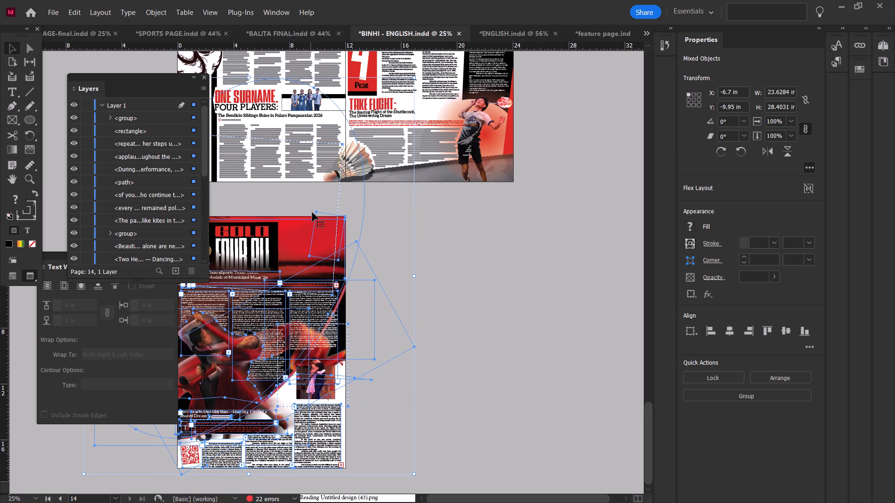
left_click_drag(317, 223, 321, 224)
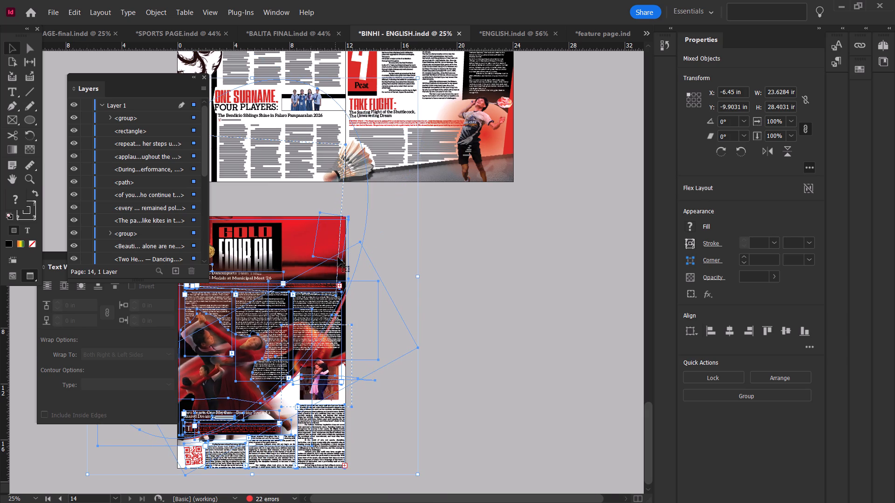
Nudge the pasted artwork left by fifteen increments and up by twenty, to X -6.6167 in, Y -10.1254 in.
scroll(329, 306, "up", 1, "alt")
scroll(329, 306, "up", 4, "ctrl")
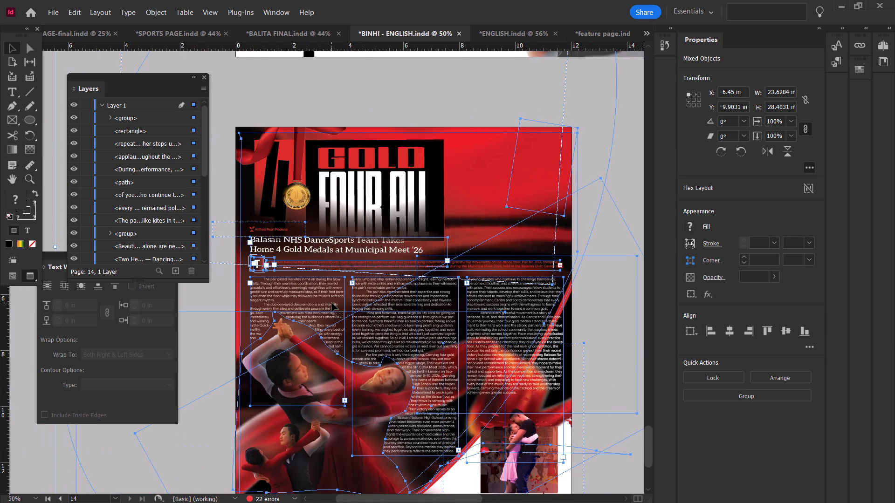
key("Left")
key("Left")
key("Left")
key("Left")
key("Left")
key("Left")
key("Left")
key("Left")
key("Left")
key("Left")
key("Left")
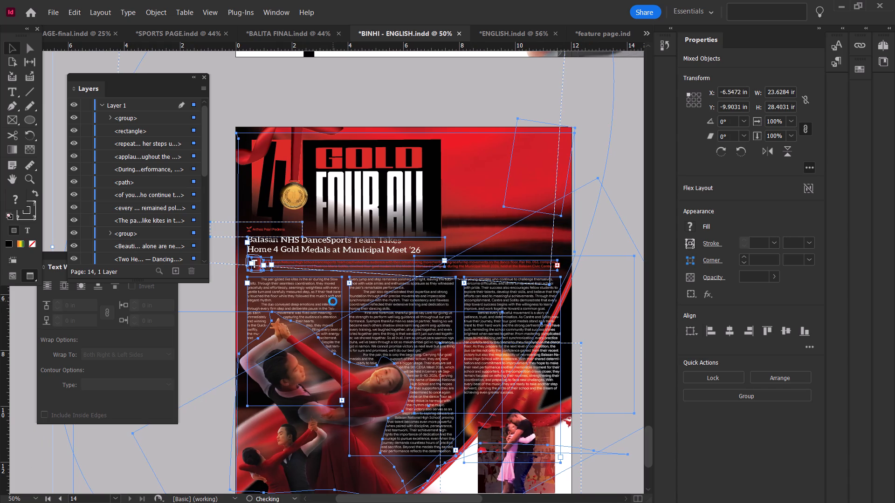
key("Left")
key("Left")
key("Left")
key("Left")
key("Up")
key("Up")
key("Up")
key("Up")
key("Up")
key("Up")
key("Up")
key("Up")
key("Up")
key("Up")
key("Up")
key("Up")
key("Up")
key("Up")
key("Up")
key("Up")
key("Up")
key("Up")
key("Up")
key("Up")
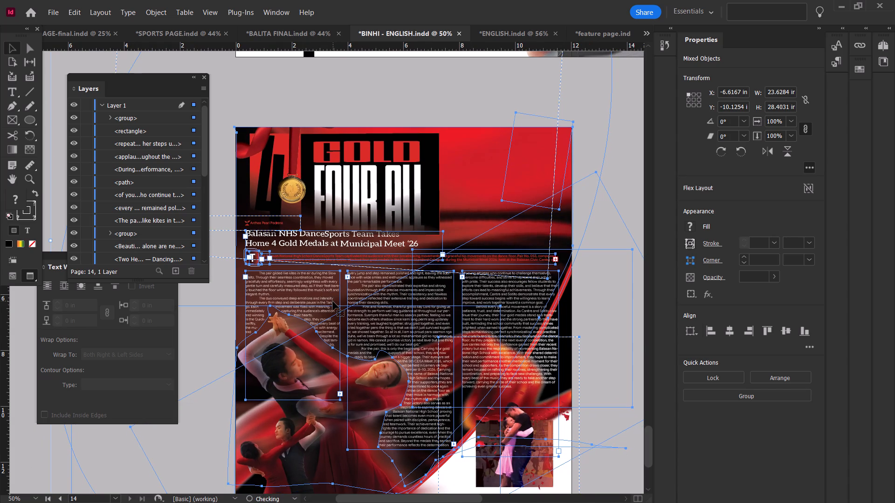
Change the Display Performance setting of the selected page 14 artwork, then deselect it.
scroll(359, 312, "down", 4)
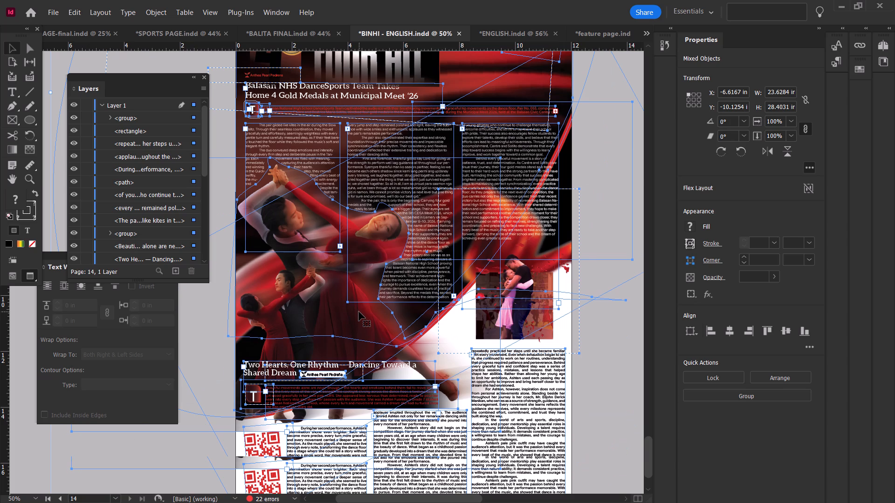
scroll(359, 312, "up", 2)
right_click(532, 225)
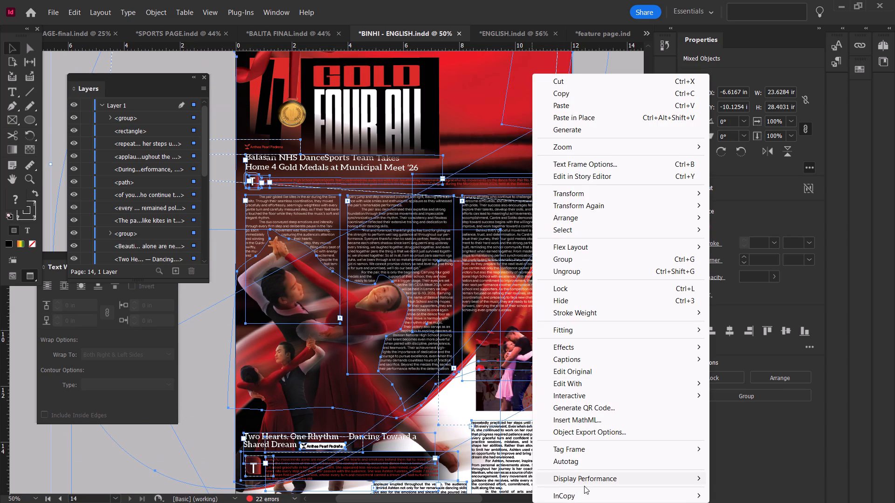
left_click(590, 481)
left_click(801, 458)
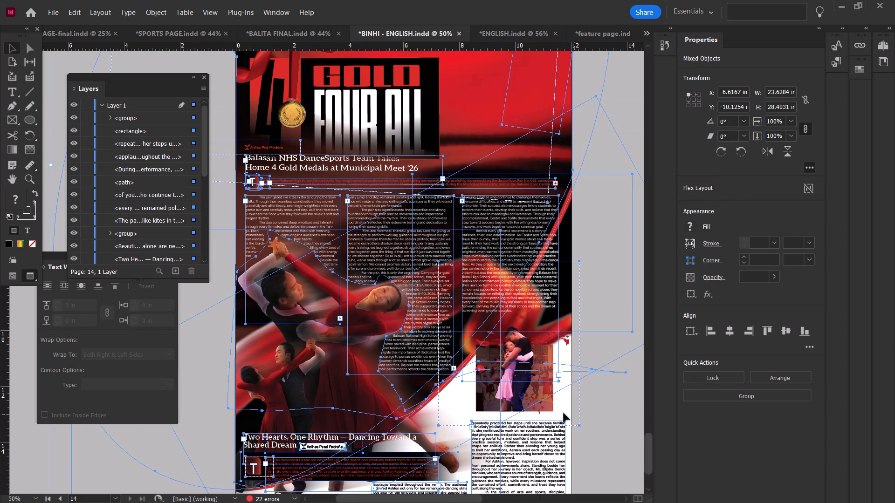
right_click(560, 412)
left_click(661, 474)
left_click(467, 426)
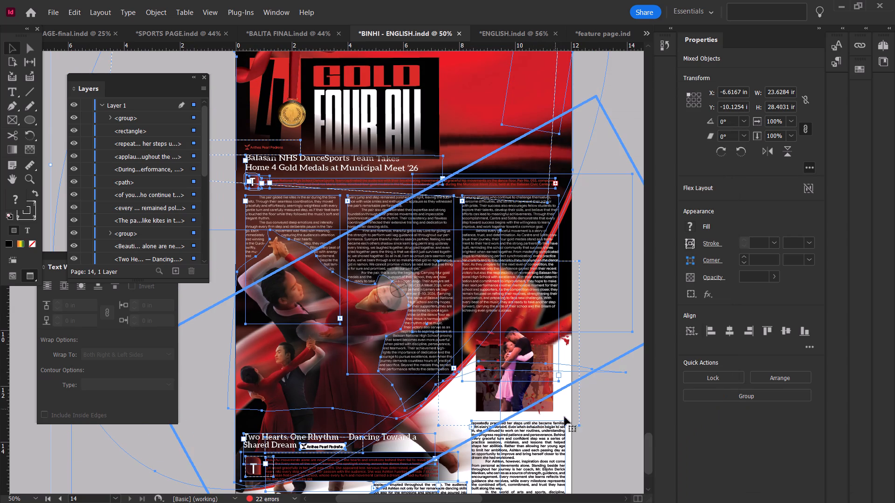
left_click(597, 444)
Inspect the pasted layout on page 14, focusing on the lower article and the QR code area.
scroll(597, 444, "down", 1)
scroll(597, 444, "down", 1, "alt")
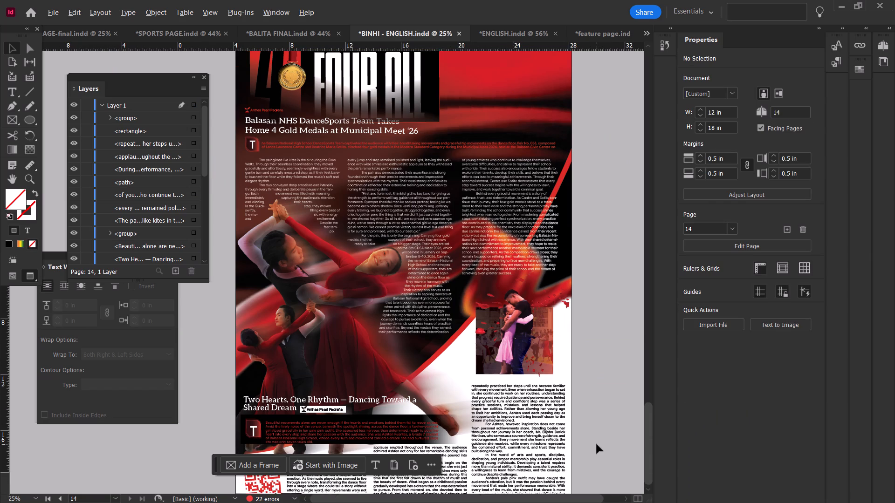
scroll(386, 418, "up", 1, "alt")
scroll(387, 416, "up", 3, "ctrl")
scroll(392, 413, "down", 1, "alt")
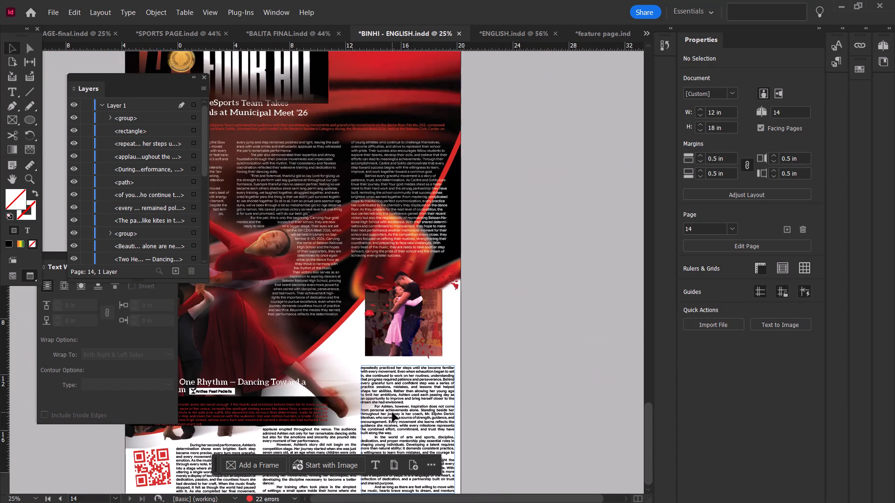
left_click(190, 445)
scroll(199, 439, "up", 1, "alt")
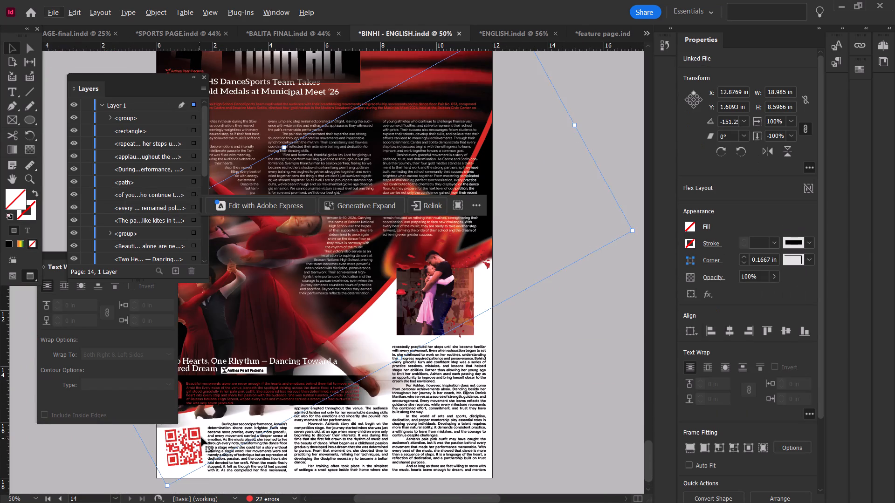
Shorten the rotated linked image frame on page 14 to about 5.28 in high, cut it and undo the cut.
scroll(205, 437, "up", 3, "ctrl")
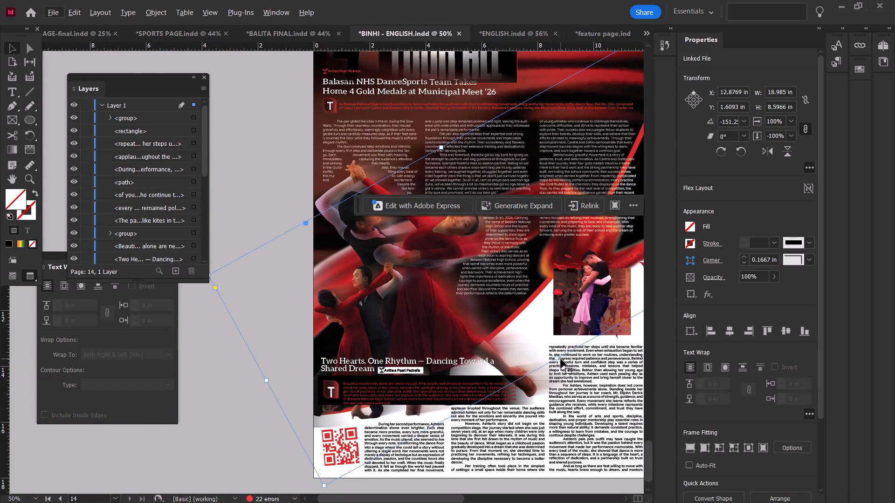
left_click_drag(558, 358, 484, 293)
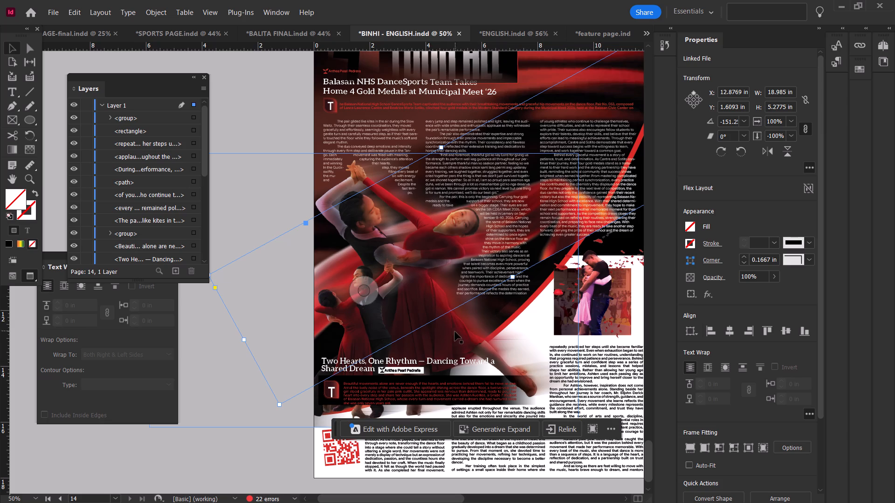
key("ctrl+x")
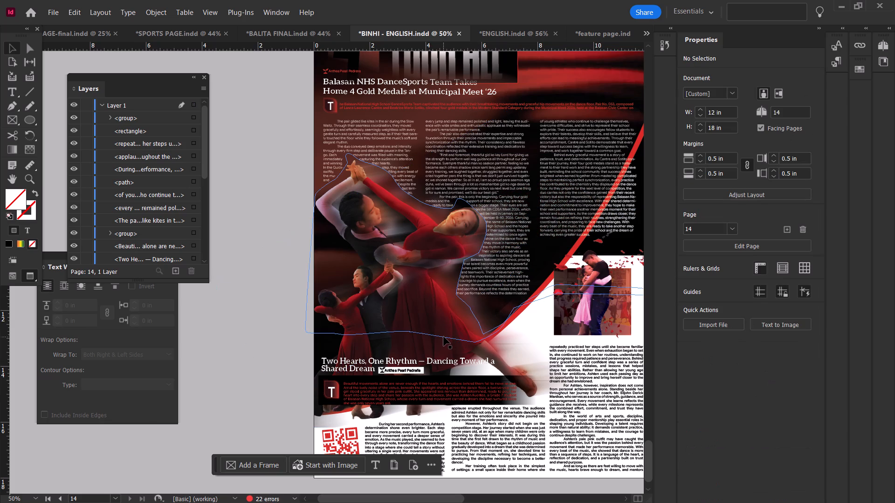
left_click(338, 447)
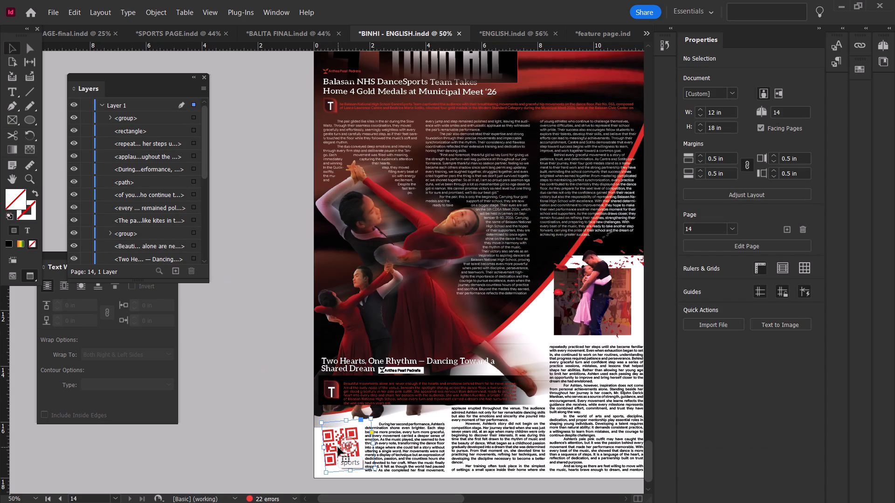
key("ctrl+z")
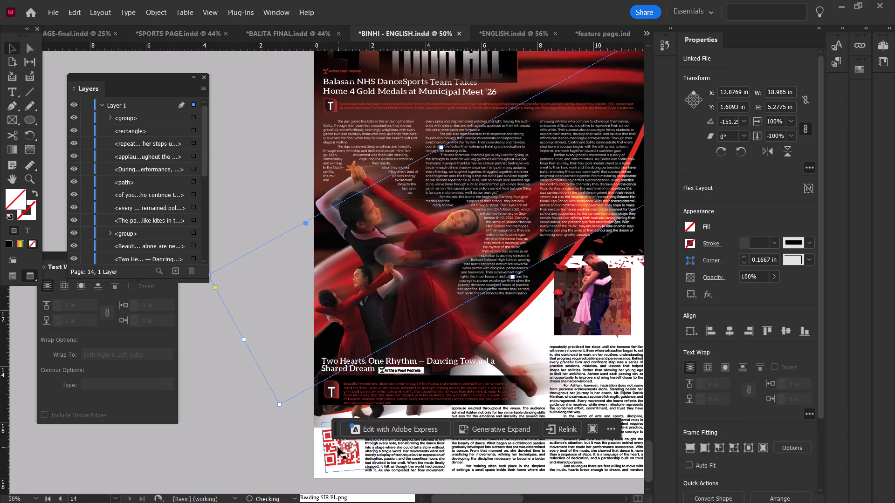
Straighten the page 14 QR code to 0° and position it at about X 0.3346 in, Y 16.015 in.
left_click(340, 447)
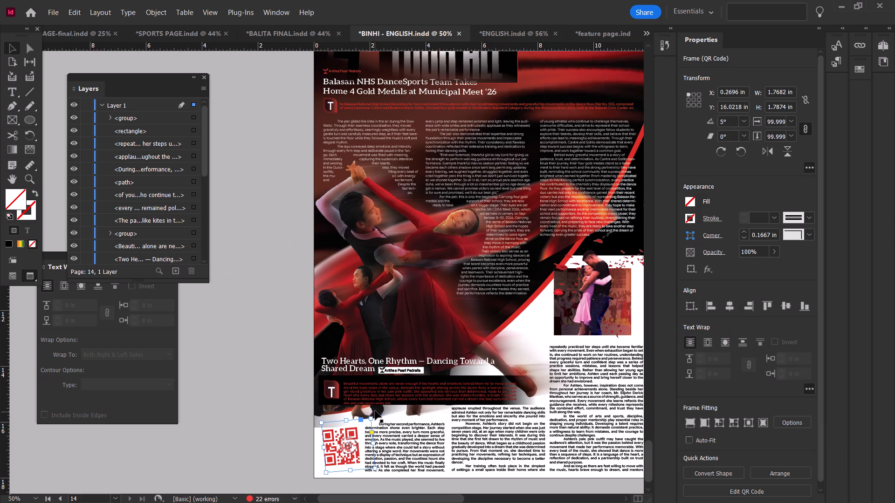
left_click_drag(375, 415, 385, 418)
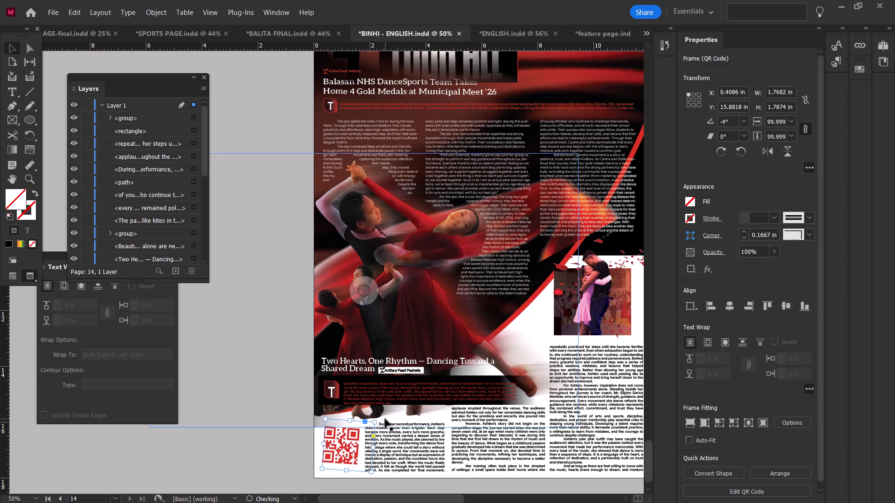
left_click(381, 417)
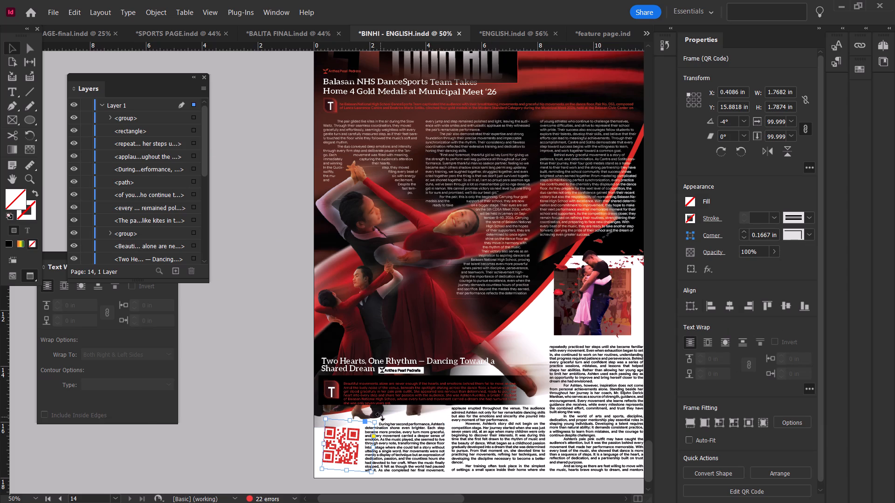
left_click_drag(377, 416, 377, 412)
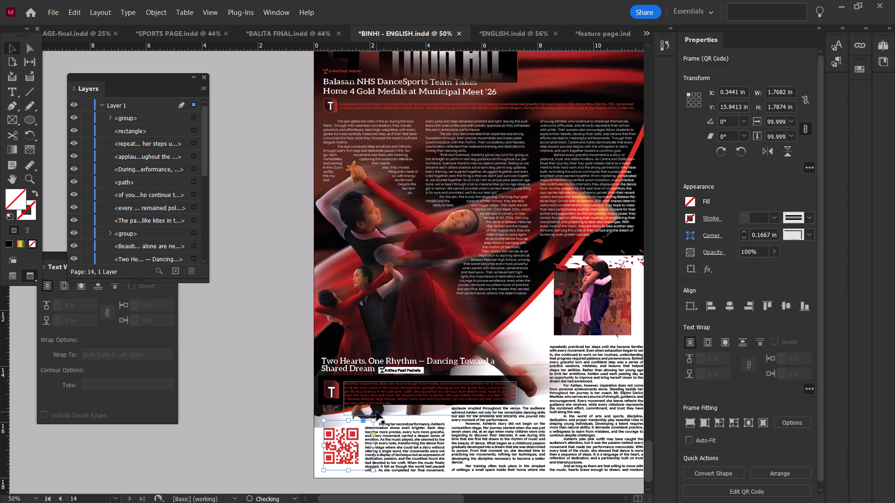
left_click_drag(354, 432, 353, 437)
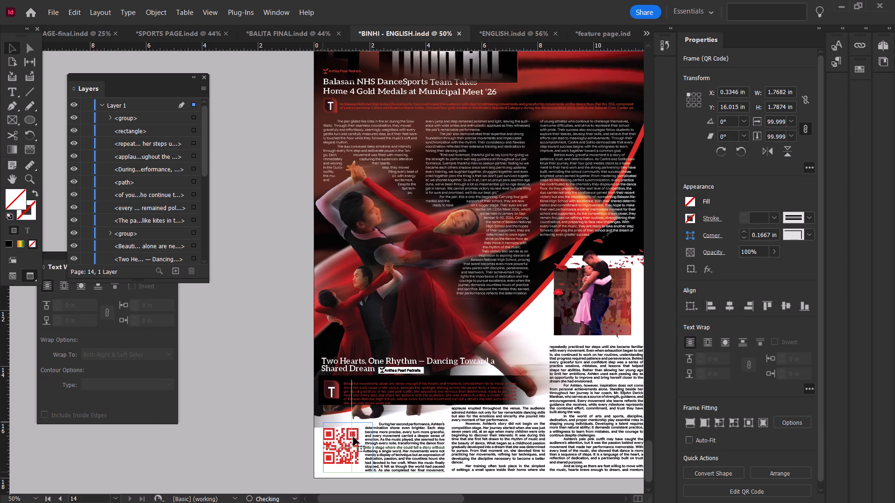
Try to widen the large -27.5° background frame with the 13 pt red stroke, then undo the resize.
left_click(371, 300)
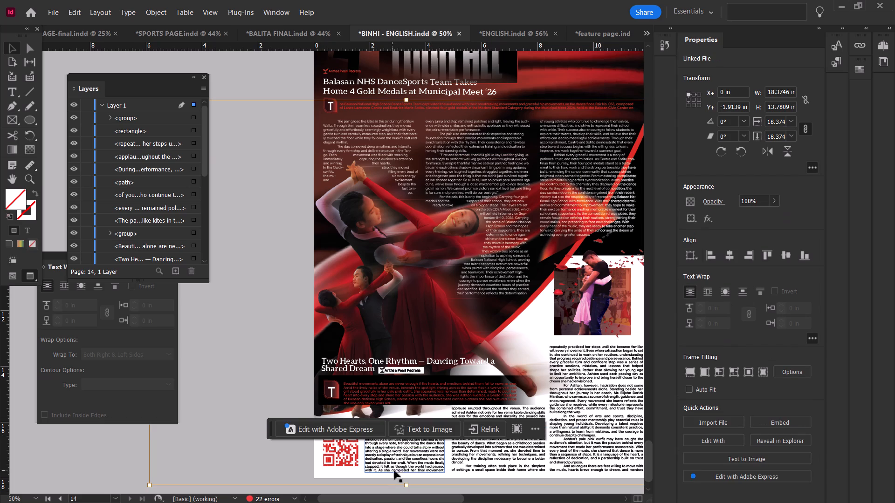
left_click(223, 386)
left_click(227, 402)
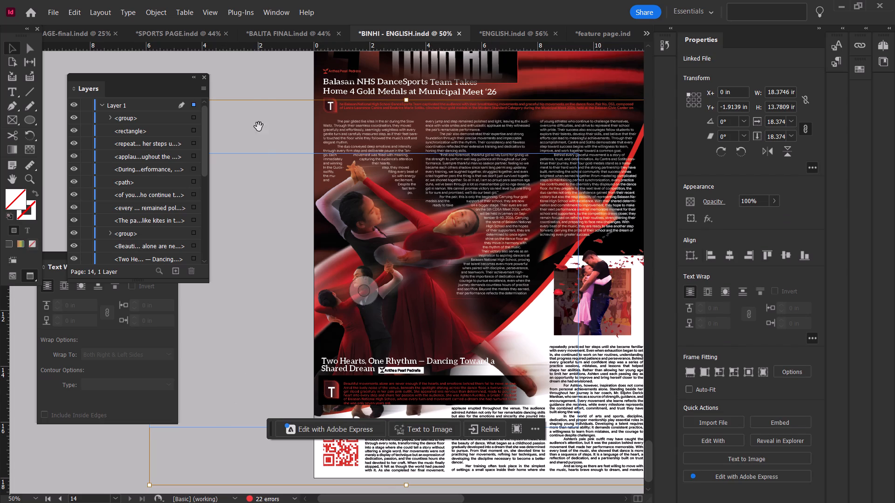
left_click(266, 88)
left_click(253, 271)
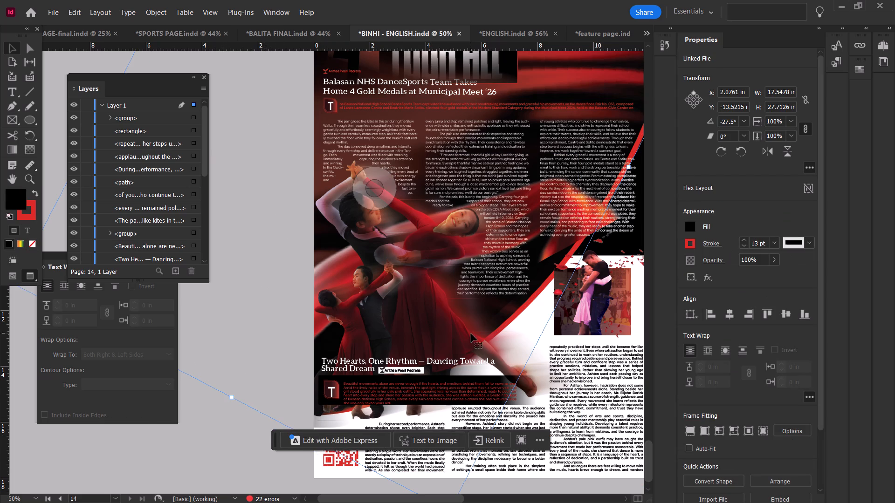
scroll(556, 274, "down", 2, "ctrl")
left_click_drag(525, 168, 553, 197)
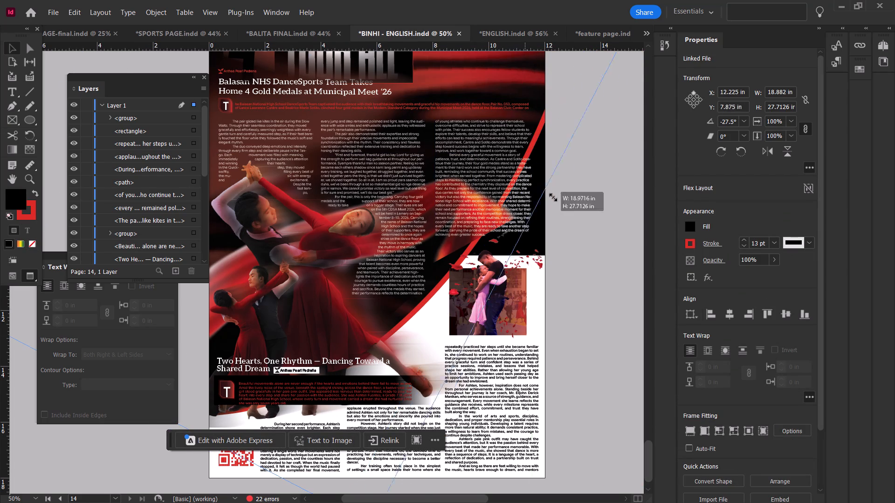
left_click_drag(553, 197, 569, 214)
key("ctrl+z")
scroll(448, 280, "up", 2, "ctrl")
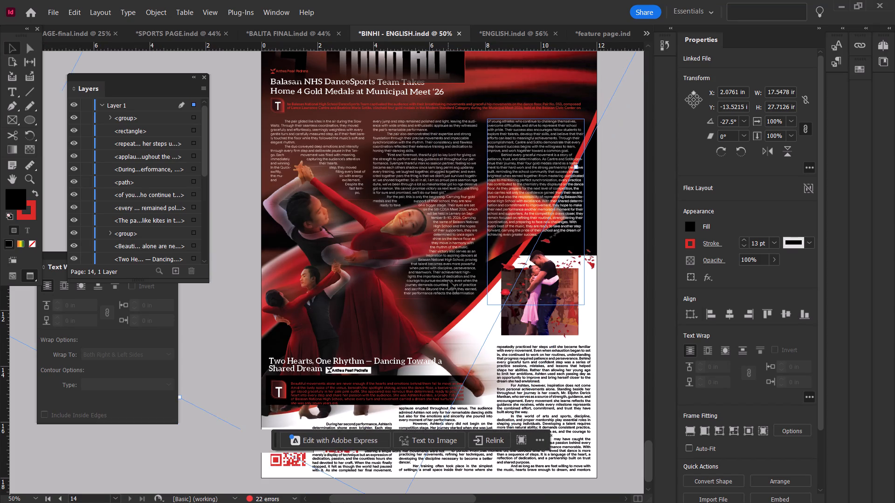
Extend the rotated Untitled design (1).png frame downward until it reaches past page 14's bottom edge, then deselect it.
left_click(348, 258)
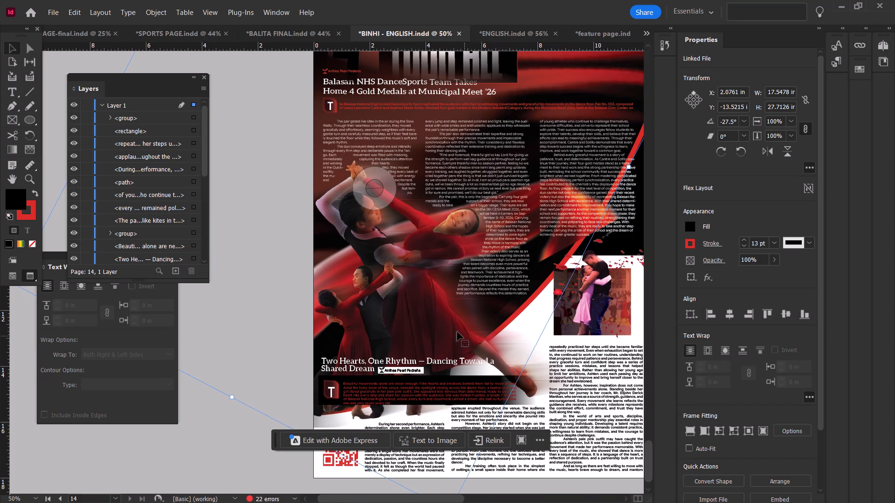
left_click(540, 230)
left_click(532, 223)
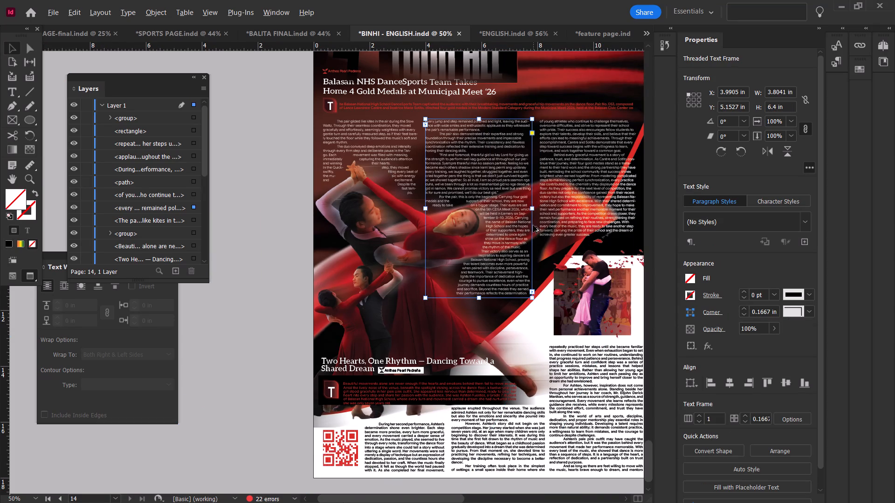
scroll(533, 226, "down", 1, "alt")
scroll(147, 140, "down", 4)
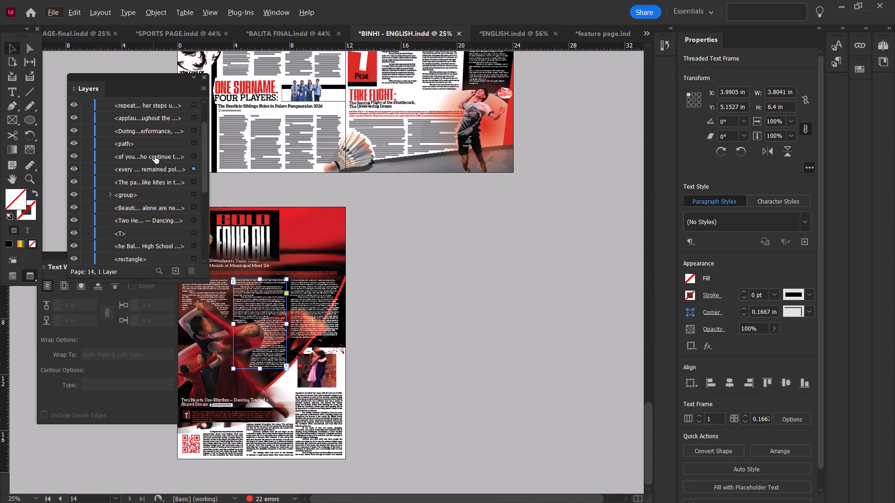
scroll(155, 155, "down", 12)
left_click(193, 190)
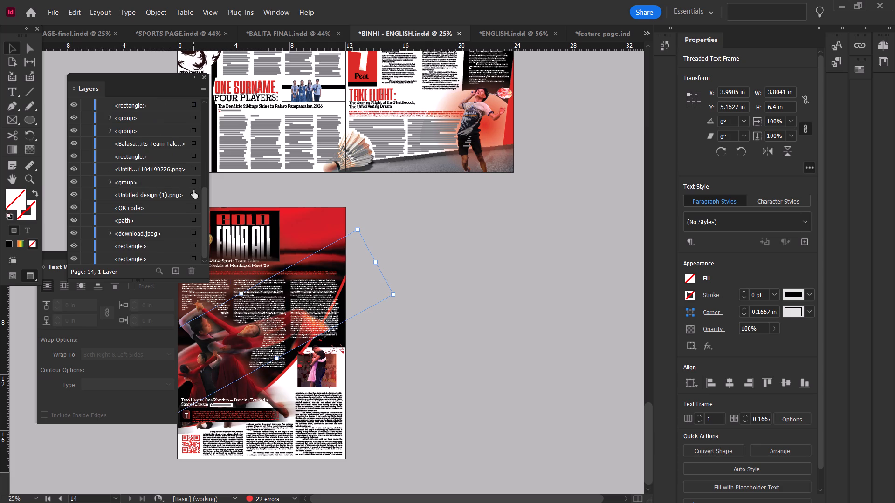
left_click_drag(277, 359, 309, 402)
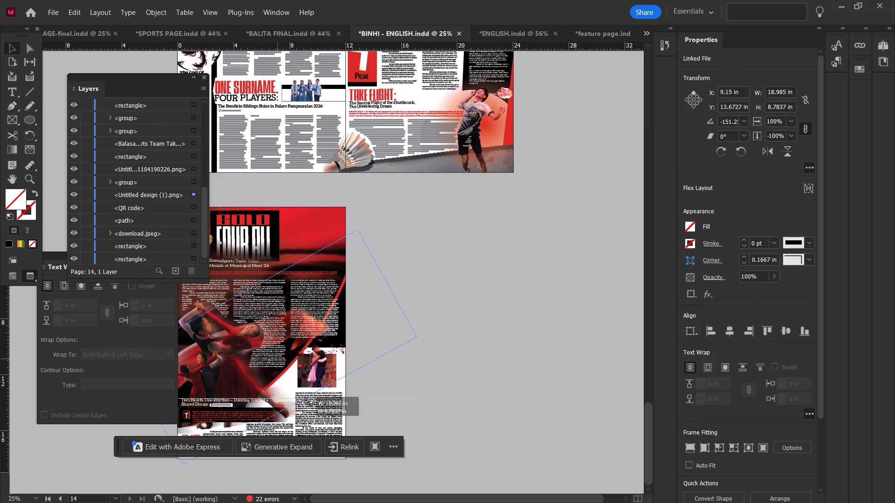
left_click_drag(309, 402, 324, 421)
left_click(423, 402)
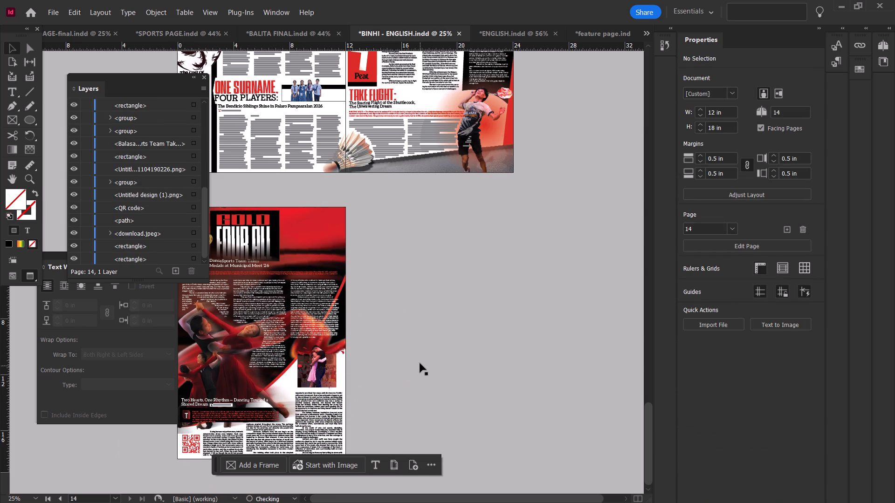
Check the adjusted artwork on page 14 and save the BINHI - ENGLISH document.
scroll(416, 356, "up", 8, "alt")
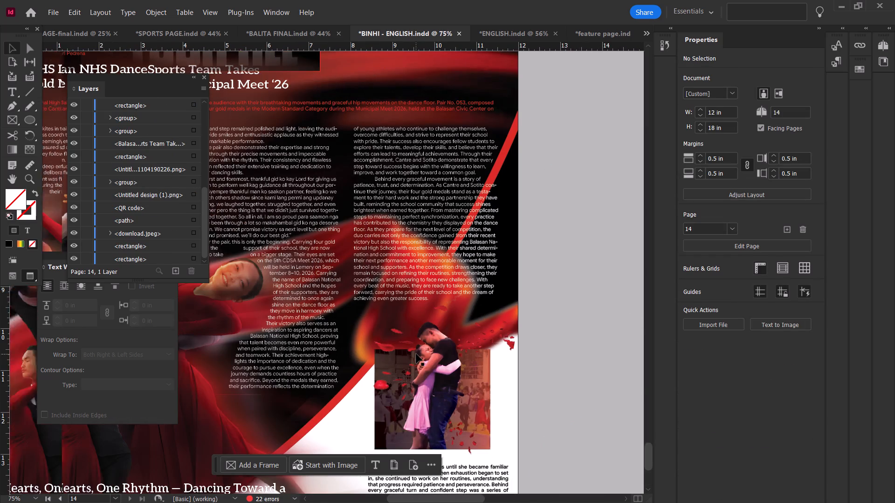
scroll(416, 354, "down", 2, "ctrl+alt")
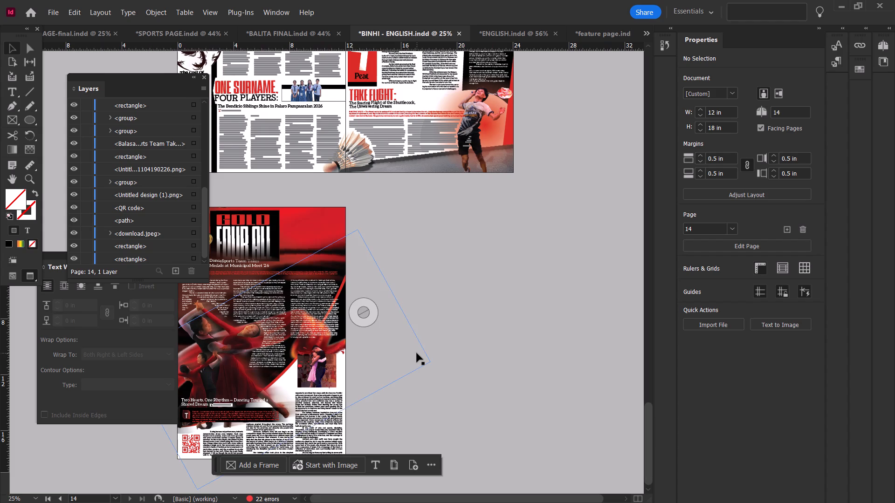
scroll(417, 353, "up", 2)
scroll(477, 325, "down", 1)
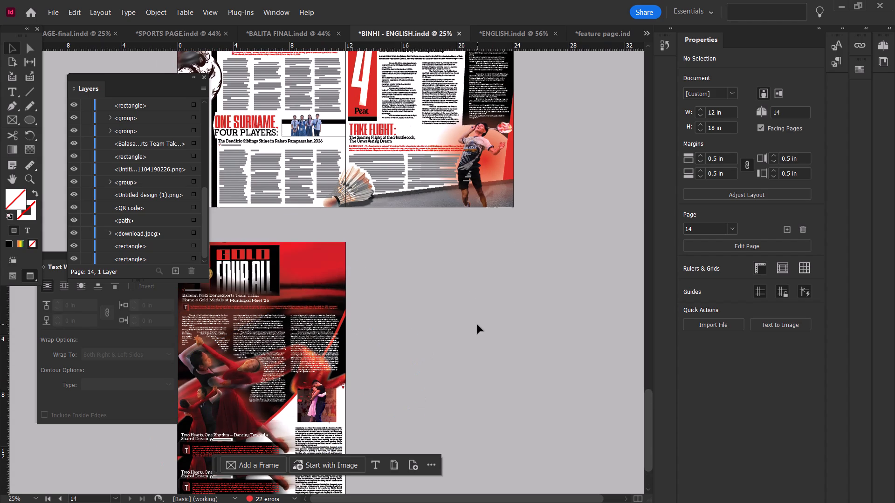
key("ctrl+s")
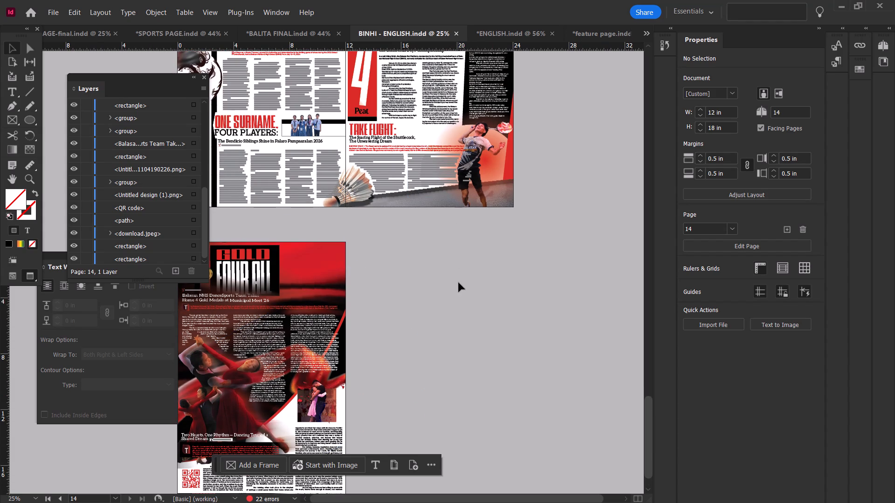
key("ctrl+s")
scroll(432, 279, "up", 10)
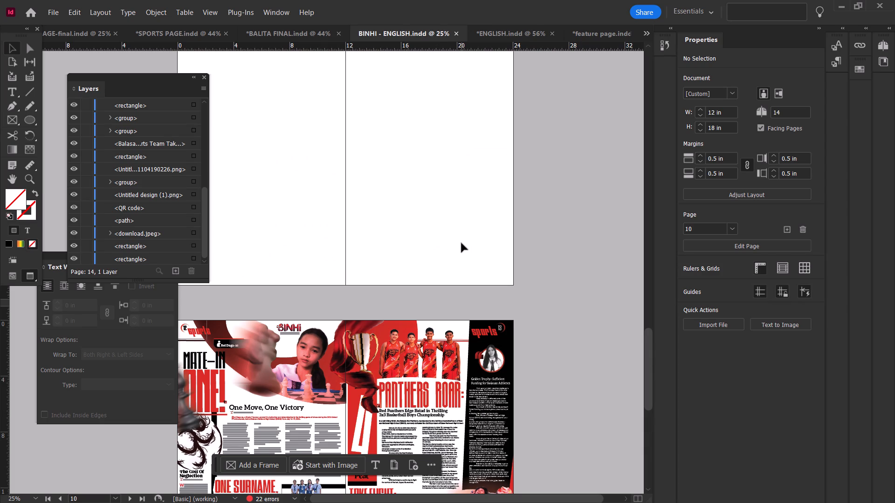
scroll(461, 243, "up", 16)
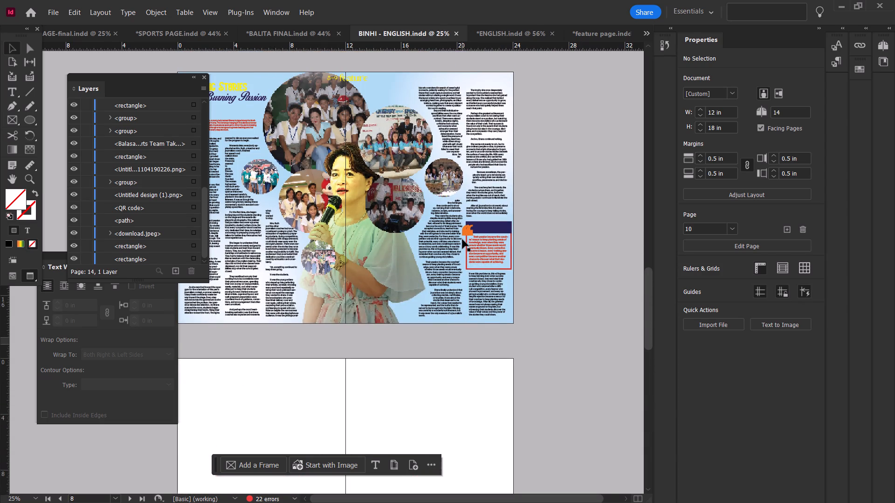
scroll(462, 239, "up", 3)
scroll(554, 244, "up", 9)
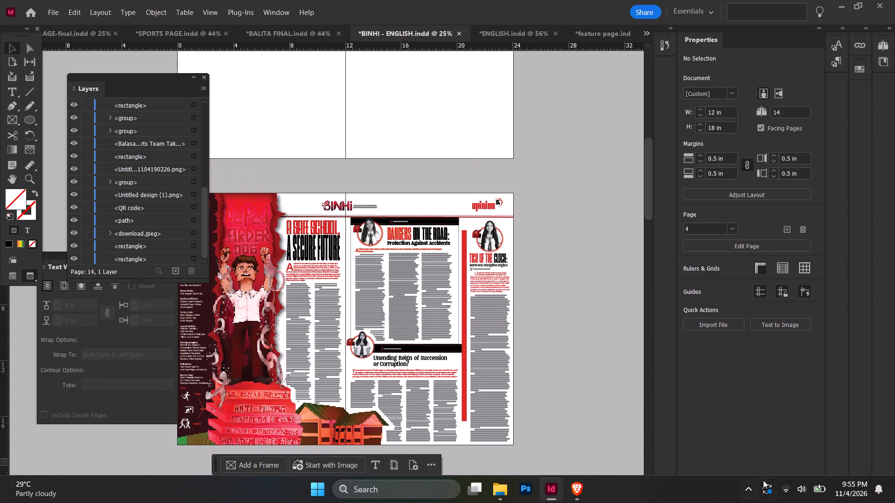
Open the newsdf document from USB Drive (D:) in File Explorer, skipping missing-link relinking and font replacement.
left_click(499, 493)
left_click(49, 354)
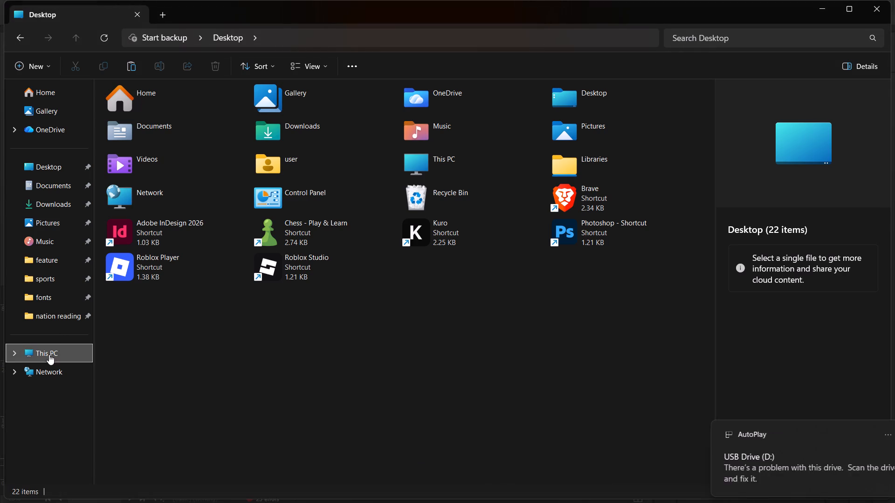
left_click(63, 373)
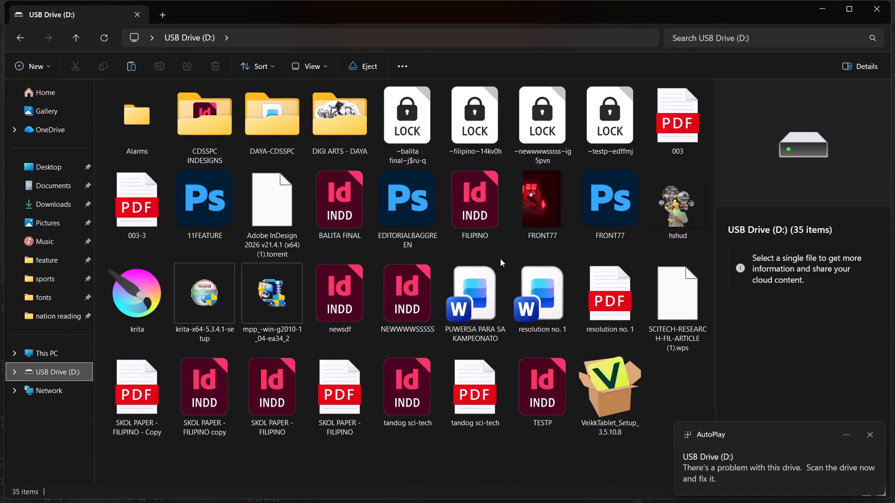
double_click(335, 322)
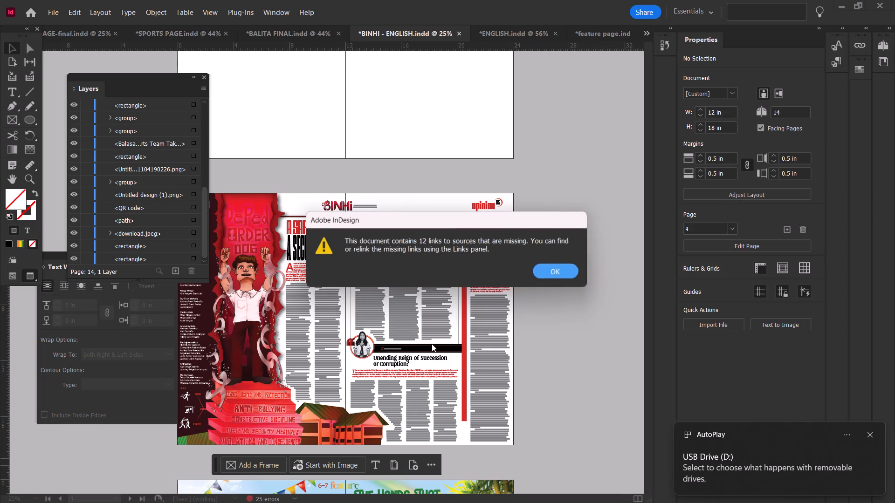
left_click(547, 276)
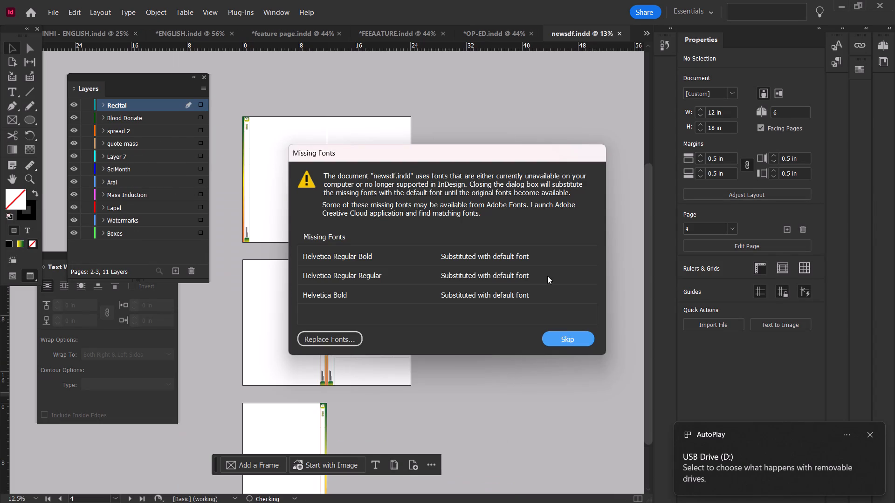
left_click(571, 340)
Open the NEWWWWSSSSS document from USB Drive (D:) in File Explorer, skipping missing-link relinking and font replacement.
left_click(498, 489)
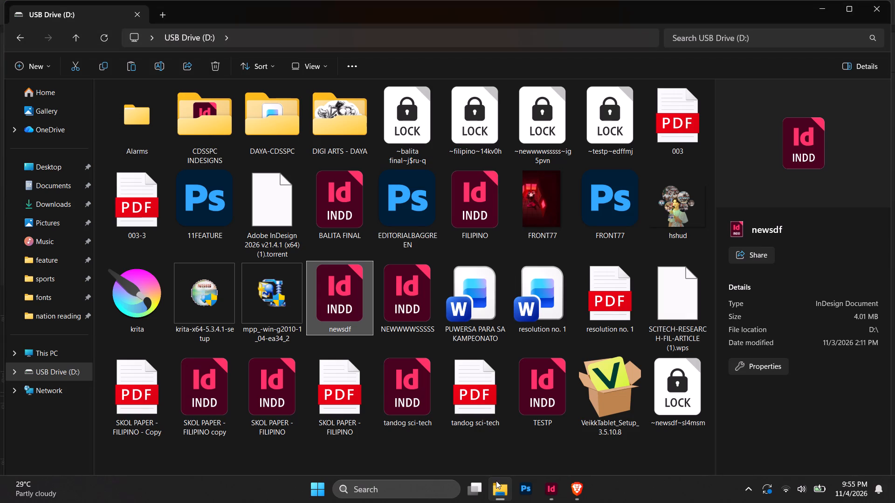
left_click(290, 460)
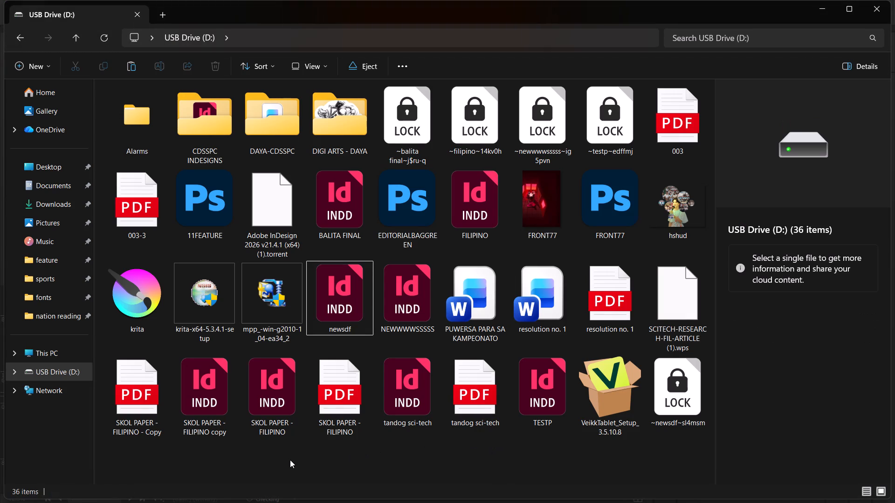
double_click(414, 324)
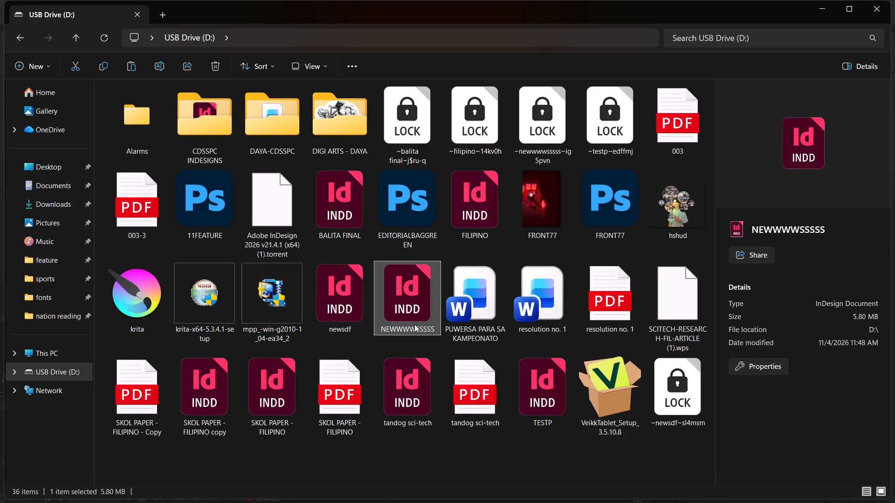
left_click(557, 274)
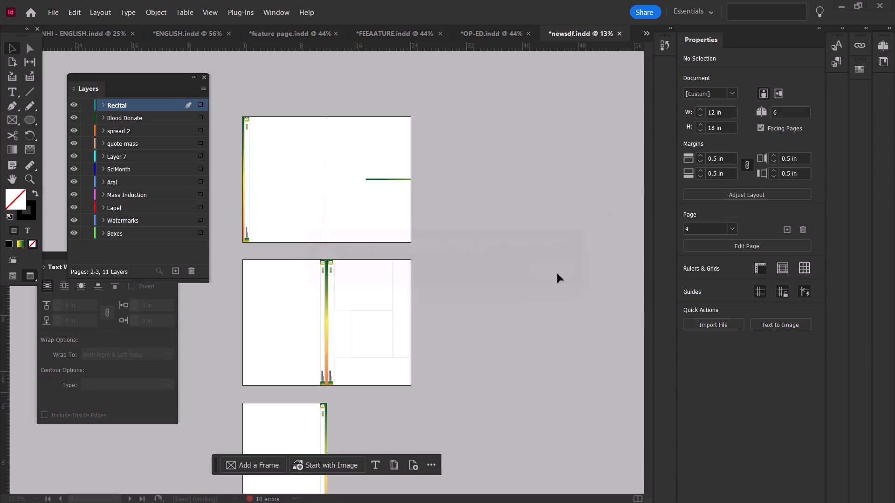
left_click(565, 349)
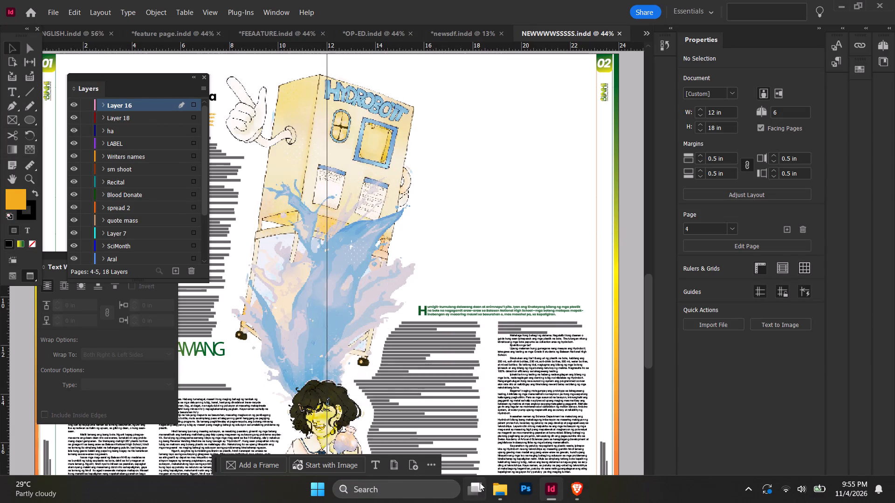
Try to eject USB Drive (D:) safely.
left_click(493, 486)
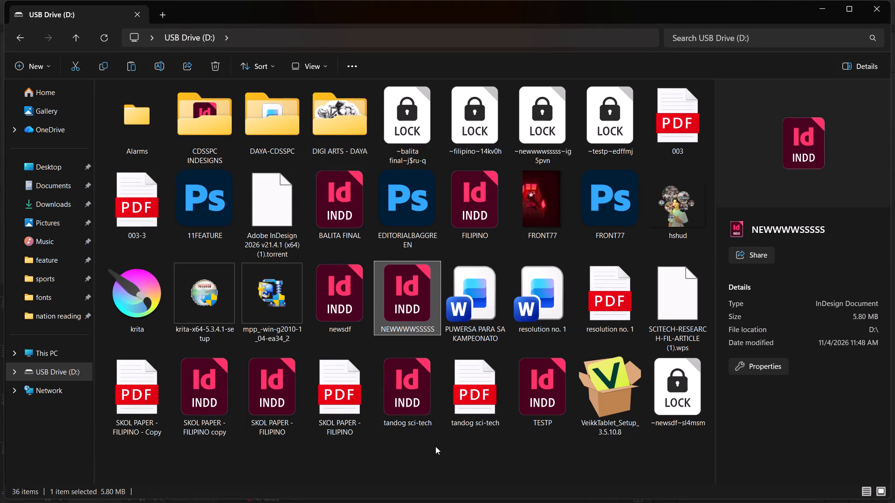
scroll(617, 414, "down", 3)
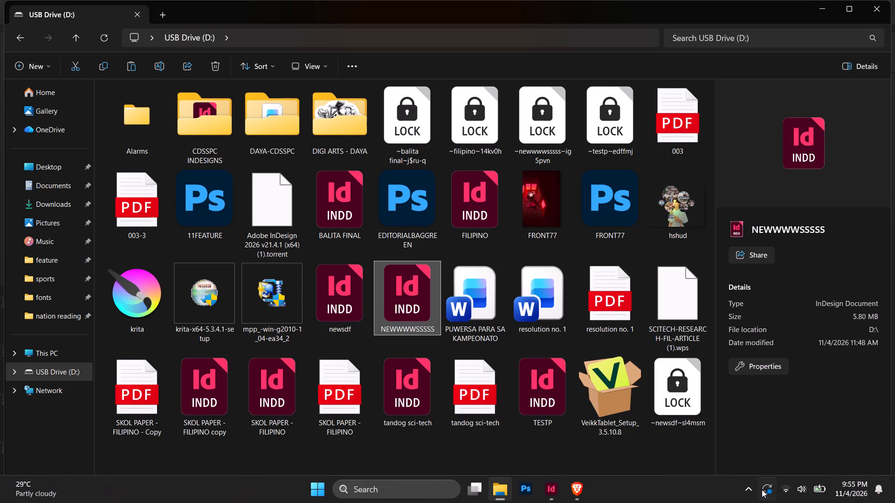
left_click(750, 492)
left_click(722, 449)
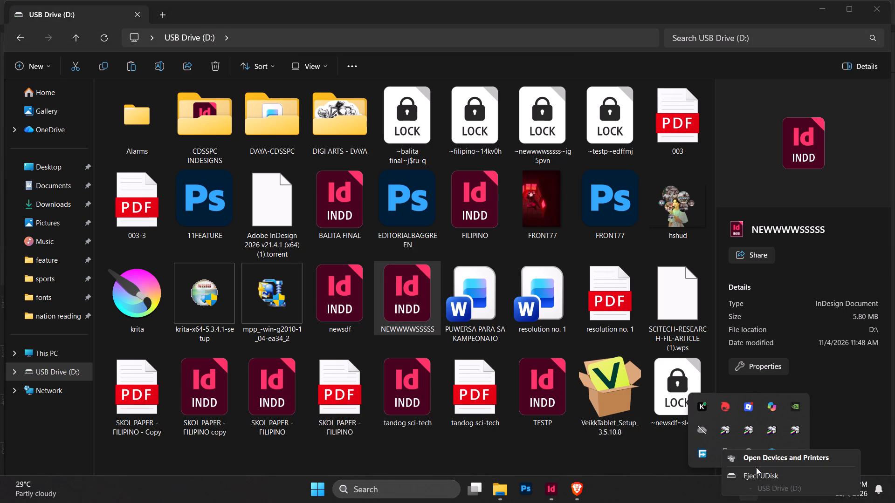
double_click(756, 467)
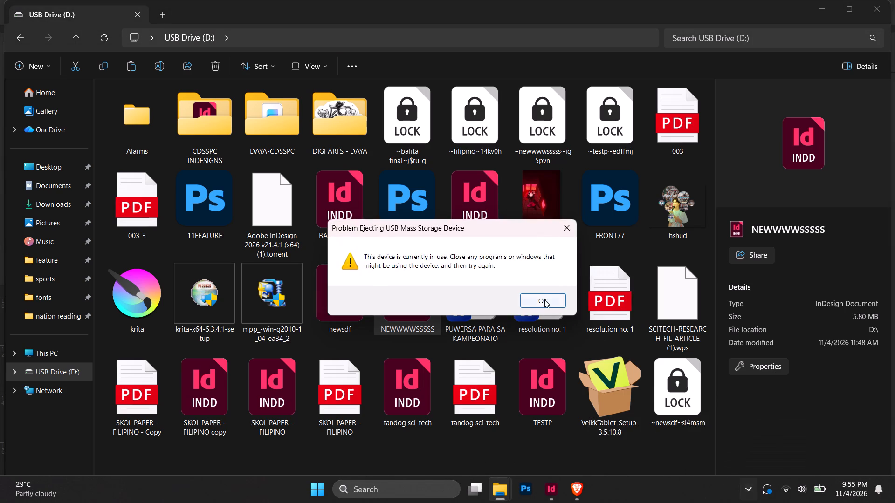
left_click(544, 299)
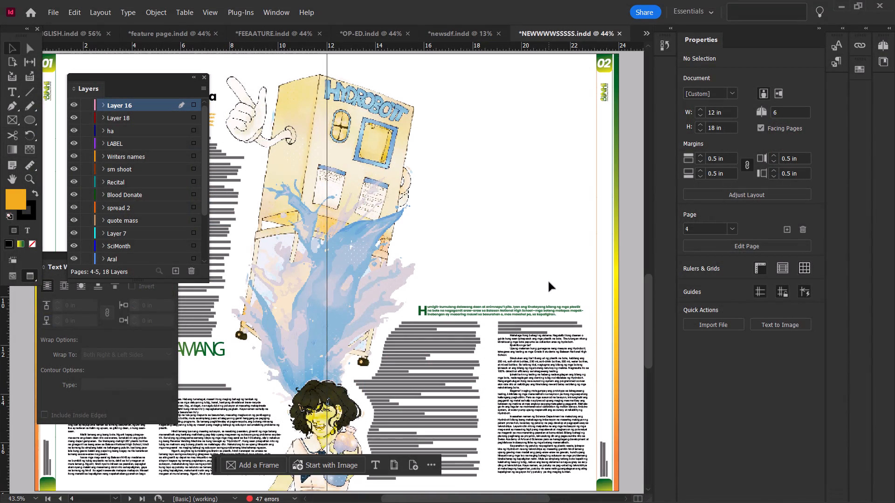
Look over the files on USB Drive (D:) in File Explorer and safely eject the drive.
left_click(505, 489)
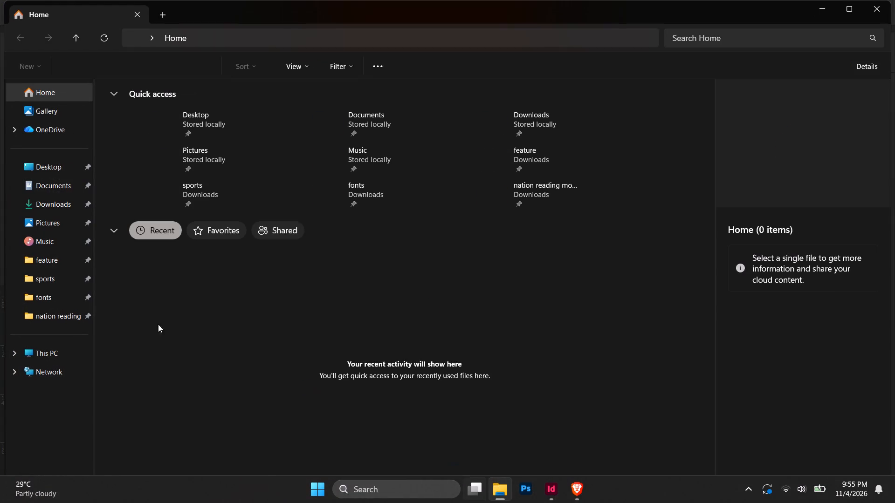
left_click(57, 366)
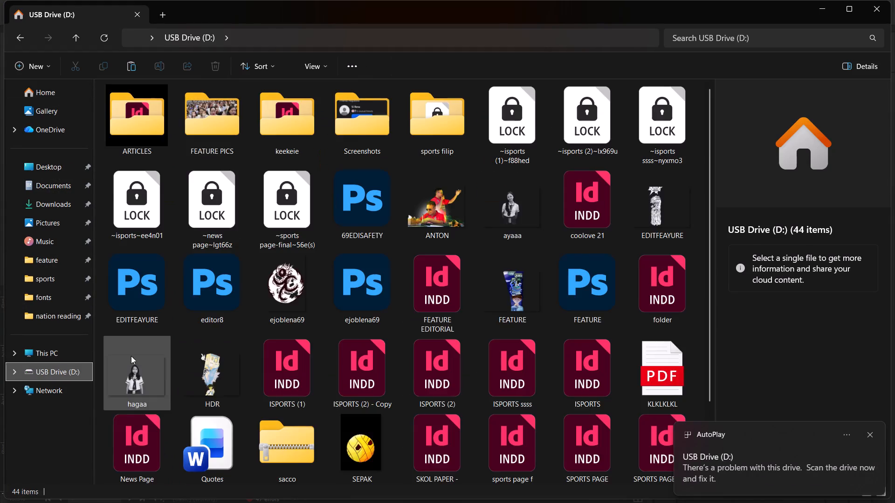
scroll(293, 341, "down", 4)
scroll(258, 372, "up", 3)
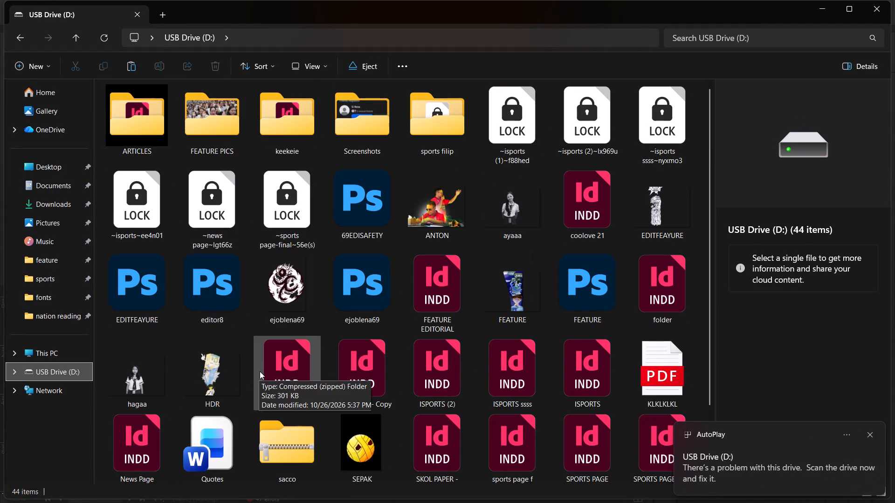
left_click(751, 491)
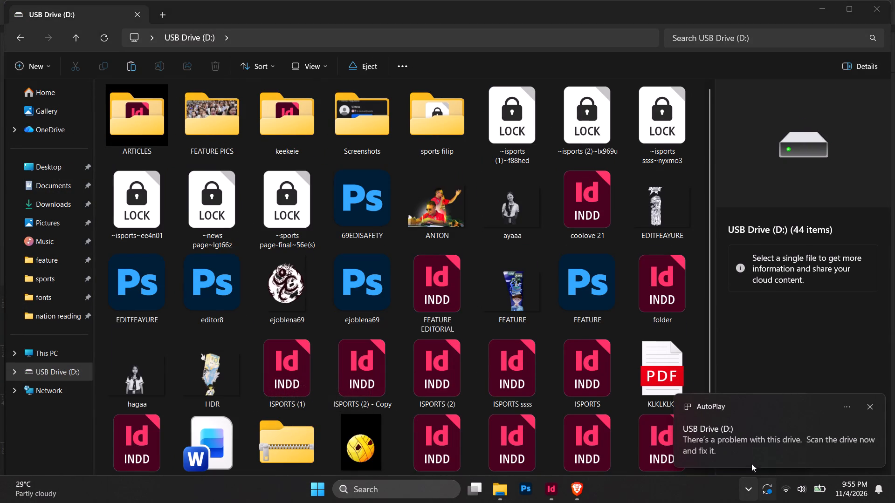
left_click(870, 410)
left_click(745, 489)
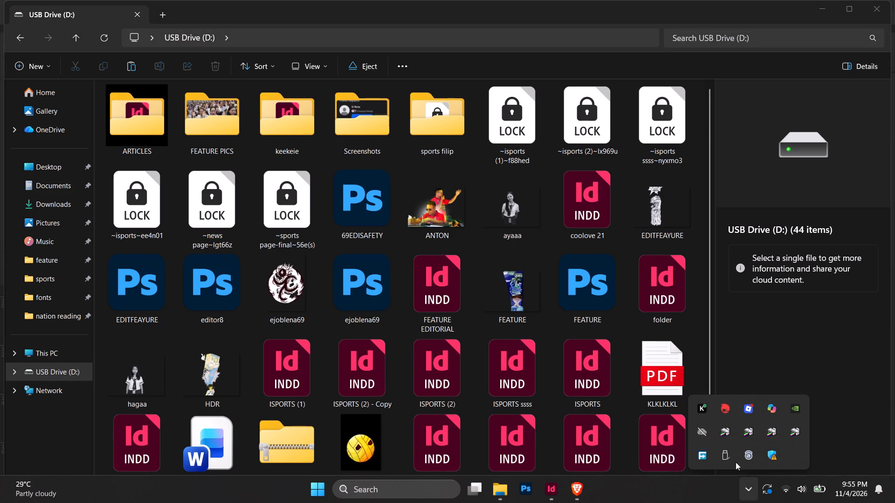
left_click(730, 451)
left_click(756, 475)
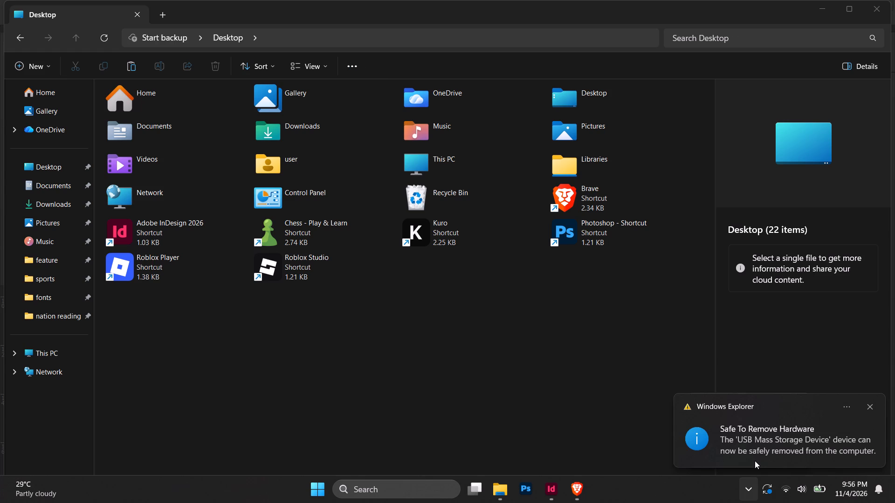
Switch to InDesign and close the NEWWWWSSSSS and newsdf documents without saving their changes.
left_click(541, 486)
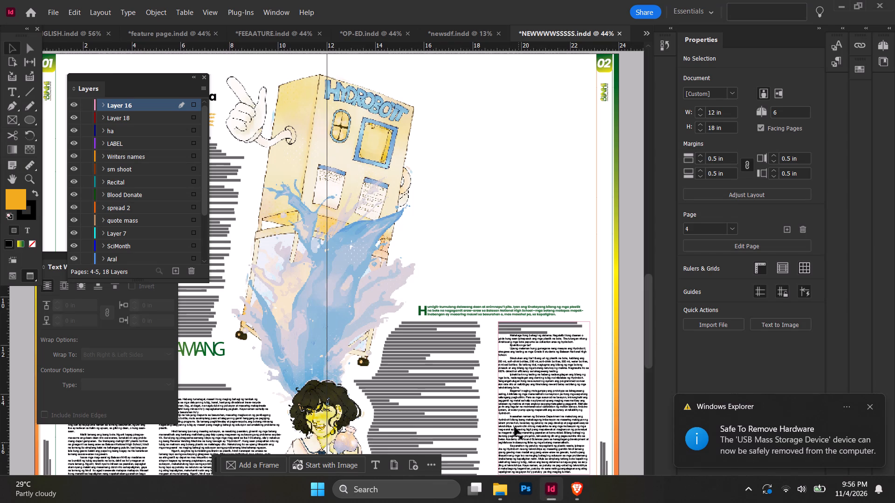
left_click(620, 35)
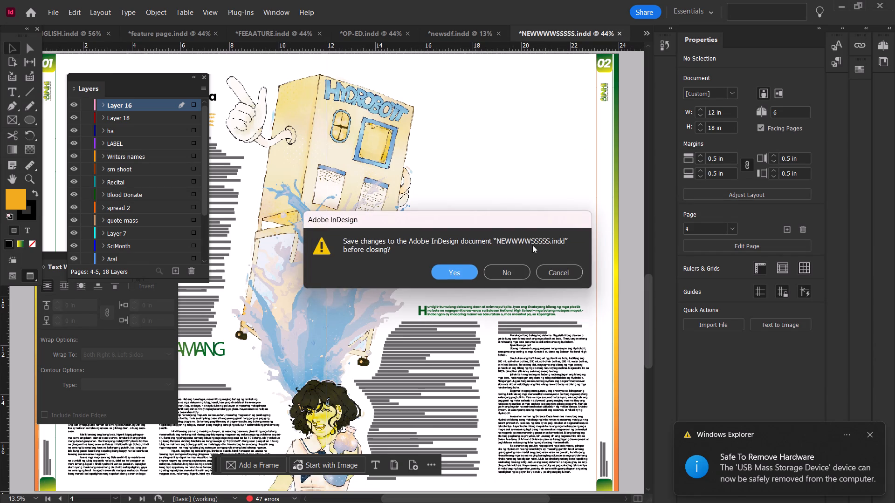
left_click(510, 269)
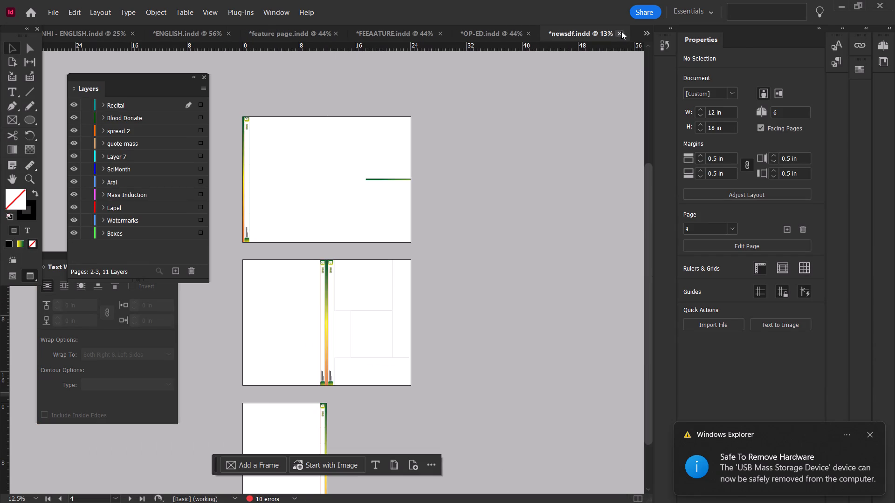
left_click(622, 32)
left_click(513, 273)
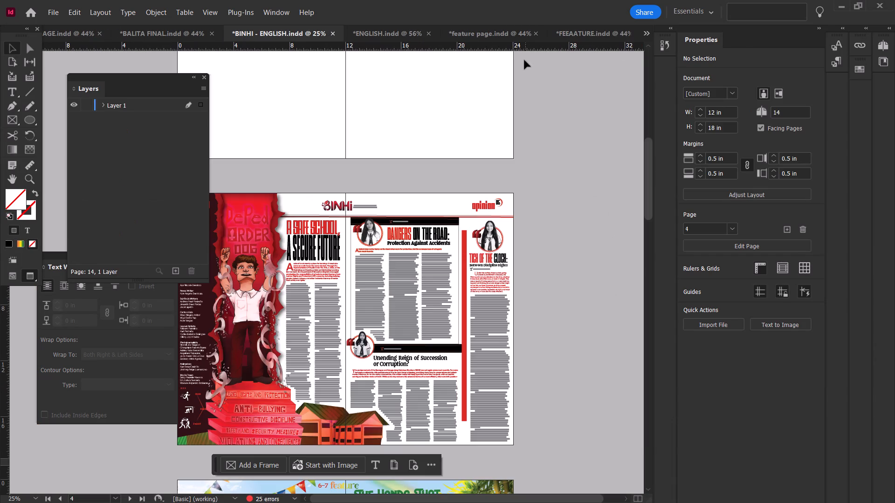
Examine the 8-9 feature spread of BINHI - ENGLISH in presentation mode and return to the normal view.
scroll(481, 183, "down", 19)
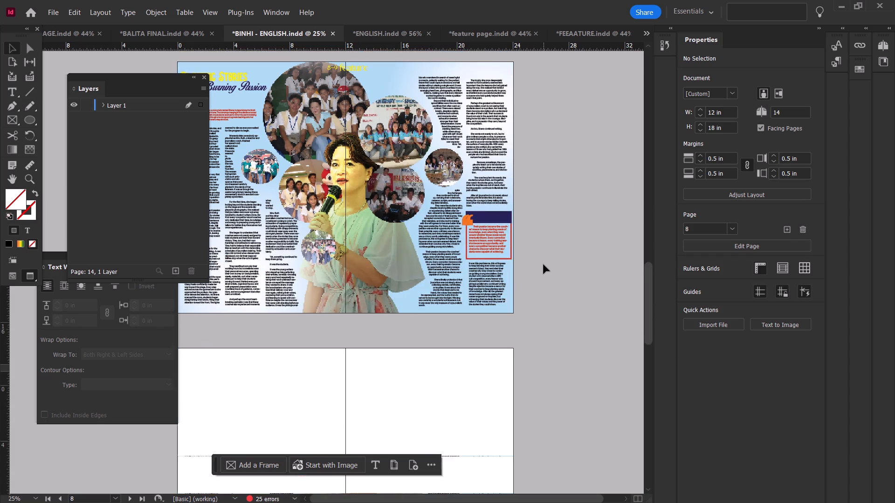
scroll(544, 265, "up", 2)
left_click(546, 265)
left_click(579, 346)
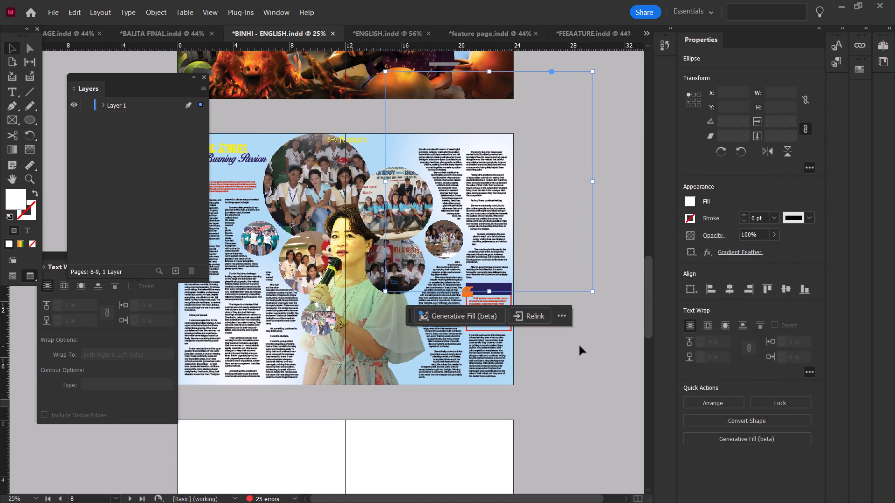
scroll(580, 346, "up", 2)
key("shift+w")
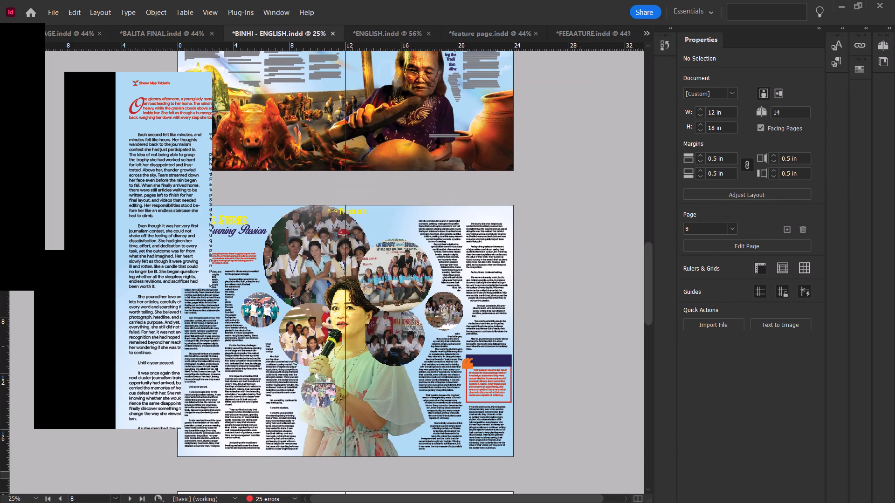
key("shift+w")
Set the red intro paragraph on page 8, after its drop cap, to 11 pt.
scroll(315, 228, "up", 3, "alt")
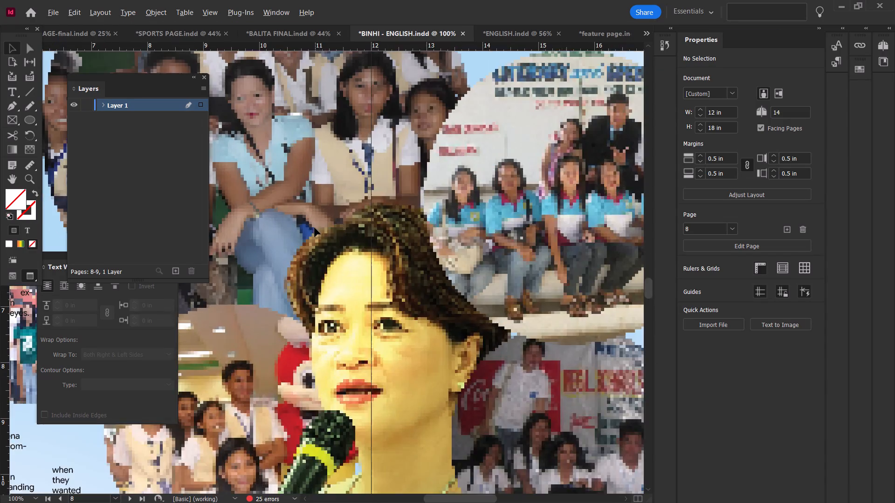
scroll(315, 228, "up", 9, "alt")
double_click(342, 145)
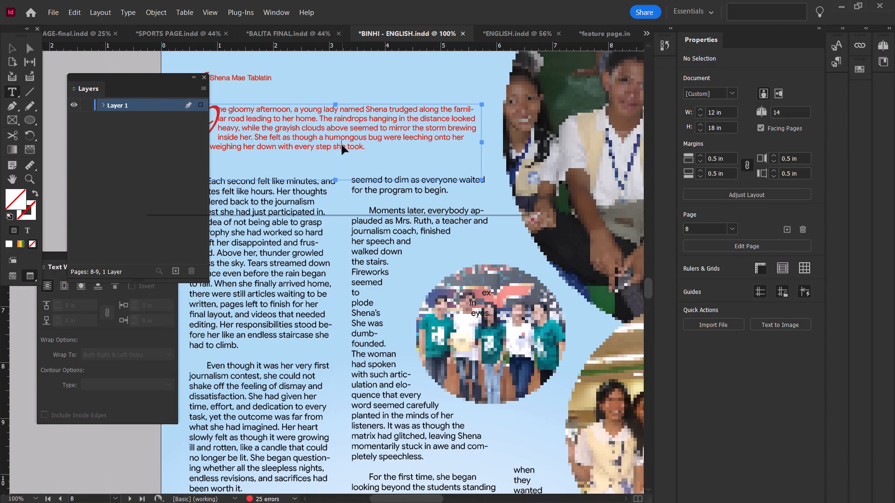
left_click_drag(221, 108, 355, 137)
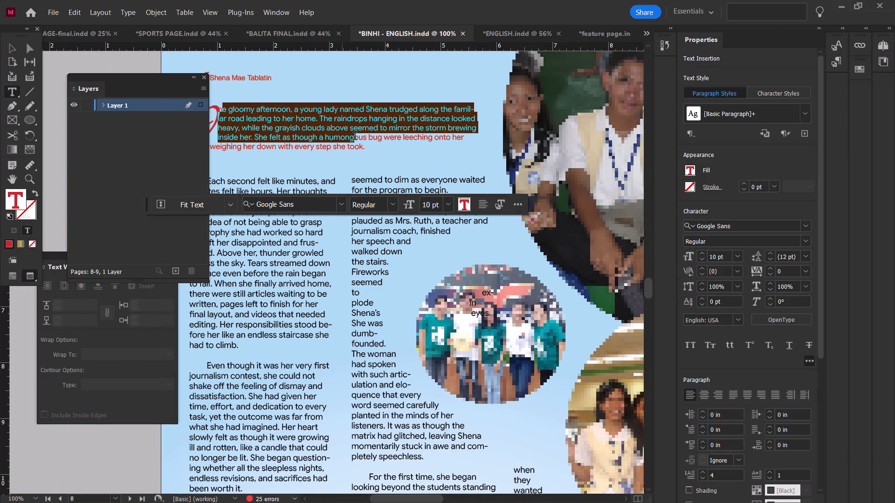
left_click_drag(355, 137, 361, 138)
left_click(367, 145)
left_click(344, 146)
left_click_drag(368, 149, 219, 109)
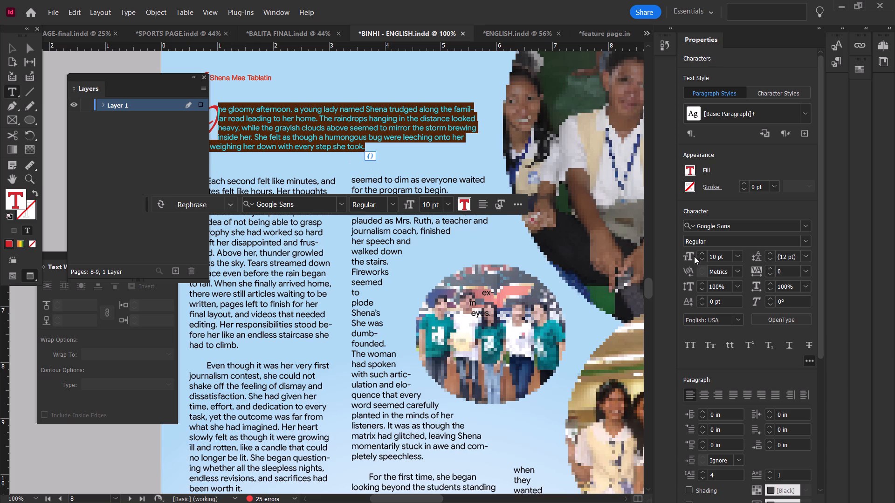
left_click(704, 255)
left_click(402, 161)
Move the byline and the Planting Stories headline group down on page 8, closer to the intro paragraph.
scroll(399, 158, "up", 4)
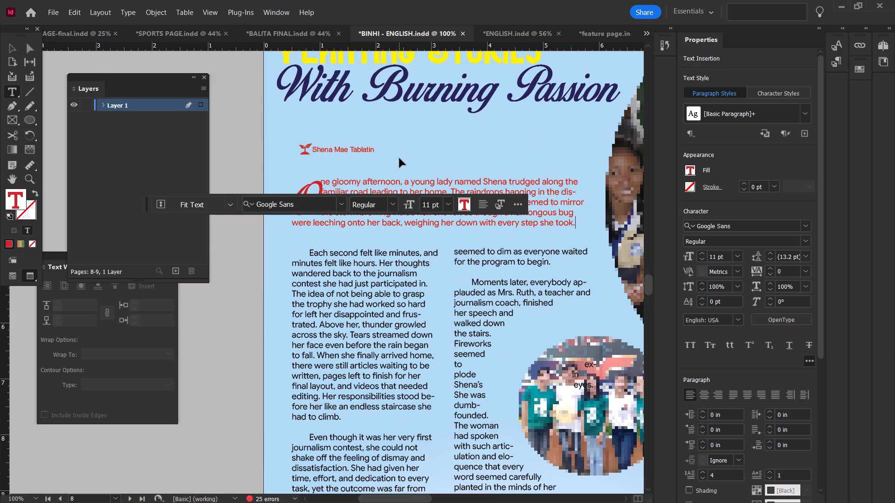
left_click(7, 48)
left_click_drag(318, 151, 311, 137)
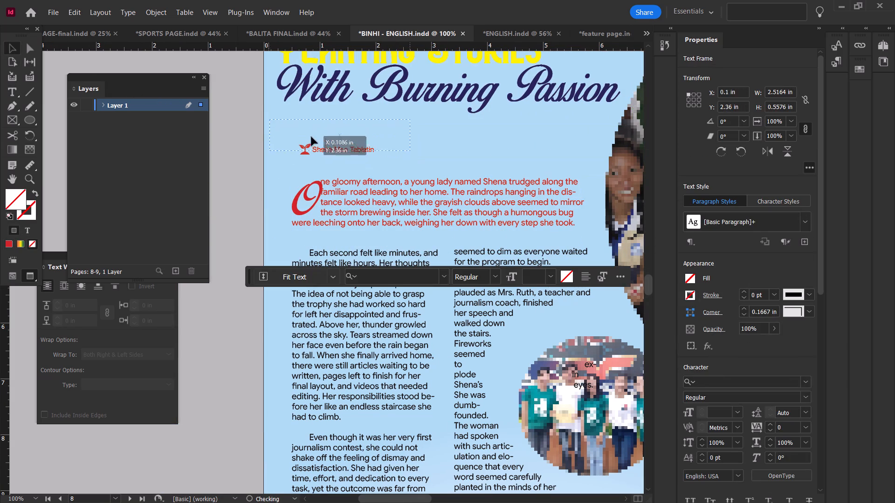
left_click_drag(311, 137, 311, 136)
left_click_drag(408, 204, 406, 193)
key("ctrl+z")
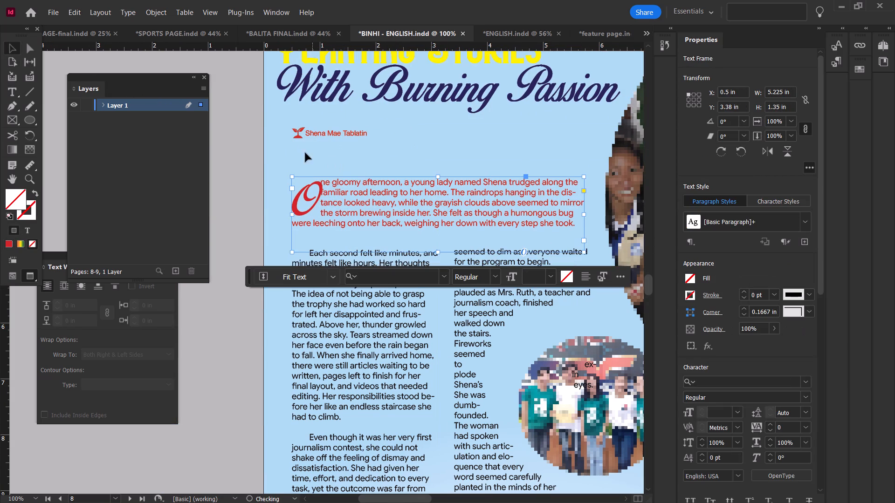
left_click(274, 148)
left_click_drag(299, 136, 301, 147)
left_click_drag(318, 94, 317, 103)
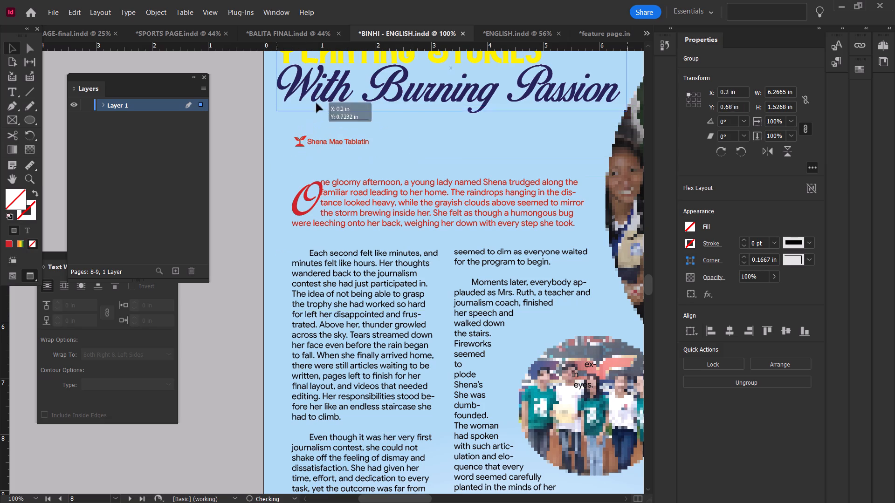
left_click_drag(317, 103, 316, 108)
left_click(262, 114)
left_click_drag(302, 144, 298, 158)
Shrink the Planting Stories With Burning Passion headline to about 6.06 in wide and reposition it just above the byline.
left_click_drag(326, 105, 324, 121)
left_click_drag(336, 114, 342, 116)
left_click_drag(622, 134, 613, 129, "ctrl+shift")
left_click_drag(515, 97, 527, 109)
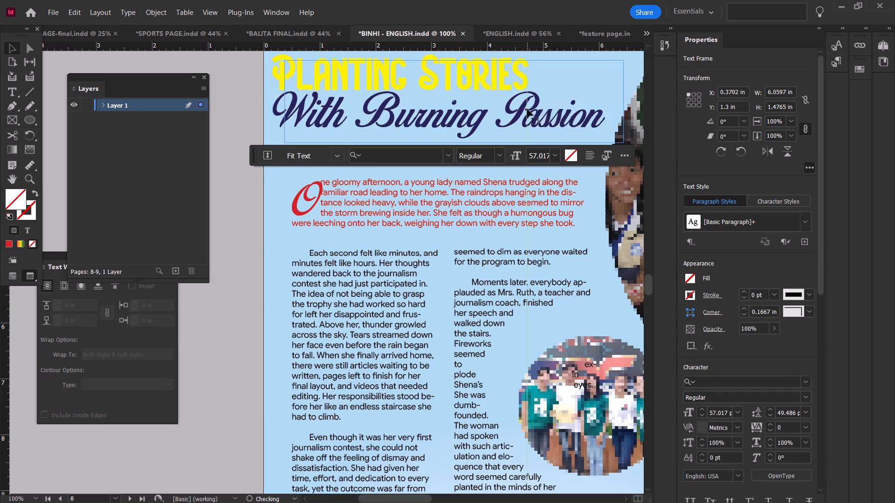
left_click_drag(527, 109, 521, 105)
left_click(248, 125)
Move the yellow 8-9 feature page label to page 8's upper-left corner, at about X 0.18 in, Y 0.14 in.
scroll(248, 124, "down", 3, "ctrl")
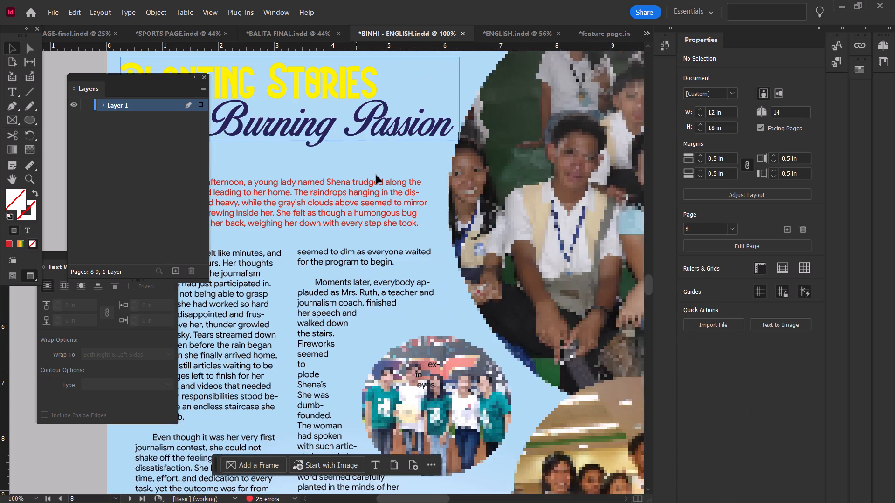
scroll(376, 175, "up", 7)
scroll(379, 176, "down", 7, "ctrl")
left_click_drag(446, 269, 330, 256)
scroll(351, 251, "up", 4, "ctrl")
left_click_drag(510, 251, 318, 268, "ctrl")
scroll(348, 260, "up", 4, "ctrl")
left_click_drag(450, 261, 273, 262, "ctrl")
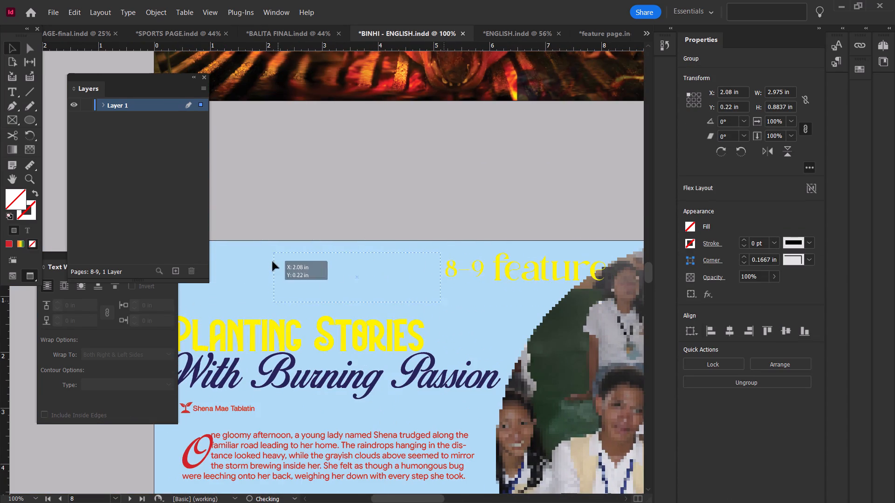
left_click_drag(273, 262, 272, 261, "ctrl")
scroll(357, 259, "up", 3, "ctrl")
left_click_drag(440, 270, 338, 271)
left_click(379, 264)
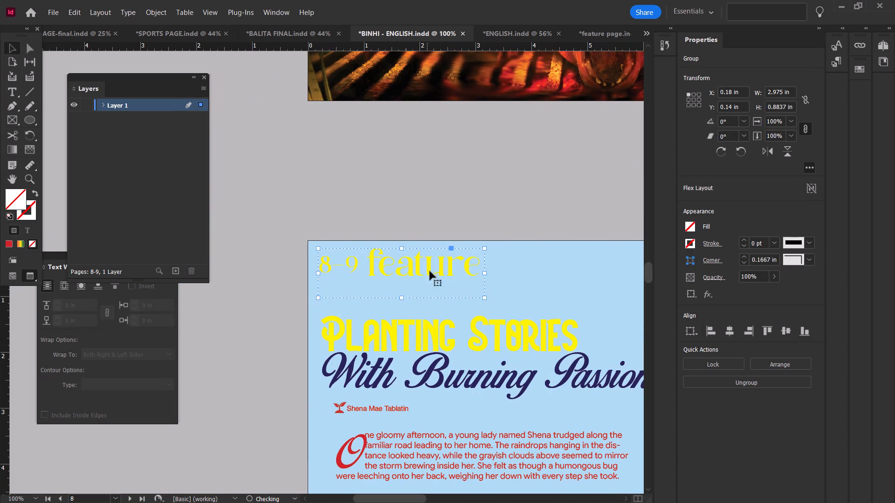
Shrink the yellow 8-9 feature page label on page 8 proportionally to about 2.71 in wide.
left_click_drag(485, 297, 469, 290, "ctrl+shift")
Recolor the word feature in page 8's page label with the red swatch C=1 M=96 Y=96 K=0.
double_click(430, 266)
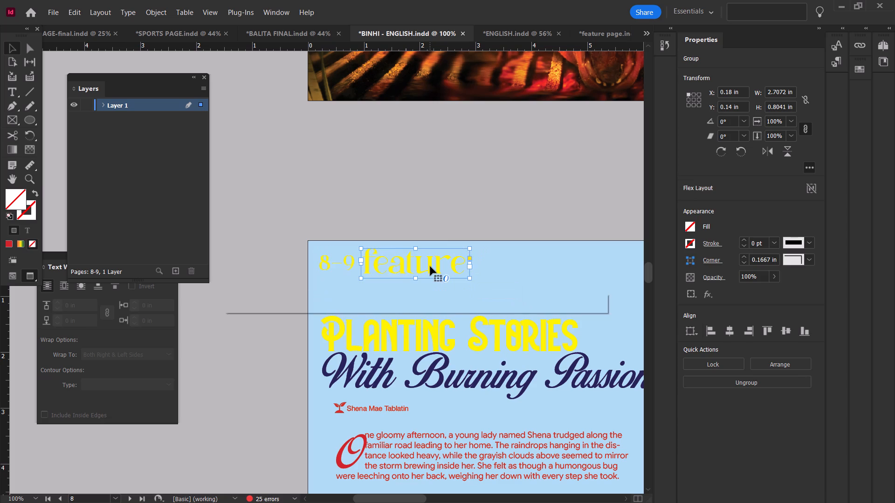
key("ctrl+a")
double_click(464, 265)
key("ctrl+a")
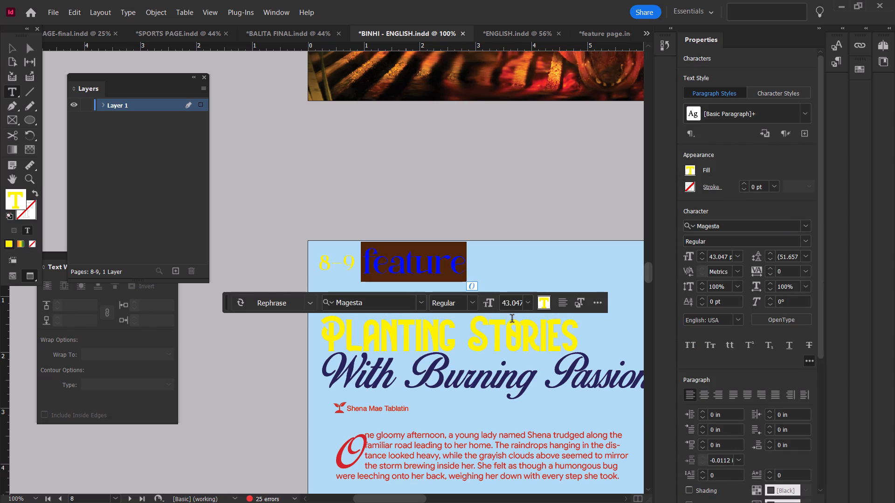
left_click(541, 306)
scroll(491, 397, "down", 4)
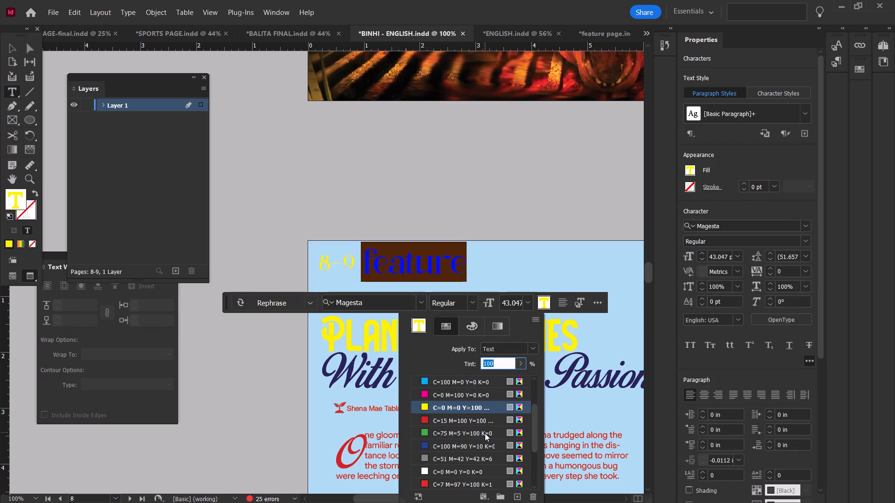
scroll(485, 434, "down", 7)
left_click(479, 460)
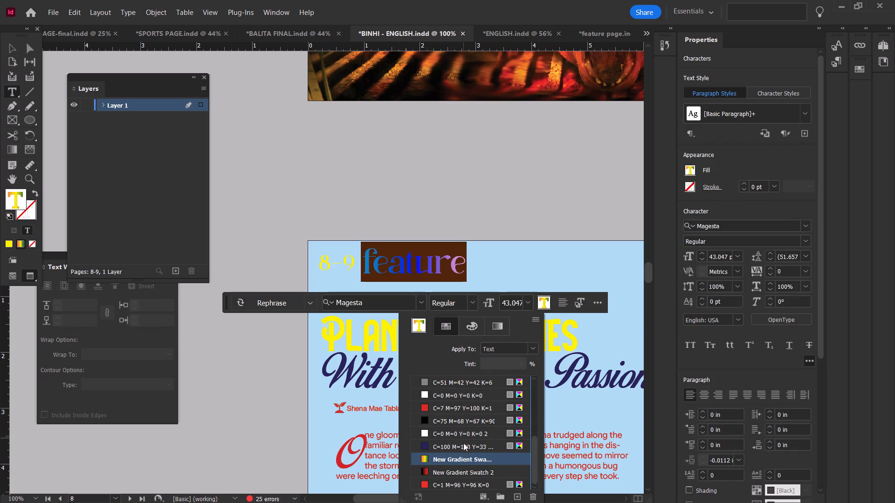
left_click(455, 483)
Recolor the 8-9 numerals in the page label with the red swatch C=7 M=97 Y=100 K=1 and deselect the label.
left_click(377, 272)
left_click(354, 261)
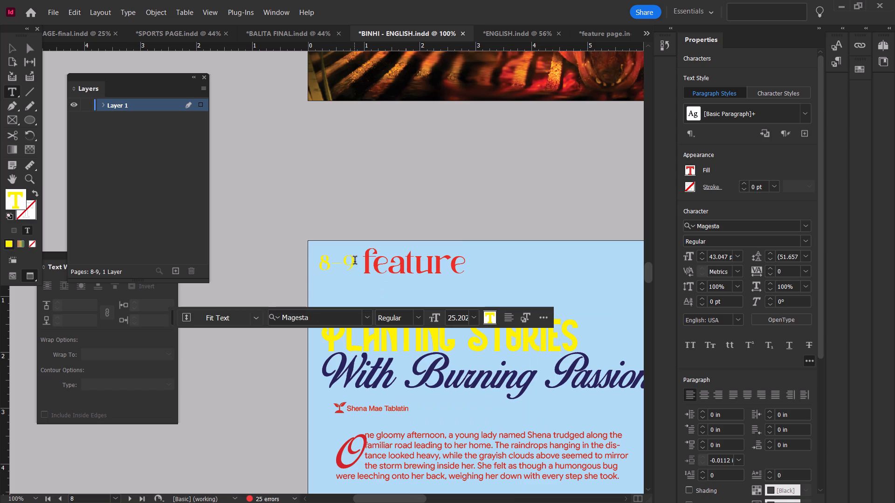
left_click_drag(355, 261, 310, 264)
left_click(687, 168)
scroll(615, 356, "down", 5)
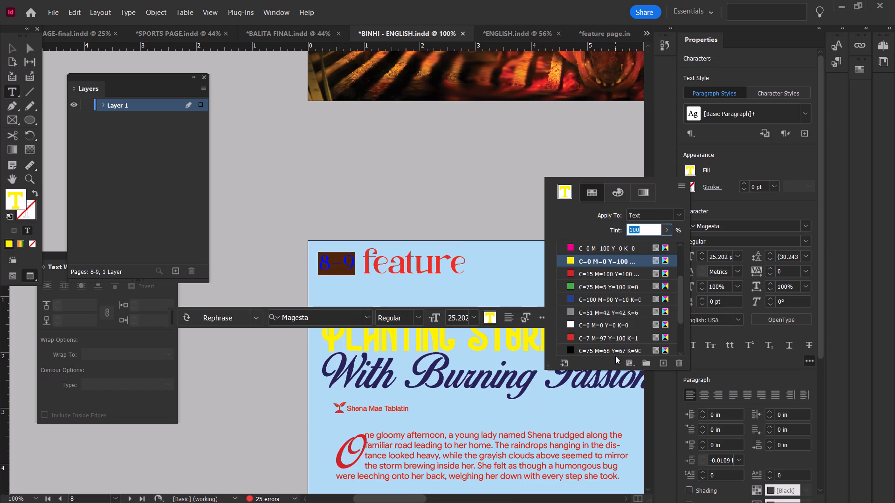
left_click(621, 340)
left_click(16, 54)
left_click(12, 47)
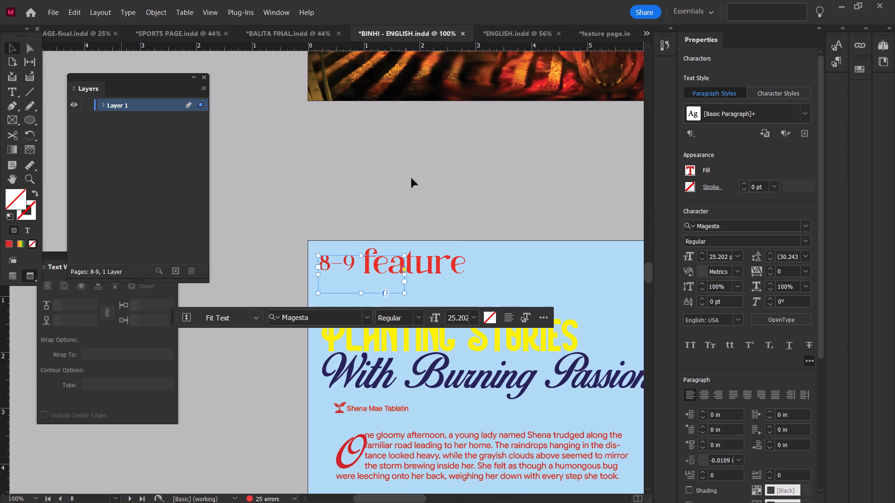
scroll(412, 178, "down", 3)
left_click(451, 139)
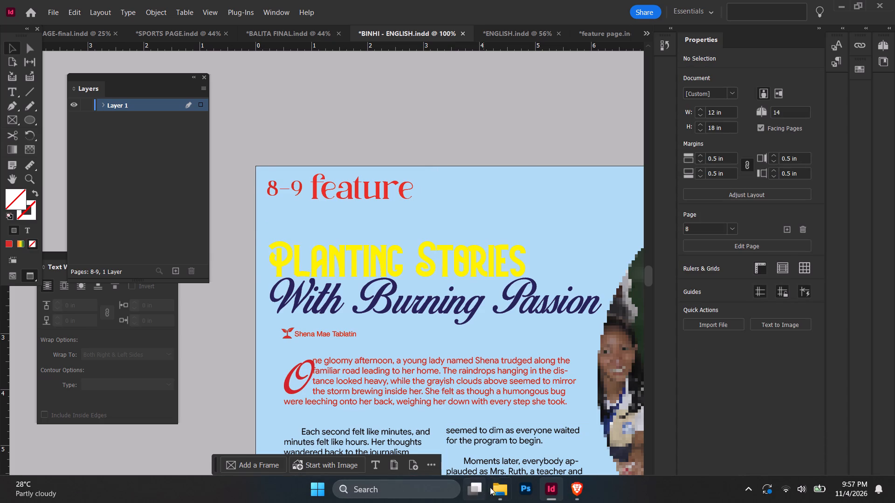
Switch to File Explorer and open the News Page InDesign document from USB Drive (D:), dismissing the missing-links alert.
left_click(493, 487)
left_click(61, 368)
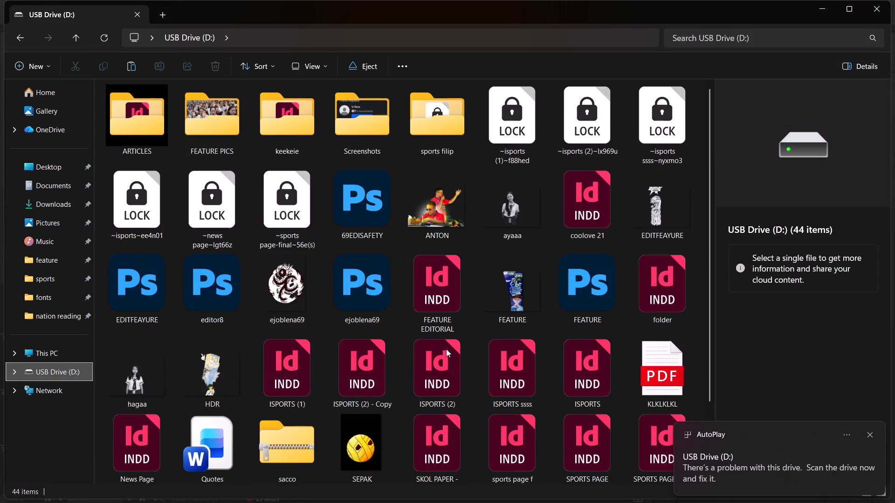
scroll(473, 353, "down", 2)
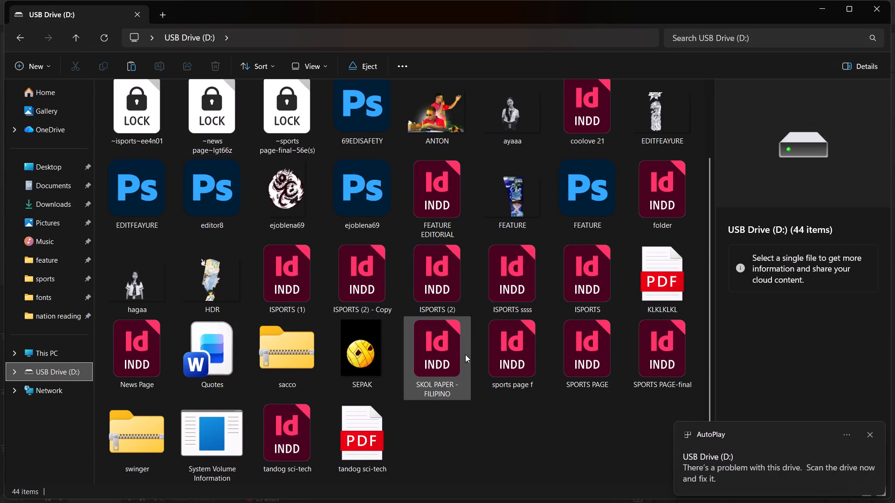
scroll(437, 360, "up", 2)
scroll(480, 282, "down", 1)
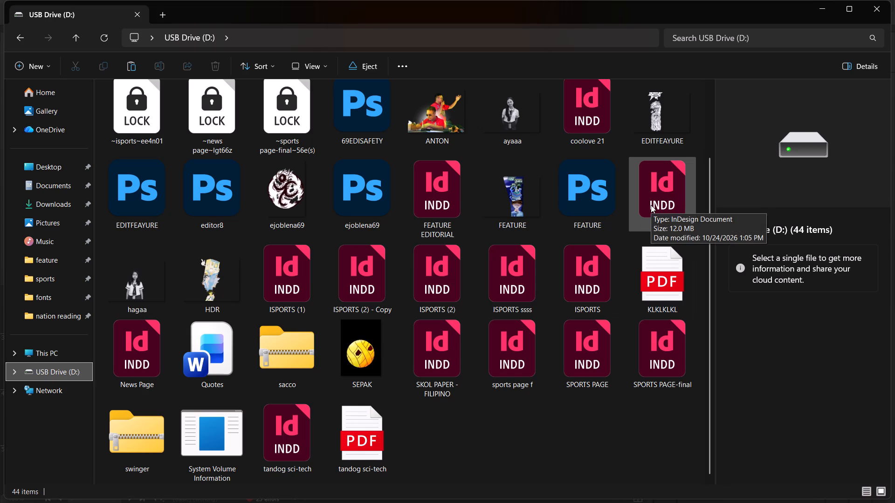
double_click(161, 359)
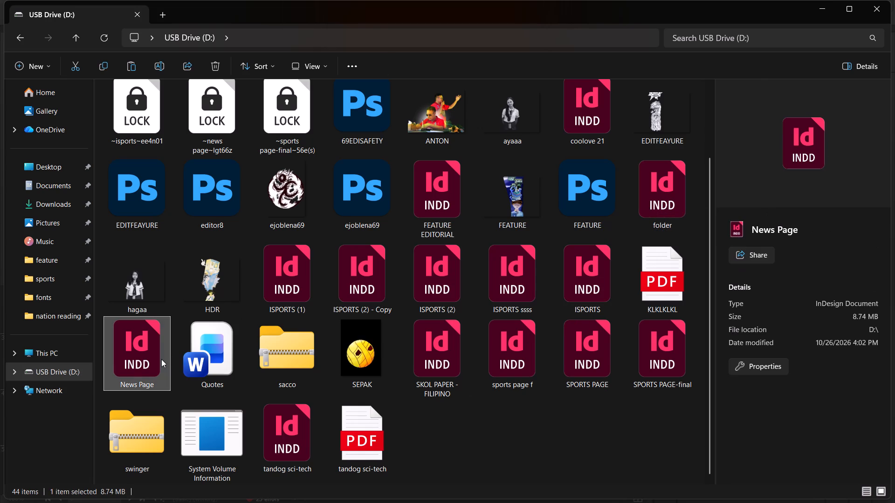
left_click(139, 368)
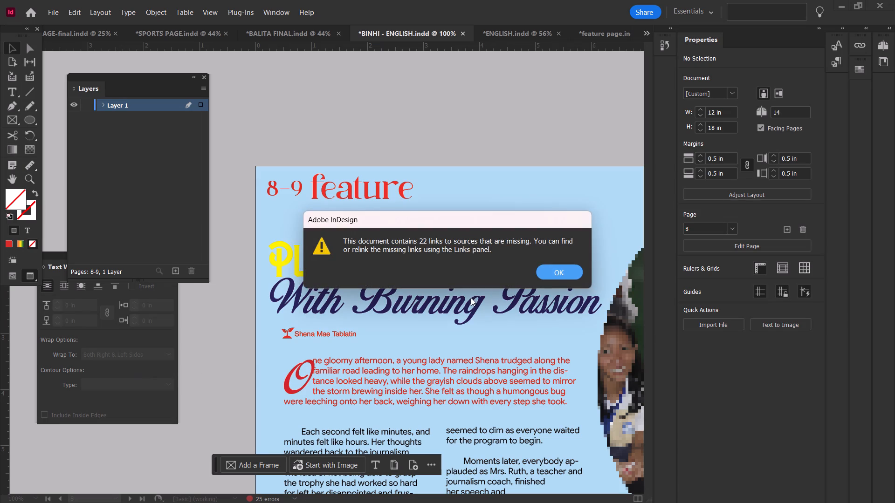
left_click(559, 272)
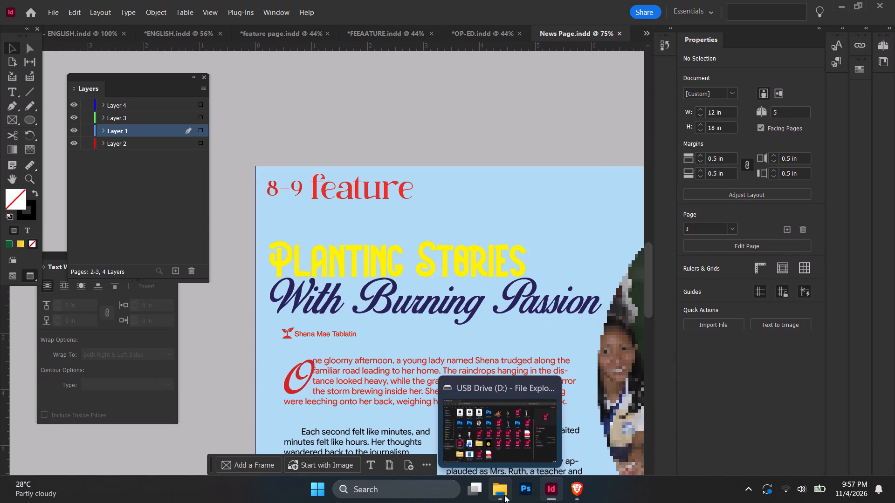
Look at the open OP-ED document and bring News Page back into view by reopening it from the USB drive.
scroll(480, 241, "down", 2)
scroll(512, 216, "up", 2)
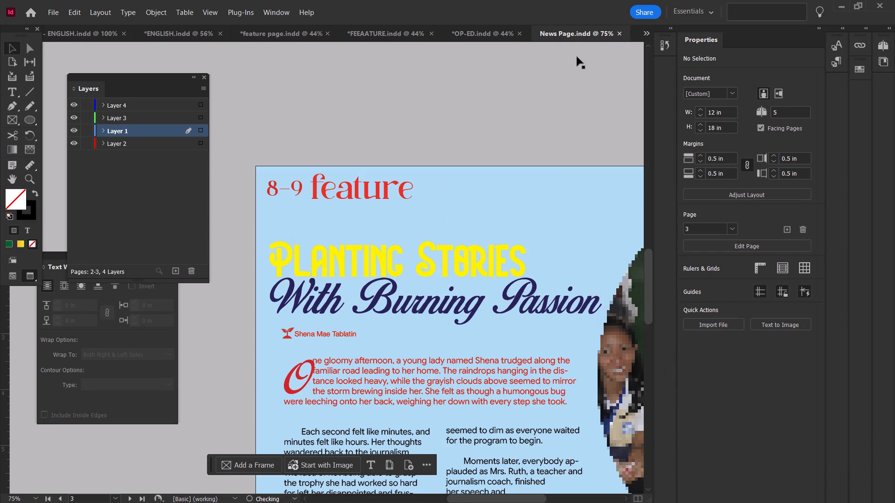
left_click_drag(572, 41, 572, 34)
left_click(572, 28)
left_click(569, 39)
left_click(498, 35)
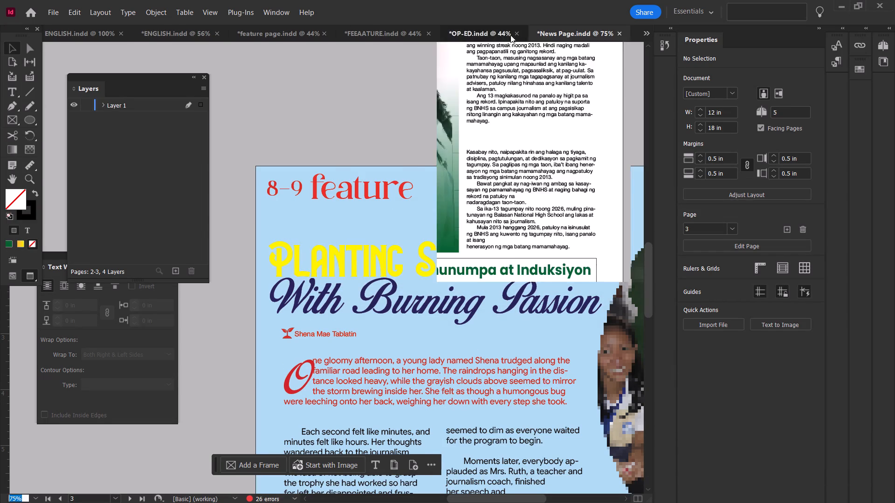
left_click(582, 34)
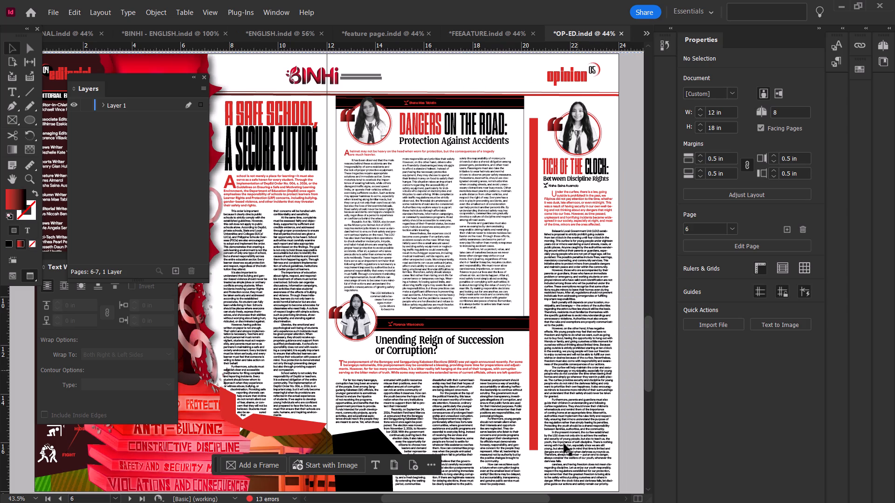
left_click(497, 493)
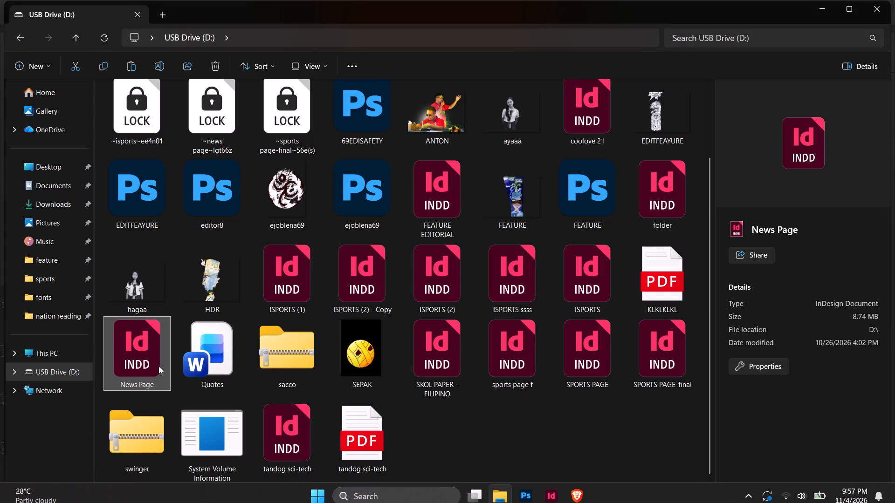
double_click(127, 361)
scroll(276, 361, "up", 1)
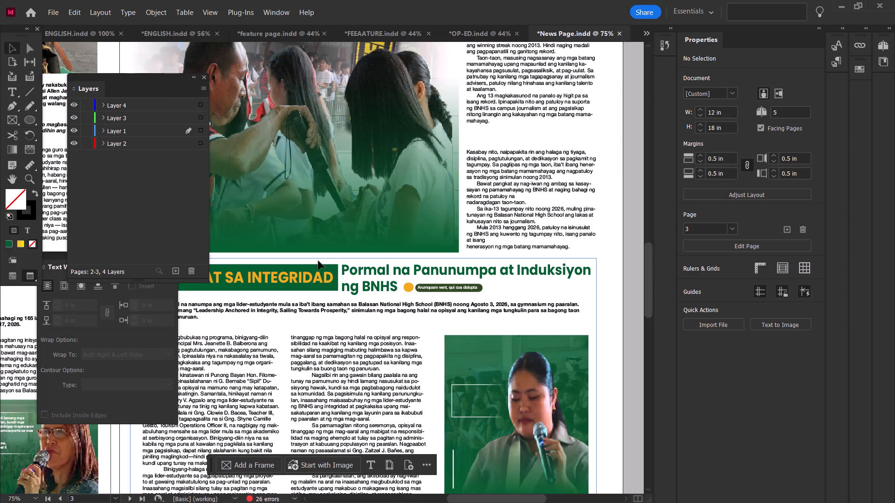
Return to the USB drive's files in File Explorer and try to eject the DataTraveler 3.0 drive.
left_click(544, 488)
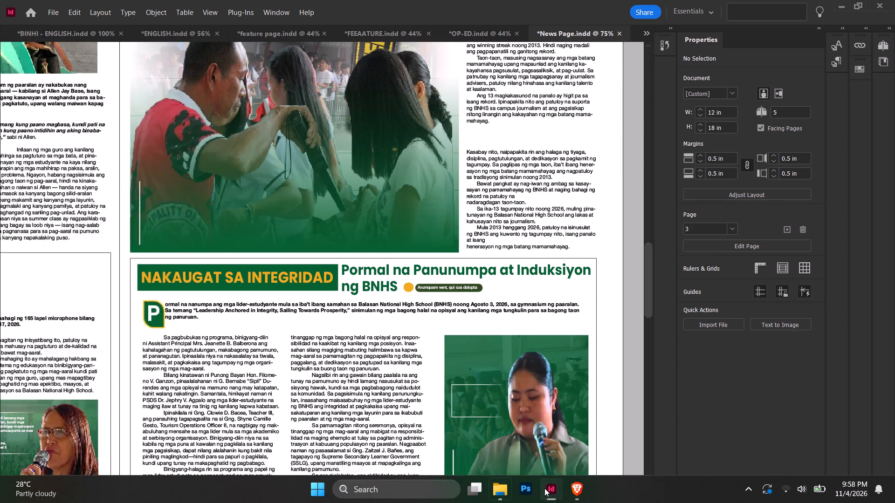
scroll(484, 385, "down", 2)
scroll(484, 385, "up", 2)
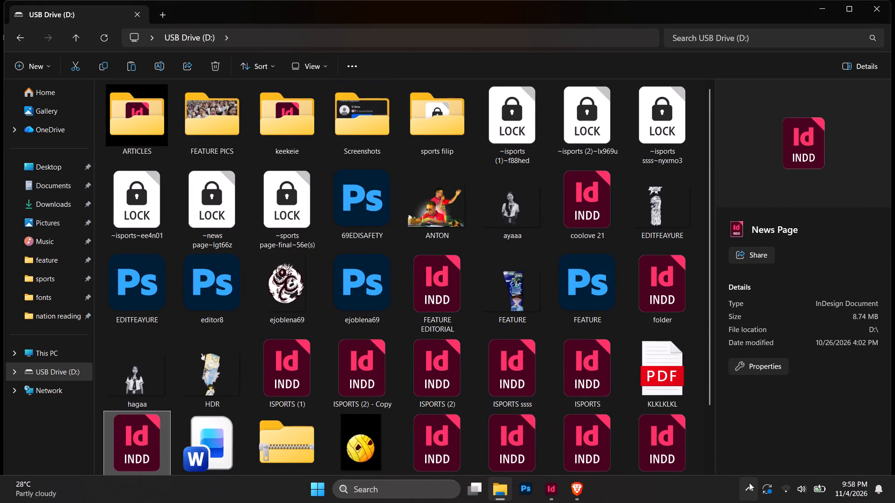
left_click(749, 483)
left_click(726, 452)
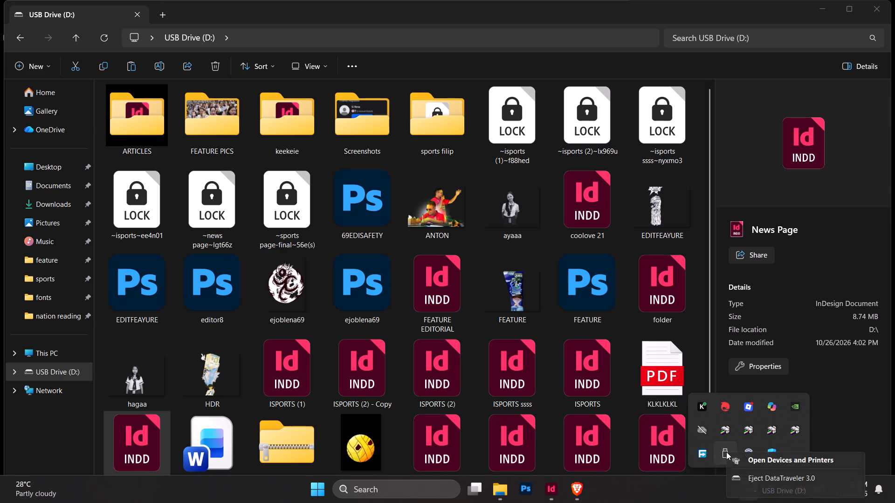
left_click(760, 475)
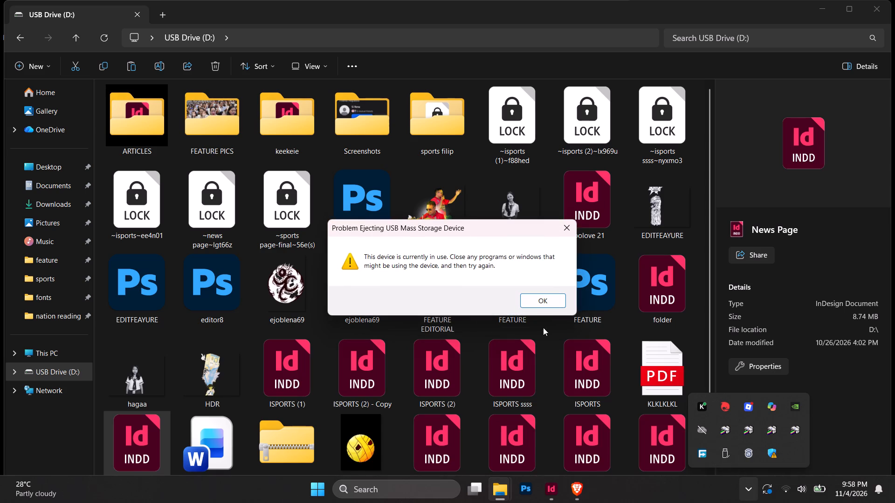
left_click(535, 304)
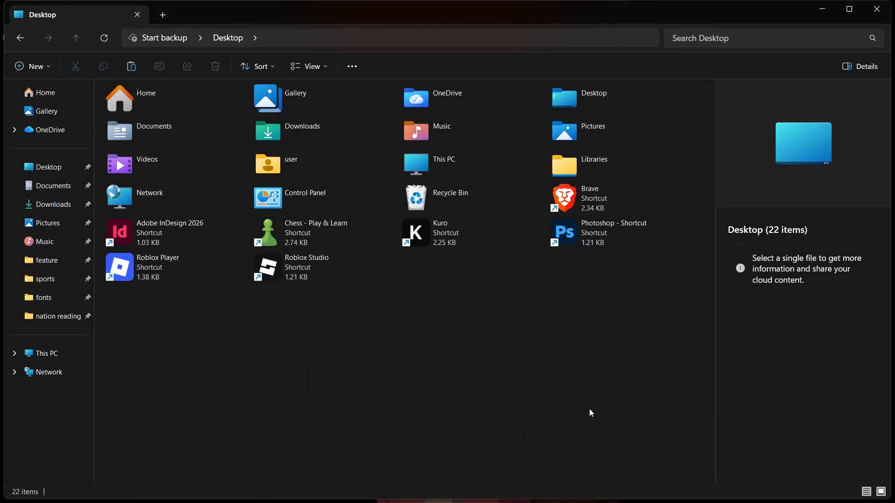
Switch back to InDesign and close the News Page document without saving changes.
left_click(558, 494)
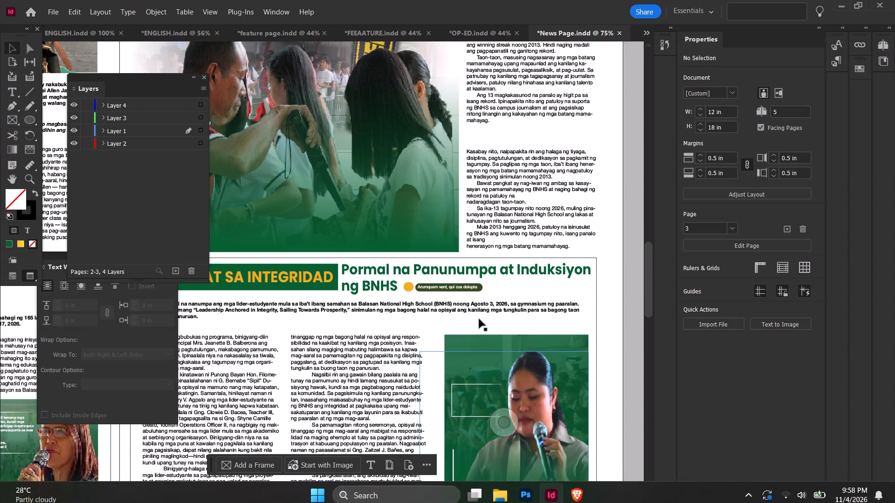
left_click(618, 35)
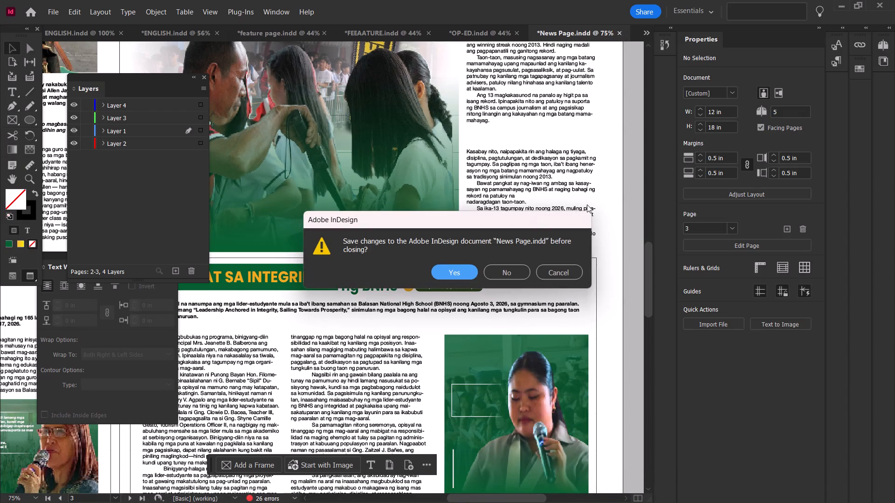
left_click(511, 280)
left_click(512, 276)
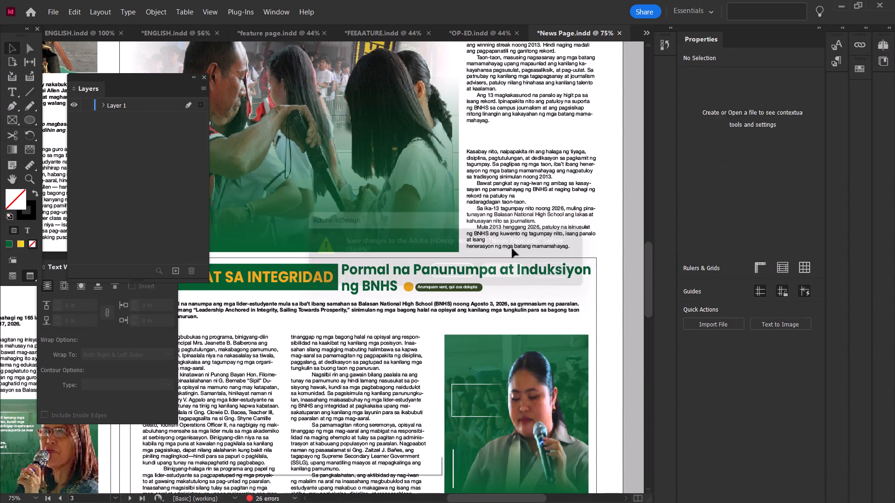
Switch to the BINHI - ENGLISH document and review it full screen from the cover through the editorial-opinion, 6-7 and 8-9 feature spreads.
left_click(185, 31)
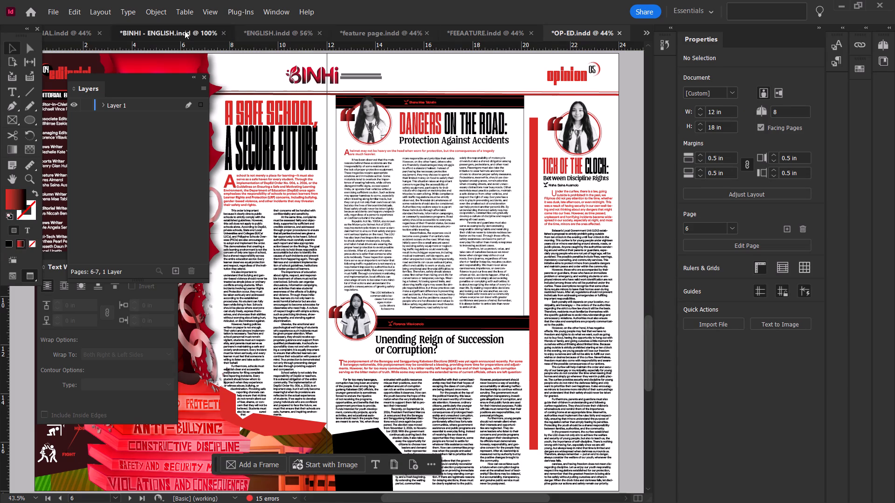
key("shift+w")
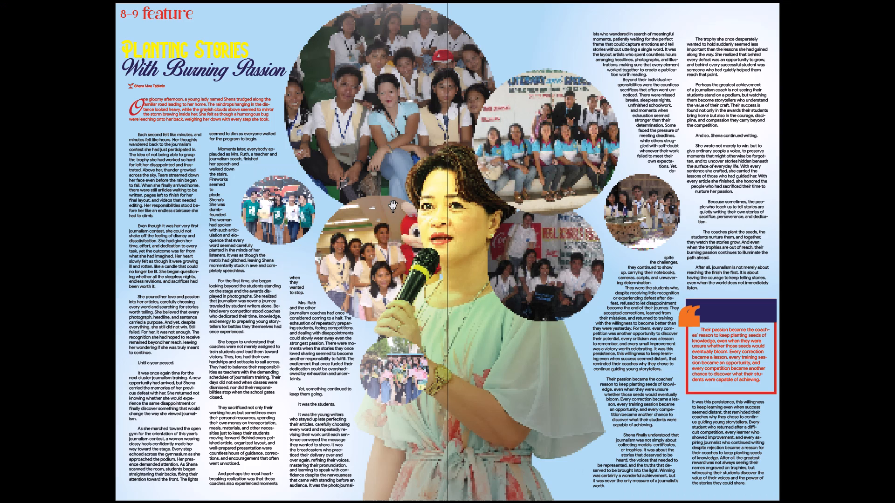
key("Left")
key("Left")
key("Left")
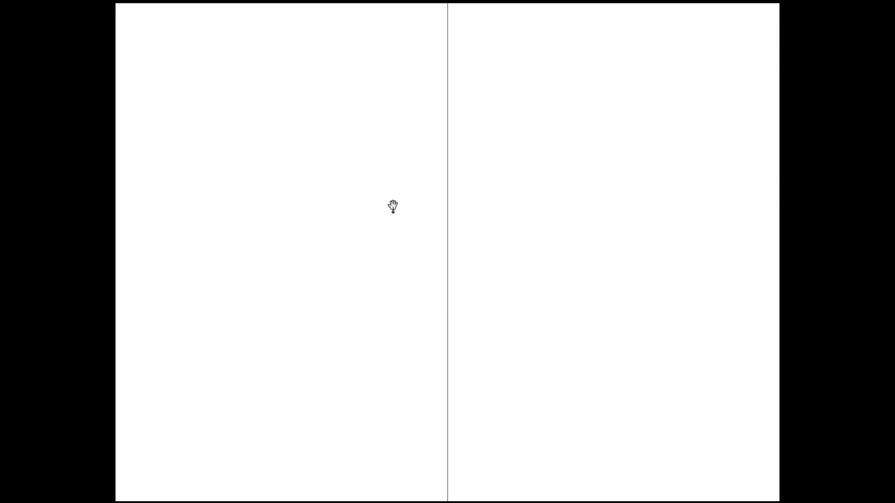
key("Right")
key("Left")
key("Left")
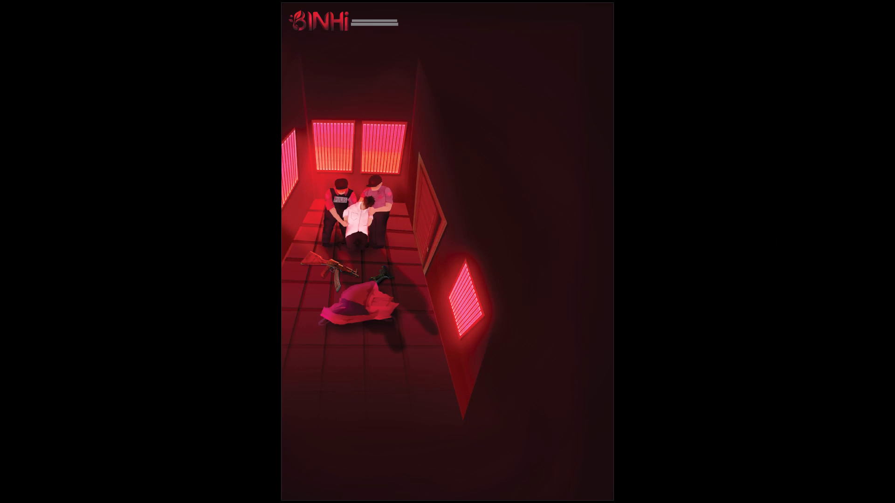
key("Right")
key("Right")
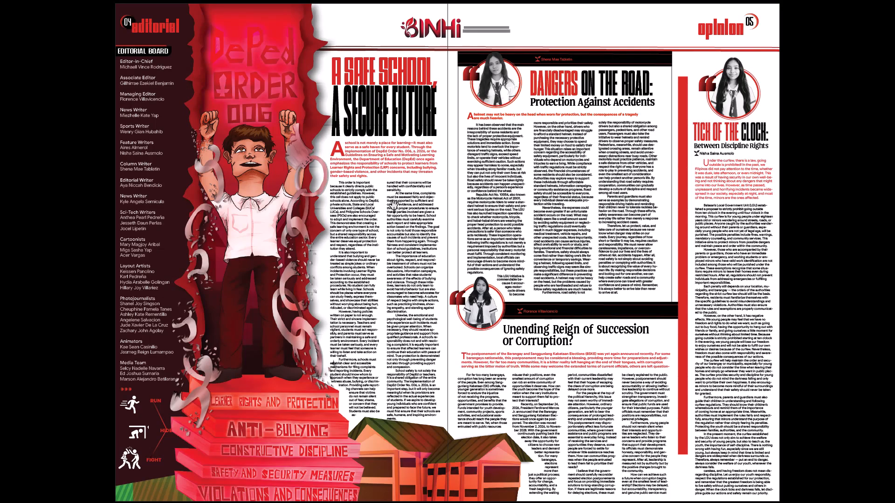
key("Right")
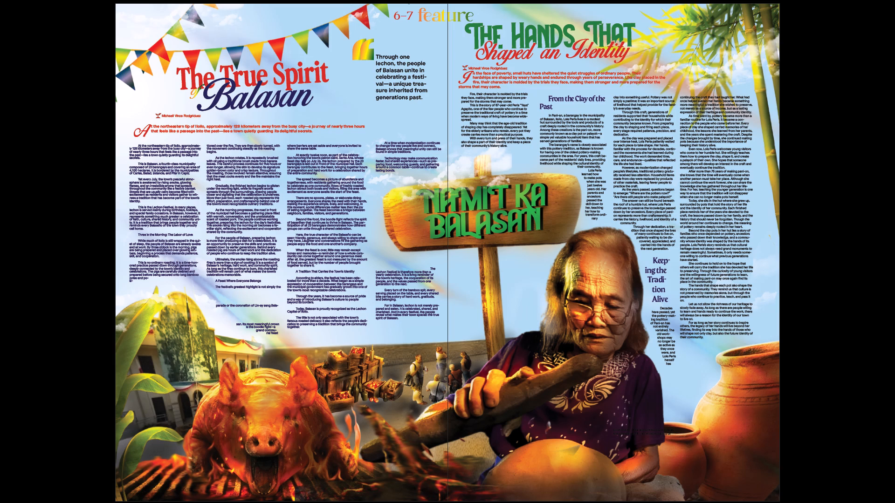
key("Right")
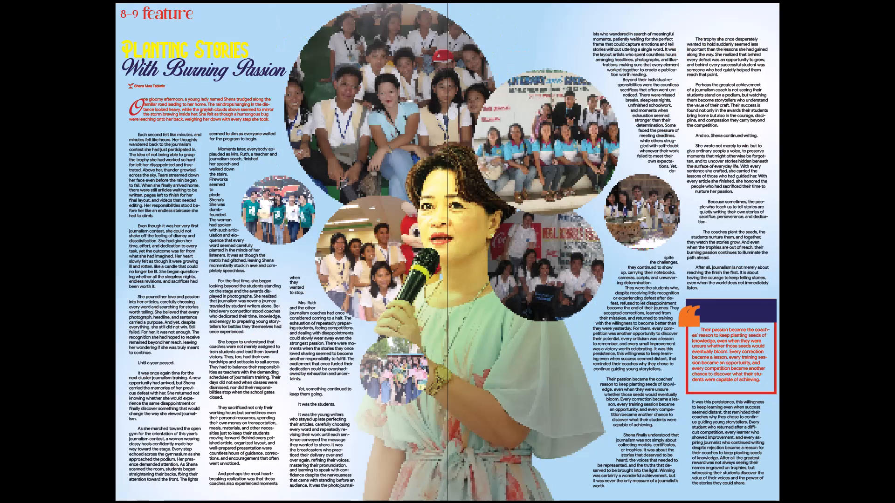
Examine the 12-13 sports spread and the final Gold Four All dancesports page, going back and forth between them.
key("Right")
key("Right")
key("Right")
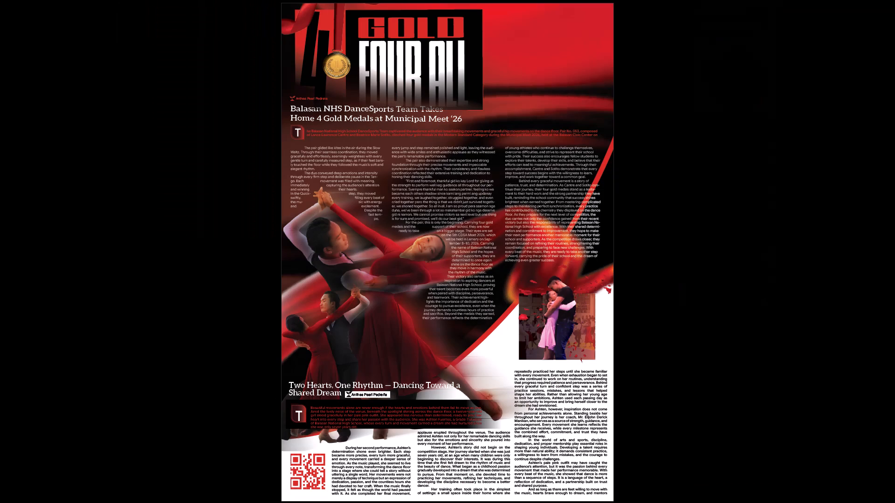
key("Left")
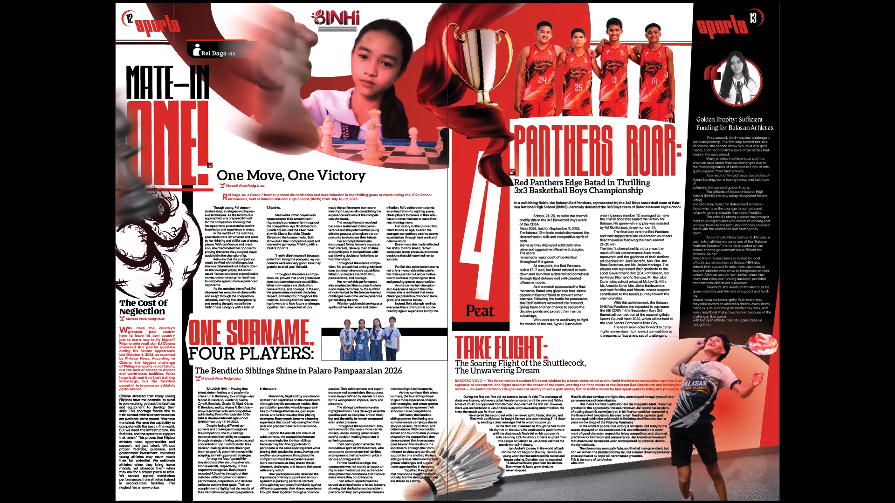
key("Right")
key("Right")
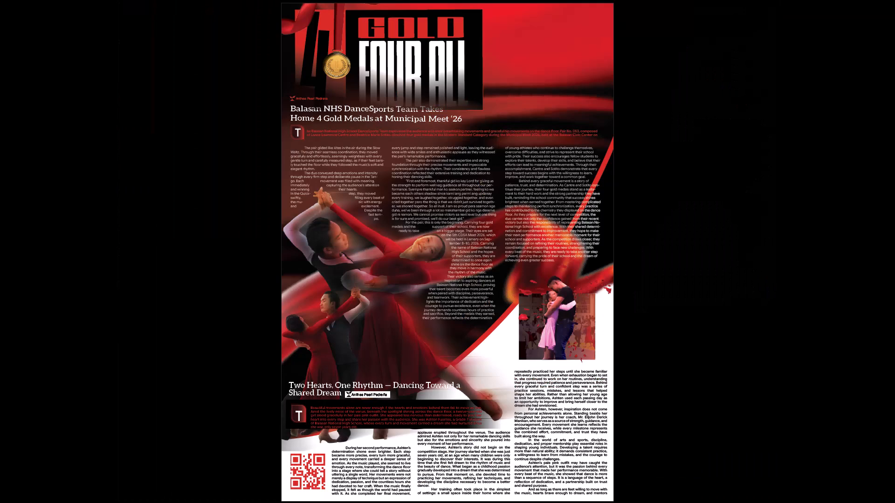
key("Left")
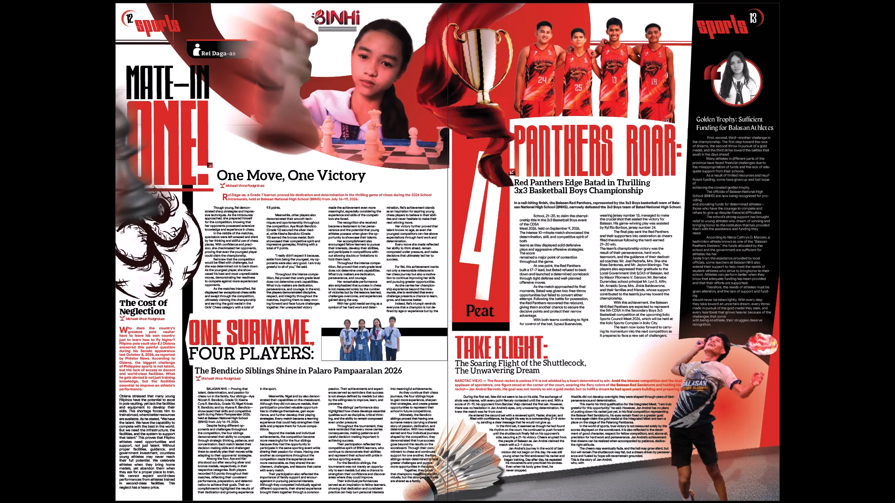
key("Left")
key("Right")
key("Right")
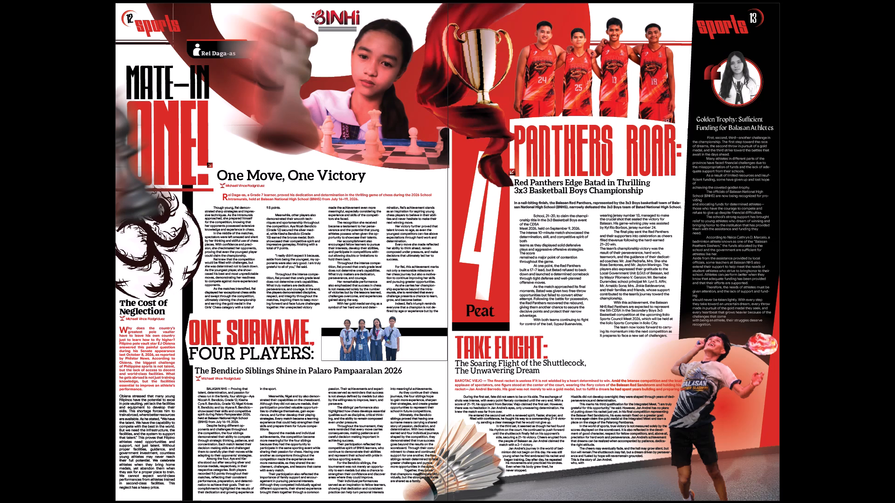
key("Left")
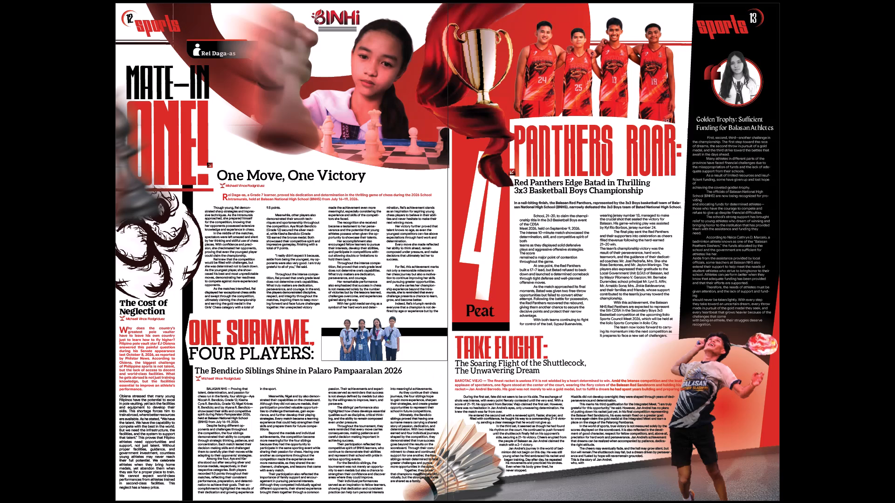
key("Right")
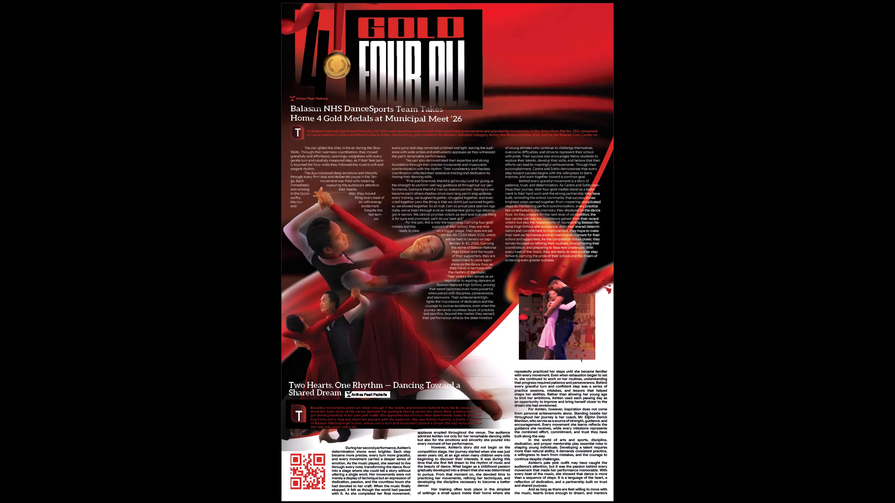
key("Left")
key("Right")
Go back through the full-screen spreads to the 04-05 editorial and opinion pages and examine them.
key("Left")
key("Left")
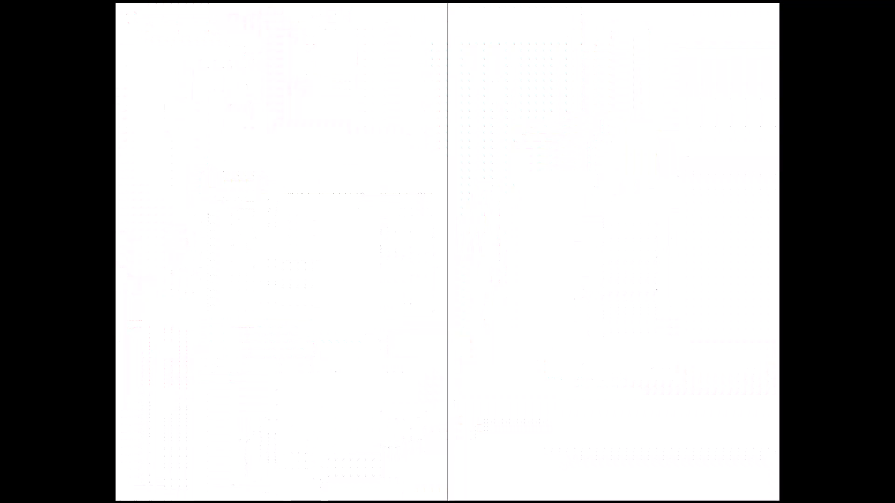
key("Left")
key("Left")
key("Left")
key("Left")
key("Right")
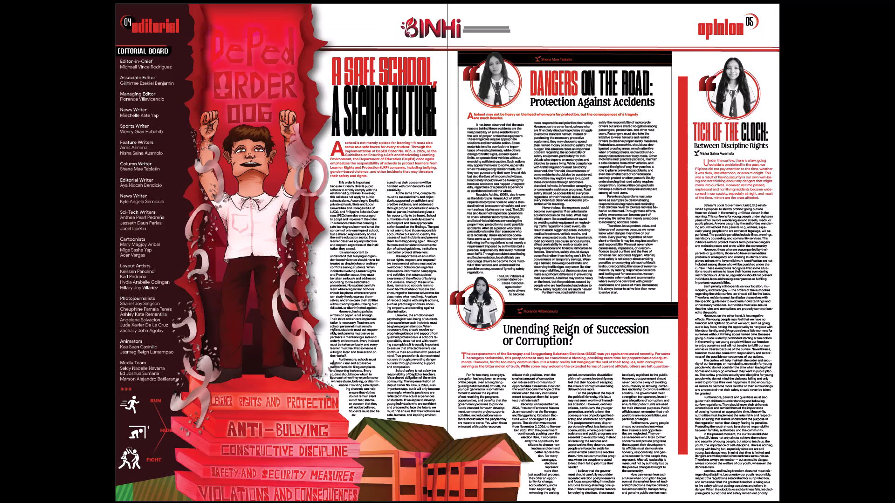
key("Right")
key("Left")
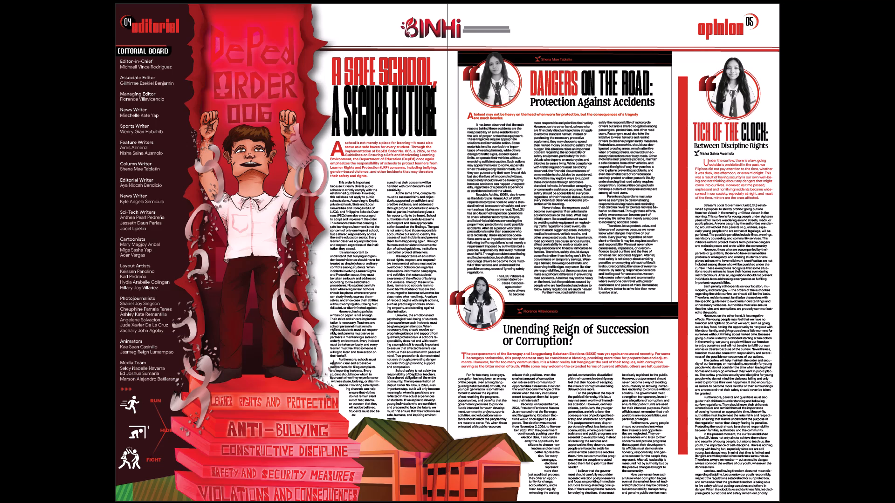
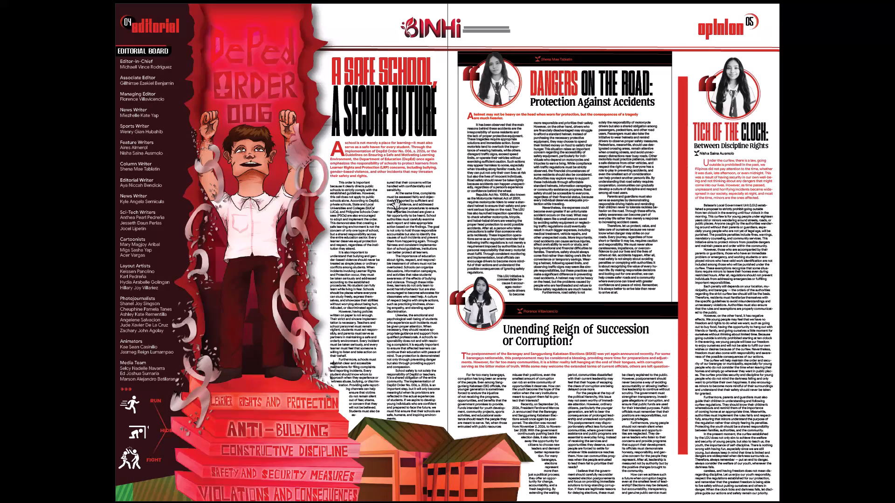
Leave the full-screen preview, switch to File Explorer and look through the files on USB Drive (D:).
key("shift+w")
scroll(361, 473, "down", 4)
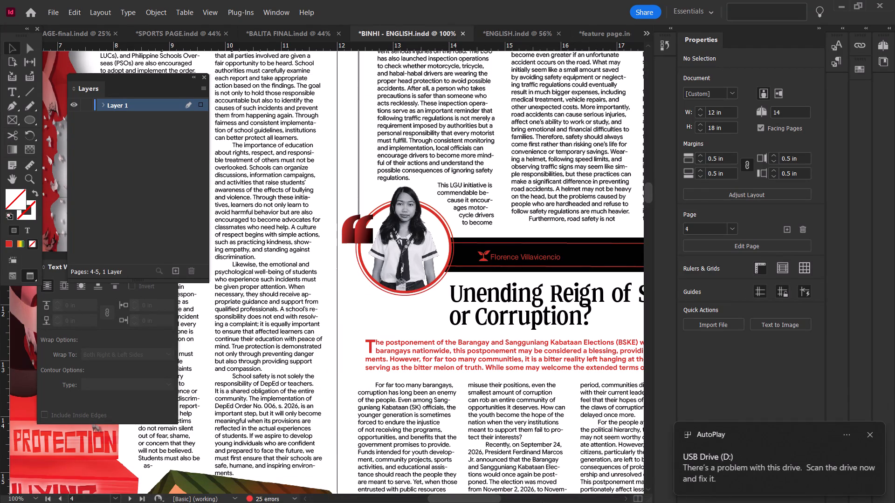
left_click(494, 492)
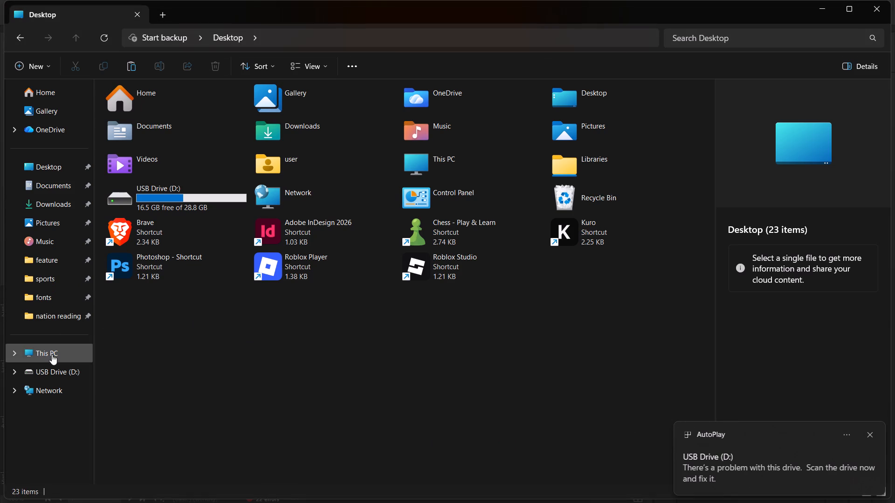
left_click(52, 370)
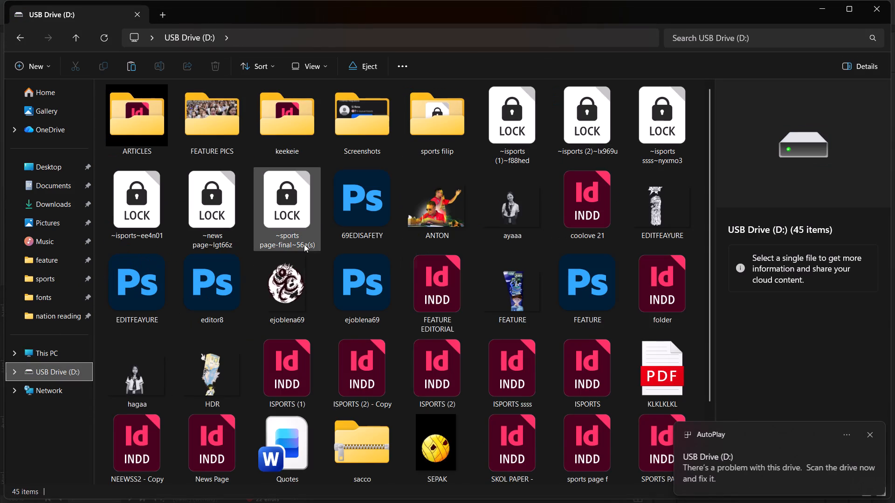
scroll(304, 244, "down", 1)
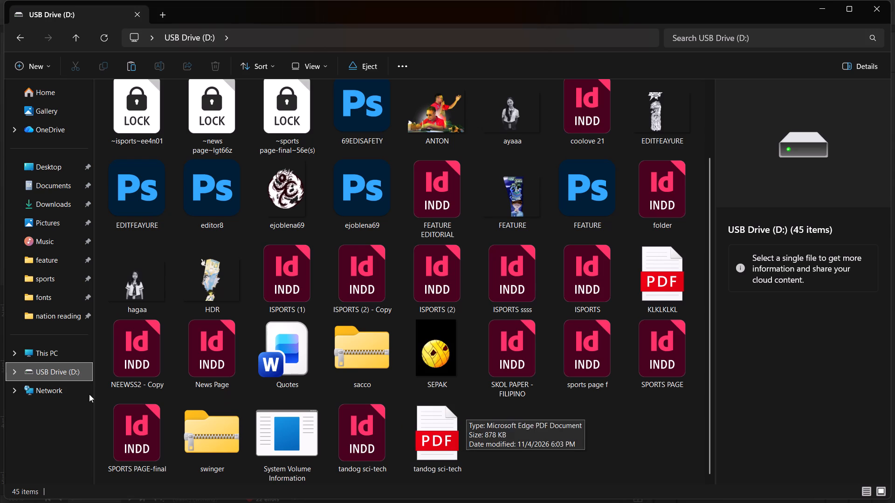
left_click(11, 375)
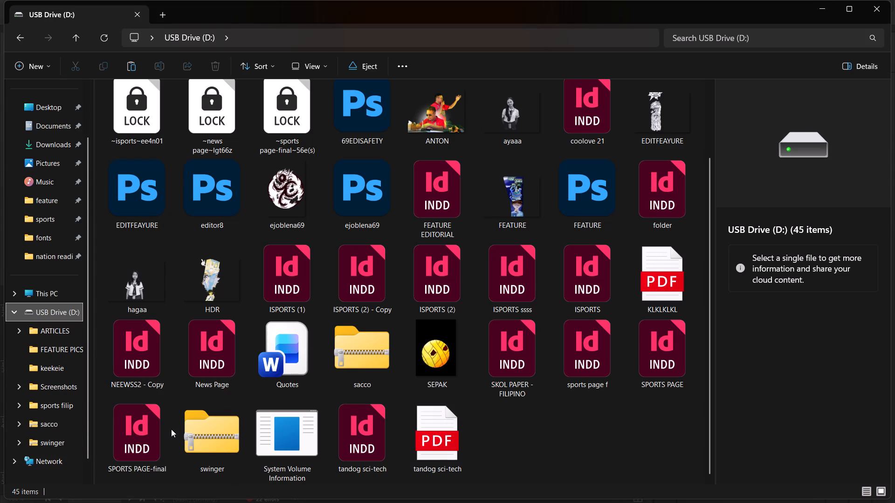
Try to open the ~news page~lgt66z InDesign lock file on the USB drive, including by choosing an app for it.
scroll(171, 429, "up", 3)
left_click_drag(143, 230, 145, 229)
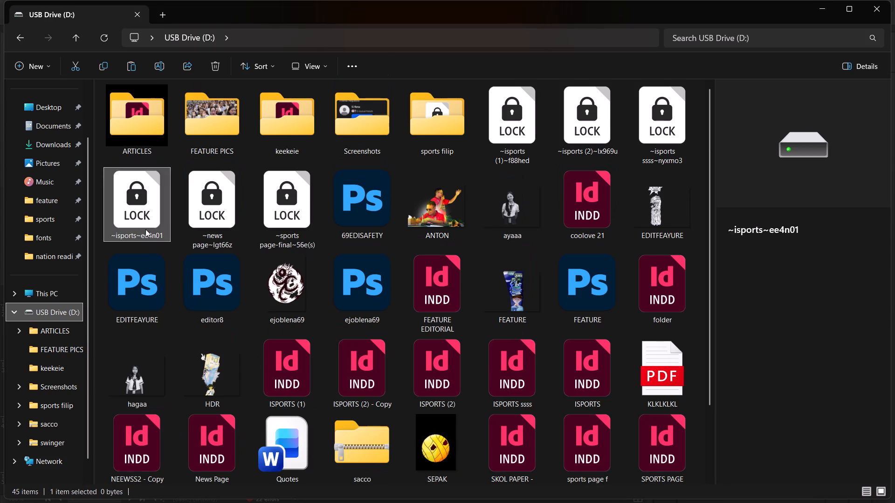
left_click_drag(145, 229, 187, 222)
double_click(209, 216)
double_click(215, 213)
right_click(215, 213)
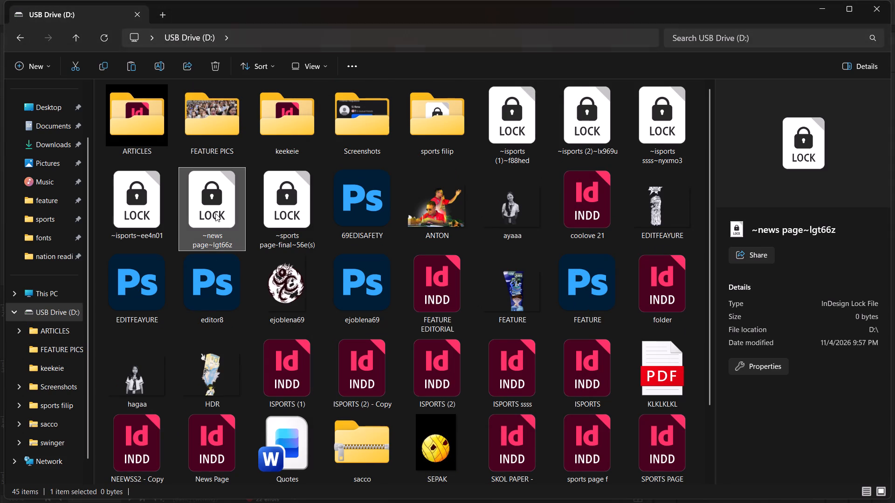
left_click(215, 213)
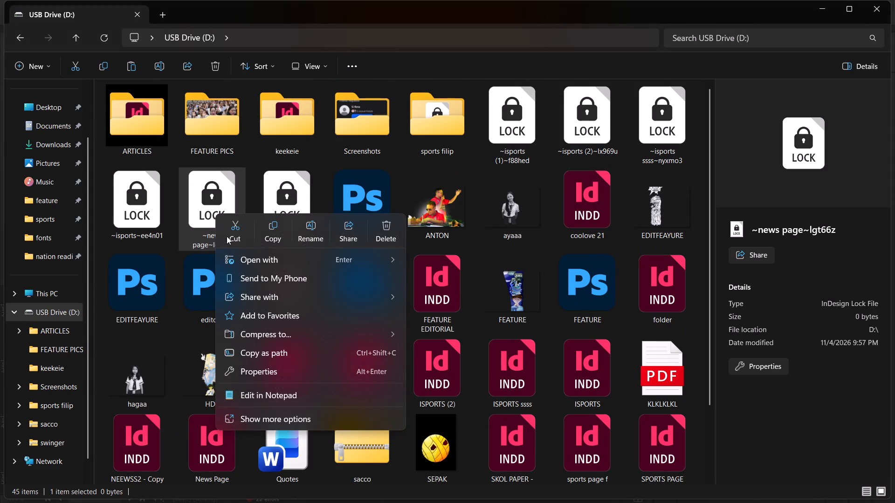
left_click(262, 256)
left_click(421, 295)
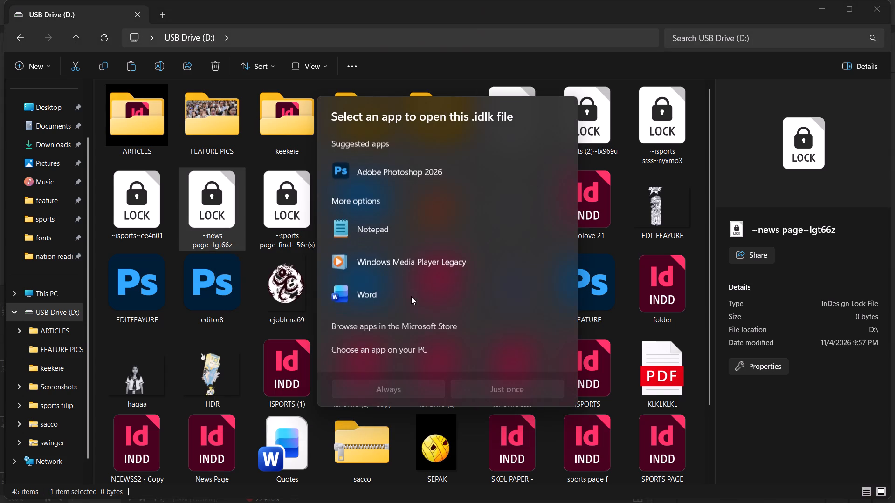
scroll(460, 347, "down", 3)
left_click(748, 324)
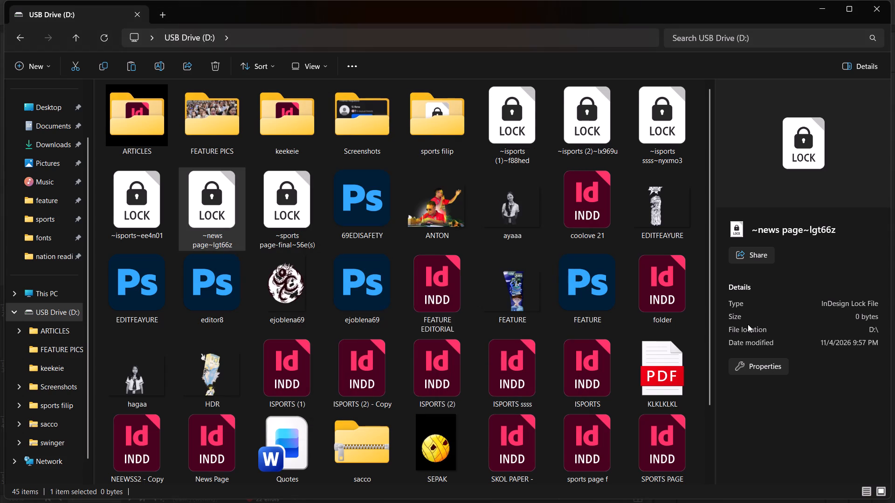
Look through the remaining files on the USB drive.
scroll(748, 324, "down", 1)
scroll(682, 445, "down", 3)
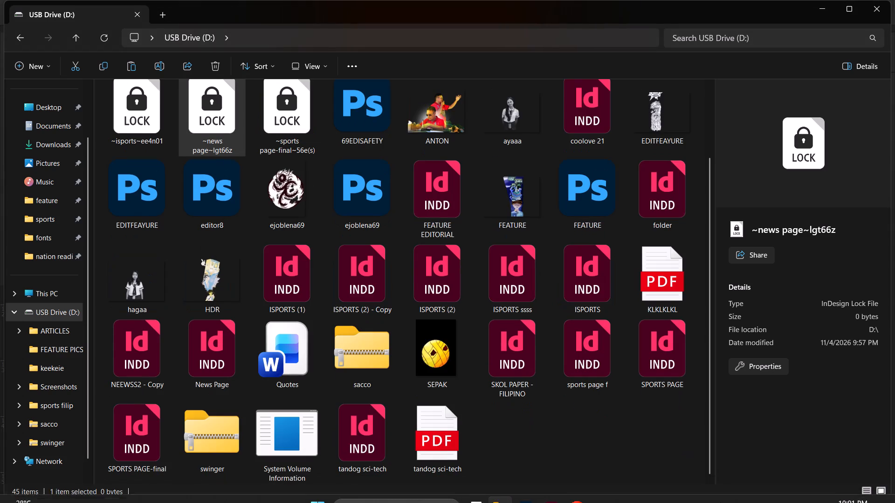
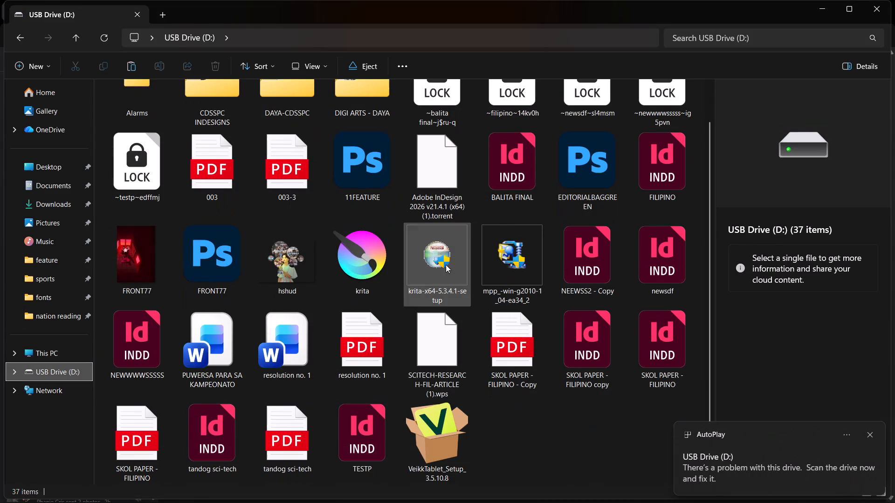
Open the NEEWSS2 - Copy InDesign document from the USB drive, skipping replacement of its missing fonts.
scroll(446, 265, "down", 1)
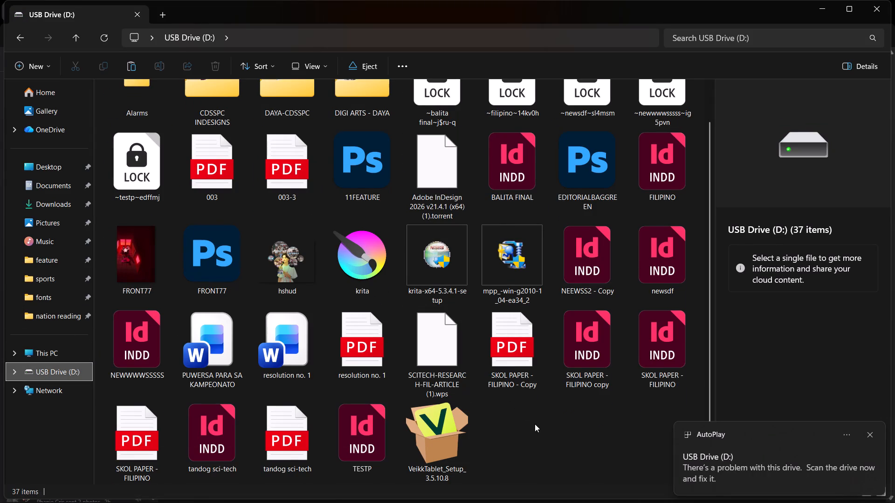
left_click(662, 381)
left_click(664, 285)
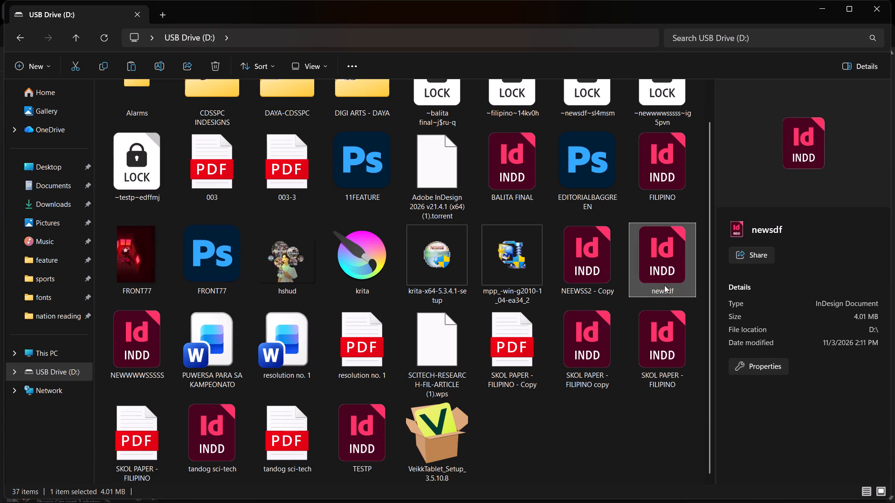
double_click(608, 262)
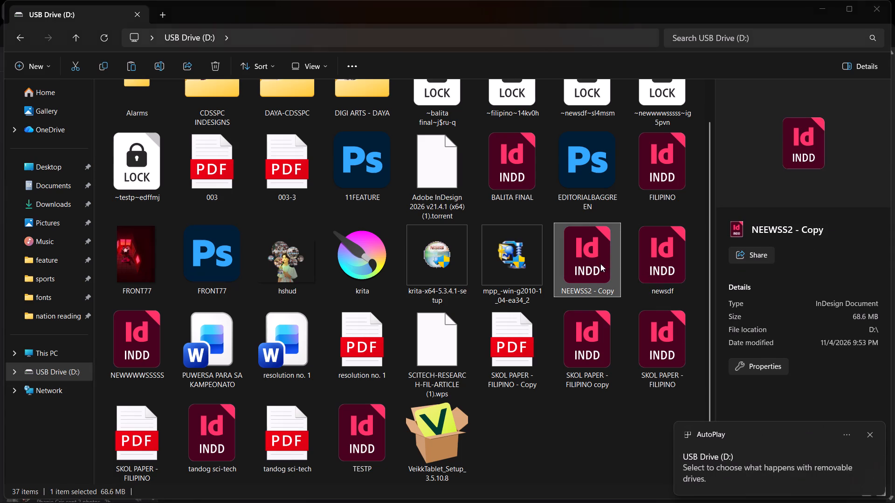
left_click(561, 278)
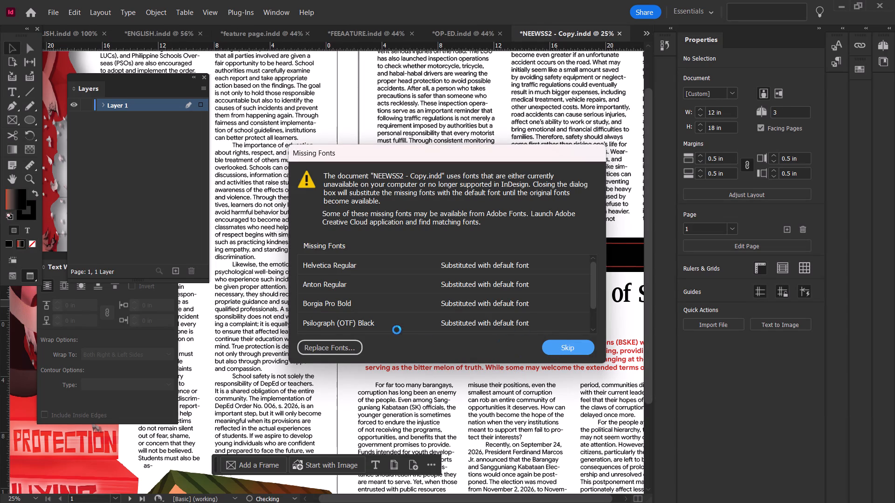
left_click(576, 351)
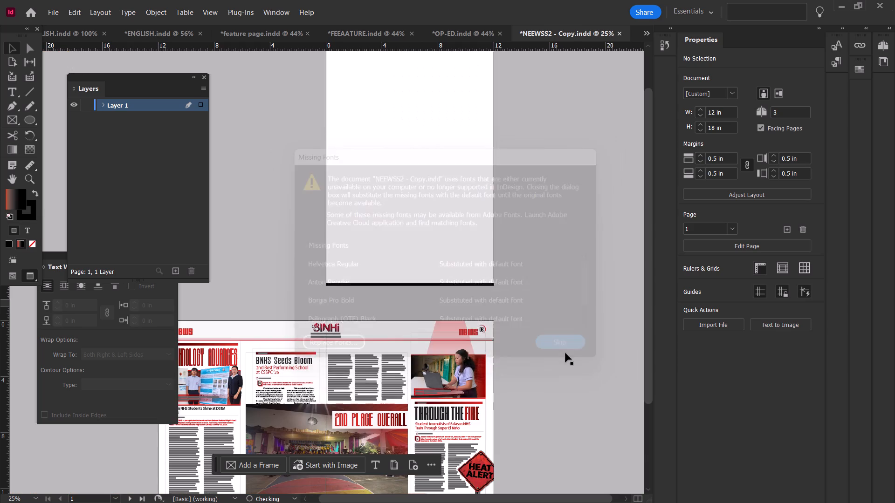
Look over the news spread in NEEWSS2 - Copy.
scroll(550, 341, "down", 4)
scroll(413, 334, "up", 2, "ctrl")
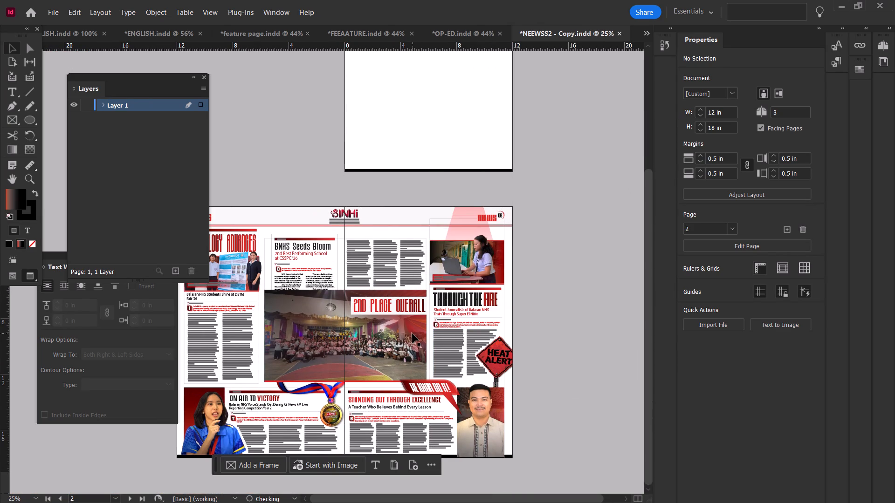
scroll(310, 347, "up", 1, "alt")
scroll(311, 346, "down", 1, "alt")
scroll(311, 346, "up", 1, "alt")
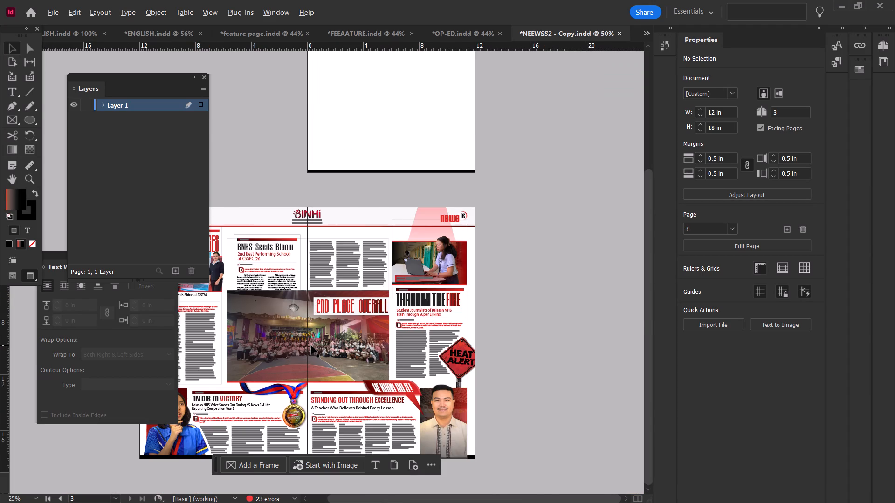
scroll(311, 346, "up", 3, "ctrl")
scroll(312, 344, "down", 1, "alt")
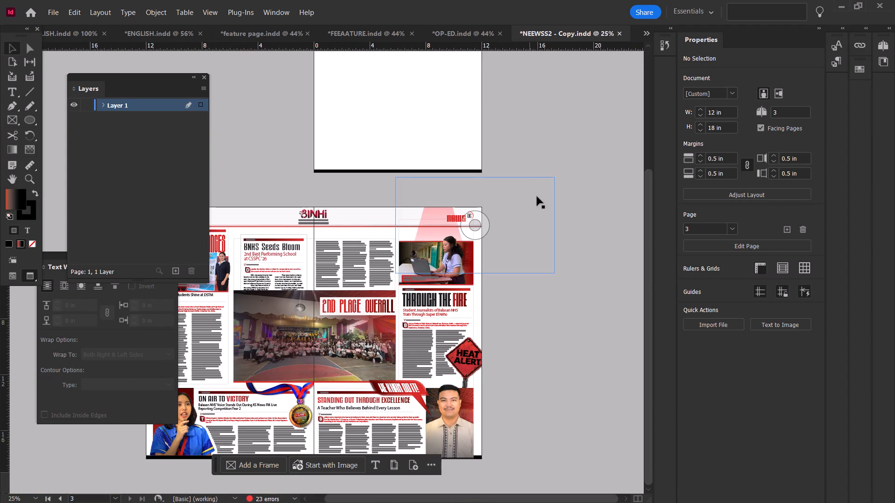
left_click_drag(572, 168, 213, 394)
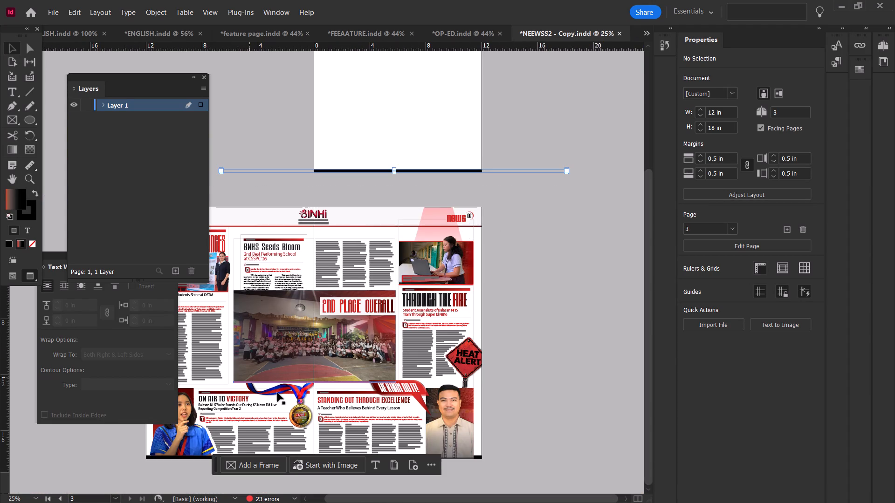
key("space")
key("space")
key("space")
key("space")
key("space")
key("space")
key("space")
key("space")
left_click_drag(308, 475, 416, 465)
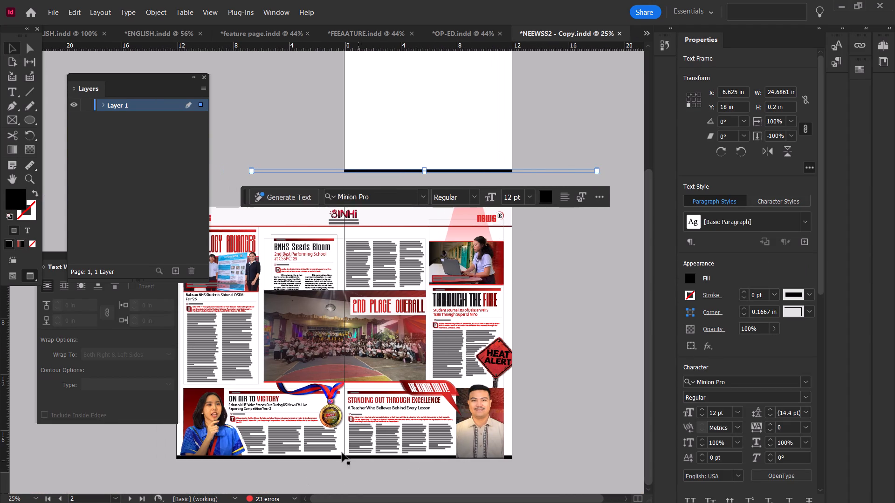
Move the Layers panel clear of the spread and look through the objects listed under Layer 1.
left_click_drag(147, 91, 83, 75)
left_click(155, 127)
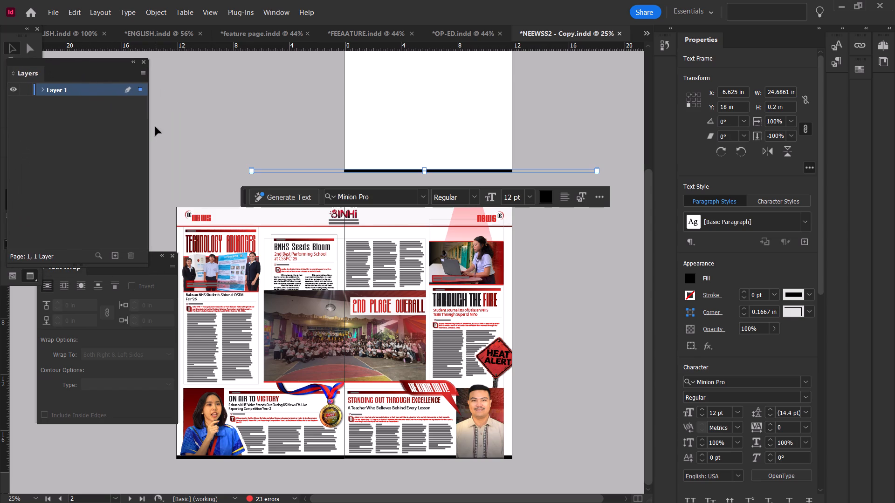
left_click(40, 87)
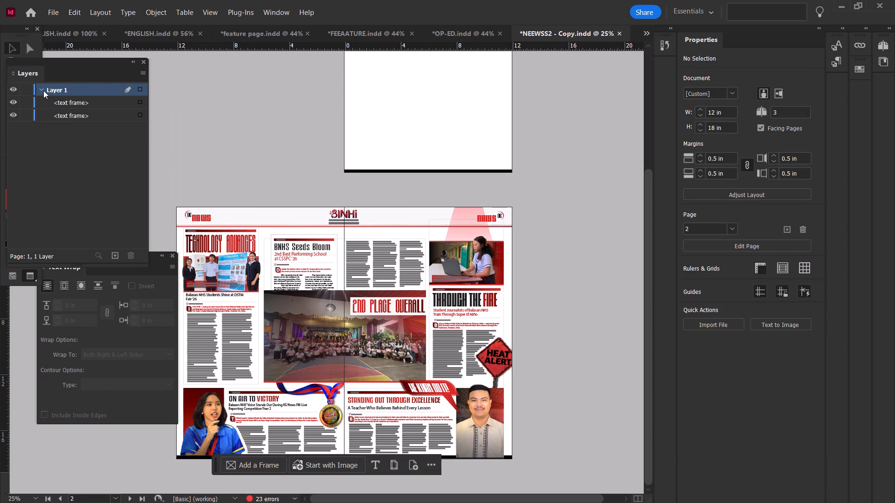
left_click(195, 218)
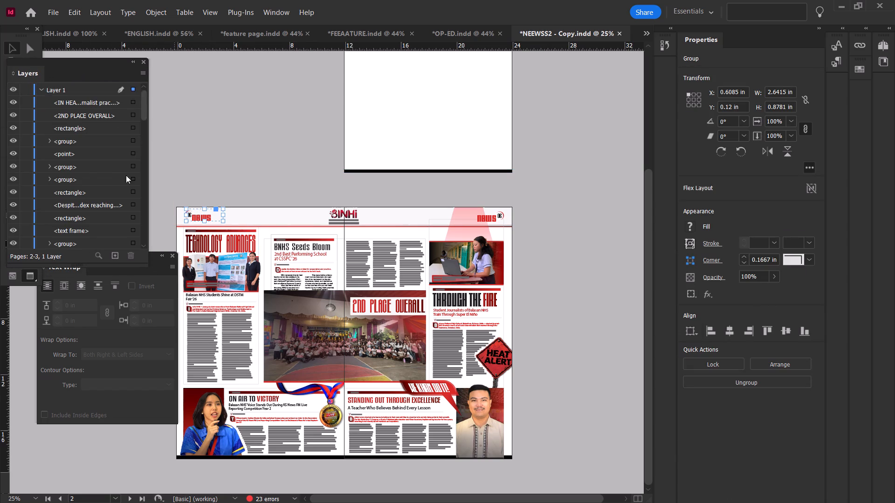
scroll(89, 159, "down", 20)
scroll(89, 159, "down", 9)
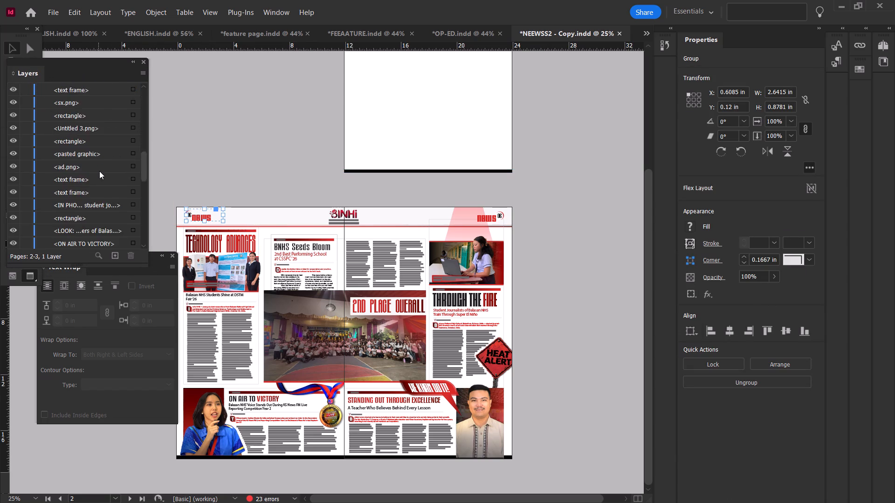
scroll(99, 171, "down", 20)
scroll(99, 171, "down", 4)
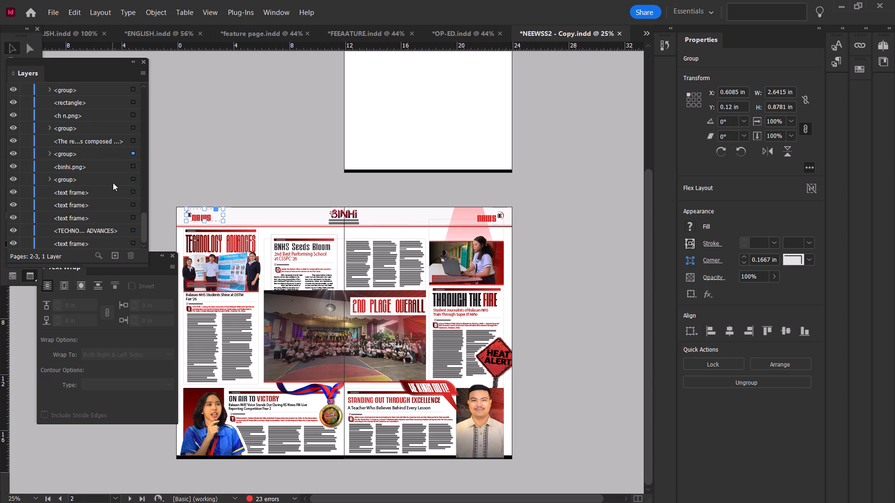
scroll(113, 183, "down", 8)
Select all the objects of the news spread on pages 2-3 and copy them.
left_click(187, 167)
left_click(172, 200)
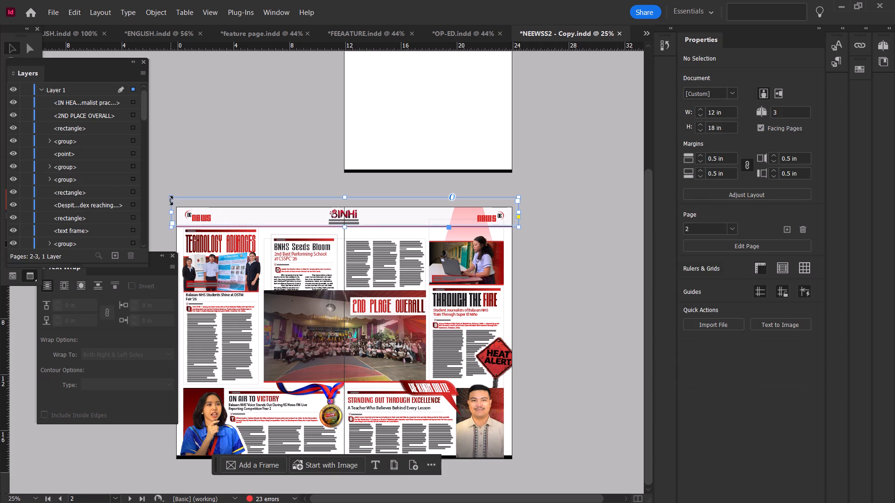
left_click(168, 189)
left_click_drag(167, 195, 521, 473)
key("ctrl+c")
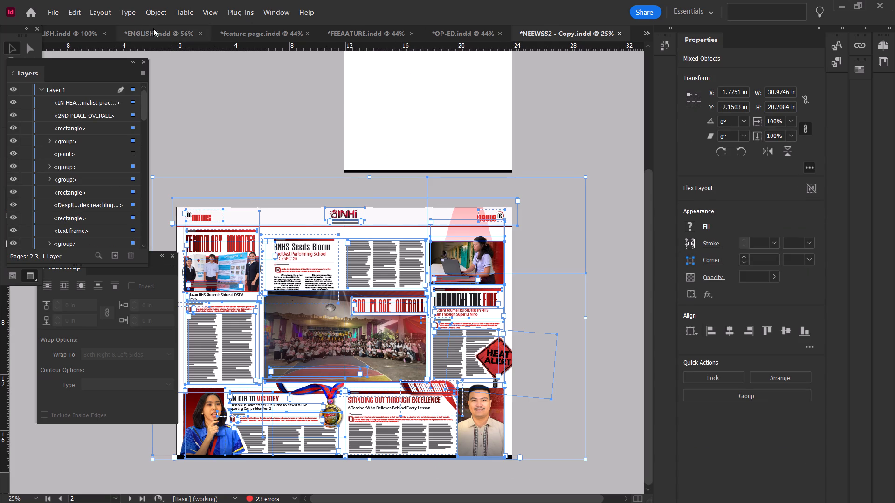
Paste the copied news spread into the blank pages 2-3 of BINHI - ENGLISH.
left_click(73, 28)
scroll(301, 150, "down", 1, "alt")
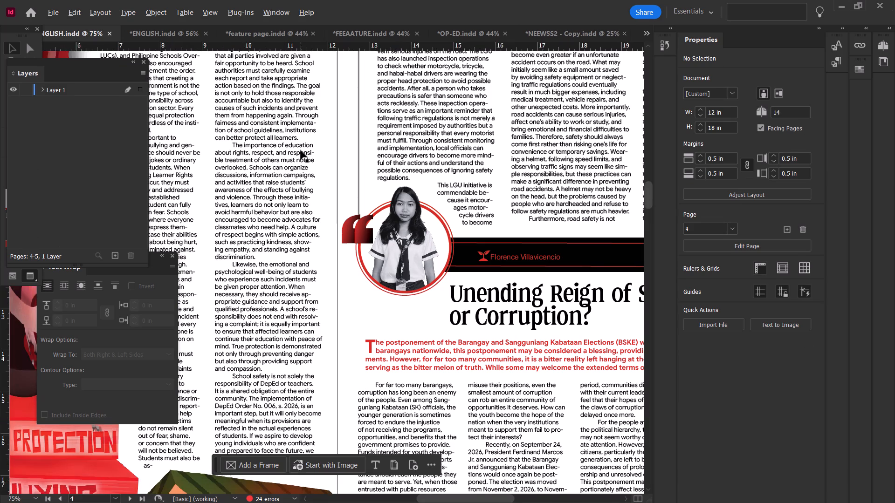
scroll(301, 150, "down", 3, "alt")
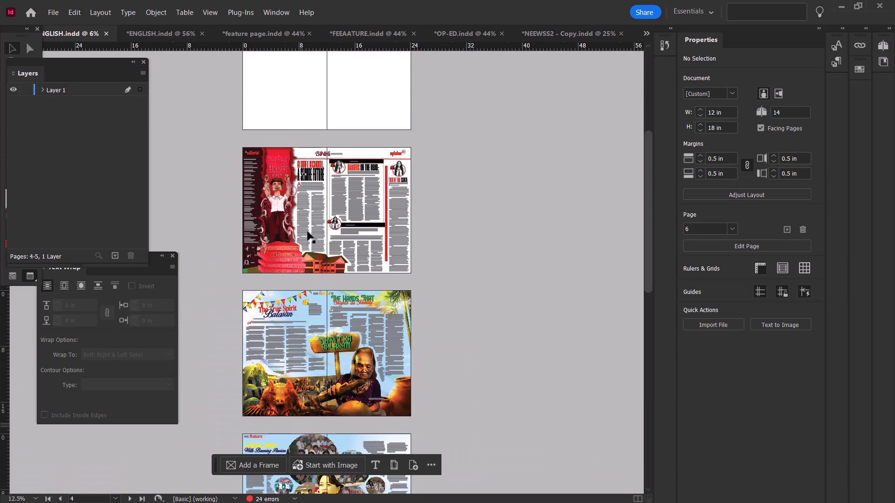
scroll(317, 257, "down", 7)
scroll(354, 318, "up", 6)
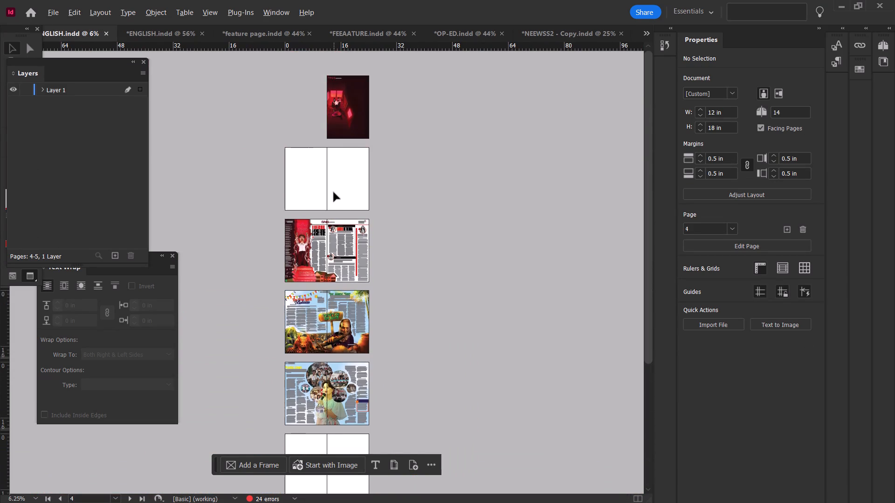
scroll(334, 192, "up", 1, "alt")
scroll(340, 188, "up", 4)
scroll(379, 206, "up", 1, "alt")
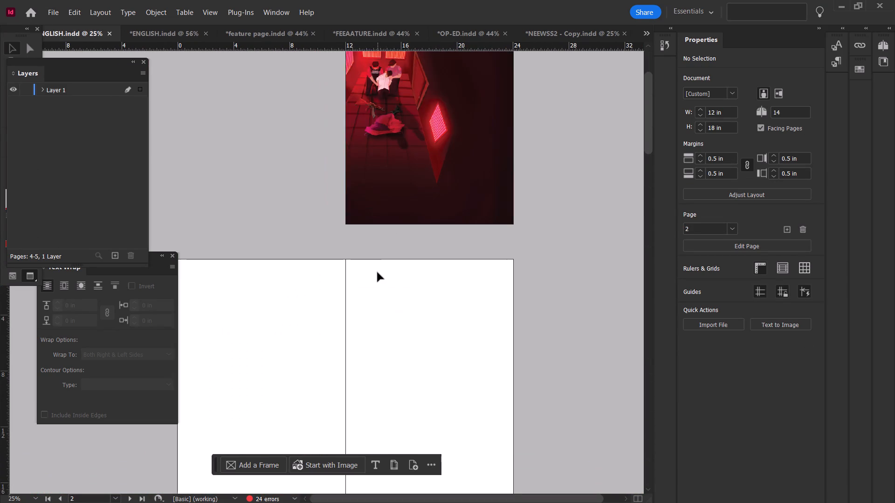
scroll(378, 273, "down", 2)
left_click(378, 273)
key("ctrl+v")
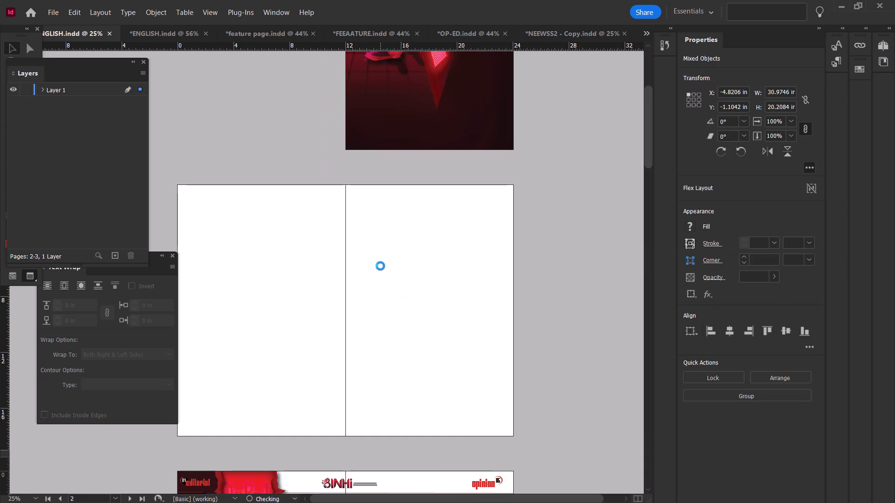
Move the pasted news objects together to fit pages 2-3, with the selection at about X -1.85 in, Y -2 in.
left_click_drag(404, 245, 410, 244)
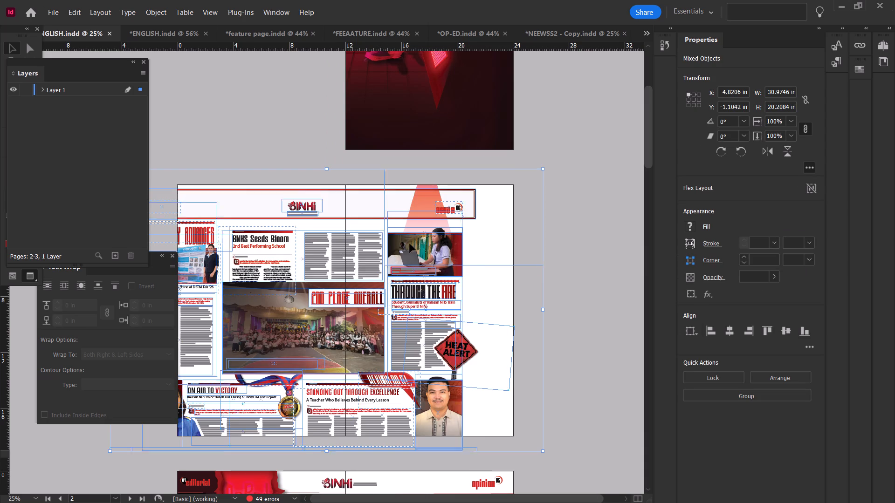
left_click_drag(410, 244, 453, 243)
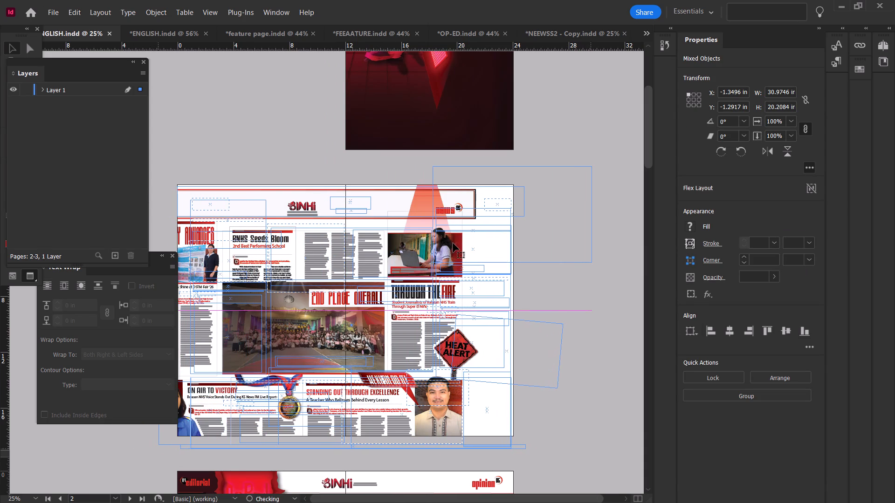
left_click_drag(453, 243, 453, 243)
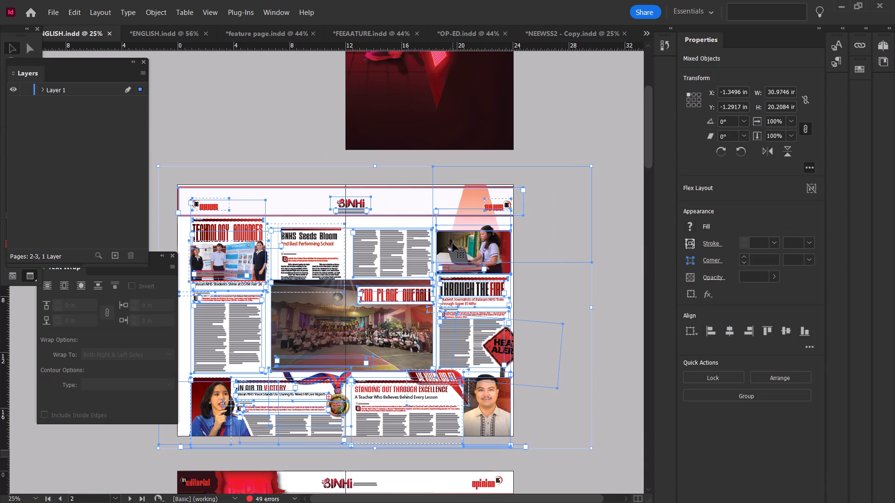
left_click_drag(453, 243, 444, 244)
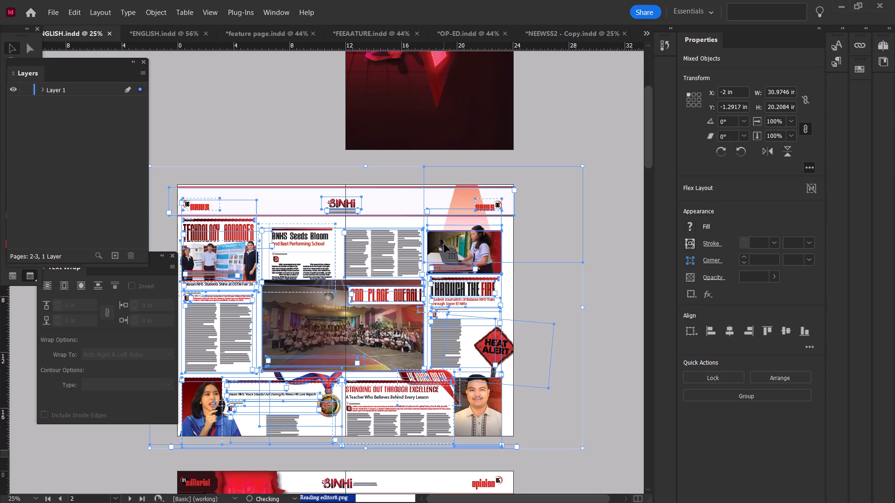
left_click_drag(448, 246, 453, 243)
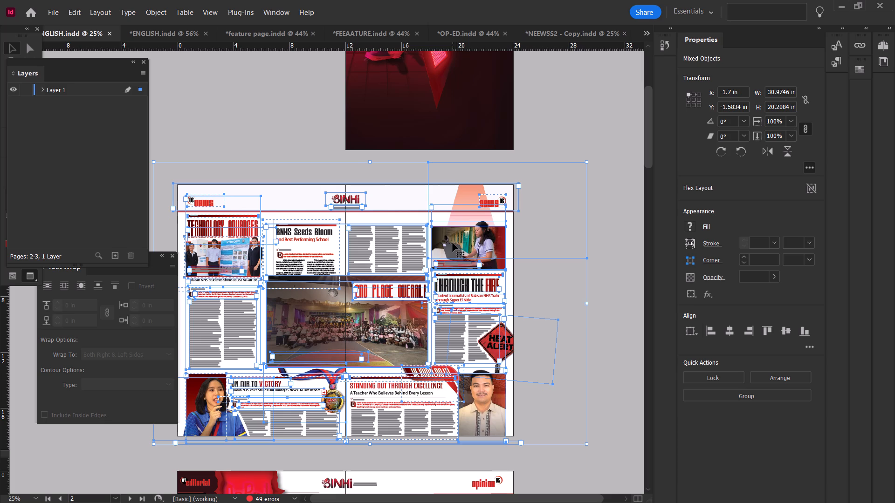
left_click(592, 260)
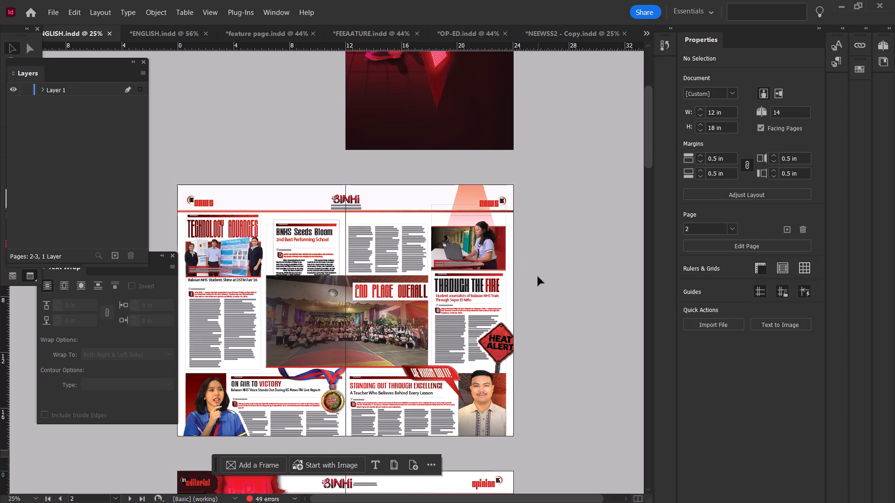
key("ctrl+z")
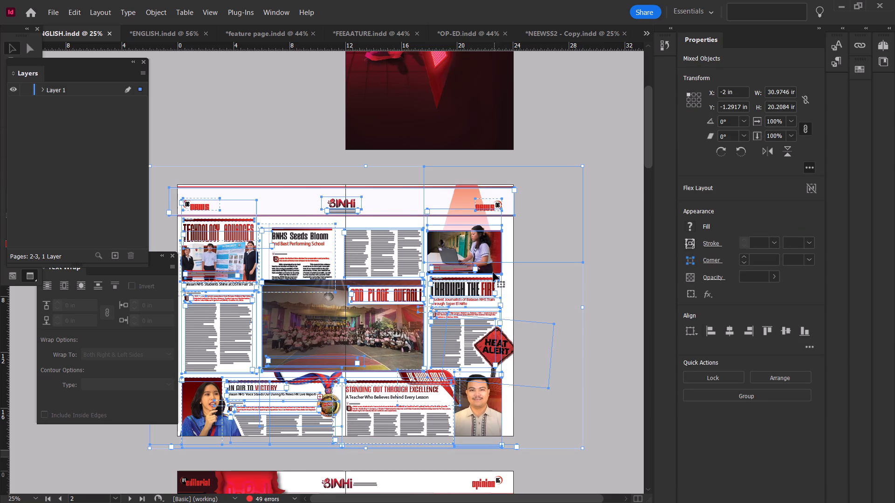
left_click_drag(492, 272, 498, 264)
left_click(498, 264)
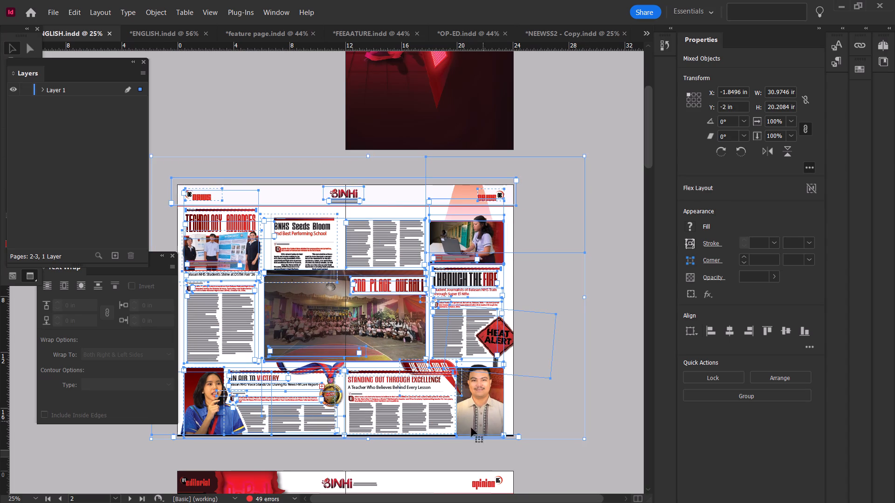
left_click(438, 451)
Check the placed news spread in the full-screen preview.
left_click(493, 339)
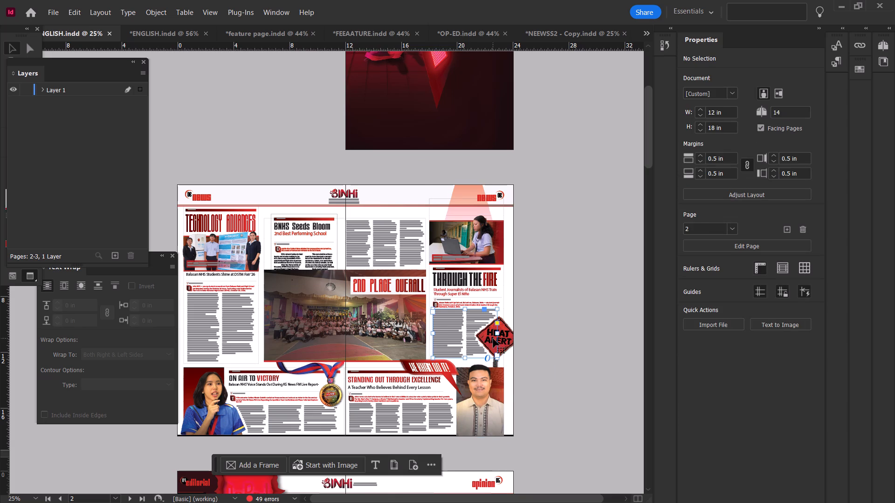
key("shift+w")
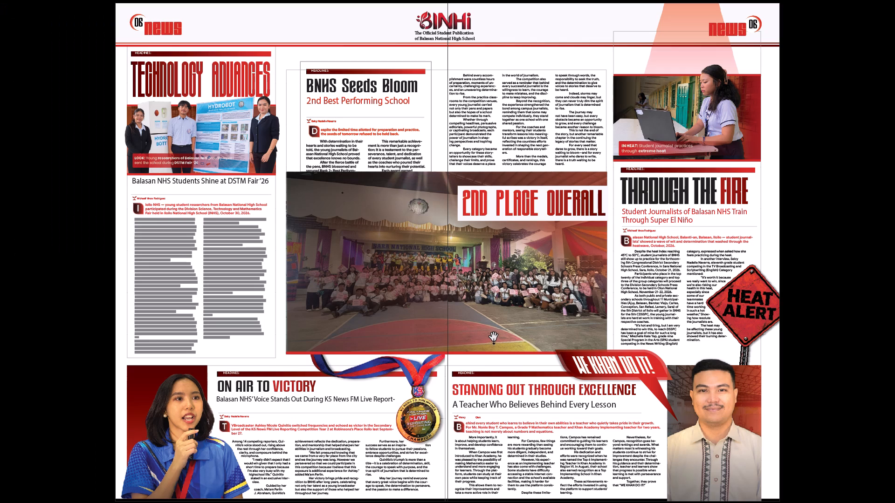
key("shift+w")
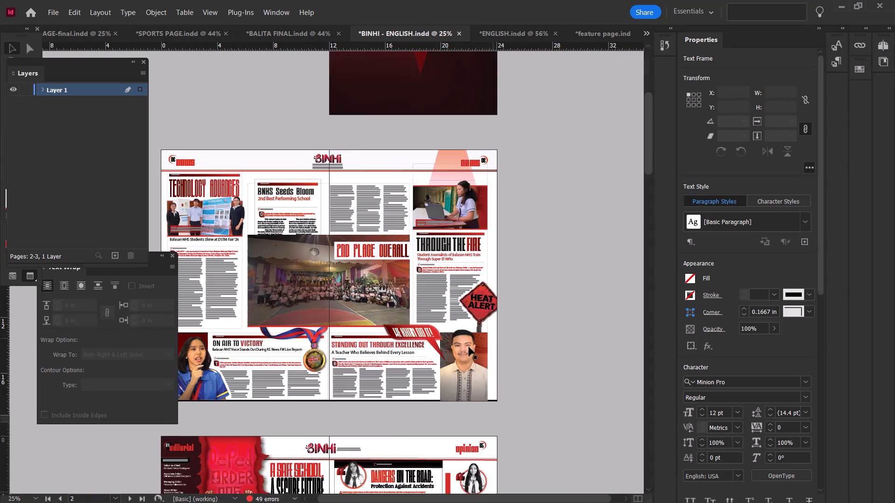
Bring the thin black strip along the bottom edge of the news spread forward repeatedly in the stacking order.
scroll(452, 366, "down", 4)
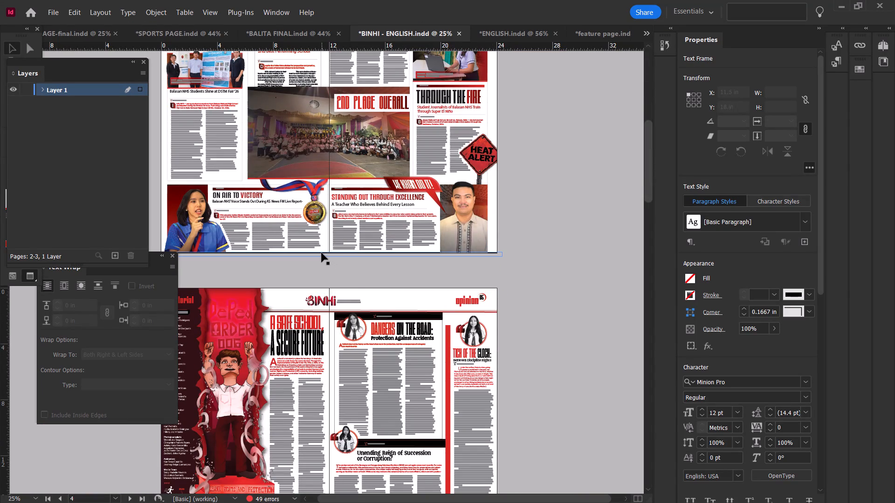
left_click(322, 252)
key("ctrl+bracketright")
key("ctrl+bracketright")
key("ctrl+bracketright")
key("ctrl+bracketright")
key("ctrl+bracketright")
key("ctrl+bracketright")
key("ctrl+bracketright")
key("ctrl+bracketright")
key("ctrl+bracketright")
key("ctrl+bracketright")
key("ctrl+bracketright")
key("ctrl+bracketright")
key("ctrl+bracketright")
key("ctrl+bracketright")
key("ctrl+bracketright")
key("ctrl+bracketright")
key("ctrl+bracketright")
key("ctrl+bracketright")
key("ctrl+bracketright")
key("ctrl+bracketright")
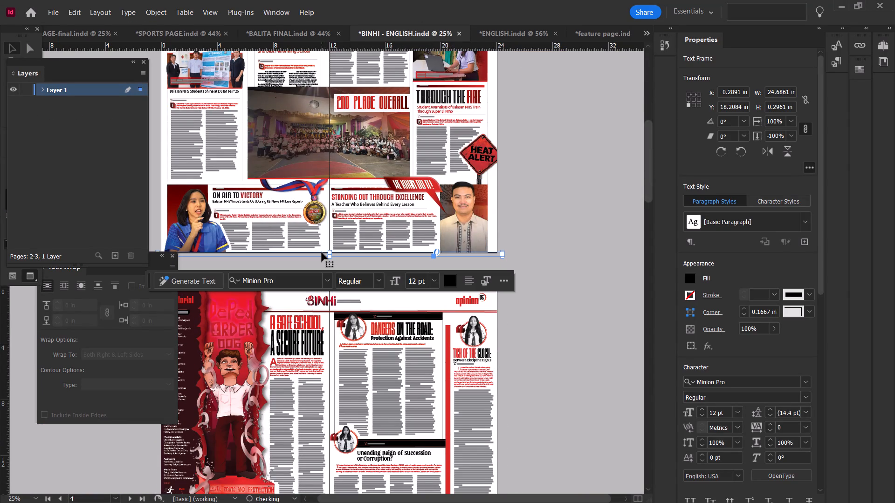
Continue bringing the thin black strip along the news spread's bottom edge forward in the stacking order.
key("ctrl+bracketright")
key("ctrl+bracketright")
key("ctrl+bracketright")
key("ctrl+bracketright")
key("ctrl+bracketright")
key("ctrl+bracketright")
key("ctrl+bracketright")
key("ctrl+bracketright")
key("ctrl+bracketright")
key("ctrl+bracketright")
key("ctrl+bracketright")
key("ctrl+bracketright")
key("ctrl+bracketright")
key("ctrl+bracketright")
key("ctrl+bracketright")
key("ctrl+bracketright")
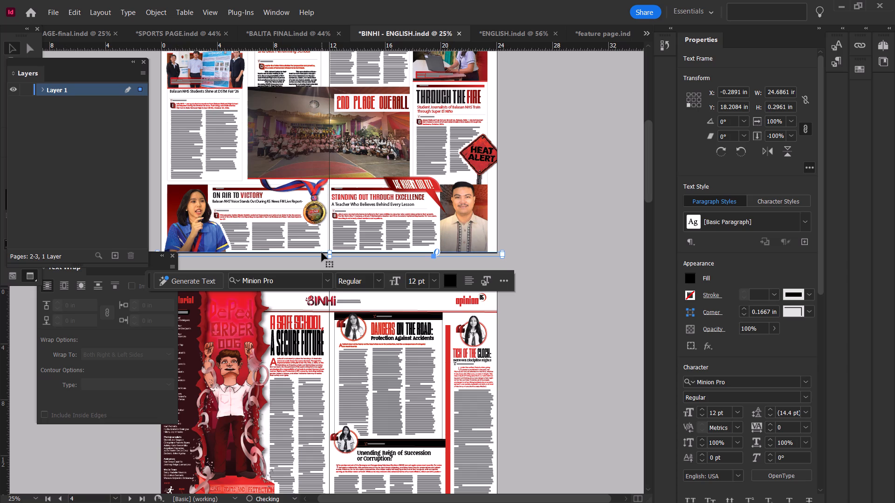
left_click(525, 230)
Check the news spread on pages 2-3 in the full-screen preview.
scroll(525, 230, "up", 2)
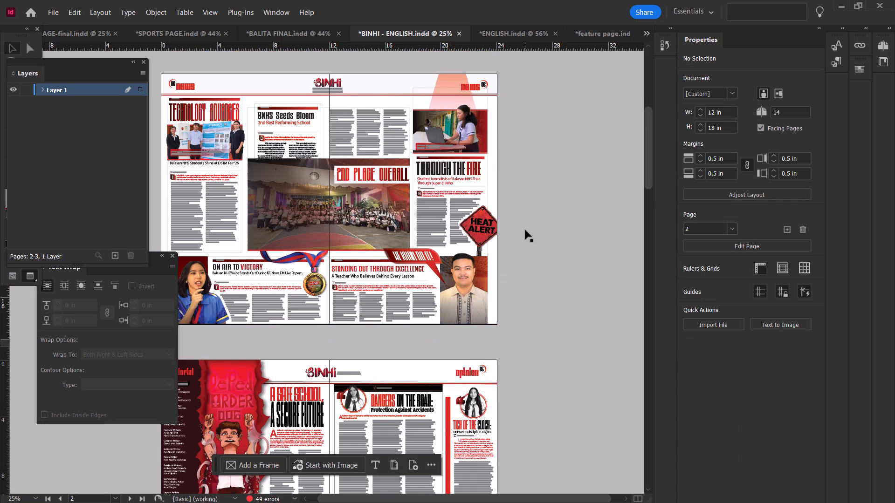
key("shift+w")
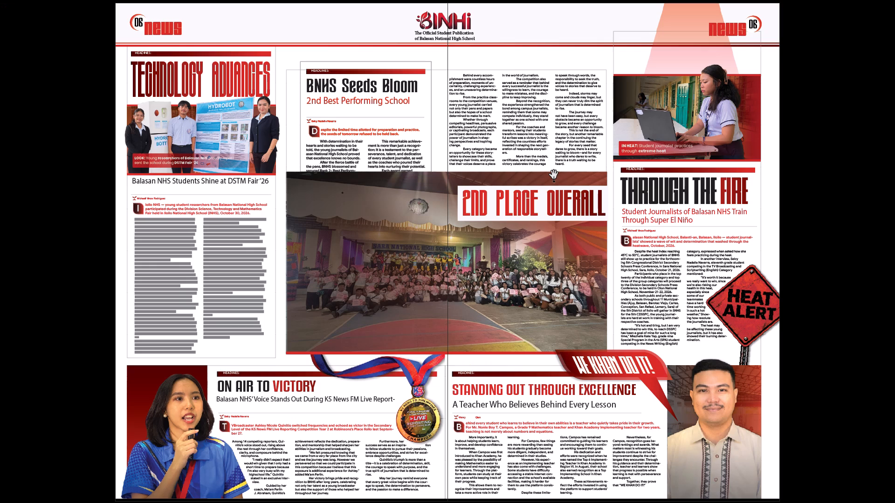
key("shift+w")
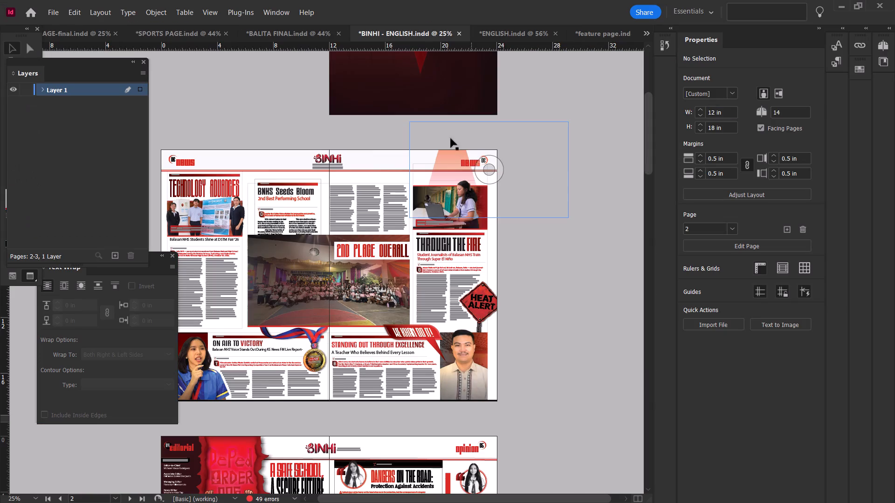
Replace "Student" with "School" in the tagline under the BINHi logo so it reads "The Official School Publication".
scroll(330, 162, "up", 4, "alt")
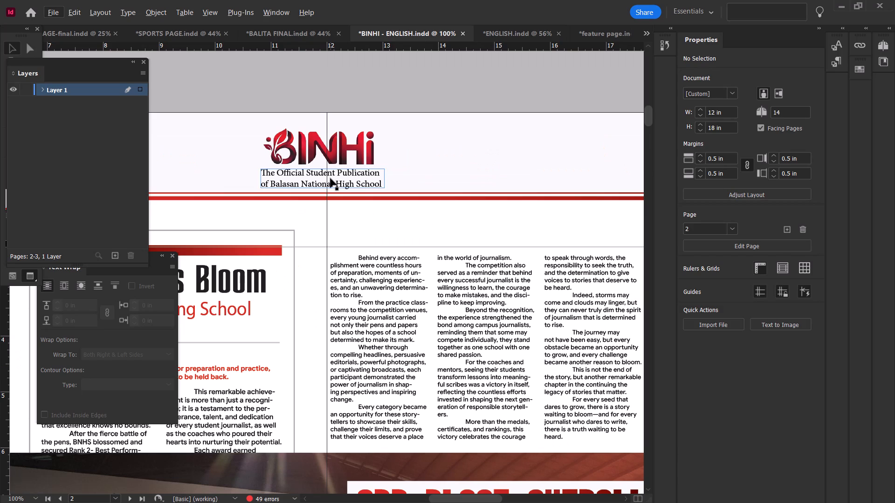
left_click_drag(414, 131, 397, 144)
key("ctrl+z")
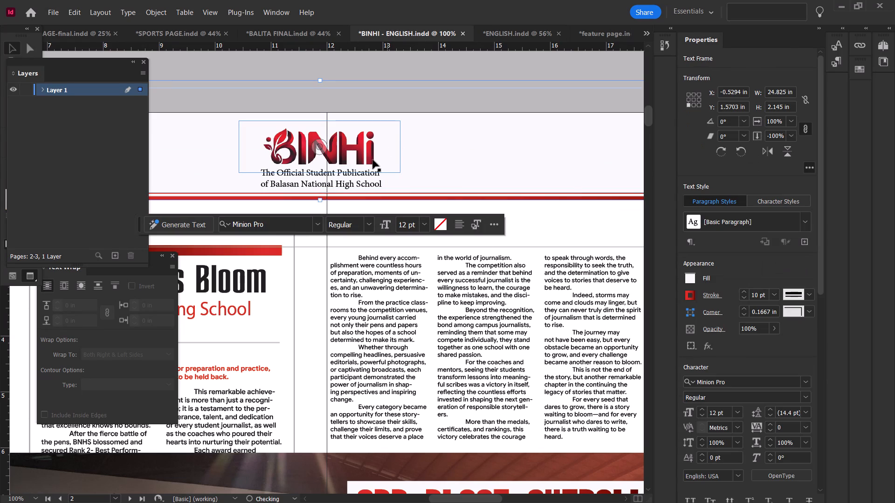
double_click(363, 179)
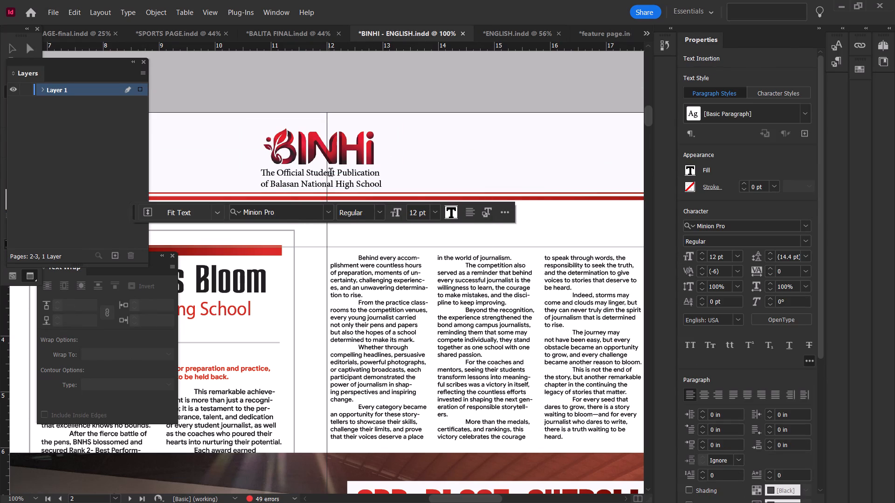
left_click_drag(333, 173, 310, 170)
key("BackSpace")
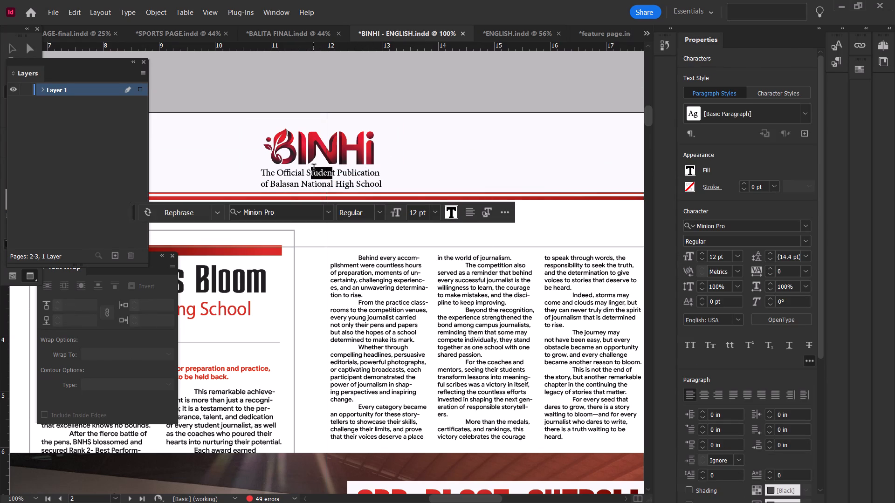
type("choo")
key("l")
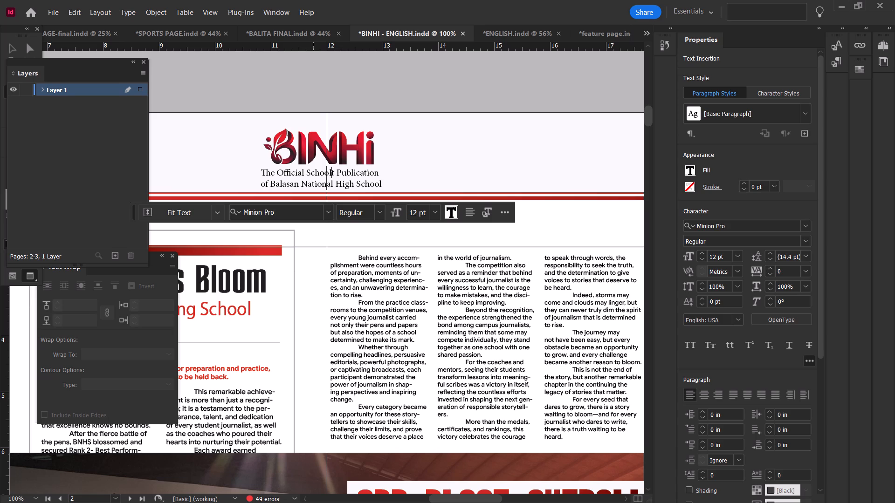
key("BackSpace")
left_click(331, 174)
key("BackSpace")
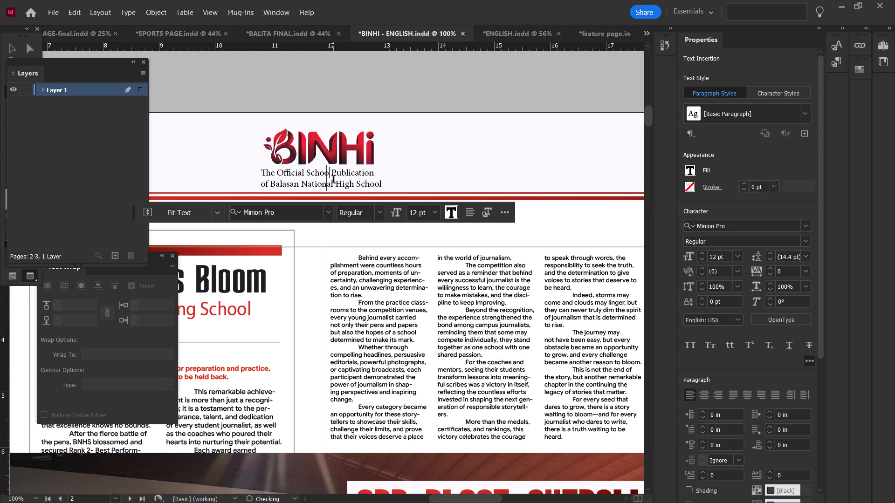
key("l")
left_click(15, 53)
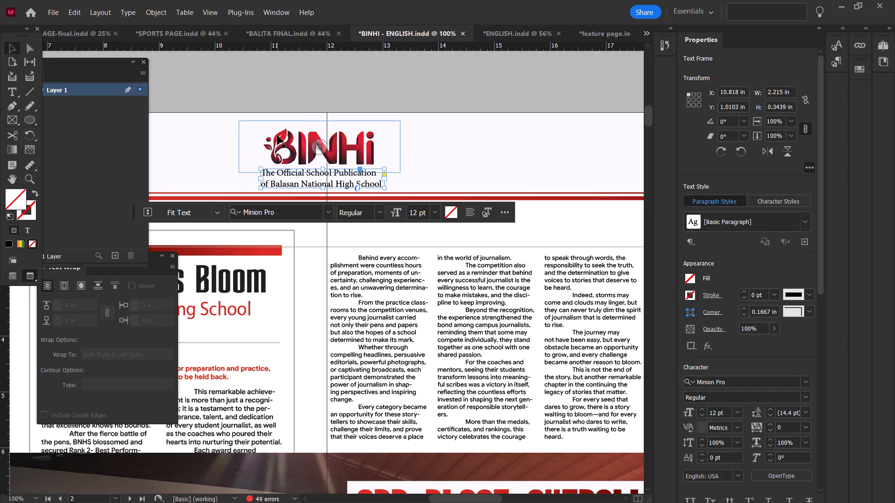
Nudge the BINHi logo in the news header up to Y 0.0809 in and raise the tagline beneath it to match.
left_click(277, 136)
key("Up")
key("Up")
key("Up")
key("Up")
key("Up")
key("Up")
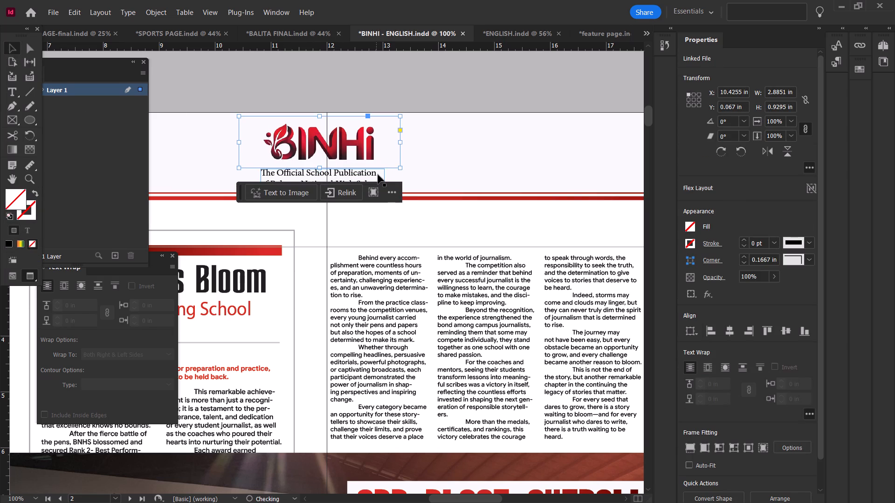
left_click(379, 175)
key("Up")
key("Up")
key("Up")
key("Up")
key("Up")
key("Up")
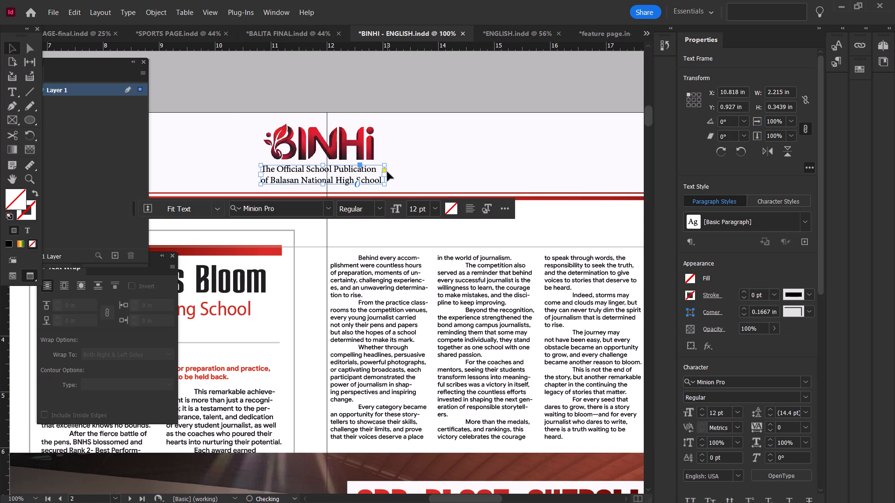
key("Down")
left_click(359, 152)
key("Down")
left_click(439, 129)
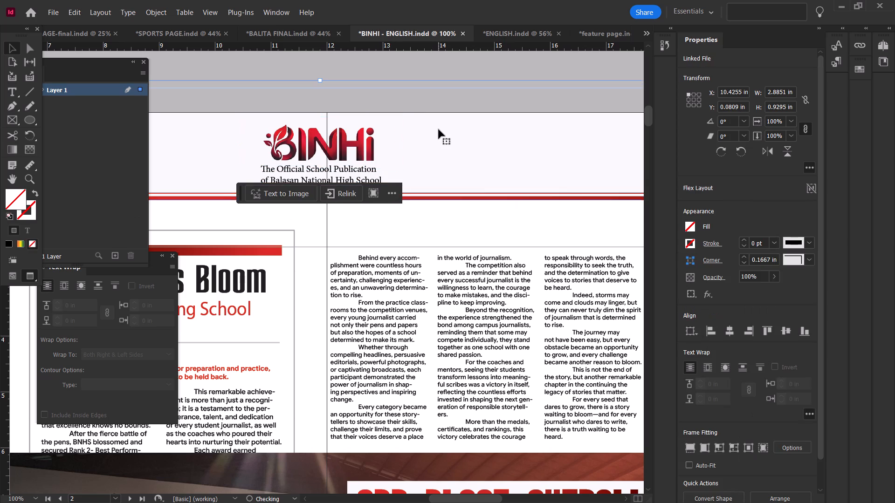
scroll(440, 129, "down", 3, "alt")
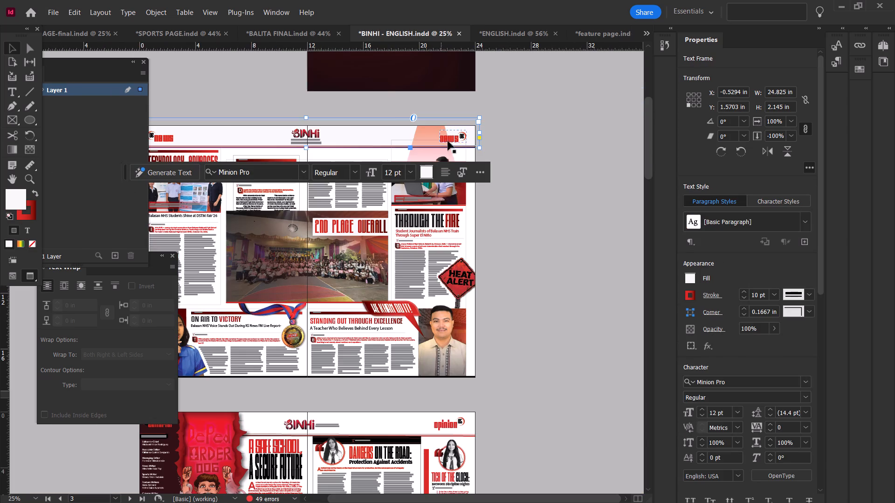
left_click(509, 137)
left_click(549, 229)
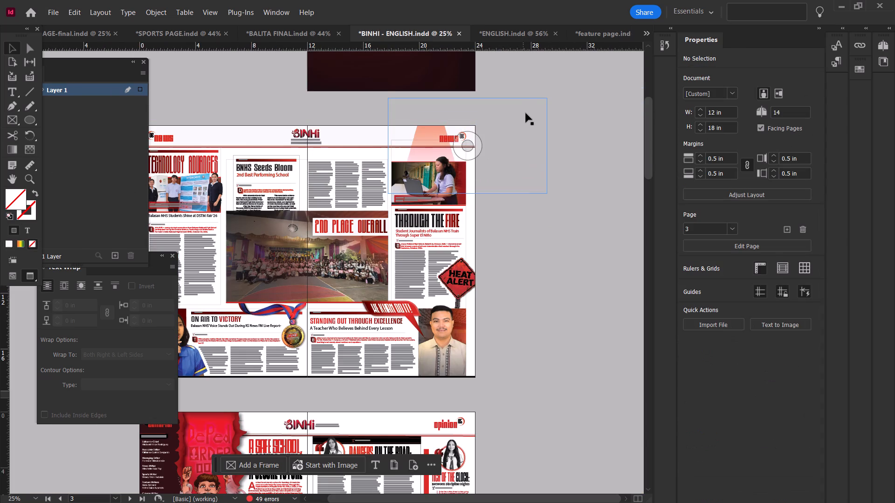
Set all objects of the news spread on pages 2-3 to High Quality Display.
left_click_drag(169, 84, 302, 249)
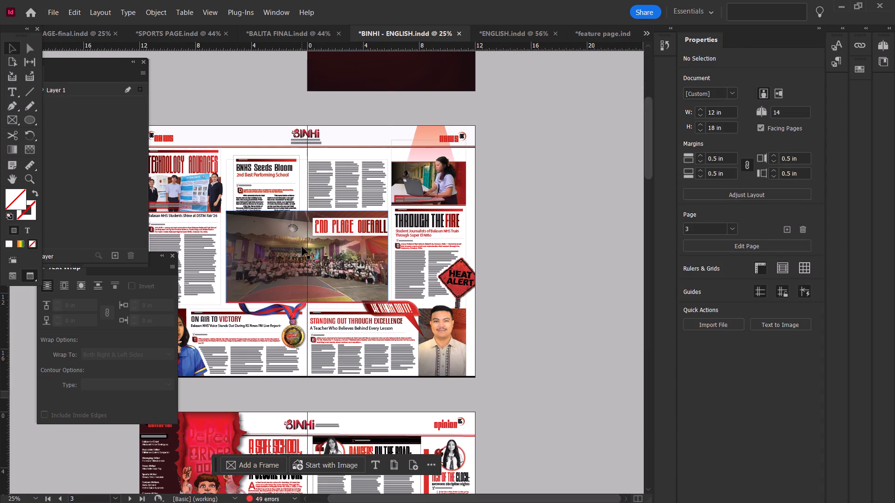
scroll(302, 237, "up", 5, "ctrl+alt")
scroll(305, 235, "down", 1, "alt")
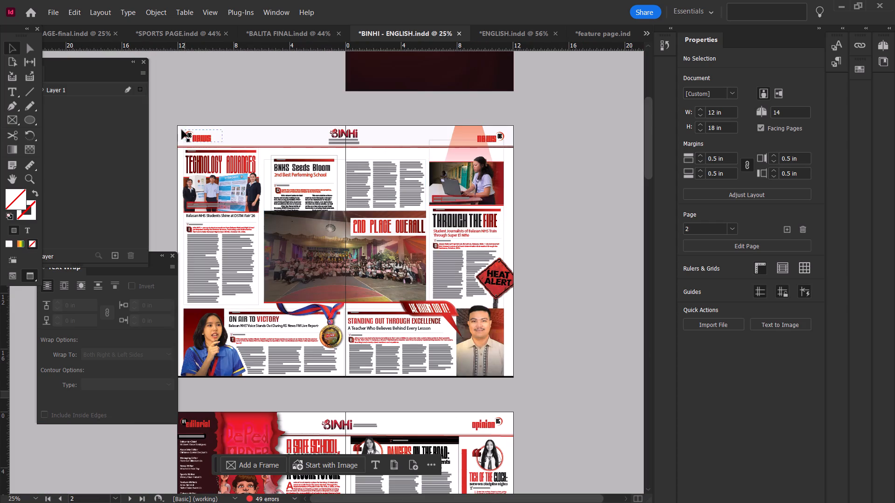
left_click_drag(159, 122, 491, 393)
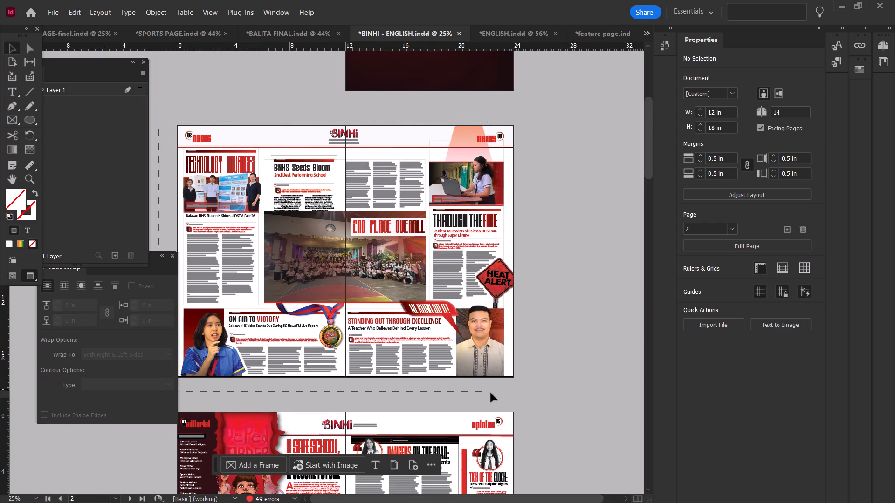
left_click_drag(491, 393, 539, 395)
right_click(545, 363)
left_click(607, 477)
left_click(748, 464)
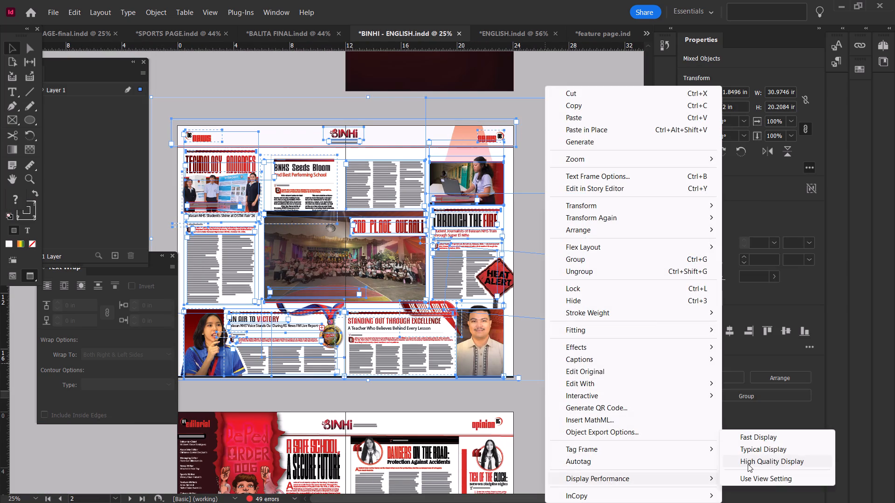
left_click(561, 398)
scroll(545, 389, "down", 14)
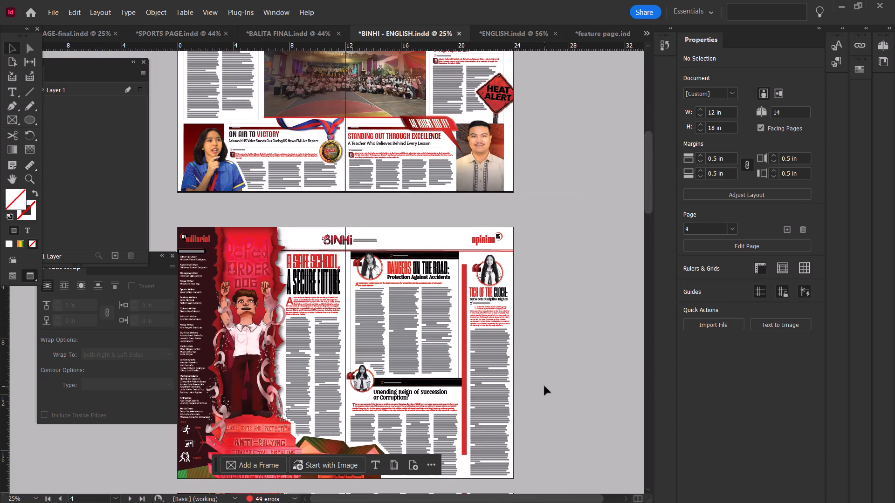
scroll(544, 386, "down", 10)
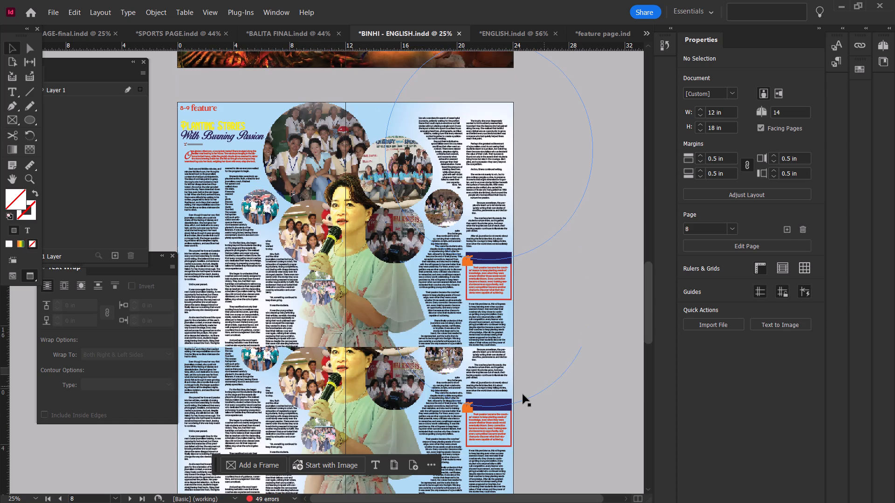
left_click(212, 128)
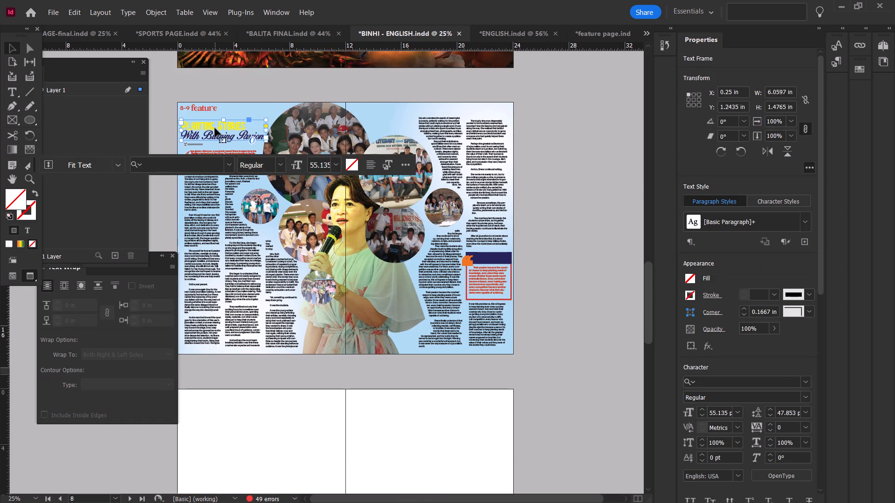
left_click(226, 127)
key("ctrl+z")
Enlarge the "8-9 feature" section label to about 3.01 by 0.89 in and reposition it above the headline at about Y 0.25 in.
left_click(210, 109)
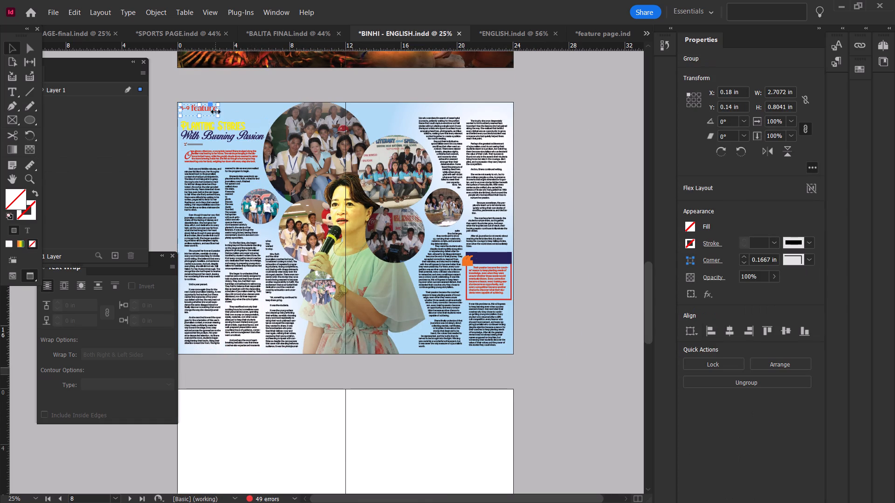
left_click(216, 115, "ctrl+shift")
left_click(208, 111)
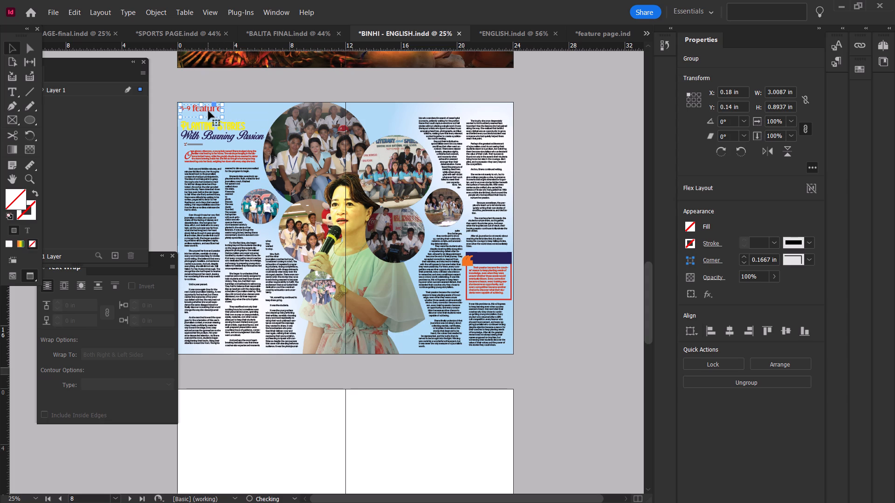
left_click(211, 109)
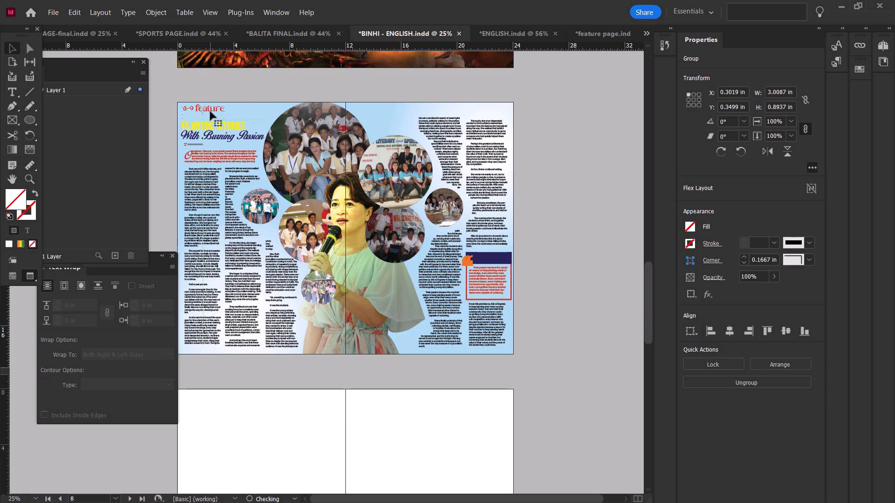
scroll(210, 111, "up", 4, "alt")
left_click(263, 118)
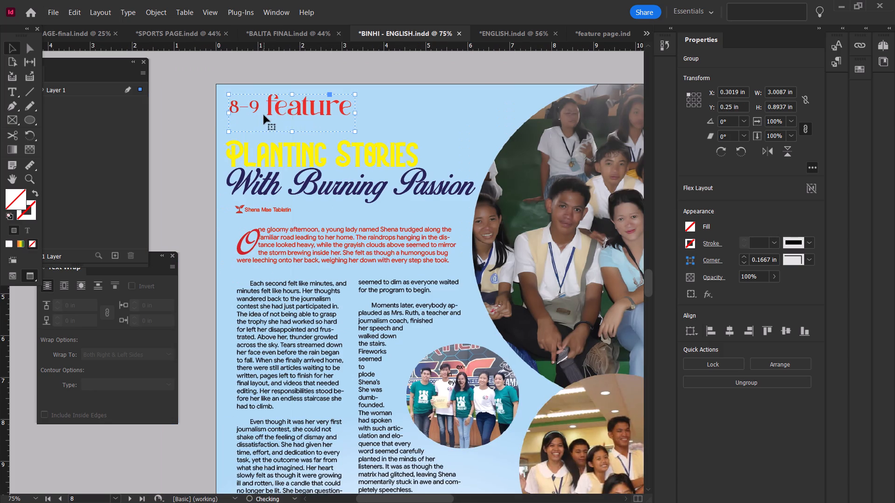
left_click(271, 109)
left_click(207, 135)
Look over all spreads of the newspaper zoomed out to check which pages are filled and which are blank.
scroll(207, 135, "down", 5, "alt")
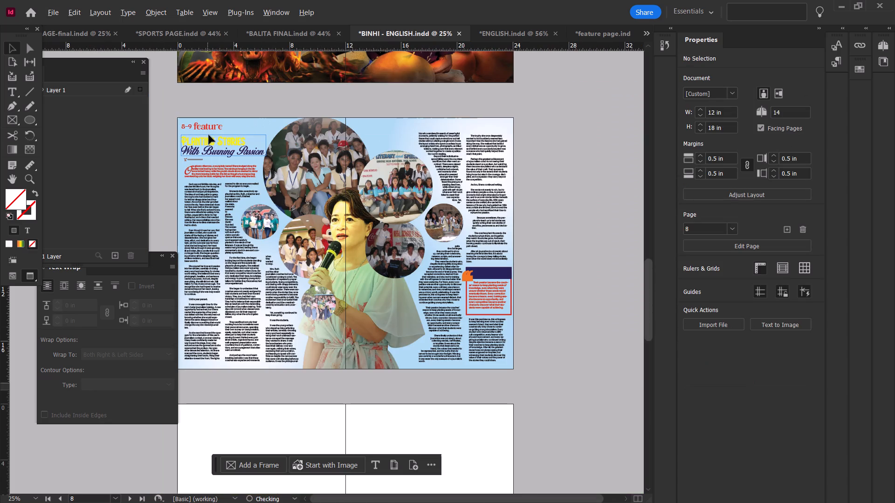
scroll(317, 184, "down", 2)
scroll(381, 209, "up", 2)
scroll(495, 198, "up", 3)
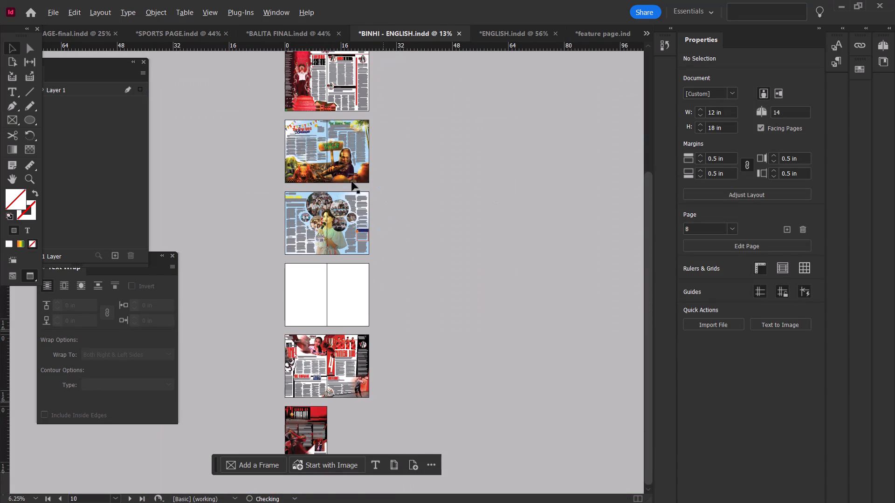
scroll(352, 182, "up", 12)
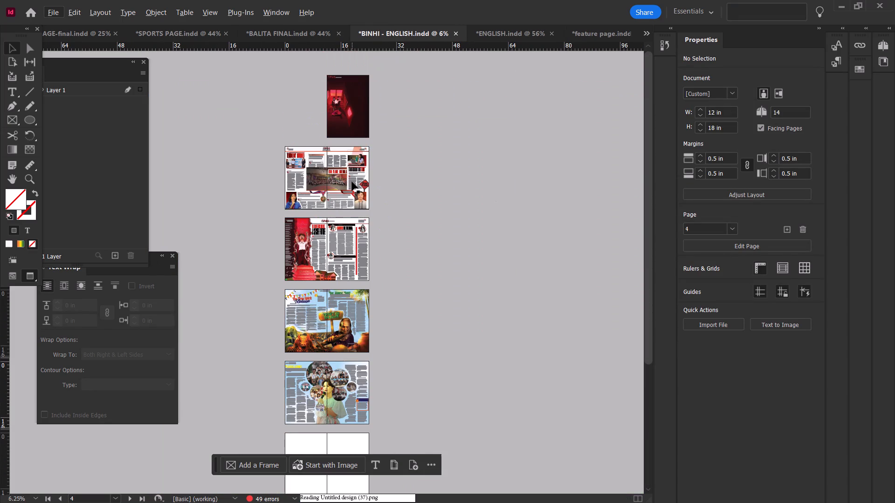
scroll(352, 182, "down", 5)
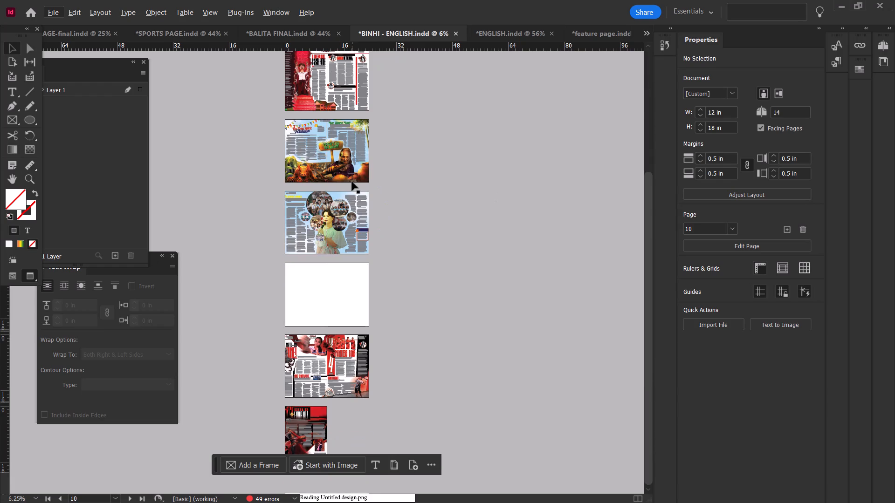
Look over the newspaper spreads again and examine the opinion columns on page 5 up close.
scroll(352, 182, "down", 1)
scroll(352, 182, "up", 5)
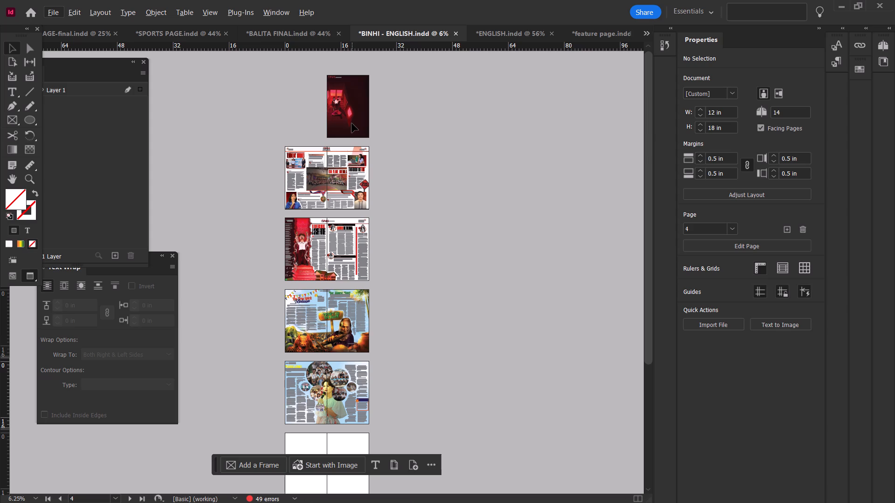
scroll(375, 244, "up", 3, "alt")
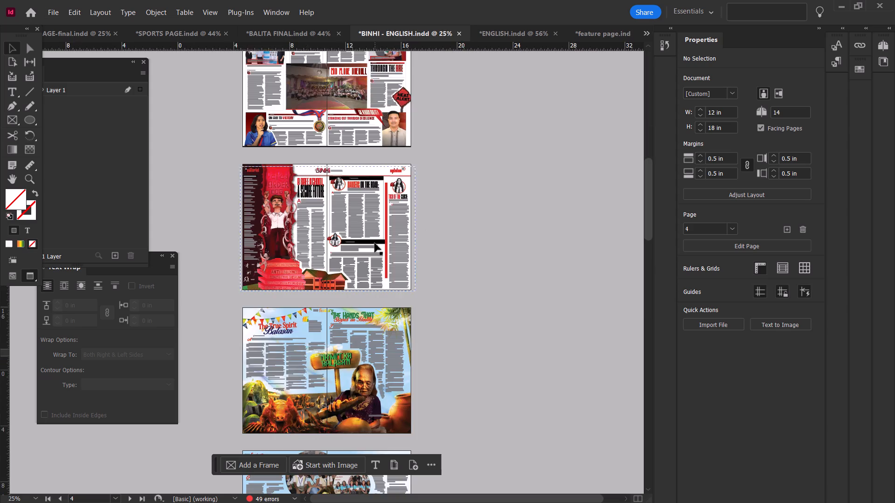
scroll(375, 243, "up", 2, "alt")
scroll(416, 245, "down", 3, "ctrl")
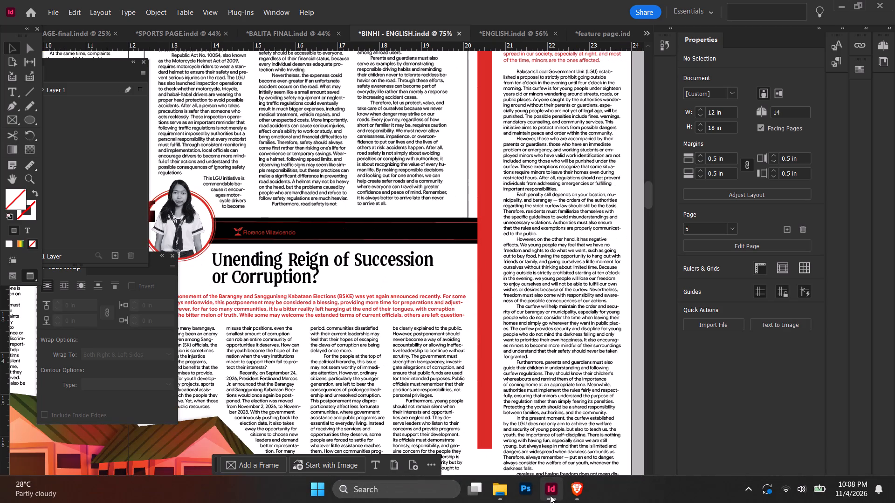
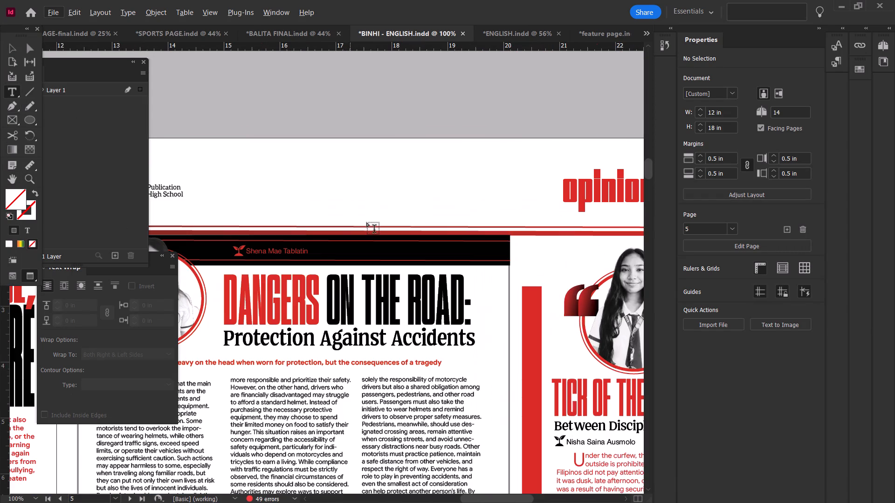
Add a small text frame in the opinion page header above the "Dangers on the Road" article, paste "Viewpoint" into it and select its text.
left_click_drag(297, 170, 375, 189)
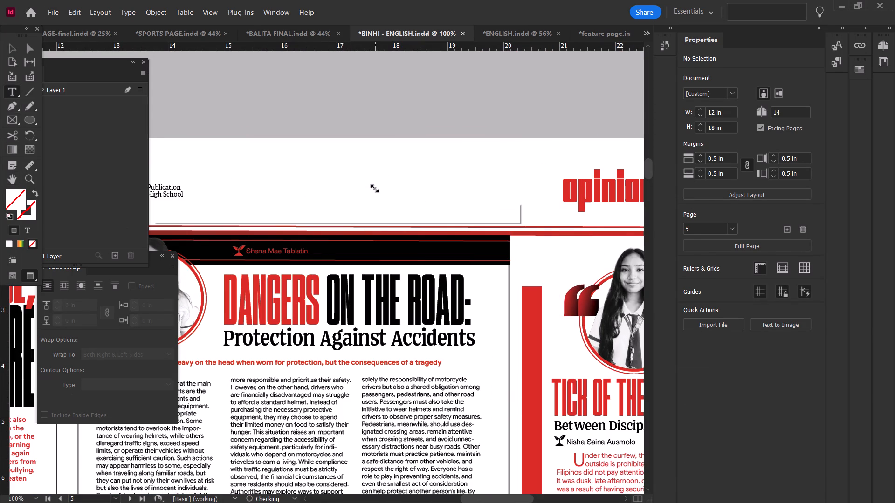
key("ctrl+v")
key("ctrl+a")
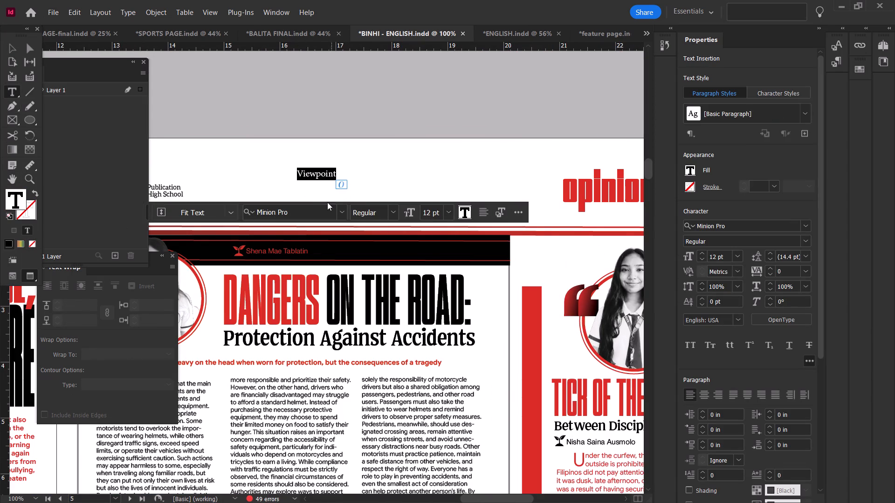
Set the font of the Viewpoint label in the opinion page header to Poppins.
left_click(318, 209)
type("pop")
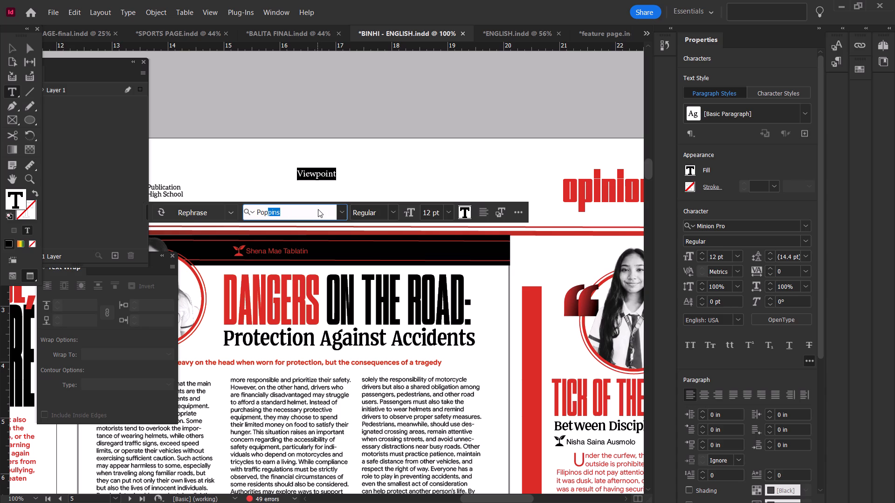
left_click(371, 207)
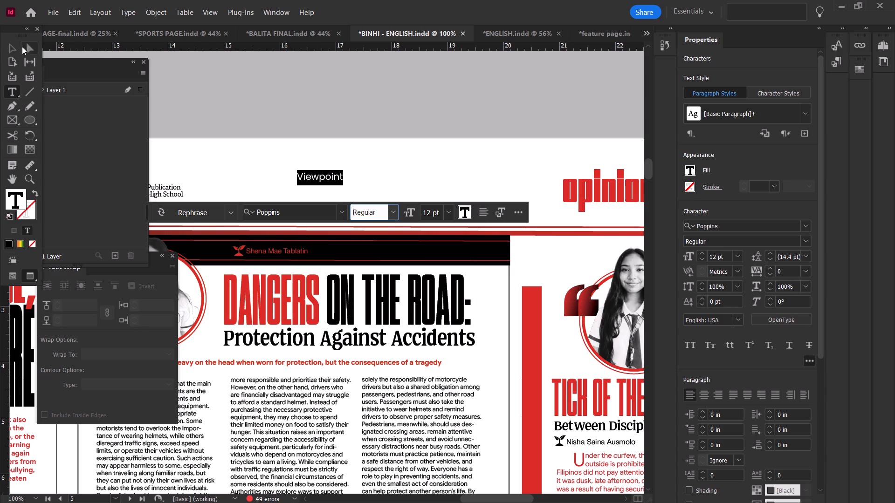
Convert the Viewpoint label in the opinion page header to UPPERCASE.
left_click(10, 47)
left_click(125, 14)
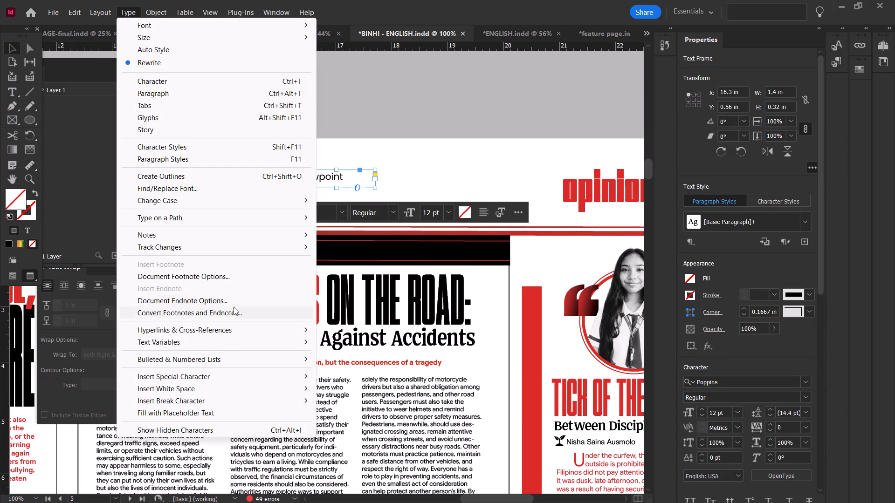
left_click(225, 204)
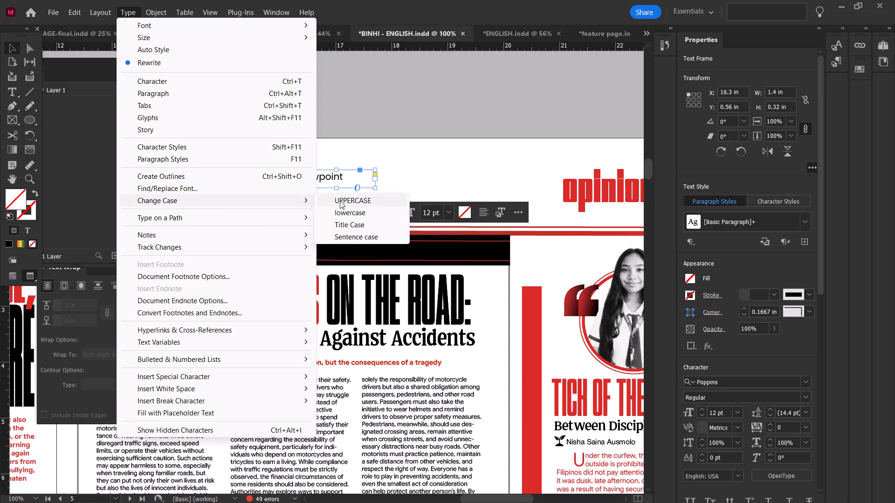
left_click(340, 200)
left_click_drag(328, 179, 364, 217)
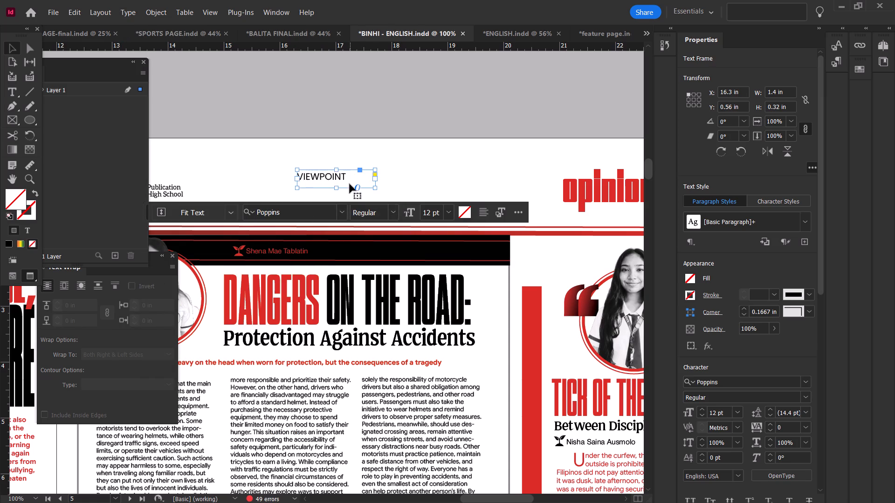
Set the weight of the VIEWPOINT label to ExtraBold.
double_click(350, 184)
key("ctrl+a")
double_click(387, 211)
left_click(394, 210)
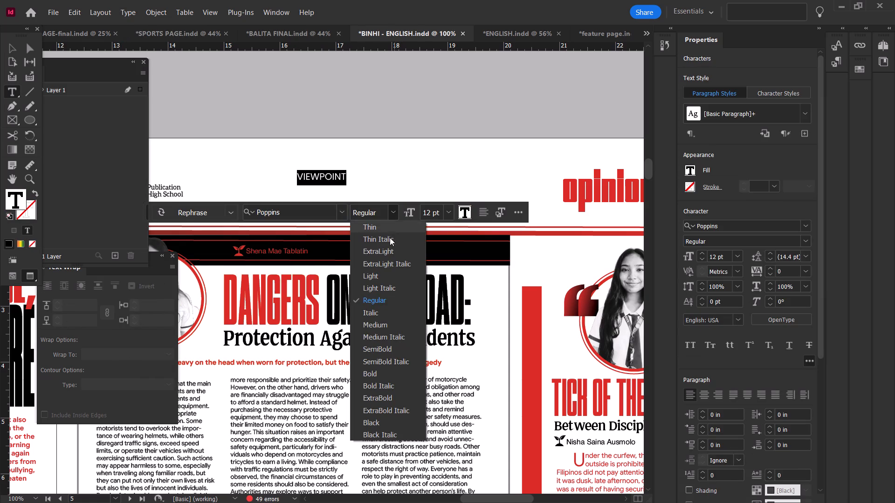
left_click(390, 400)
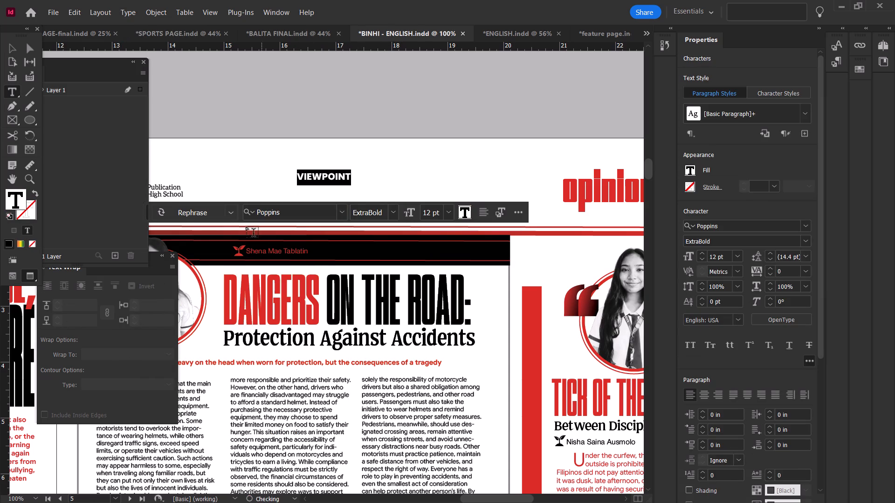
Fill the VIEWPOINT label's text with the [Paper] swatch and fine-tune the white in the Color Picker.
left_click(9, 49)
double_click(315, 178)
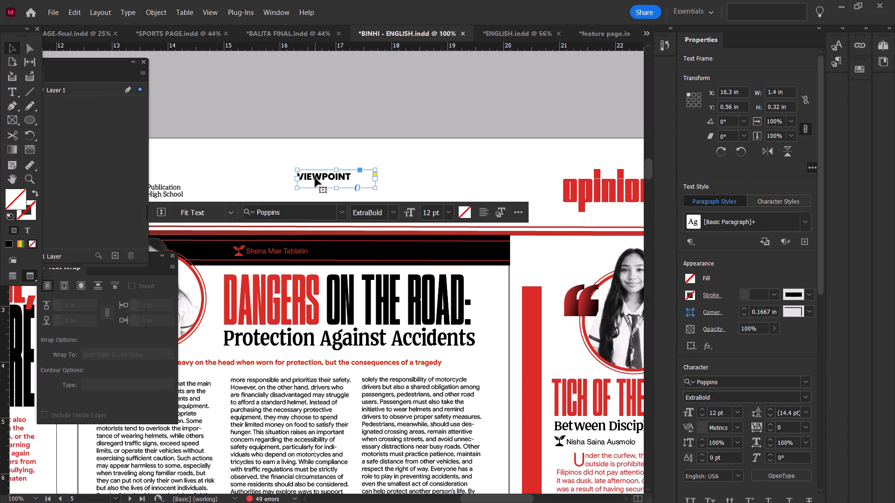
key("ctrl+a")
left_click(466, 211)
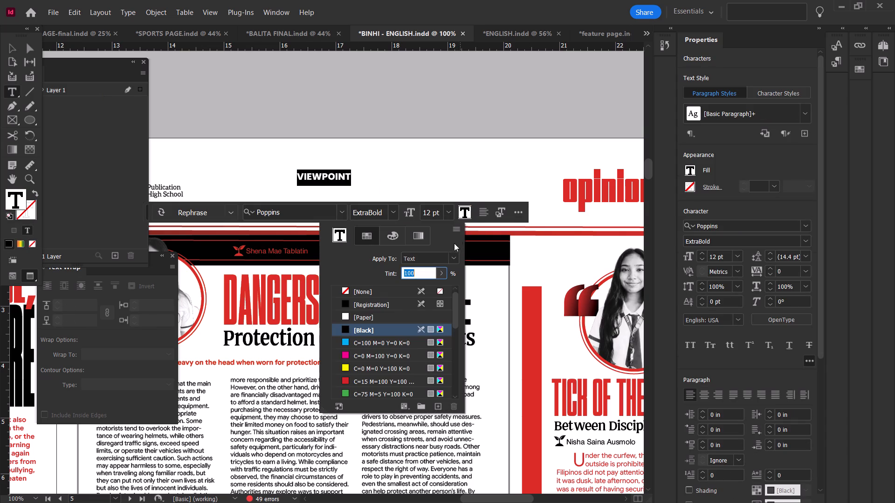
left_click(403, 316)
double_click(342, 235)
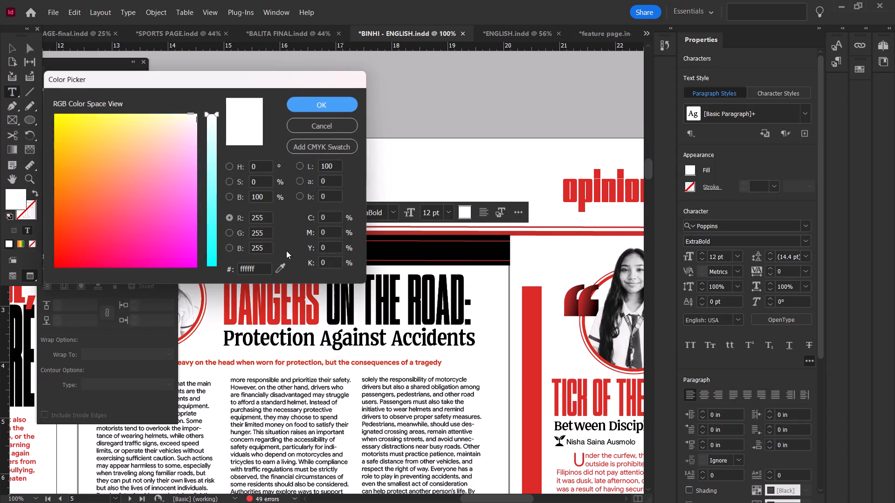
left_click_drag(210, 204, 214, 57)
left_click_drag(192, 122, 260, 50)
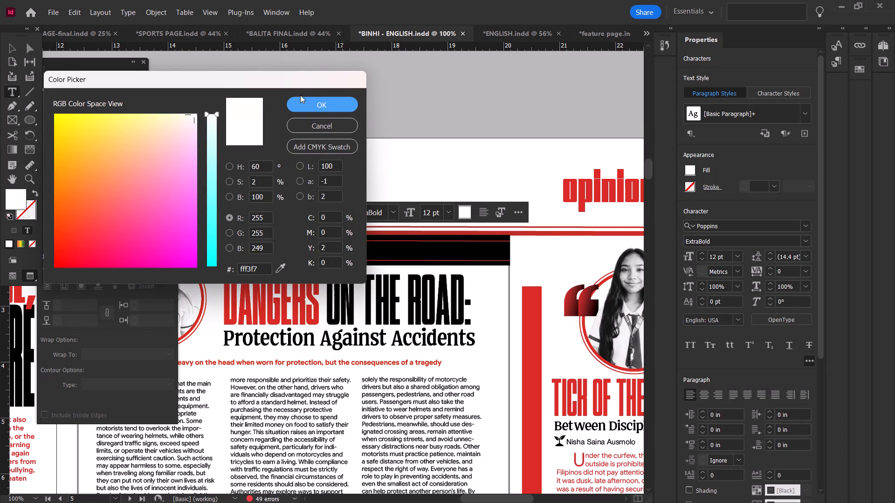
Apply the picked white, RGB 255, 255, 249, to the VIEWPOINT label's text.
left_click(309, 99)
Move the VIEWPOINT label onto the black byline bar above the Dangers on the Road headline, at about X 17.53 in, Y 1.89 in.
double_click(13, 47)
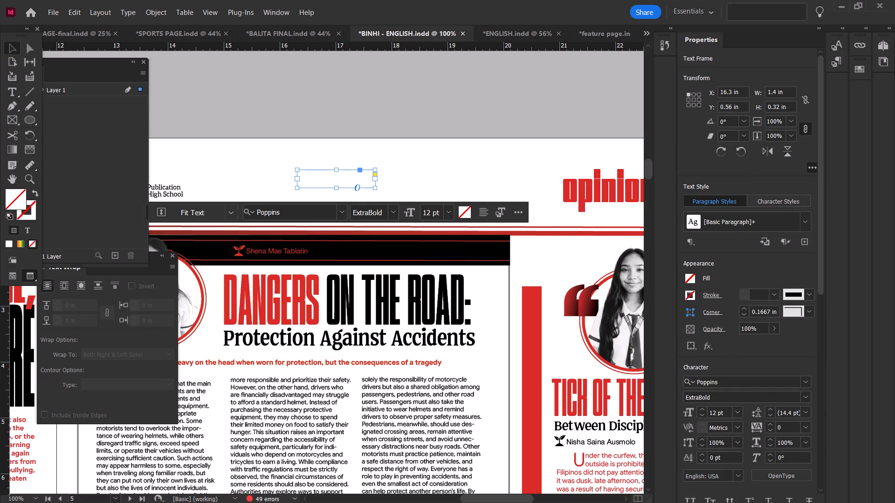
left_click_drag(351, 181, 415, 251)
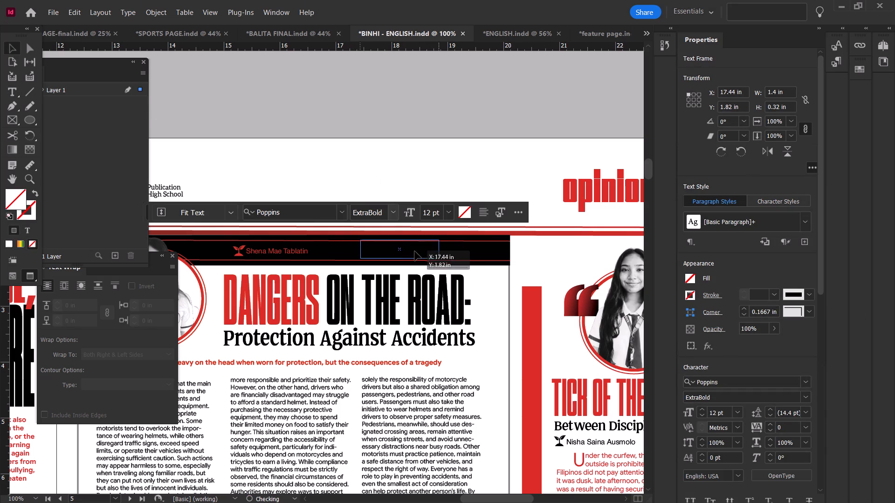
left_click_drag(415, 251, 416, 253)
scroll(417, 251, "up", 1, "alt")
left_click_drag(412, 247, 419, 251)
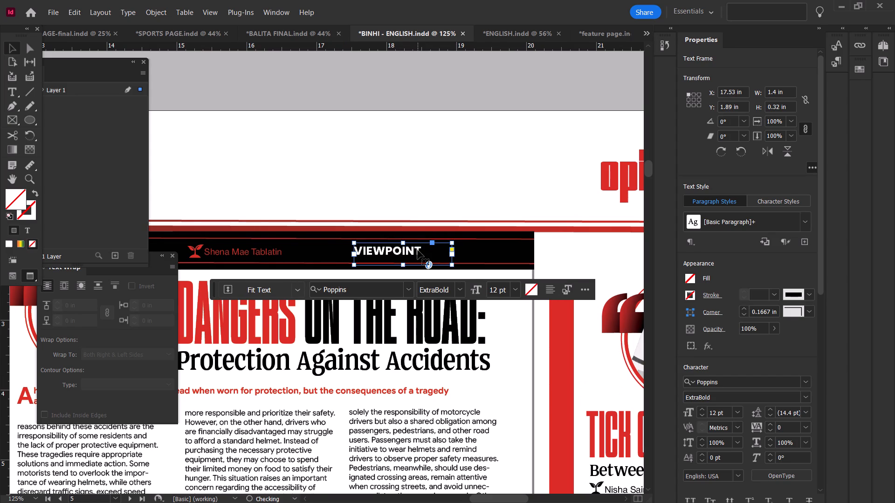
Copy the VIEWPOINT label onto the black byline bar above the Reign of Succession article, at about X 17.93 in, Y 10.99 in.
key("ctrl+c")
scroll(497, 208, "down", 16)
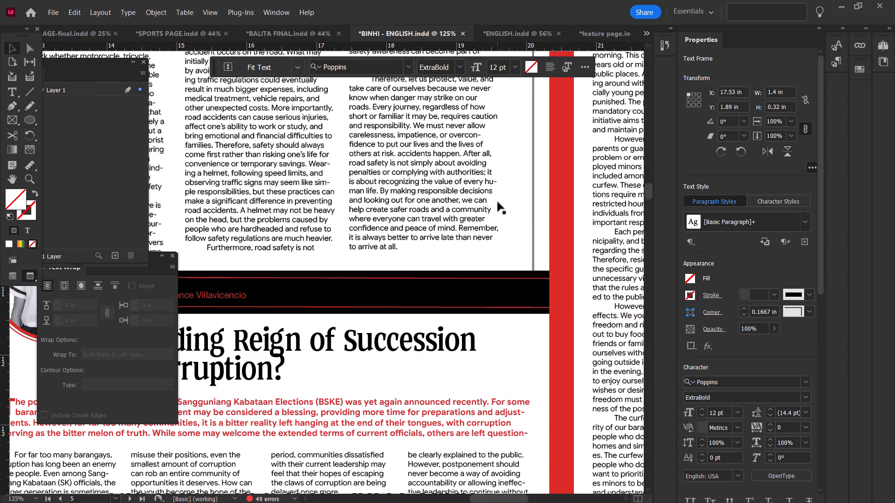
scroll(502, 207, "up", 1, "ctrl")
key("ctrl+v")
left_click_drag(347, 272, 353, 275)
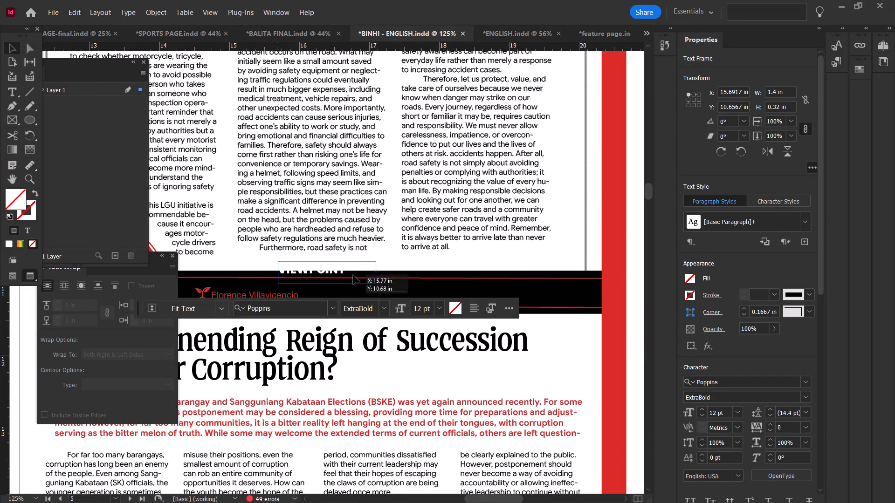
left_click_drag(353, 275, 504, 296)
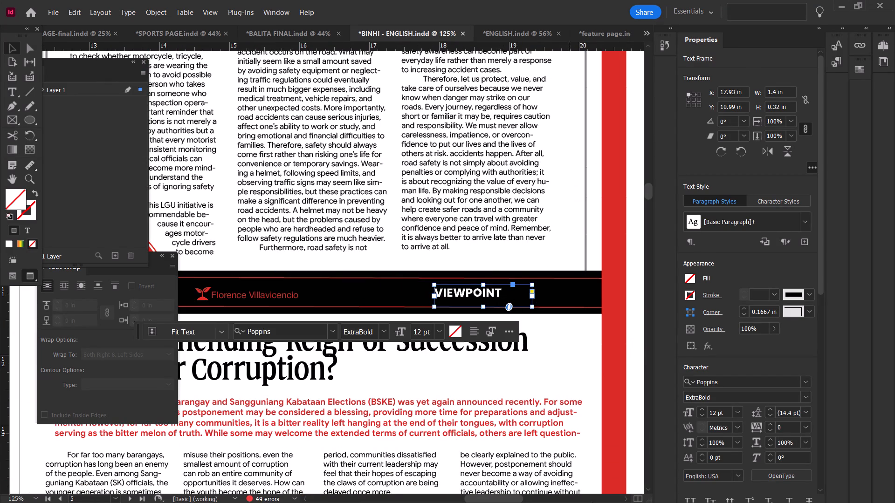
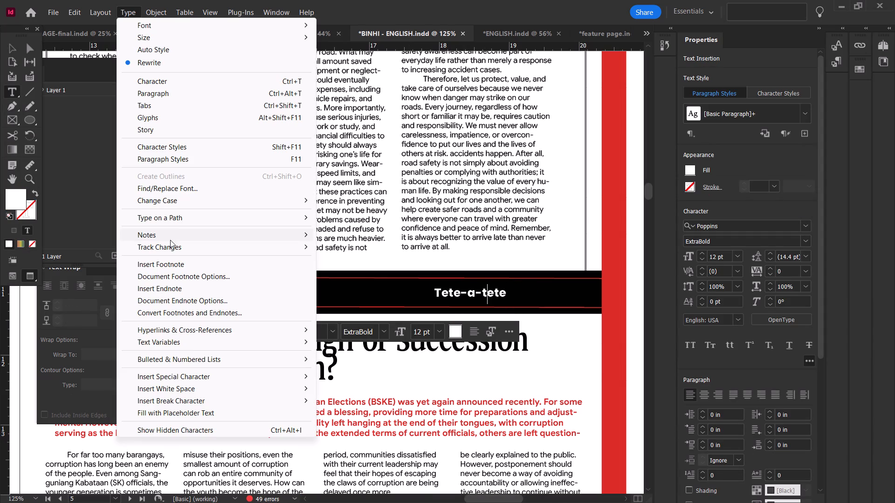
Convert the Tete-a-tete label in the black byline bar above the Succession or Corruption article to UPPERCASE.
left_click(189, 199)
left_click(336, 203)
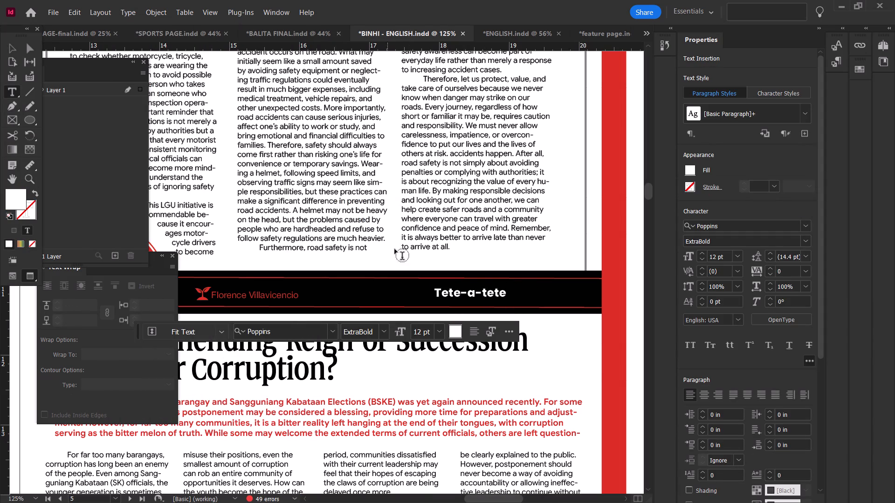
left_click(8, 51)
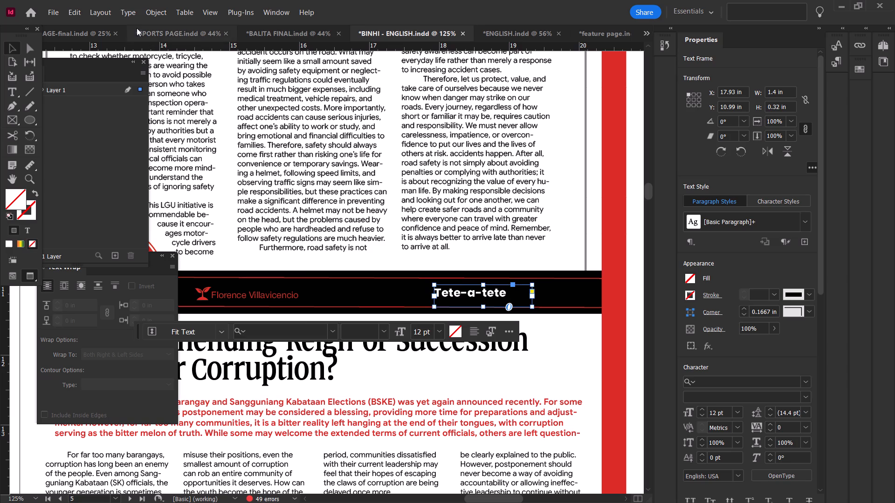
left_click(145, 12)
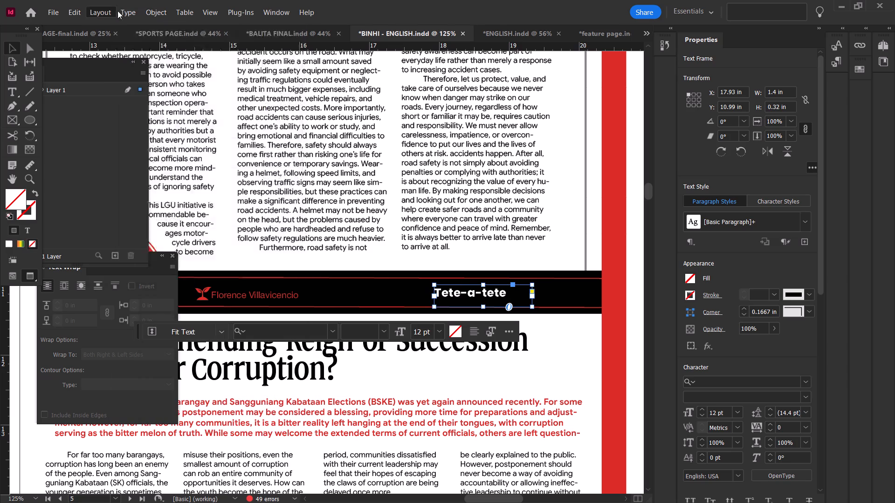
left_click(327, 199)
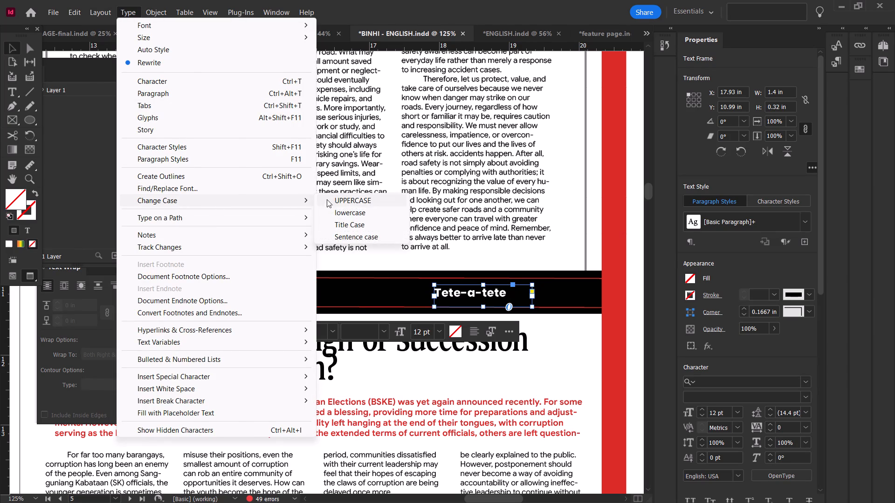
Copy the TETE-A-TETE label's text frame for reuse at the TICK OF THE CLOCK opinion article.
scroll(458, 297, "down", 2, "ctrl")
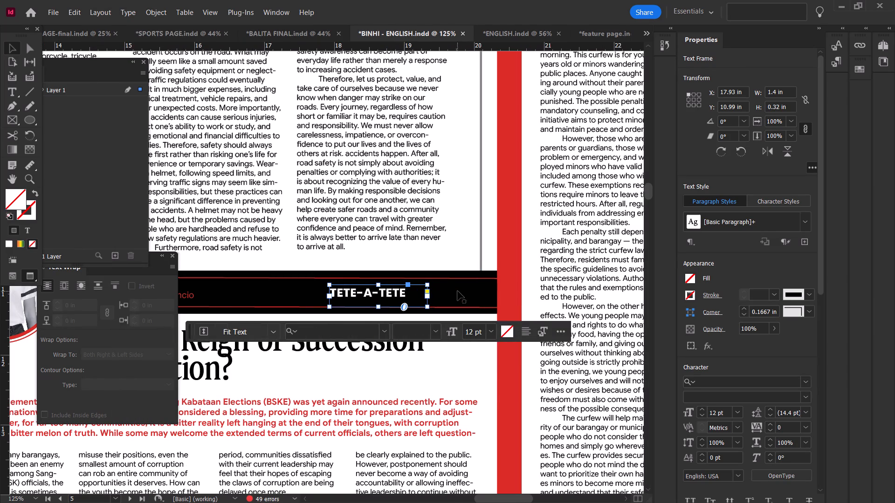
key("ctrl+c")
scroll(480, 270, "up", 7)
scroll(482, 264, "down", 4, "ctrl")
scroll(482, 264, "up", 4)
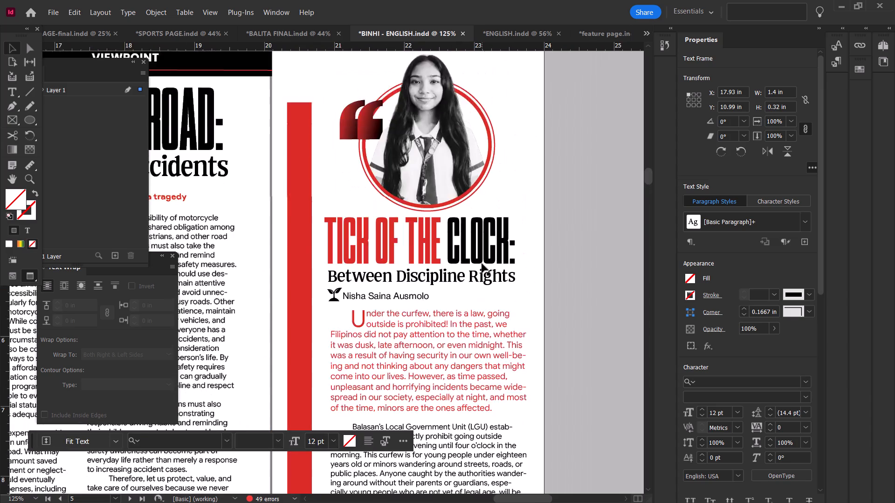
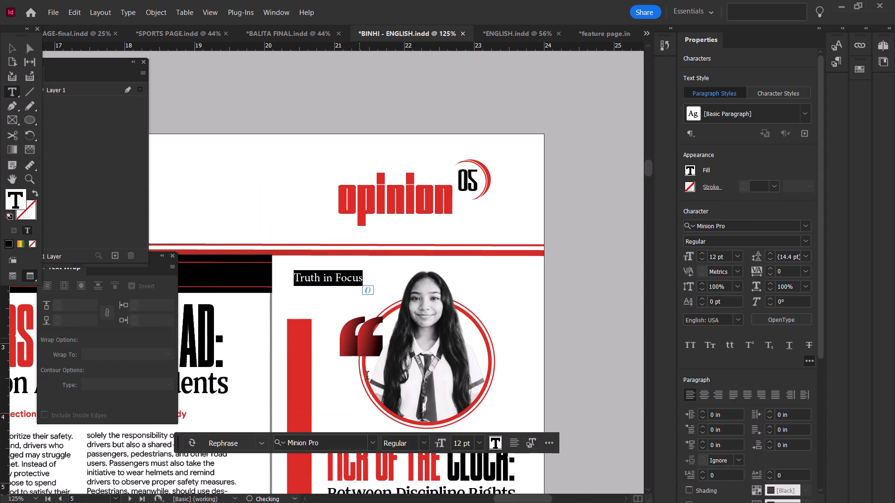
Set the font of the Truth in Focus label above the columnist's portrait to Poppins.
left_click(355, 438)
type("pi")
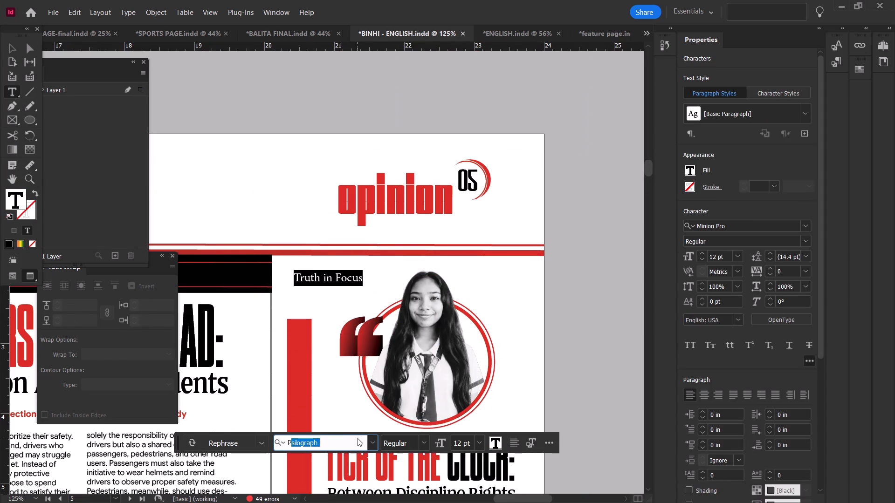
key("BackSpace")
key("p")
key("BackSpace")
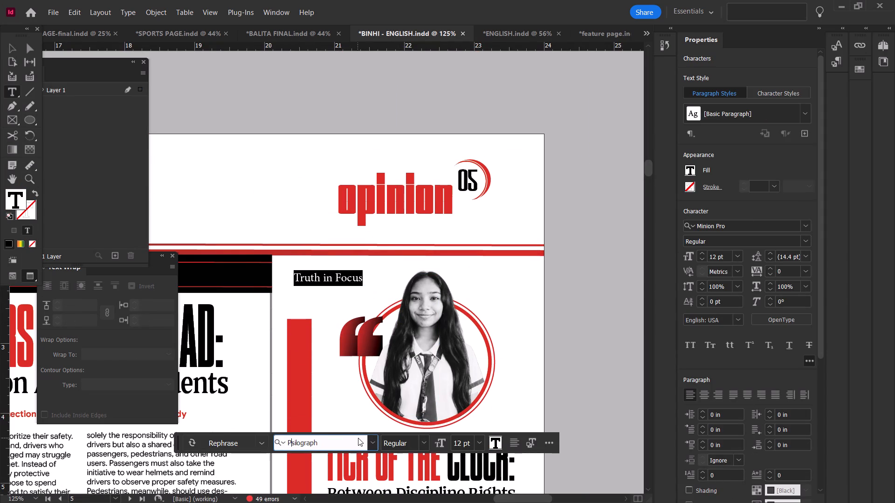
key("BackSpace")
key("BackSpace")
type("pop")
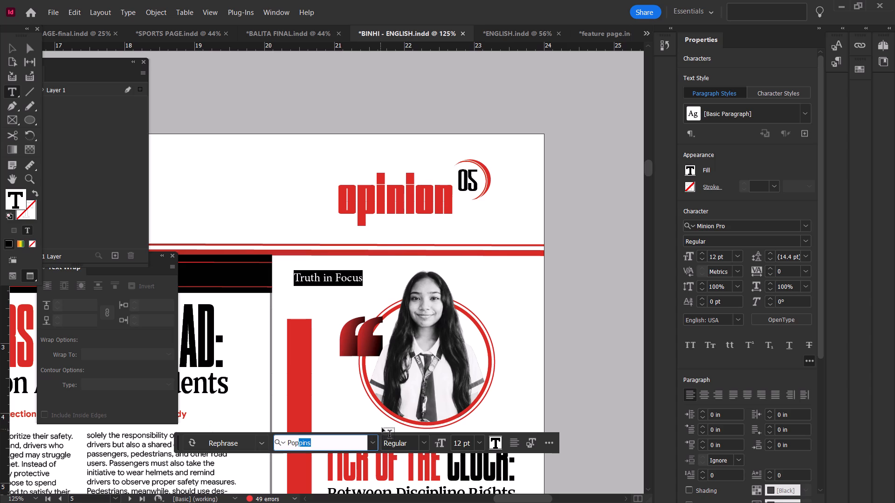
left_click(404, 436)
Open the font weight choices for the Truth in Focus label.
left_click(427, 448)
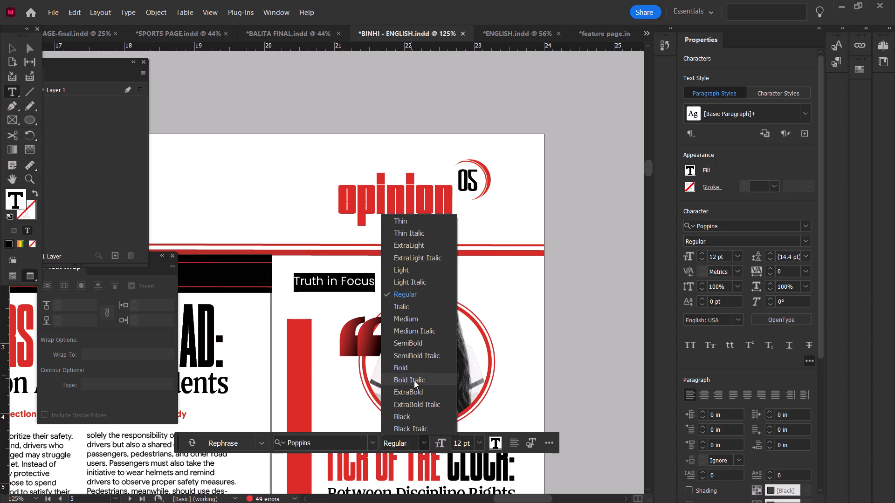
Set the weight of the Truth in Focus label above the columnist's portrait to ExtraBold.
left_click(420, 393)
Fill the Truth in Focus label's text with a very dark, near-black navy chosen in the Color Picker.
left_click(495, 443)
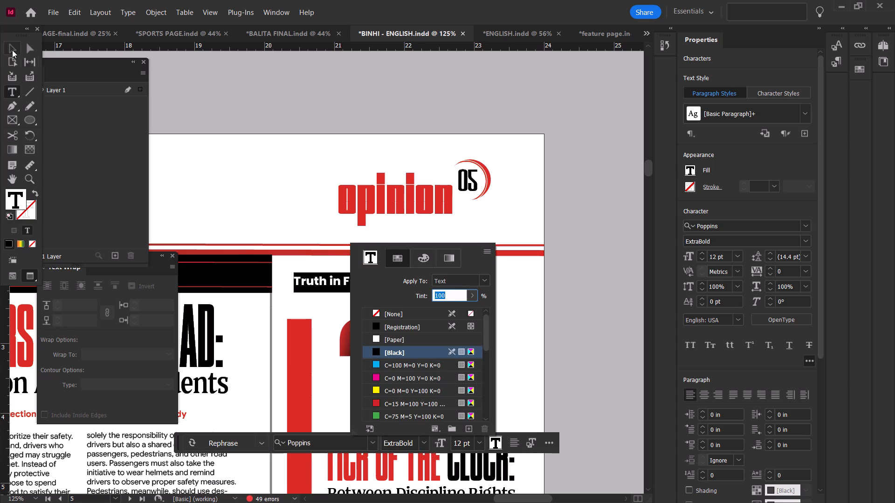
double_click(371, 254)
left_click_drag(200, 197, 206, 329)
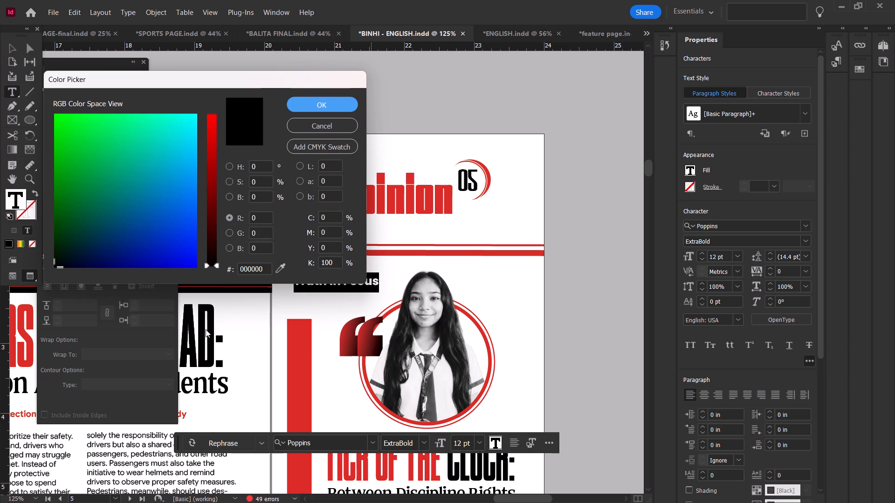
left_click_drag(206, 329, 208, 315)
left_click_drag(211, 251, 201, 289)
left_click_drag(125, 241, 74, 264)
left_click_drag(329, 105, 330, 101)
left_click(10, 50)
Convert the Truth in Focus label to UPPERCASE.
left_click(148, 10)
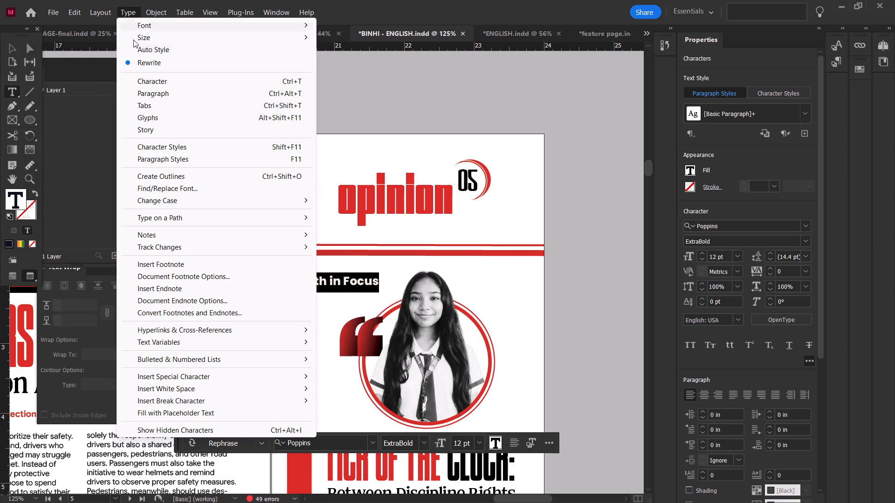
left_click(346, 202)
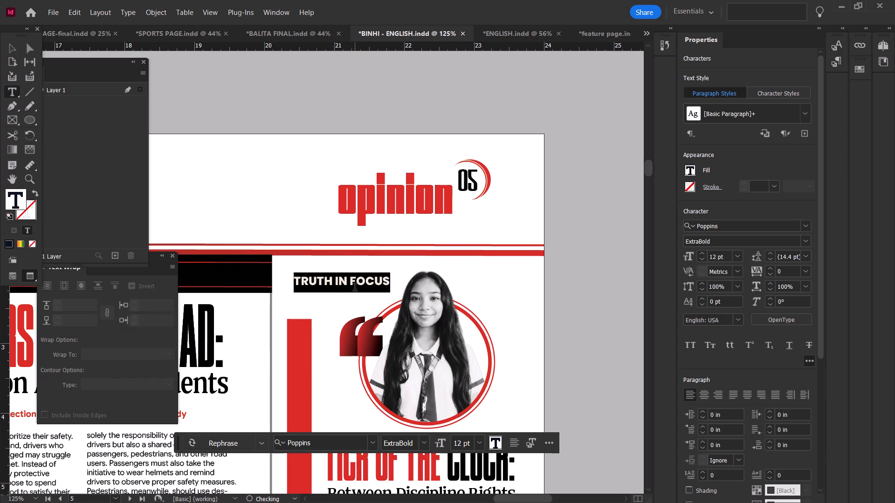
Shrink the TRUTH IN FOCUS text frame so that it fits tightly around its text.
left_click(8, 48)
scroll(303, 264, "up", 1, "alt")
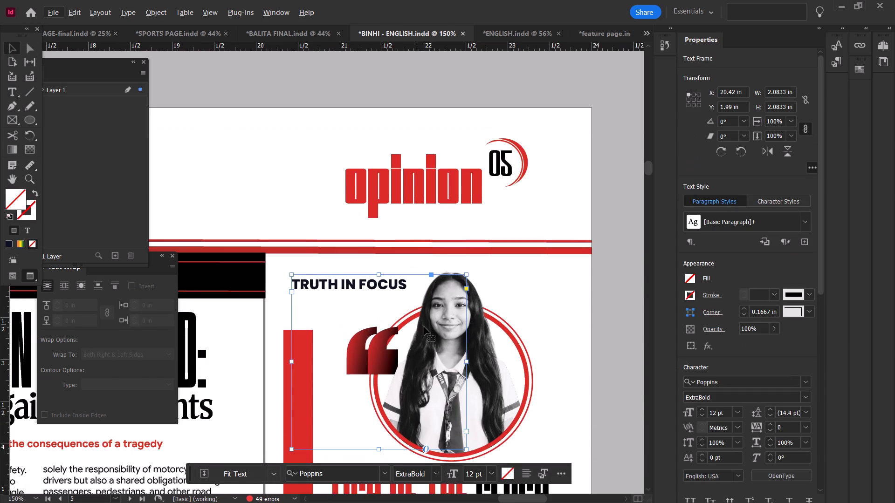
scroll(426, 328, "down", 2)
double_click(465, 376)
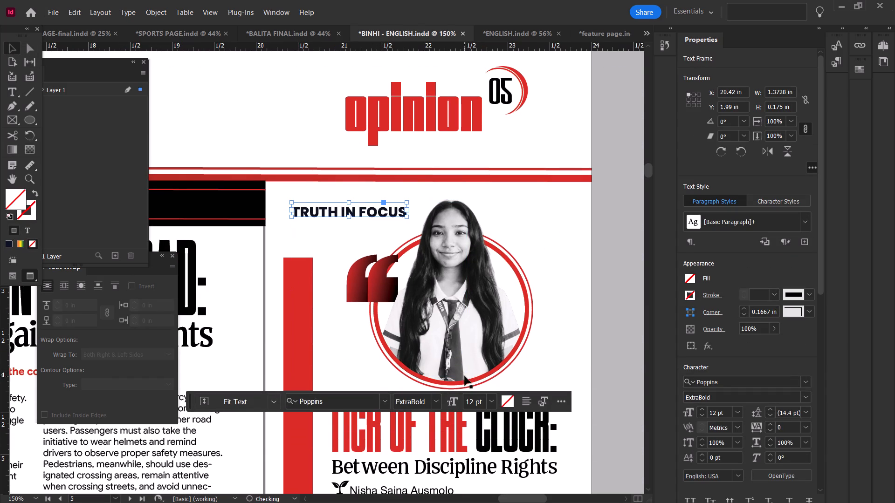
Scale the TRUTH IN FOCUS label up to about 13.7 pt and move it to about X 20.35 in, Y 1.95 in, above the red bar.
left_click_drag(340, 212, 338, 208)
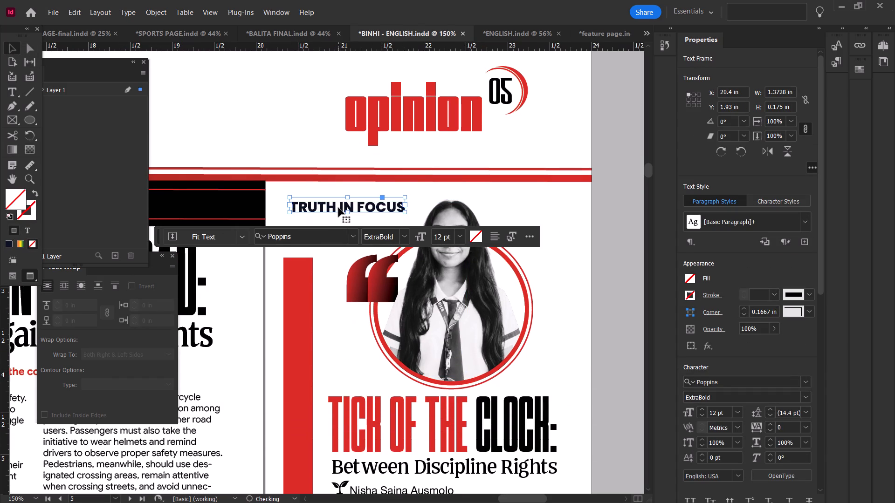
left_click(404, 212, "ctrl+shift")
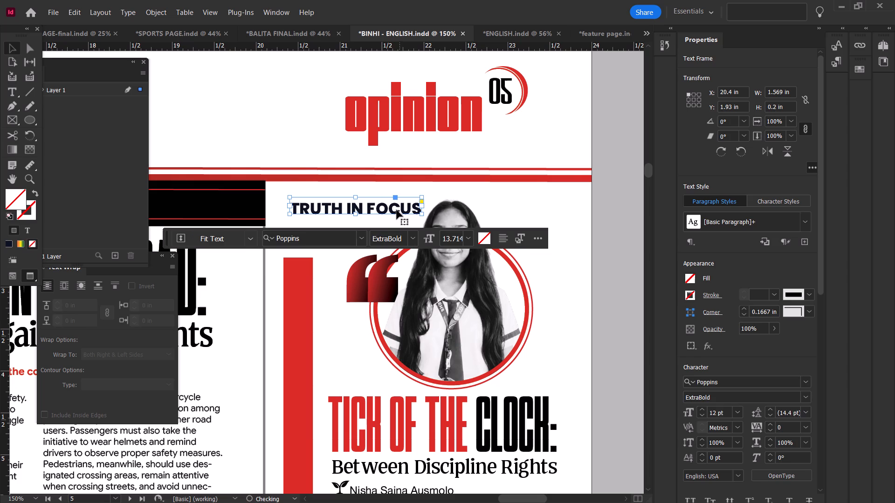
left_click(387, 205)
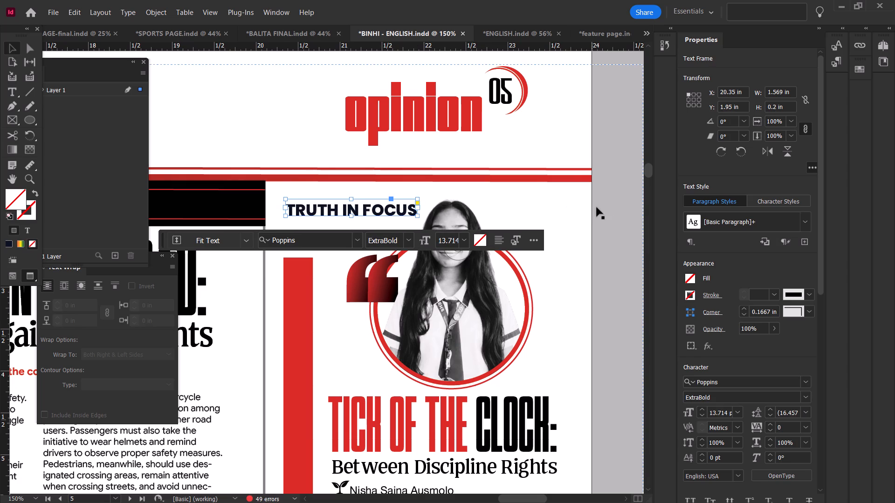
left_click(605, 208)
Preview the opinion page spread in Presentation mode to check the TRUTH IN FOCUS column.
scroll(605, 208, "down", 2)
key("shift+w")
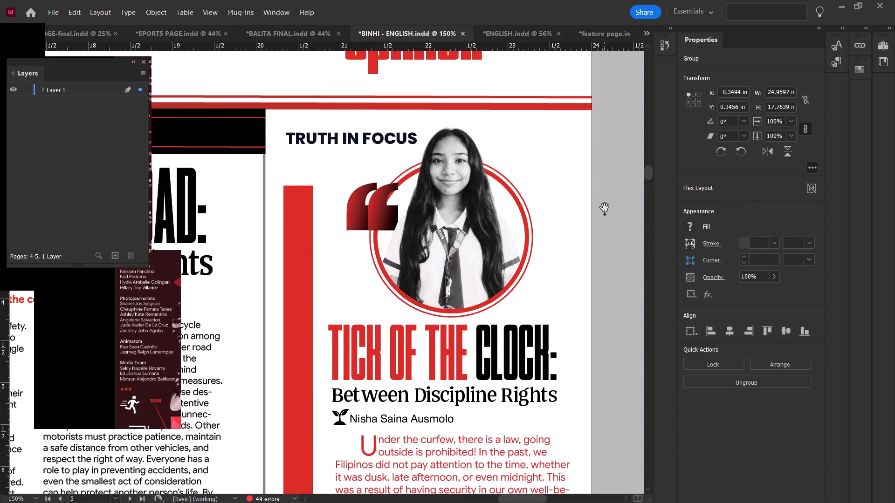
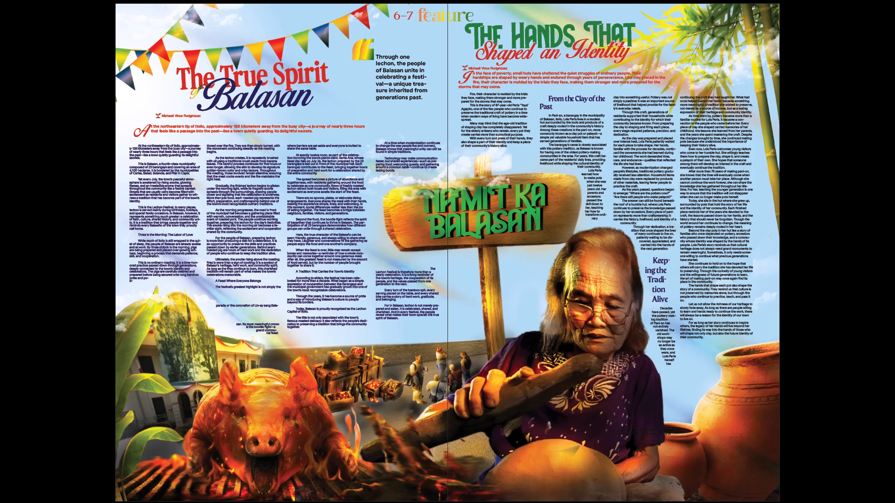
Leave Presentation mode on the pages 6–7 feature spread and preview the spread in it once more.
key("shift+w")
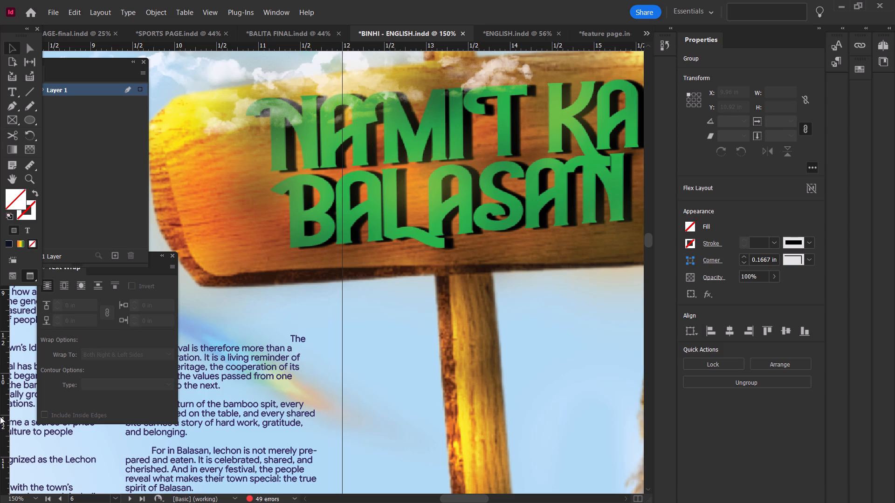
key("shift+w")
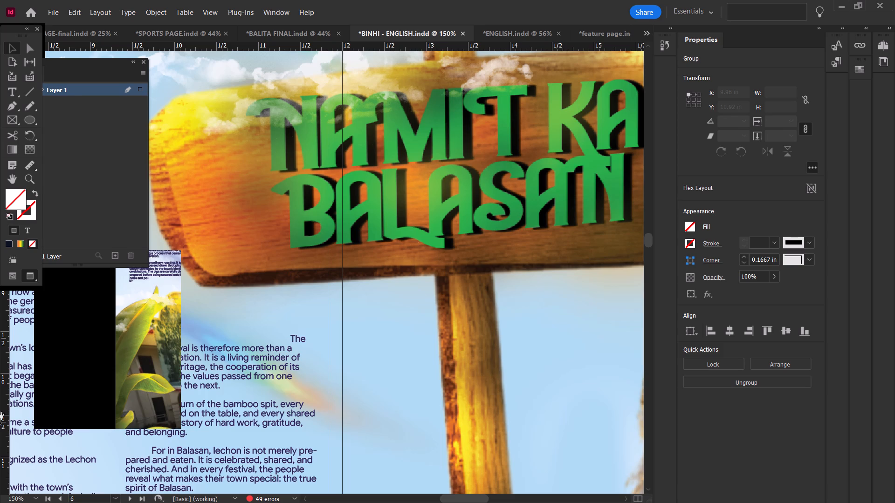
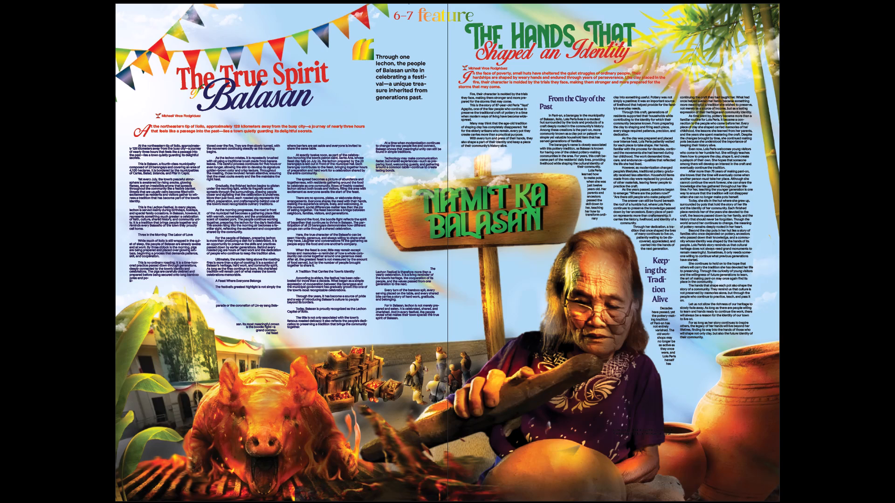
Leave Presentation mode and correct the page number in the page 2 news header to 02.
key("shift+w")
scroll(360, 268, "down", 1, "alt")
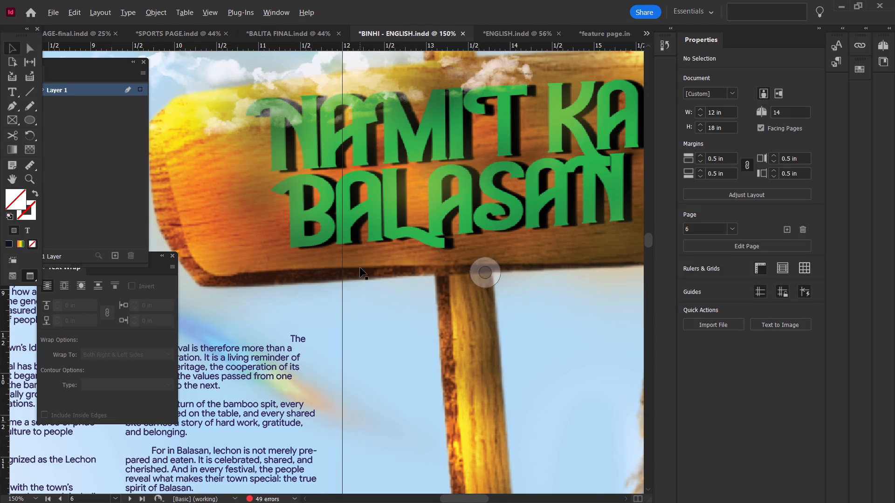
scroll(360, 268, "down", 3, "alt")
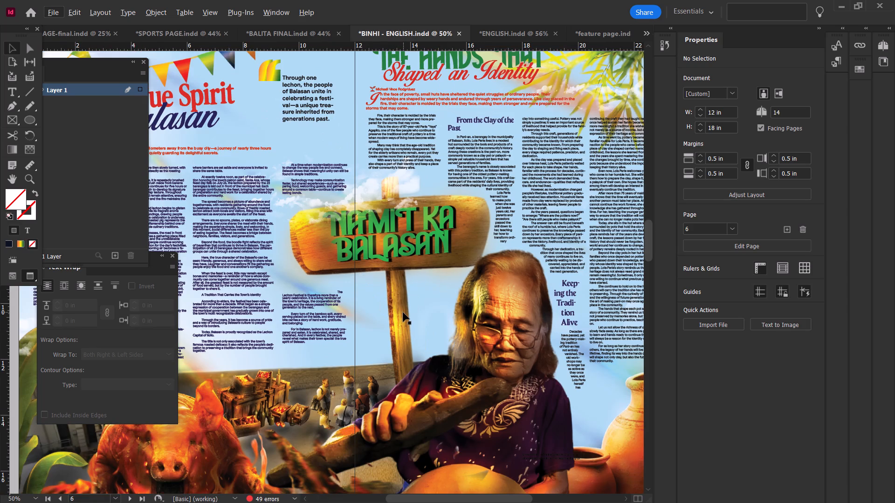
scroll(403, 313, "down", 1, "alt")
scroll(404, 313, "up", 12)
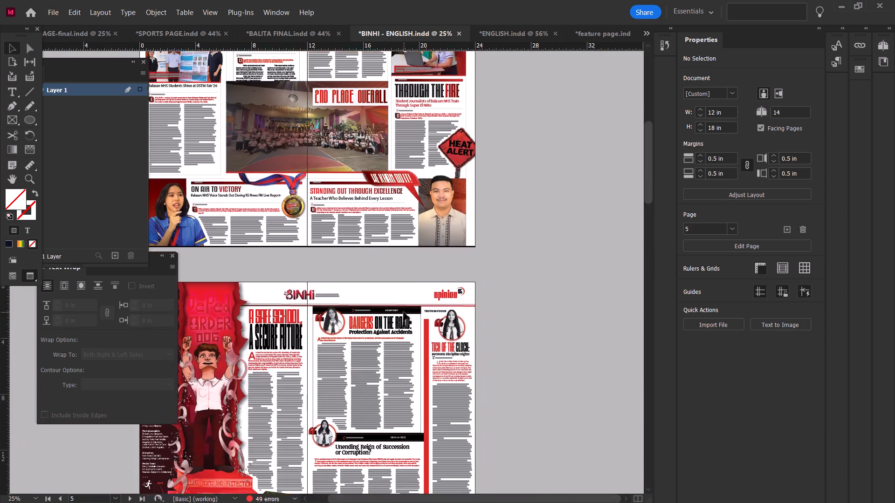
scroll(404, 312, "up", 2)
scroll(404, 312, "down", 1)
scroll(404, 312, "up", 3)
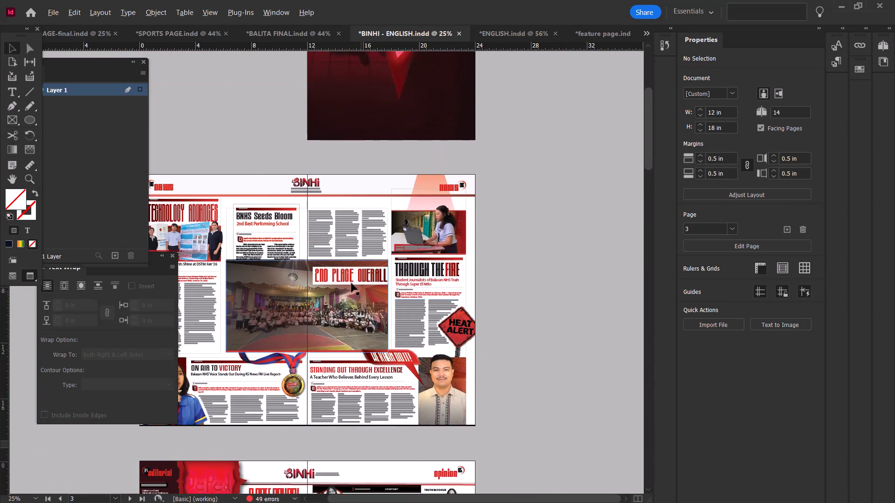
scroll(347, 278, "up", 2, "alt")
scroll(347, 277, "up", 5)
scroll(347, 277, "down", 2, "alt")
scroll(267, 270, "up", 5, "ctrl")
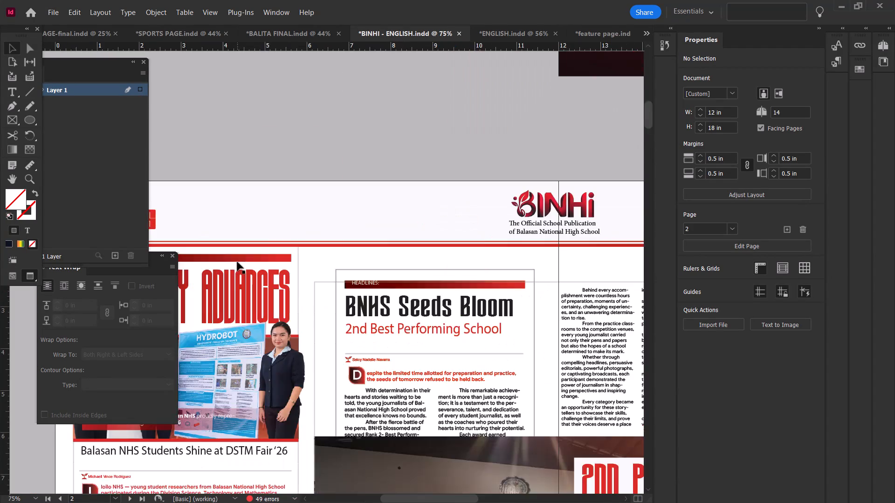
scroll(237, 262, "up", 2, "ctrl")
scroll(251, 212, "up", 3, "alt")
double_click(255, 208)
triple_click(255, 206)
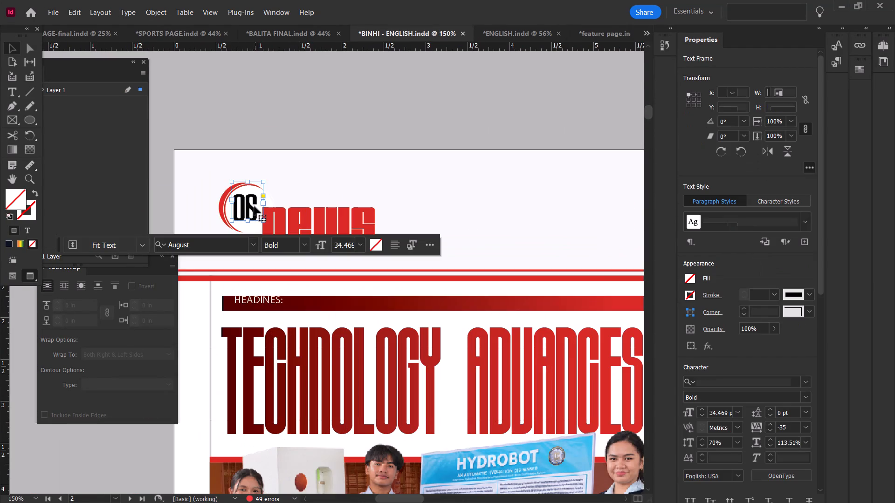
left_click(255, 207)
double_click(256, 210)
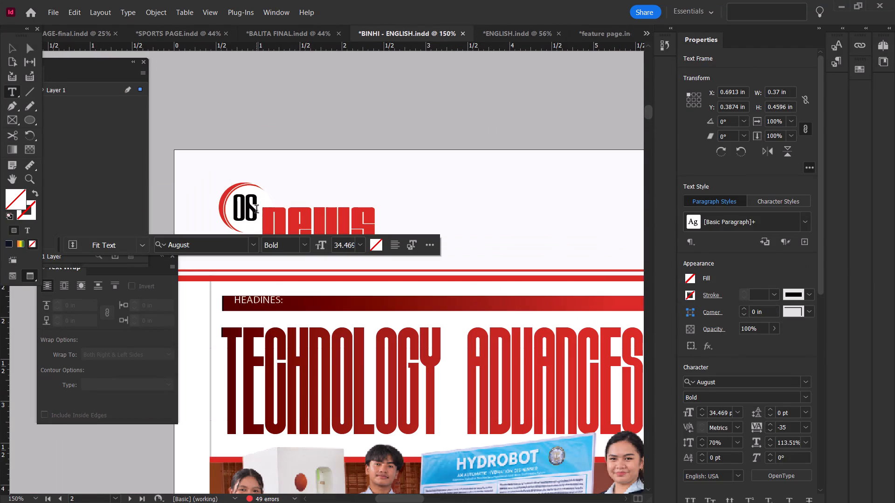
key("BackSpace")
key("2")
left_click(11, 44)
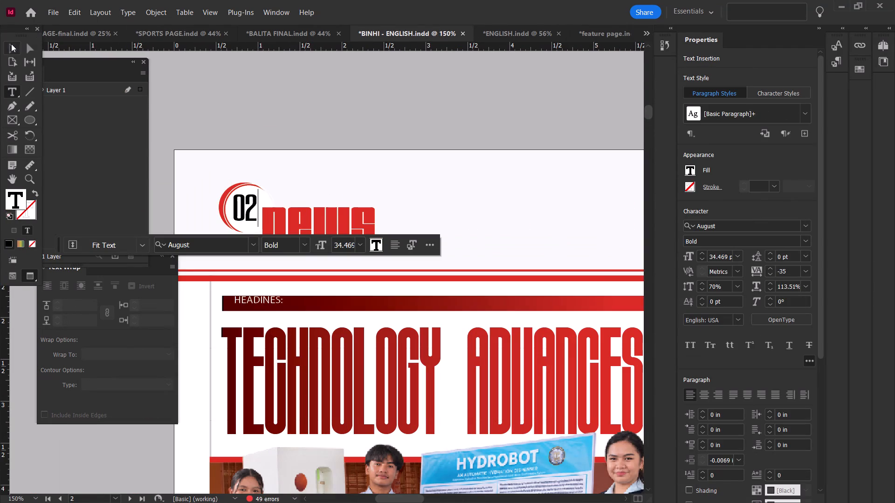
Save the newspaper document with the corrected page 2 header.
scroll(280, 99, "down", 20, "ctrl")
scroll(280, 99, "down", 6, "ctrl")
scroll(349, 129, "down", 7, "ctrl")
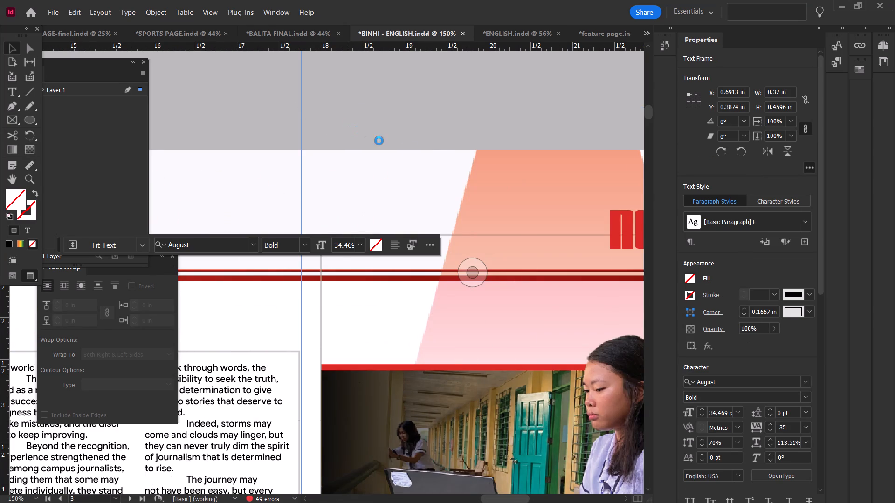
scroll(436, 148, "down", 4, "ctrl")
left_click(275, 140)
scroll(275, 140, "down", 5, "ctrl")
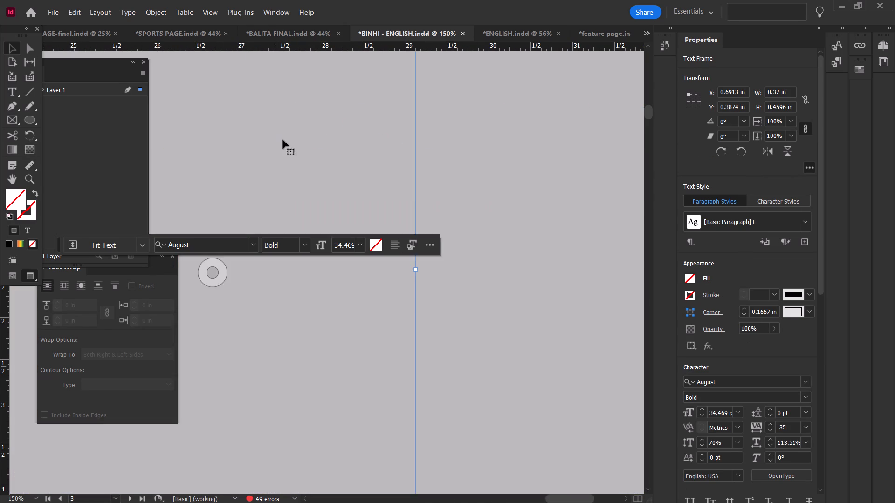
scroll(288, 154, "up", 4, "ctrl")
key("ctrl+s")
Correct the page number in the page 3 news header to 03.
scroll(404, 403, "up", 3, "ctrl")
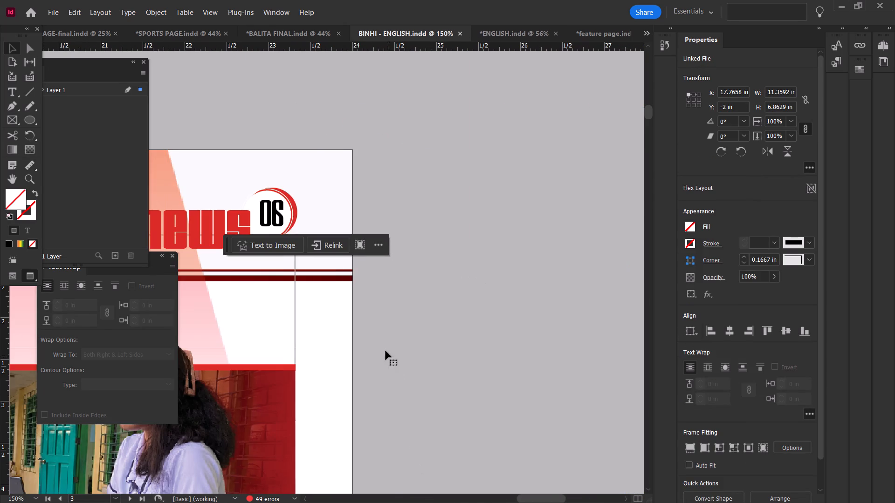
double_click(276, 209)
triple_click(282, 211)
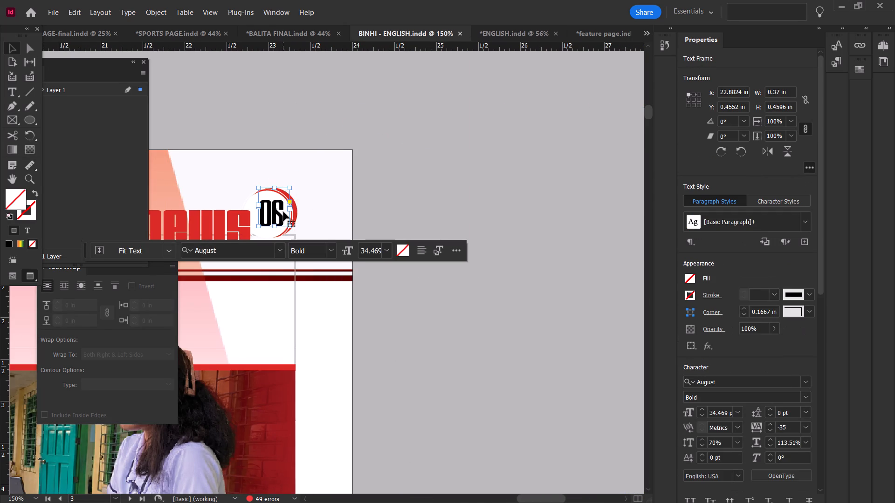
left_click(283, 212)
key("BackSpace")
key("3")
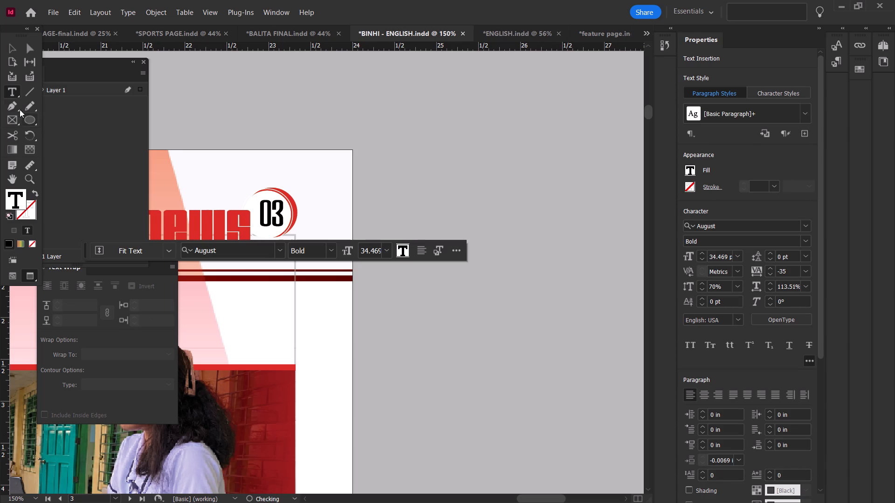
left_click(9, 50)
left_click(378, 119)
Check the headers, page numbers and columns on the editorial and opinion spread, pages 4–5.
scroll(388, 128, "down", 7, "alt")
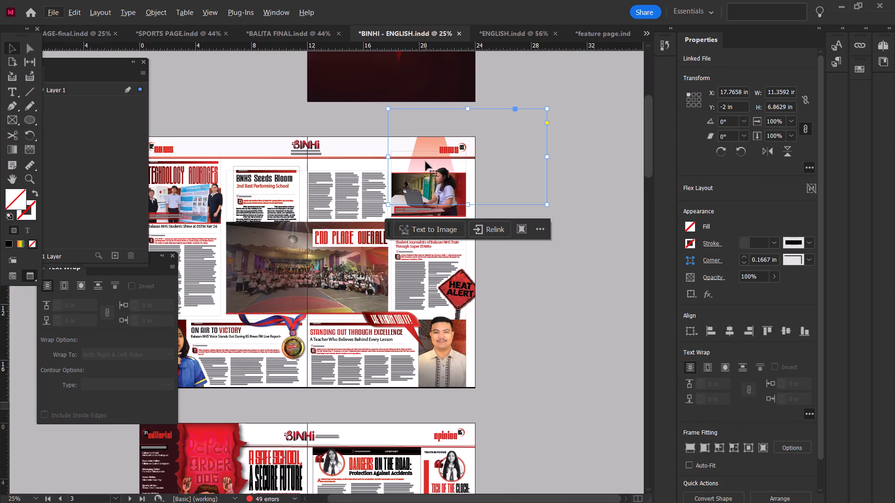
scroll(344, 321, "down", 4)
scroll(324, 353, "up", 2, "alt")
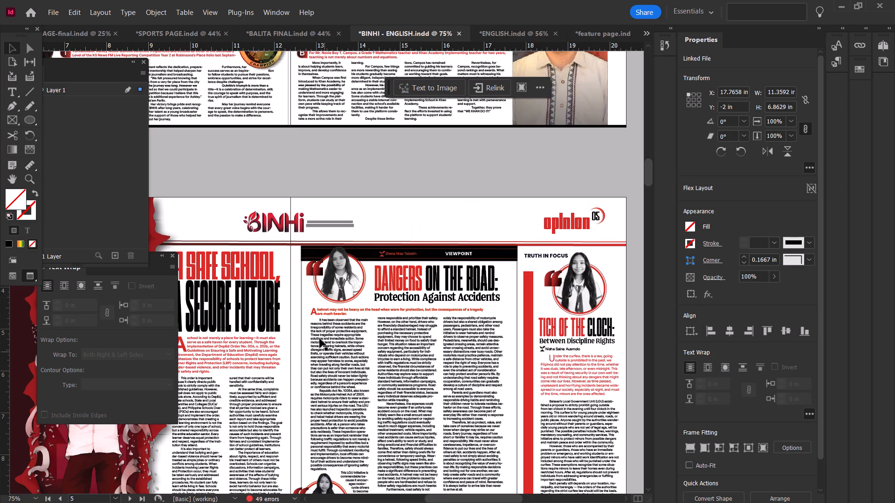
scroll(300, 309, "up", 8, "ctrl")
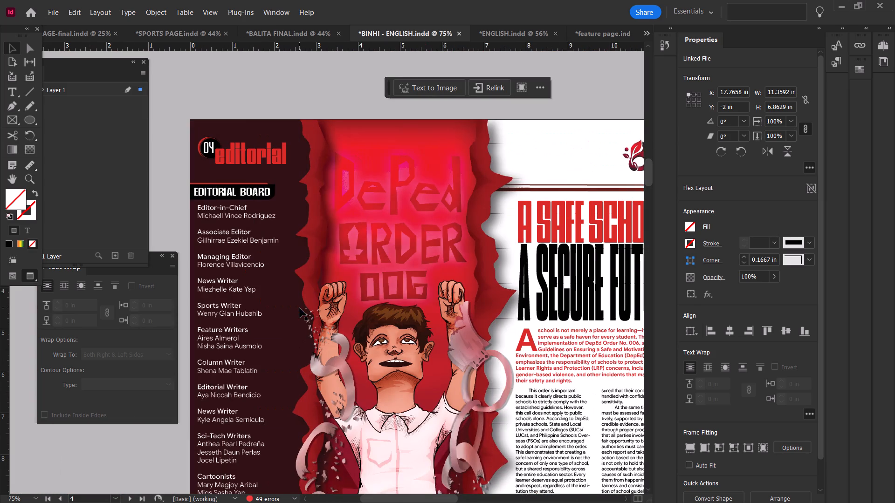
scroll(350, 330, "down", 18, "ctrl")
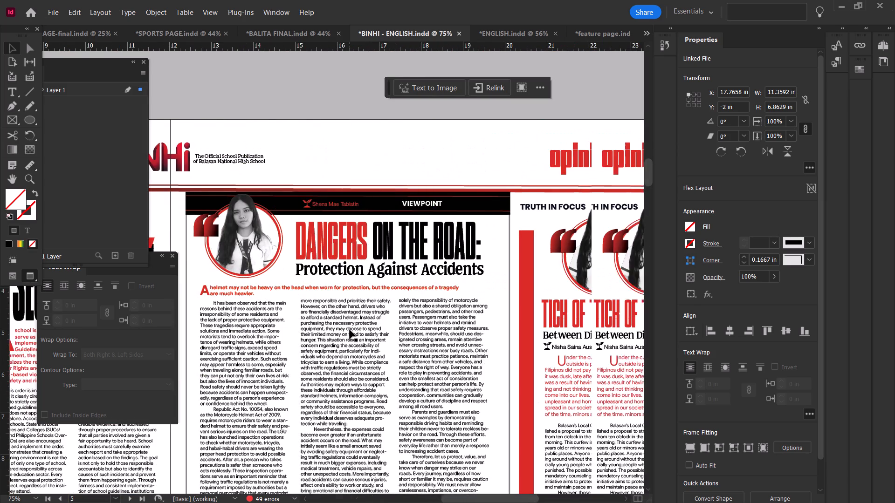
scroll(350, 330, "down", 10)
scroll(350, 330, "up", 5, "ctrl")
scroll(350, 330, "down", 3, "ctrl+alt")
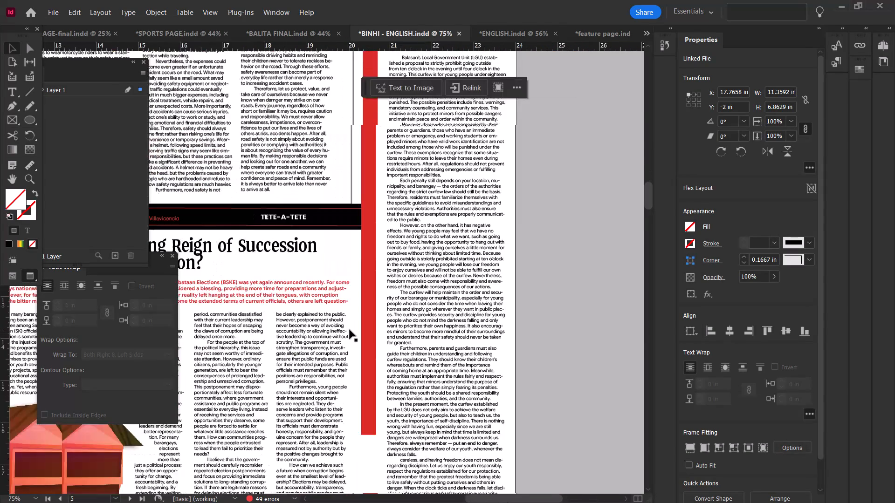
scroll(350, 330, "down", 1, "alt")
Look through the feature spreads, the blank pages 10–11 and the sports spread on pages 12–13.
scroll(350, 330, "down", 3)
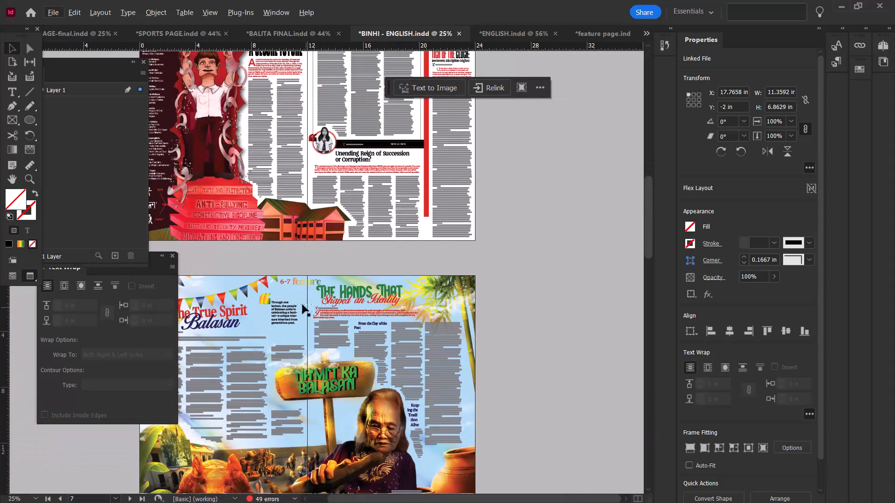
scroll(297, 302, "down", 11)
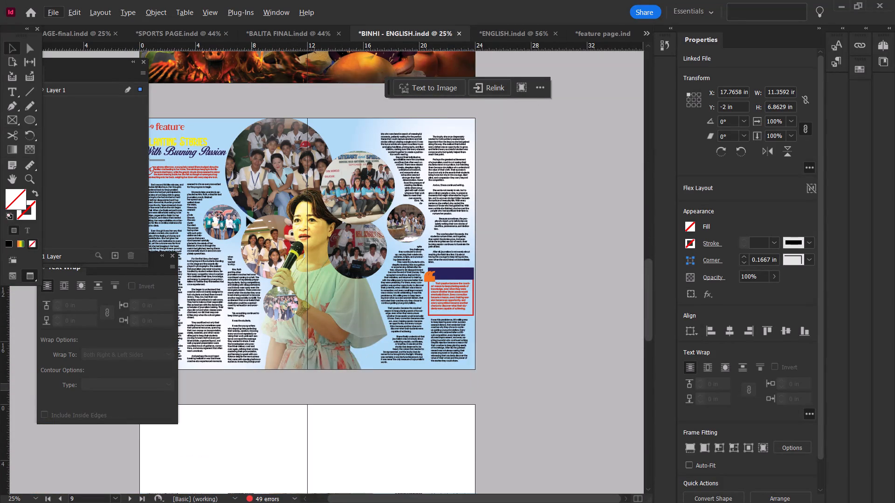
scroll(262, 195, "down", 5)
scroll(347, 265, "down", 2)
scroll(358, 336, "down", 2)
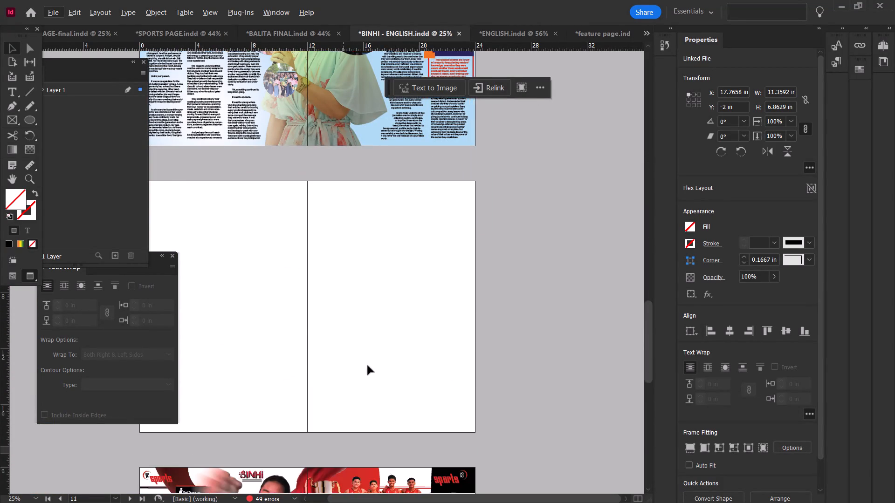
scroll(368, 366, "down", 4)
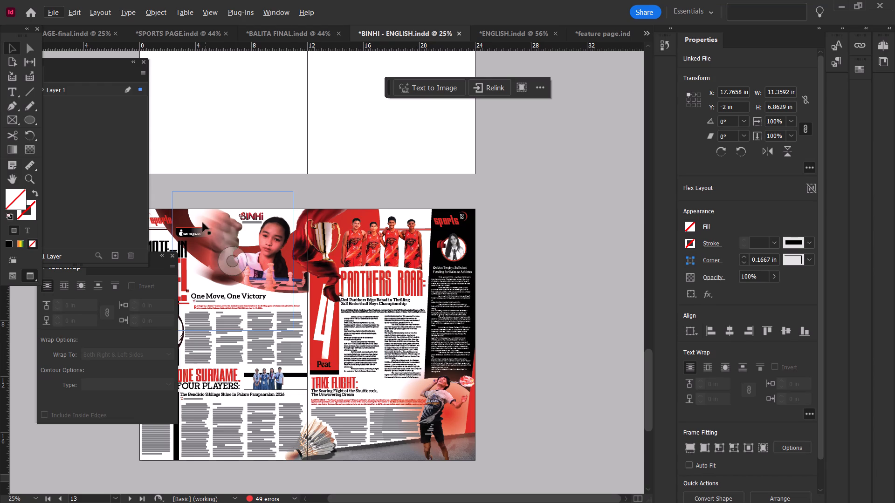
scroll(196, 224, "up", 1, "ctrl")
scroll(488, 270, "down", 5)
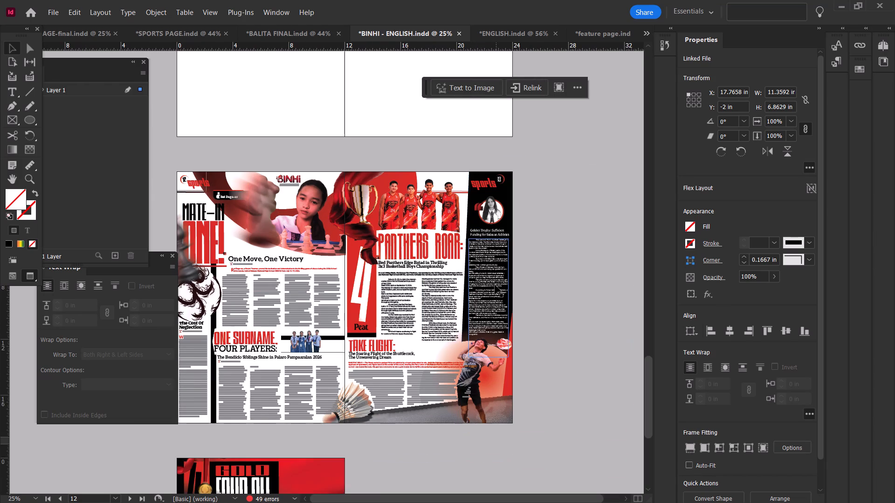
scroll(477, 320, "up", 5)
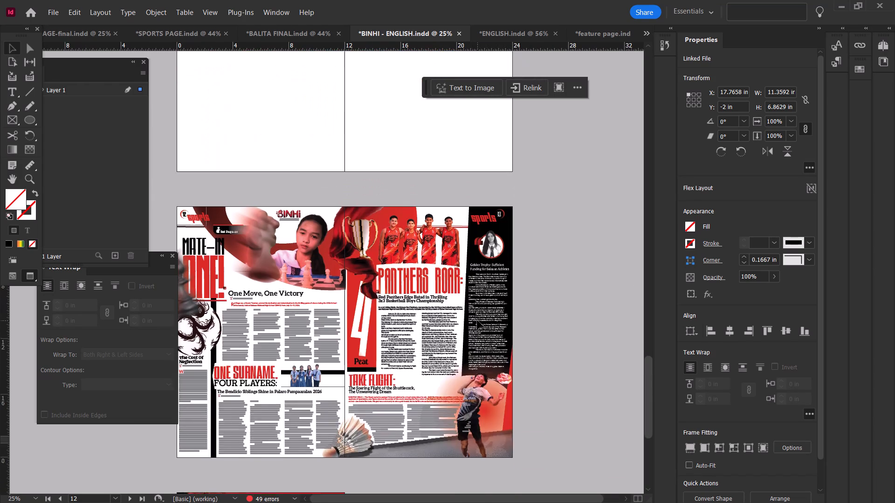
Delete the full-page FRONT77.png cover artwork from page 1 using its entry in Layer 1.
scroll(477, 320, "up", 11)
scroll(477, 320, "up", 12)
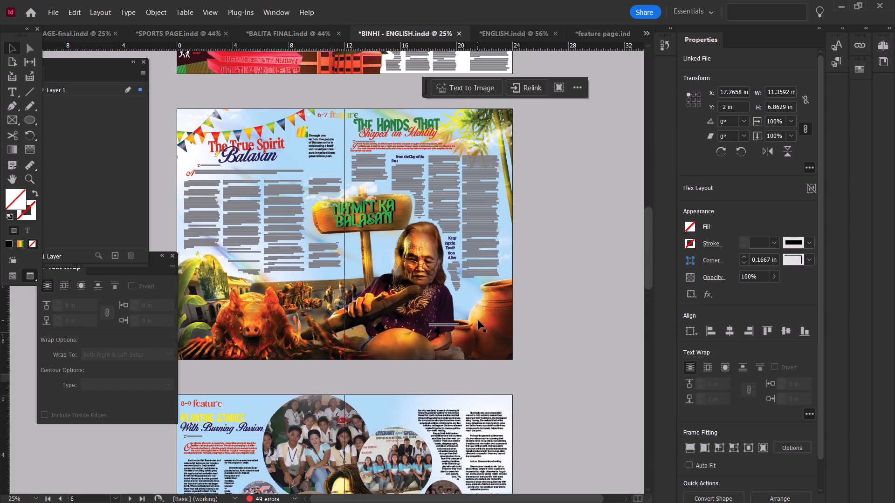
scroll(478, 320, "up", 13)
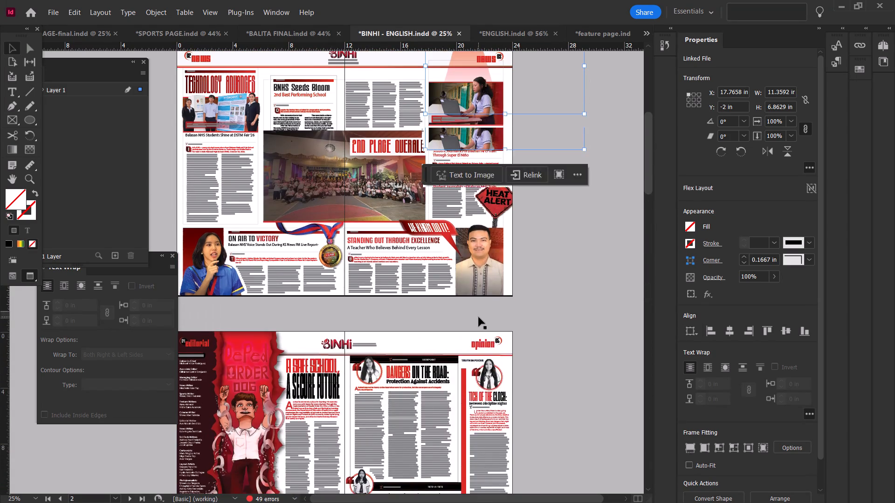
scroll(479, 317, "up", 5)
scroll(365, 186, "up", 2)
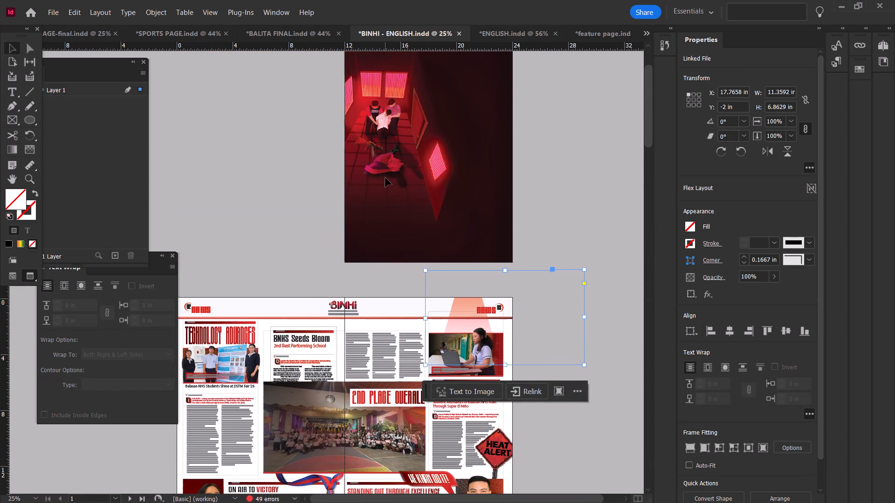
left_click(386, 178)
left_click(406, 172)
scroll(406, 172, "up", 4)
left_click(406, 171)
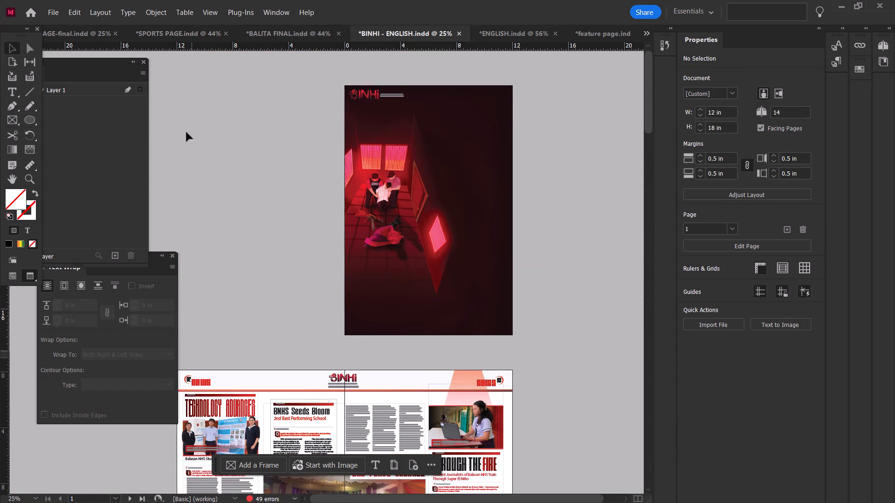
left_click_drag(85, 90, 122, 87)
left_click_drag(85, 71, 190, 70)
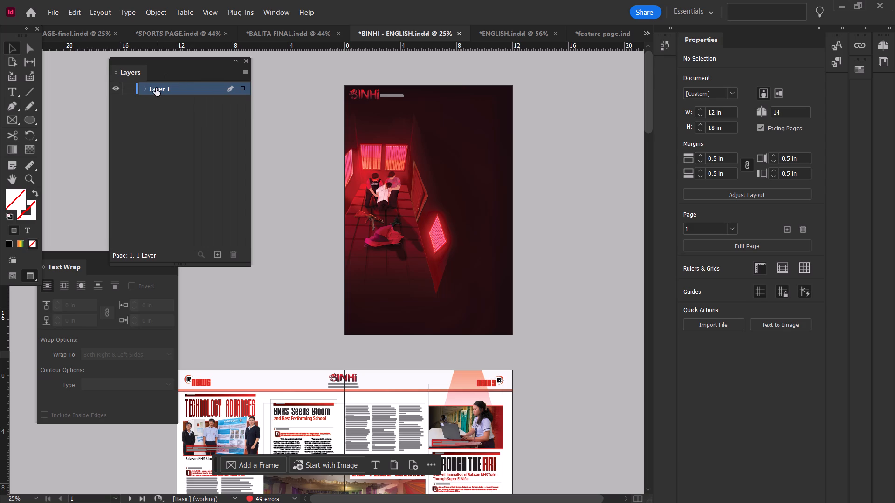
left_click(148, 87)
left_click(128, 117)
left_click(241, 114)
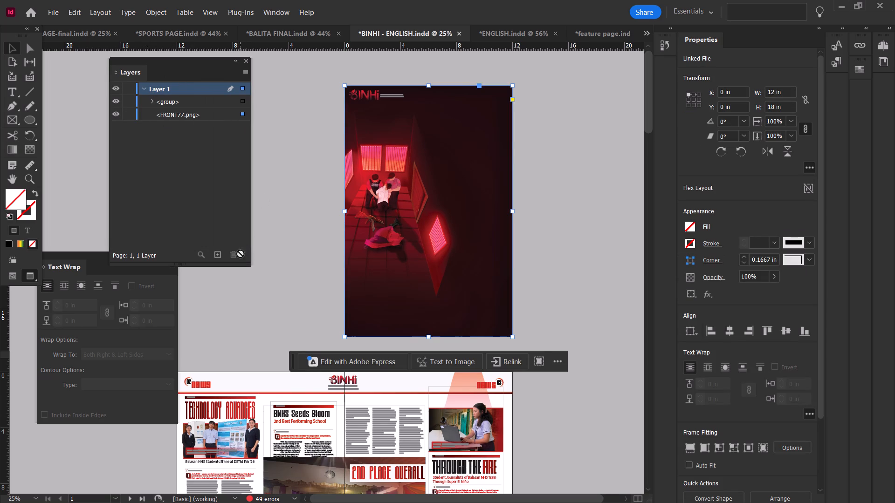
left_click(301, 254)
left_click(205, 119)
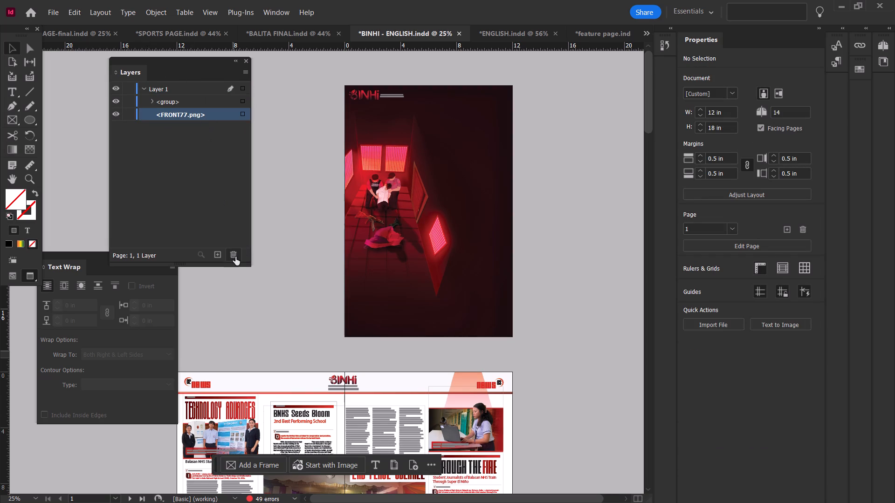
left_click(235, 257)
left_click(319, 140)
Save the newspaper document with the cover artwork removed.
scroll(319, 157, "down", 9)
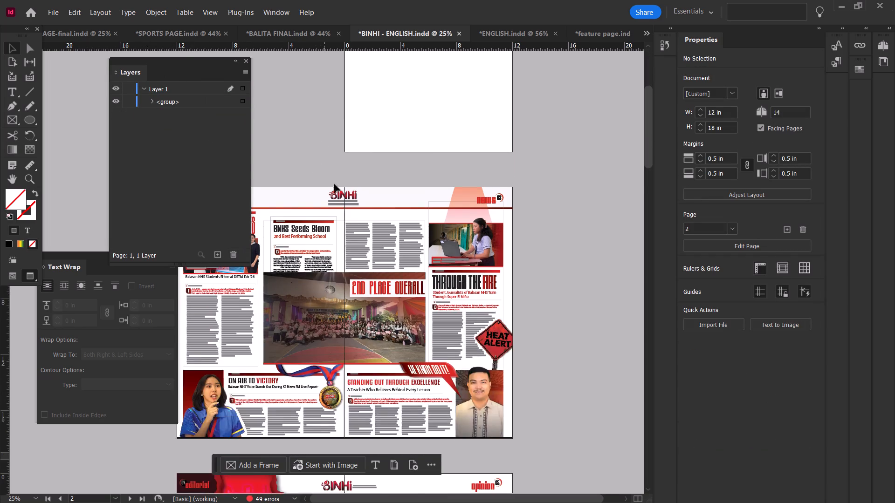
scroll(334, 184, "down", 20)
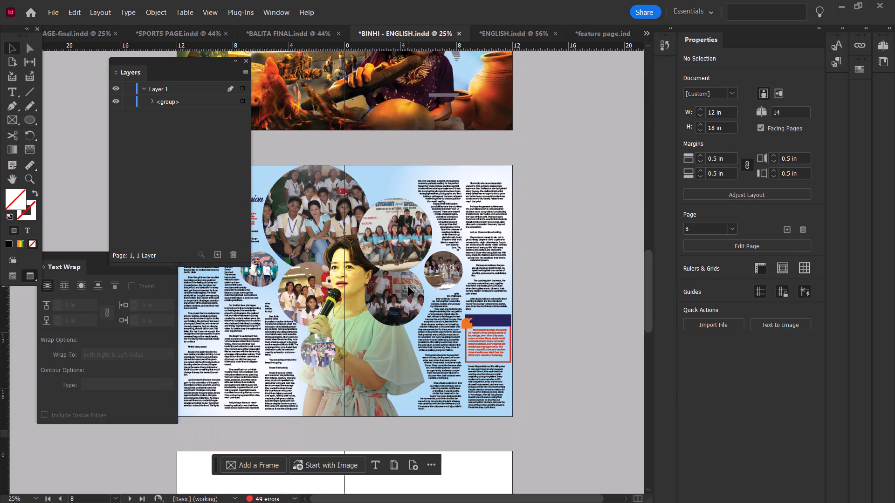
scroll(412, 287, "down", 2)
scroll(355, 390, "down", 8)
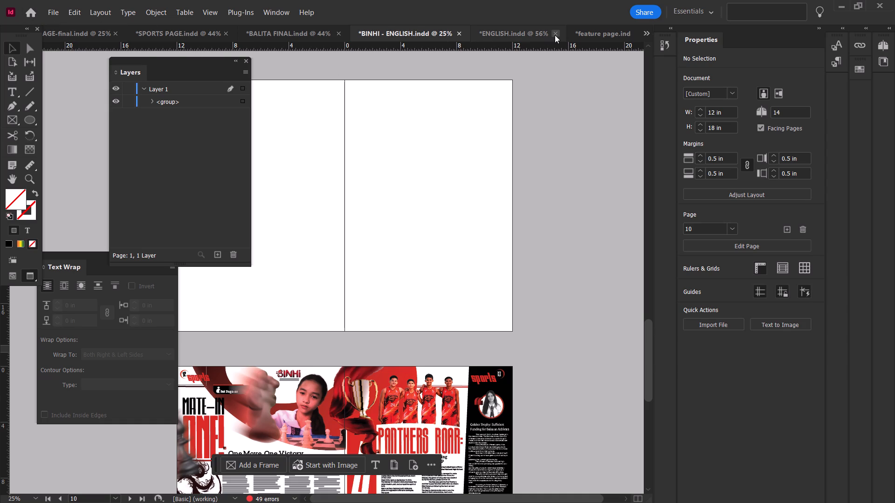
key("ctrl+s")
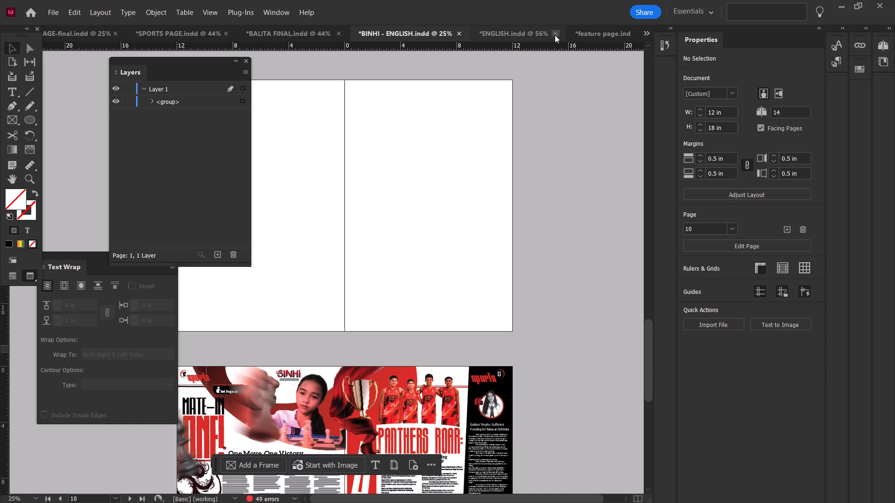
Close the ENGLISH.indd and FEEAATURE.indd documents, saving the changes to each.
left_click(555, 35)
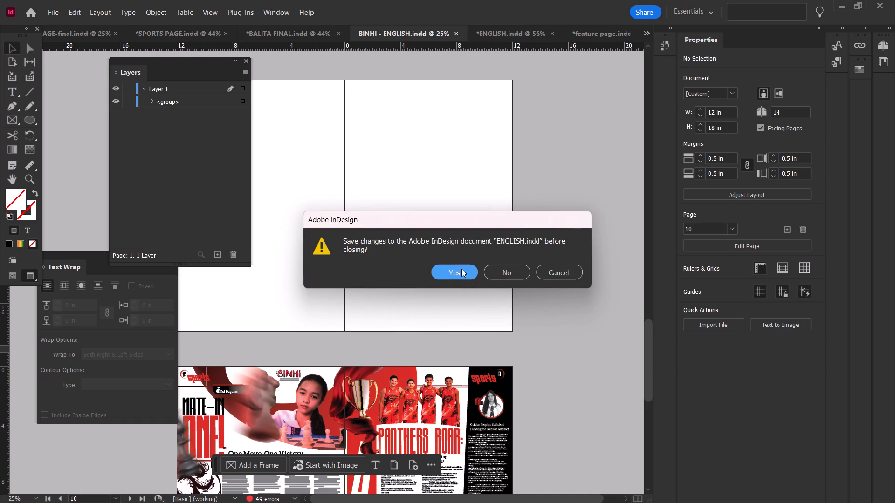
left_click(443, 270)
left_click(606, 33)
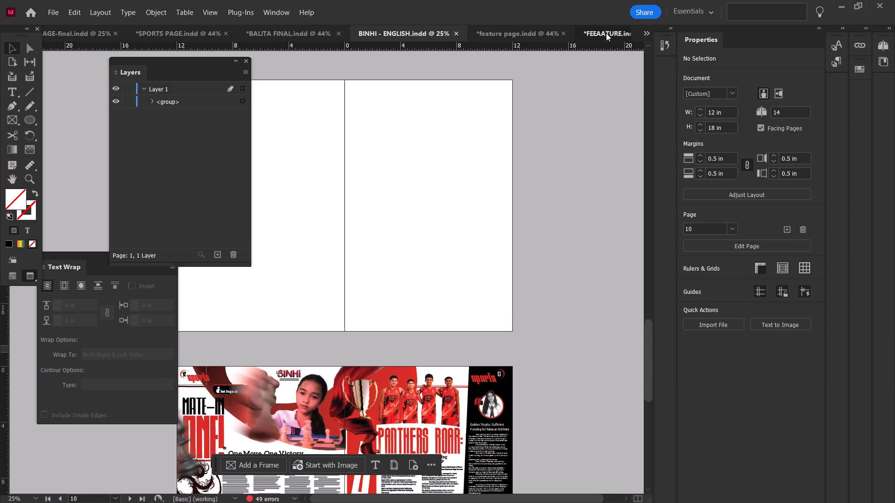
left_click(618, 33)
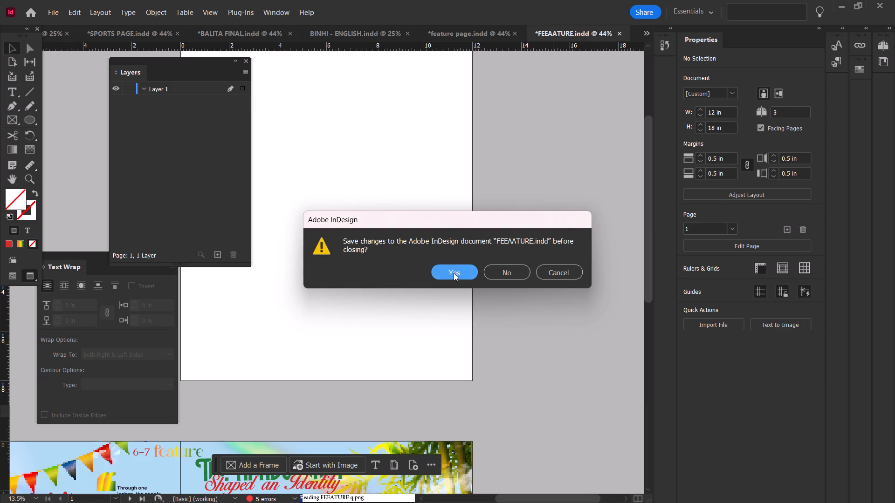
left_click_drag(454, 272, 453, 267)
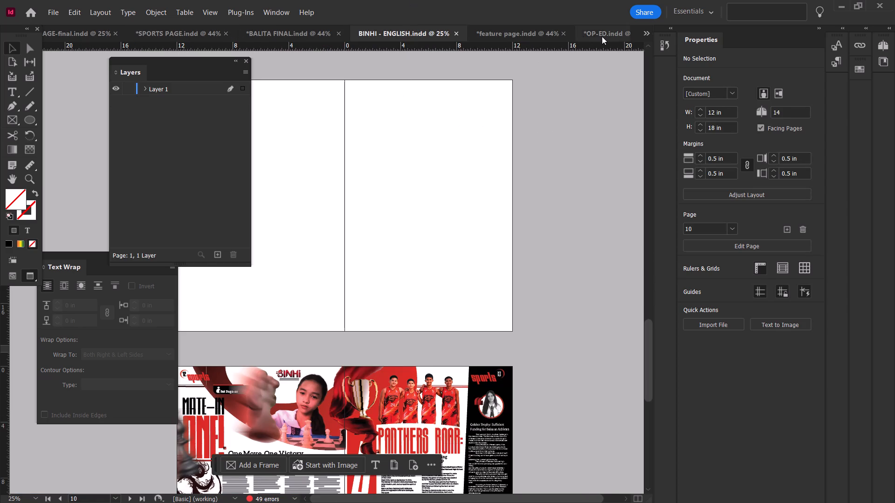
Close the OP-ED.indd and NEEWSS2 - Copy.indd documents, saving the changes to each.
left_click(602, 36)
left_click(617, 33)
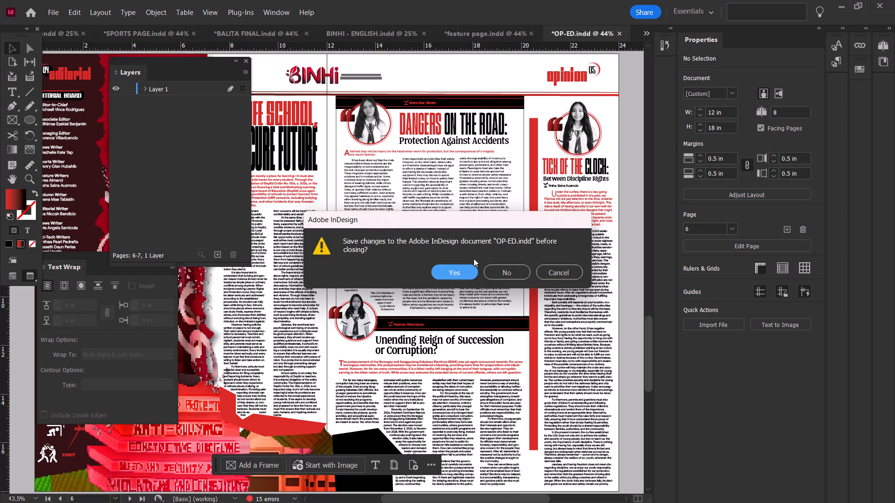
left_click(467, 271)
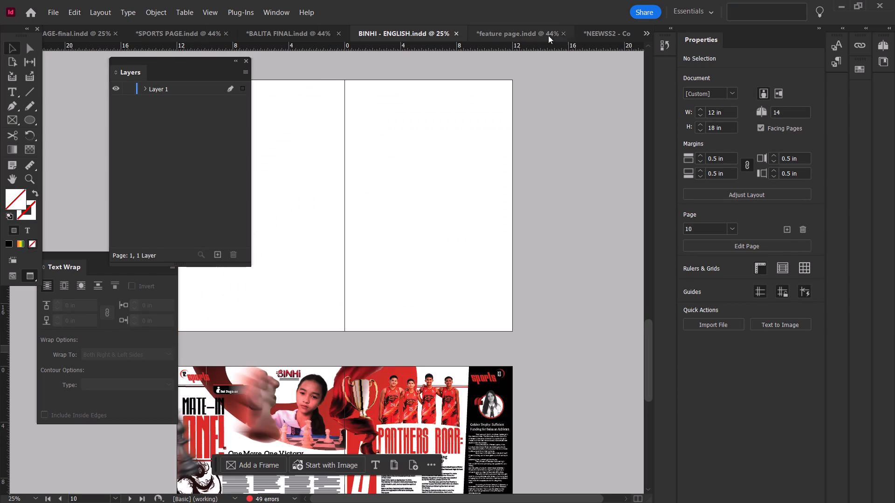
left_click(610, 34)
left_click(621, 34)
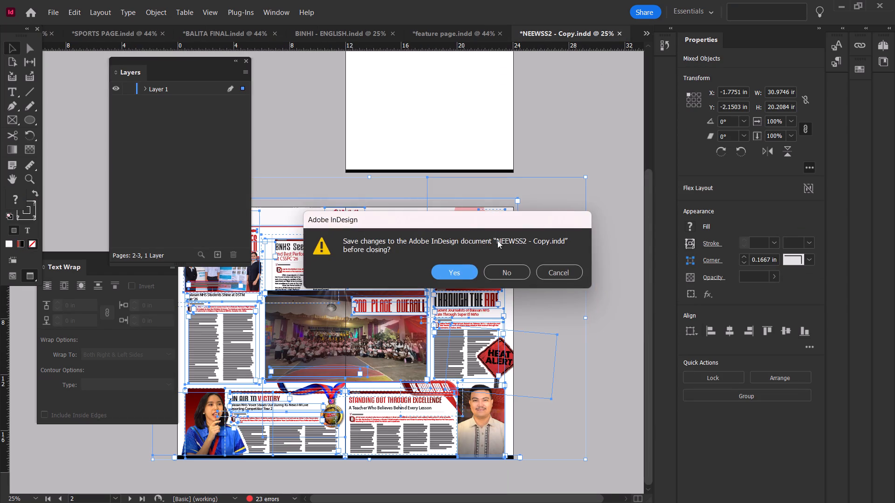
left_click(461, 272)
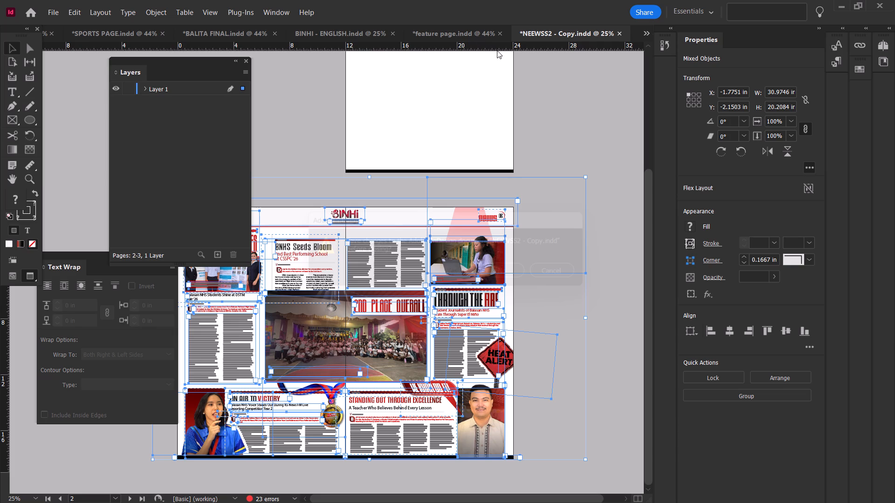
Close the feature page.indd document and save its changes.
left_click(477, 32)
left_click_drag(489, 32, 489, 37)
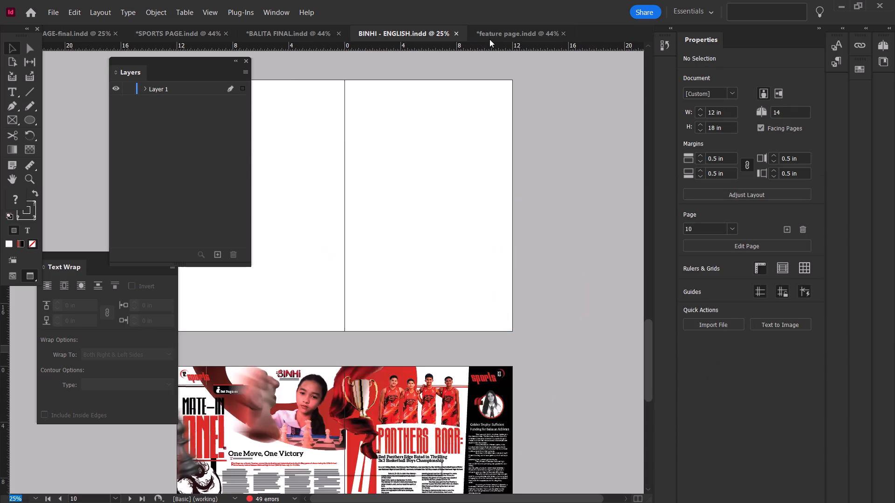
left_click(565, 35)
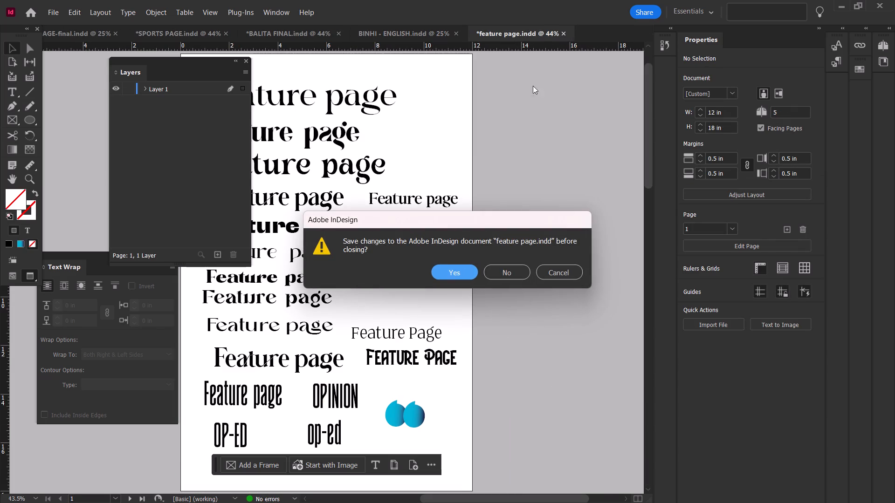
left_click(447, 266)
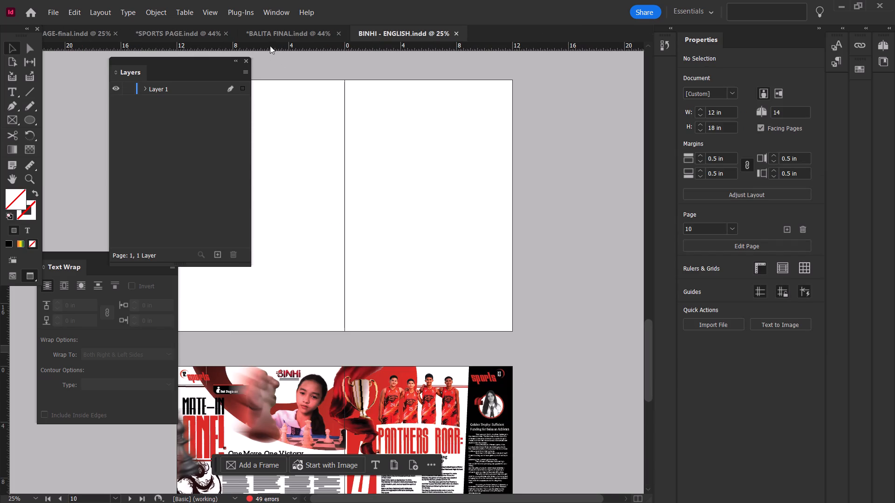
Close the BALITA FINAL.indd and SPORTS PAGE.indd documents, saving the changes to each.
left_click(272, 36)
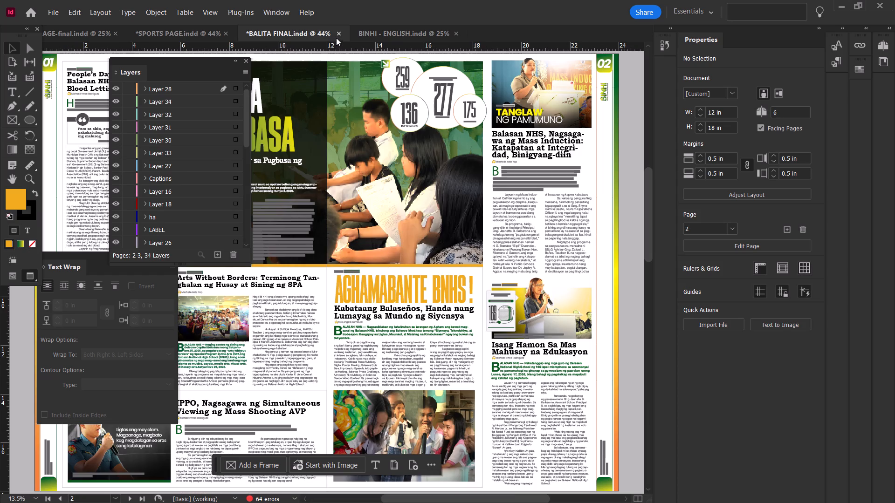
left_click(336, 36)
left_click(432, 269)
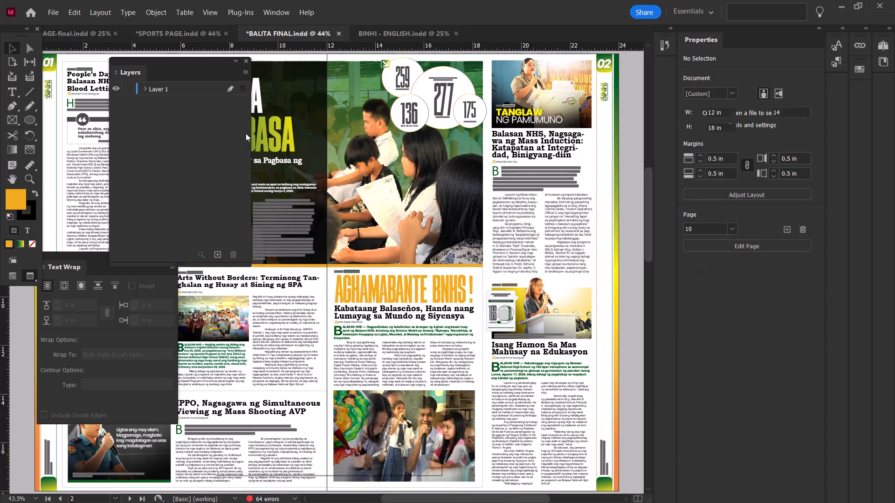
left_click(169, 30)
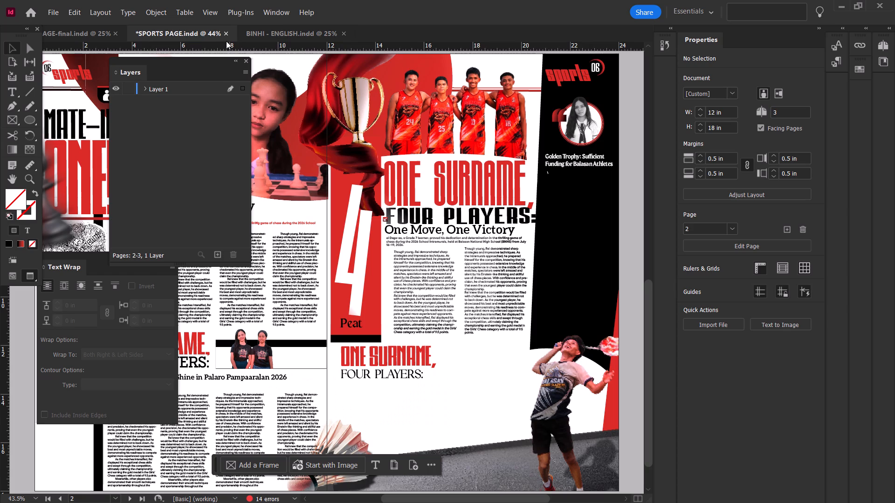
left_click(227, 34)
left_click(437, 275)
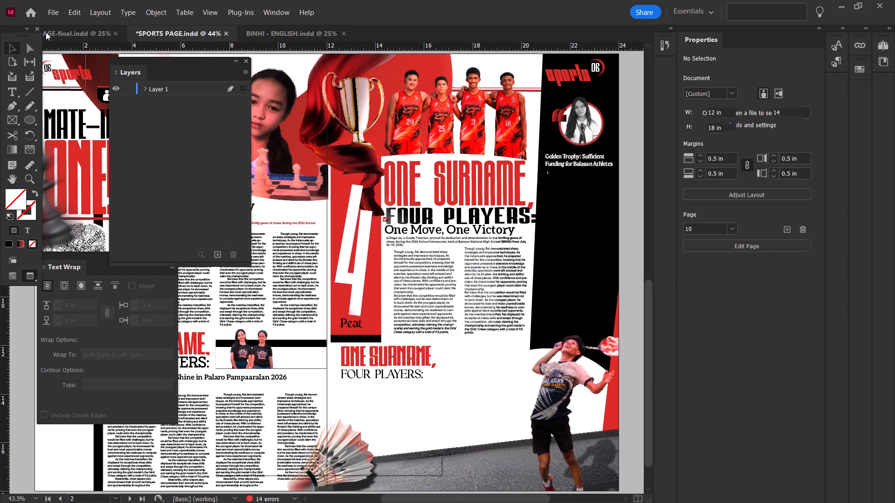
Close SPORTS PAGE-final.indd, saving it under the same name as an InDesign 2026 document in the Downloads folder.
left_click(65, 37)
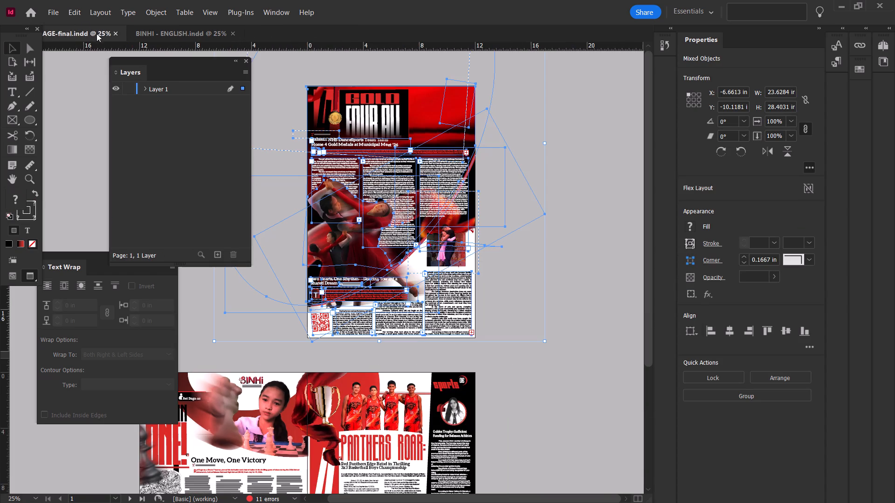
left_click(110, 31)
left_click(113, 32)
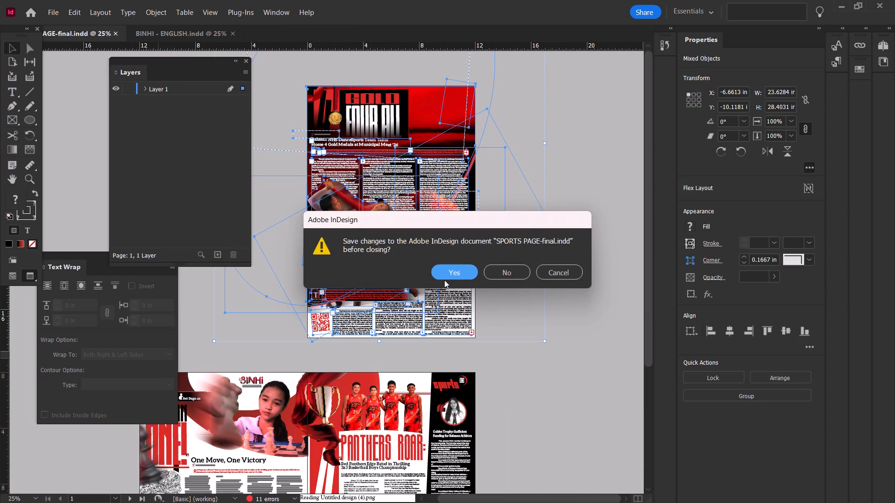
left_click(446, 274)
left_click(530, 280)
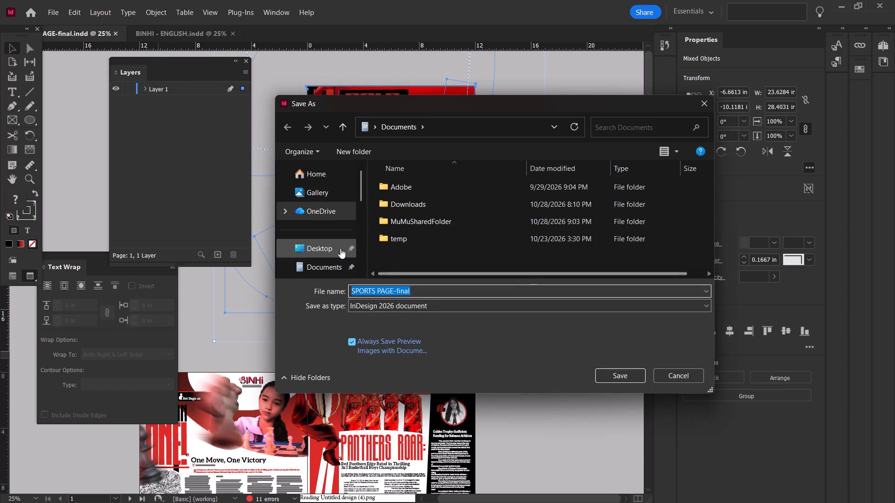
scroll(339, 247, "down", 1)
left_click(326, 224)
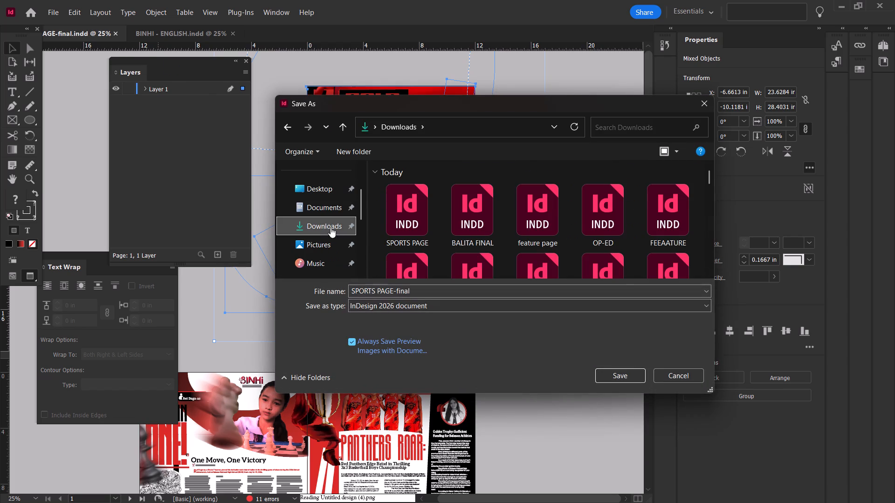
left_click(608, 378)
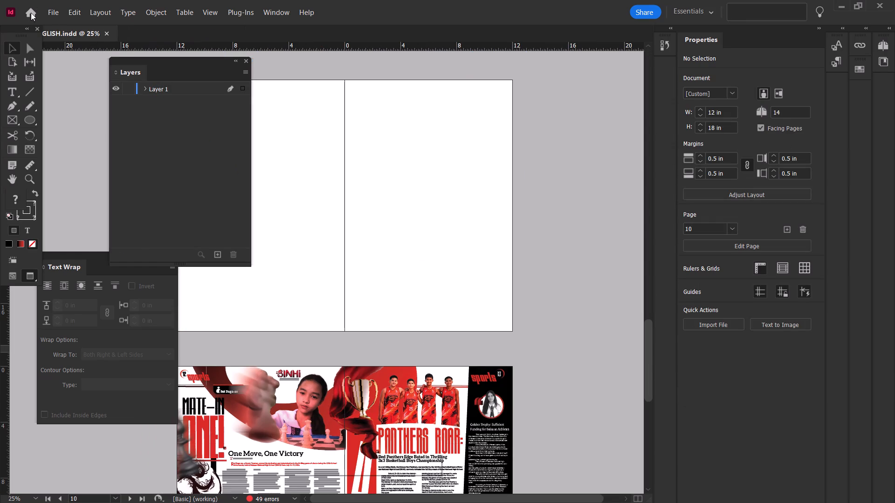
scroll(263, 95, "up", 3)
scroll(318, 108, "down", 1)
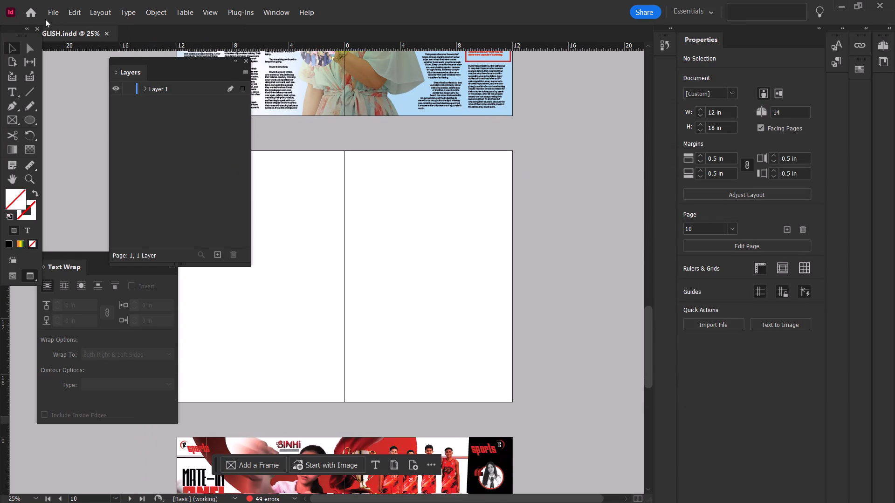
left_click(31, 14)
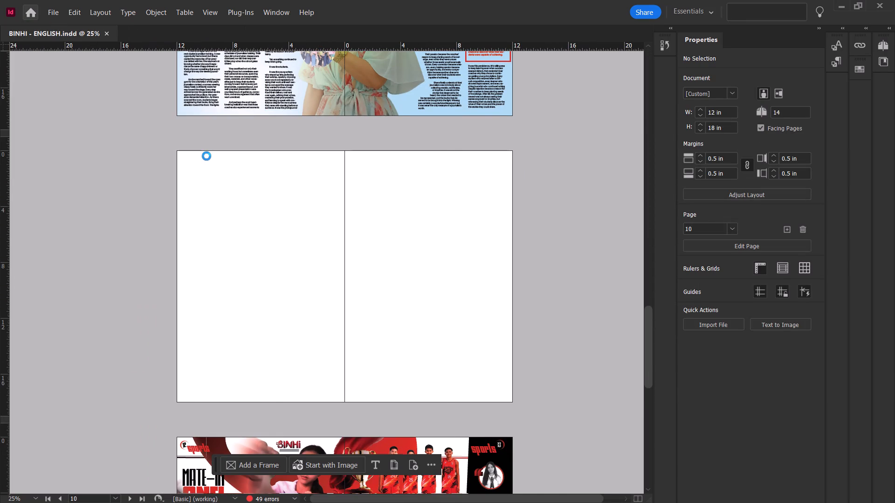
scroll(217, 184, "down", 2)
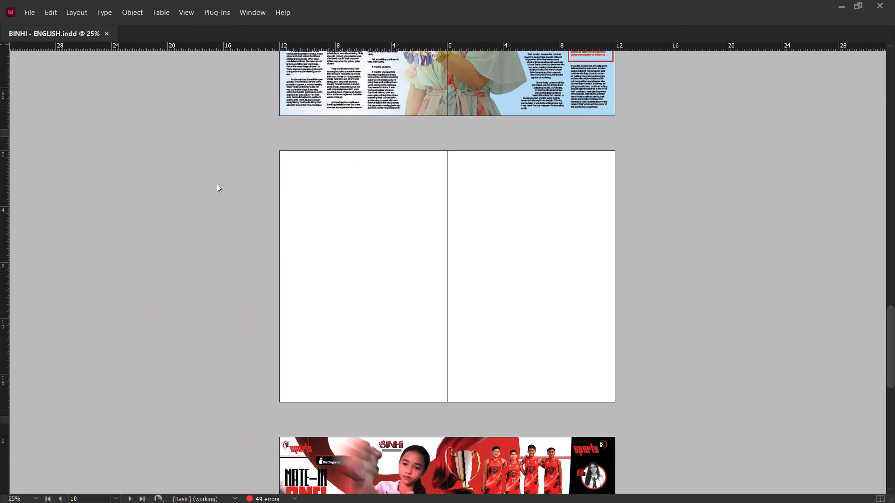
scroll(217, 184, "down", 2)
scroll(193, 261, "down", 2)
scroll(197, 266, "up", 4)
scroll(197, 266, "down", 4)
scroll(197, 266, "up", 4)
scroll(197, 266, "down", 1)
Switch to File Explorer and look through Downloads and the recent files list for the school paper documents.
left_click(503, 490)
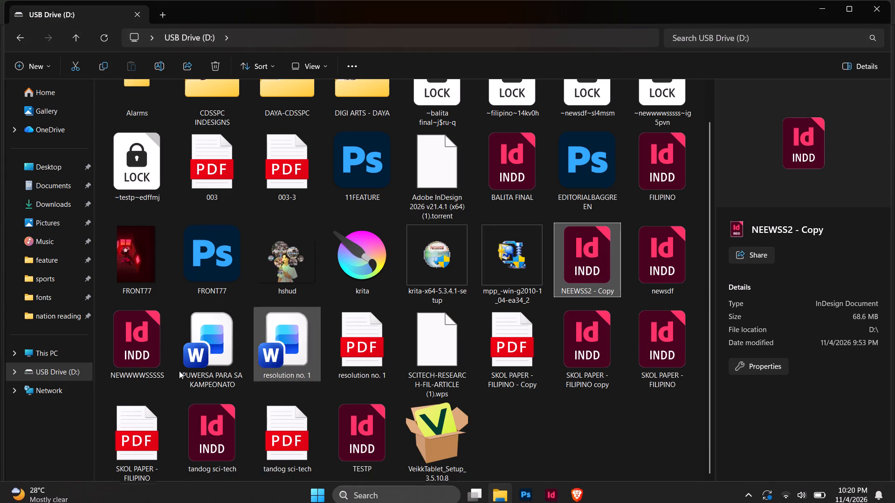
left_click(54, 206)
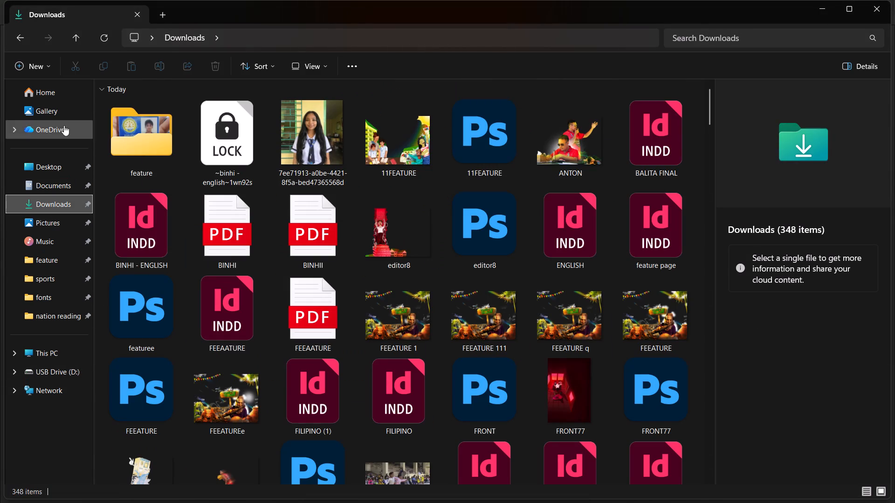
left_click(63, 93)
scroll(228, 351, "down", 1)
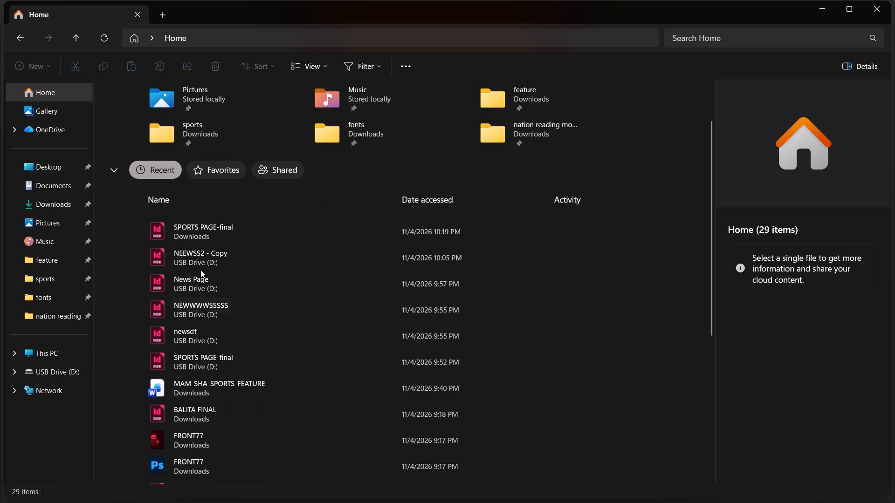
scroll(205, 275, "down", 3)
scroll(224, 326, "down", 5)
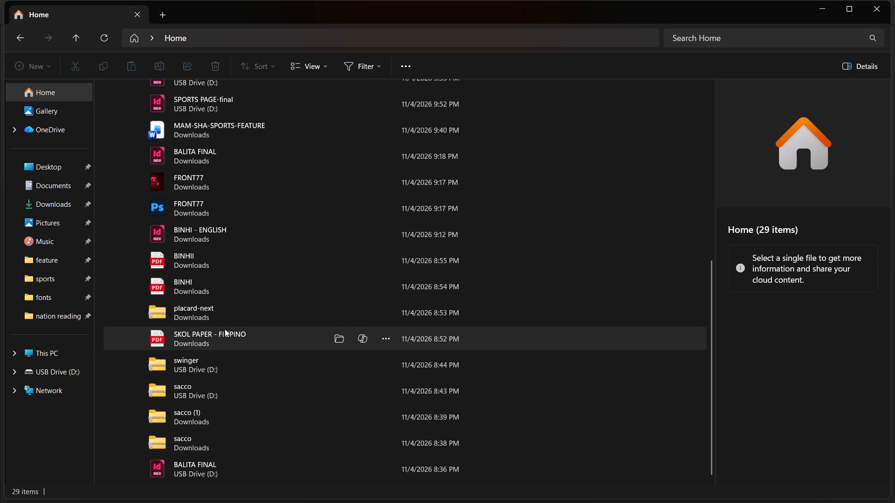
scroll(225, 329, "down", 1)
scroll(227, 336, "up", 3)
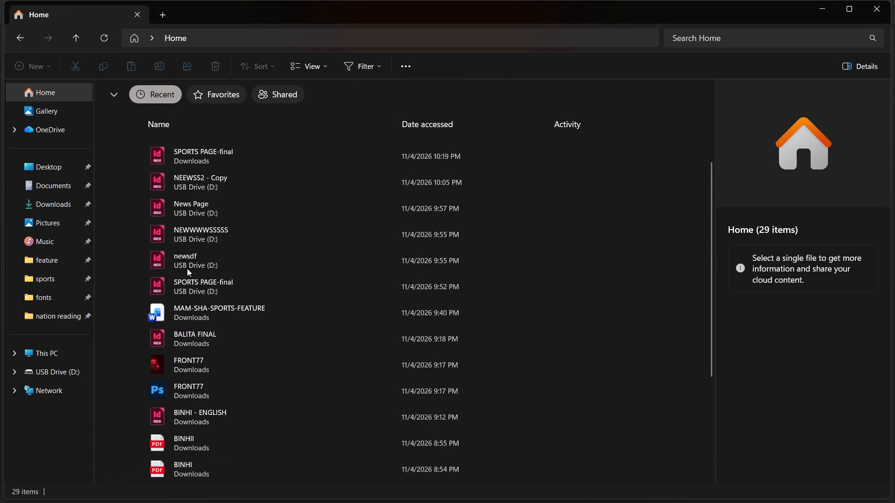
Open the SKOL PAPER - FILIPINO InDesign document from Downloads without updating its links or replacing missing fonts.
left_click(15, 202)
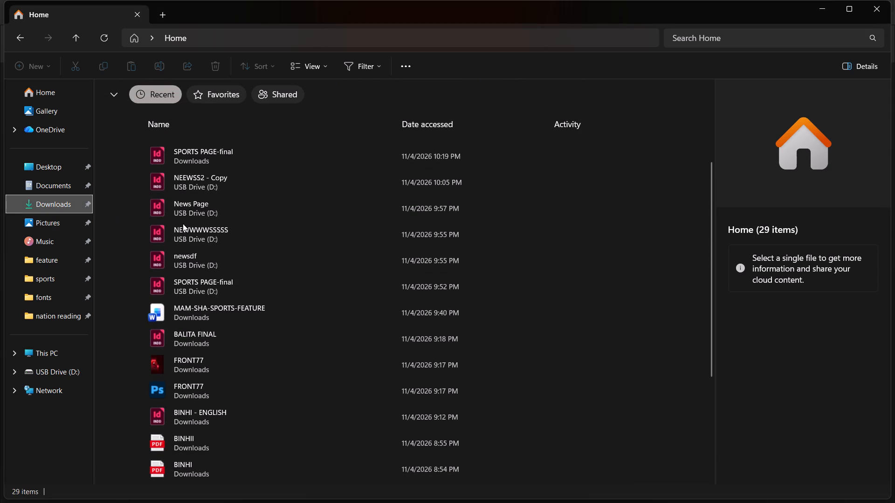
scroll(230, 213, "down", 2)
left_click(68, 204)
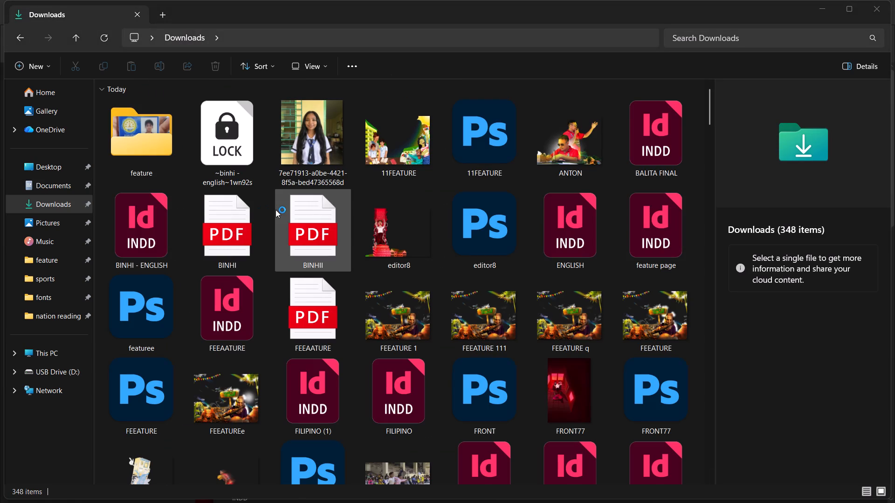
scroll(275, 210, "down", 2)
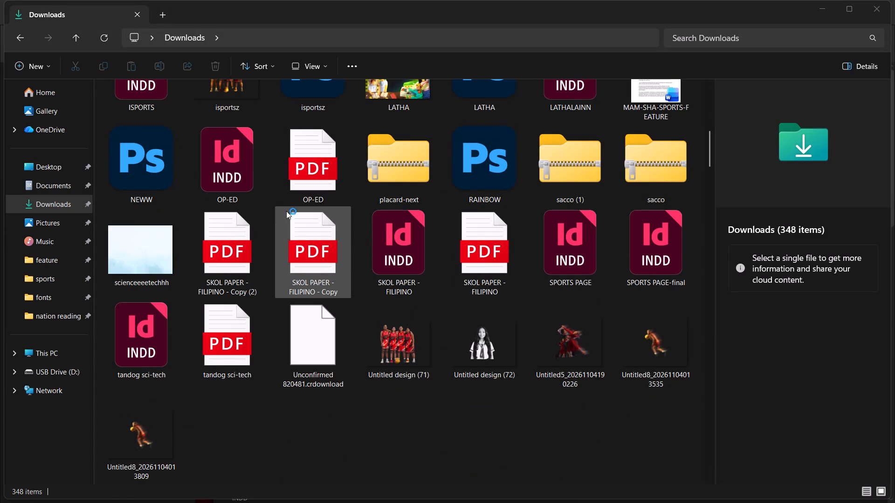
double_click(378, 227)
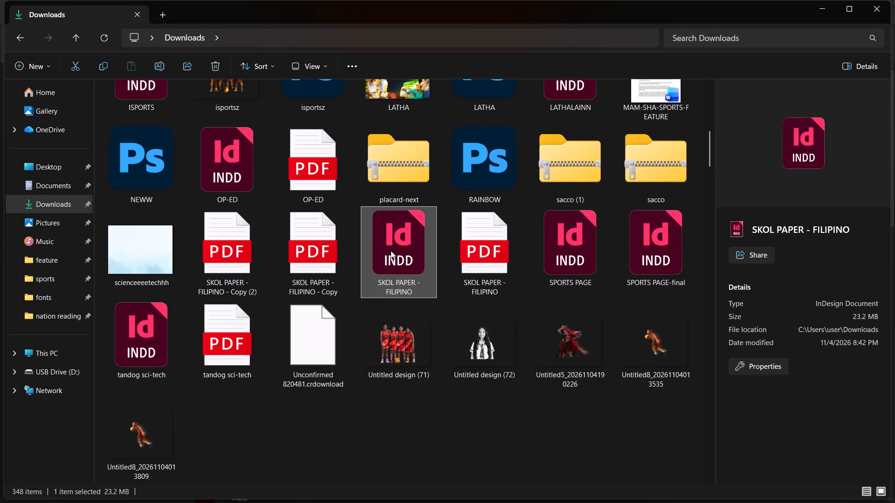
left_click(391, 251)
left_click(553, 485)
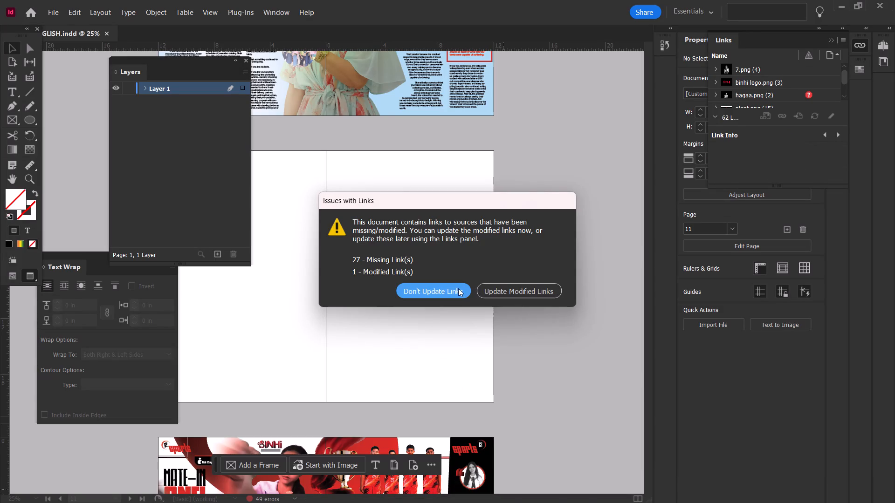
left_click(448, 288)
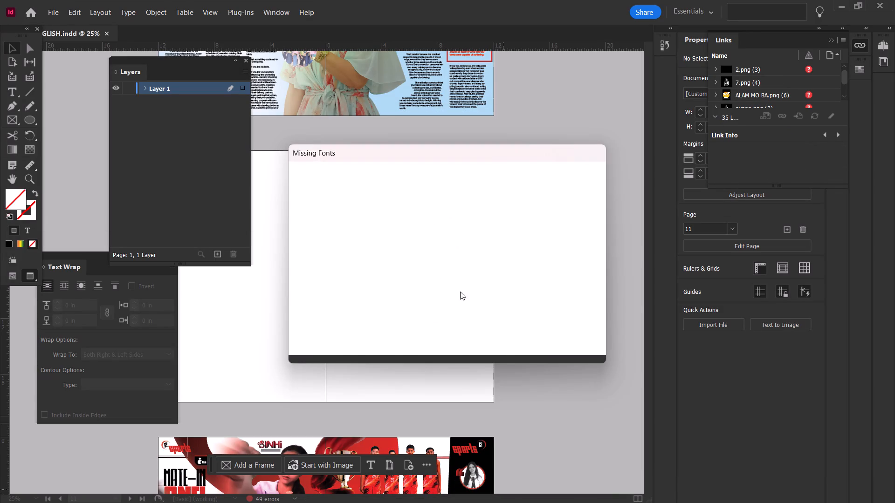
left_click(562, 350)
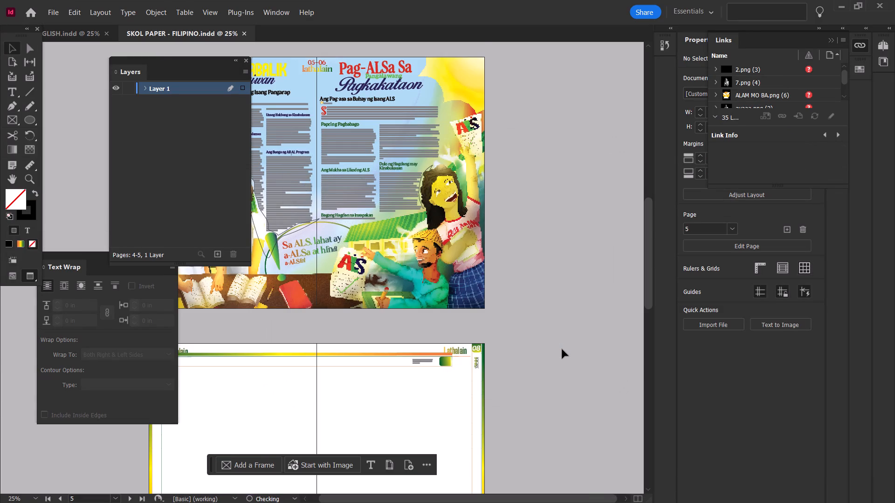
Review the pages of SKOL PAPER - FILIPINO.indd and close it, saving the changes.
scroll(562, 349, "up", 18)
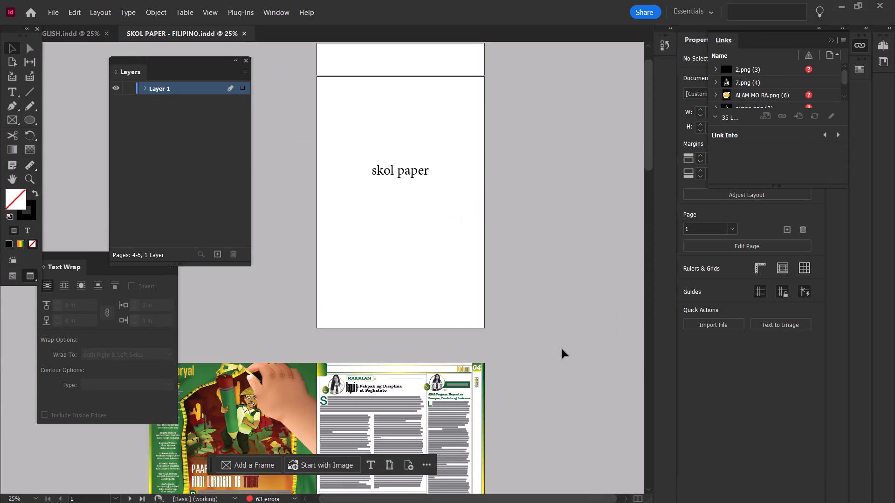
scroll(562, 349, "down", 16)
left_click(247, 35)
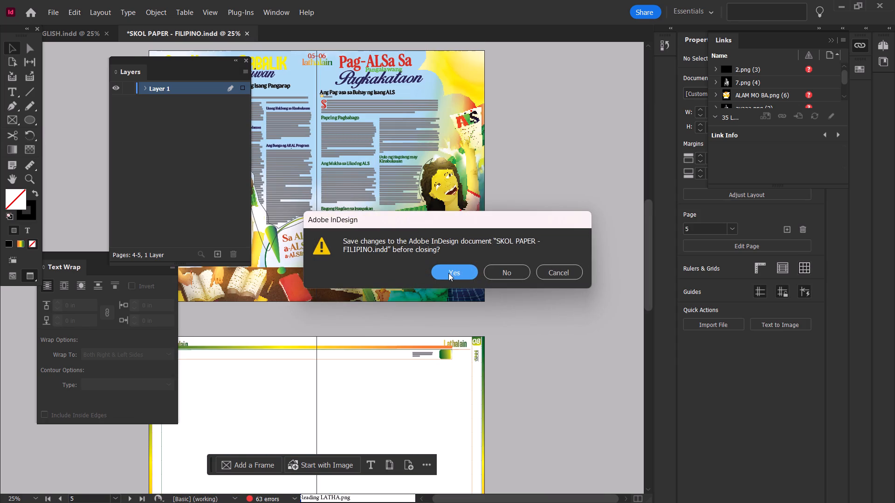
left_click(448, 273)
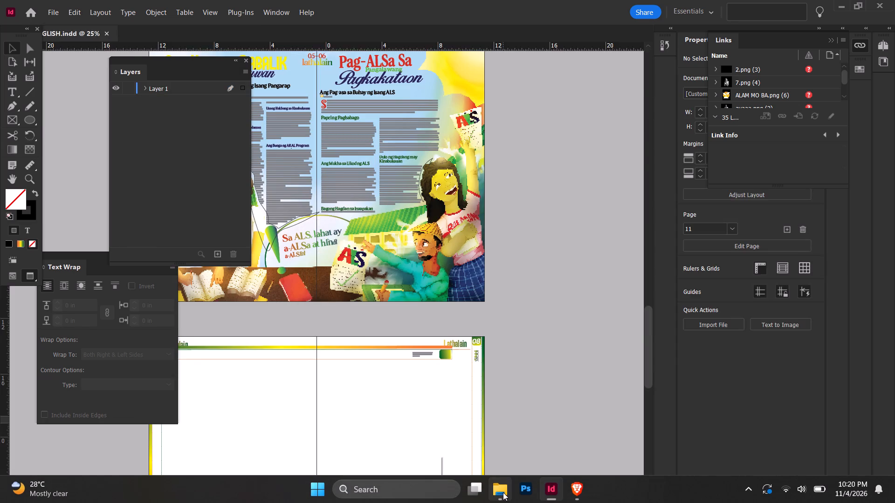
Look through the Downloads folder and the recent files list in File Explorer for other school paper InDesign documents.
left_click(503, 492)
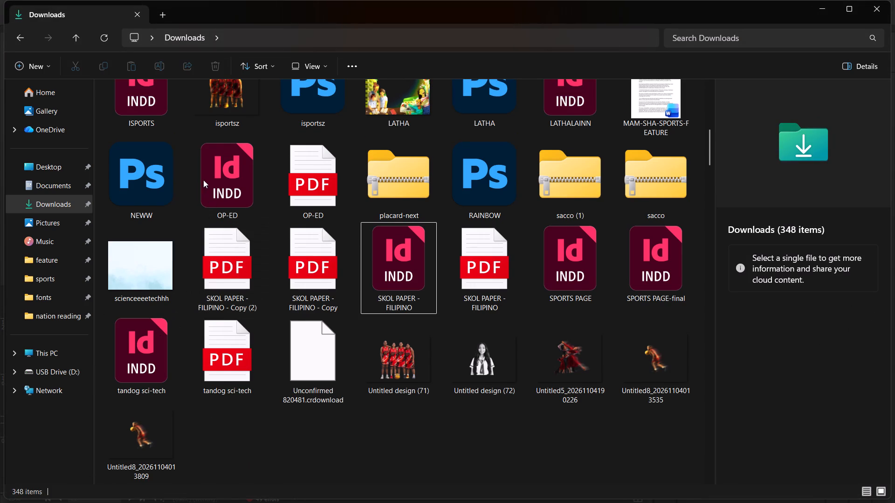
scroll(516, 316, "up", 1)
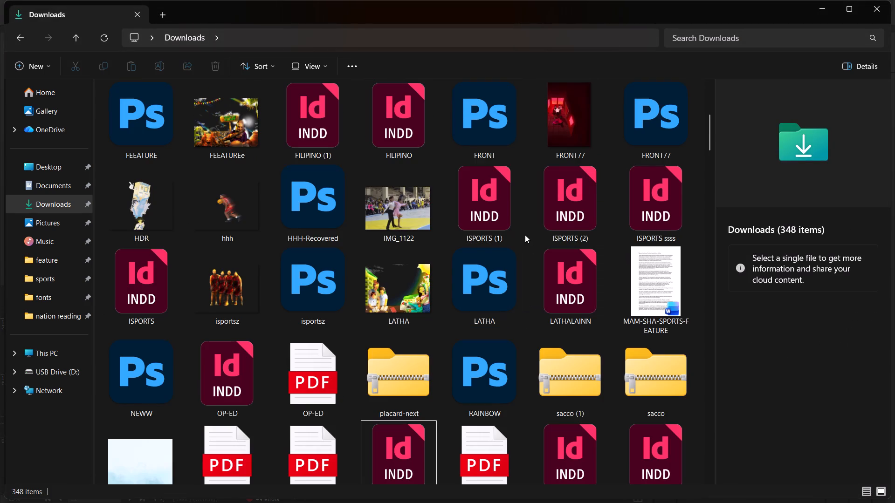
scroll(649, 352, "down", 2)
scroll(648, 353, "up", 2)
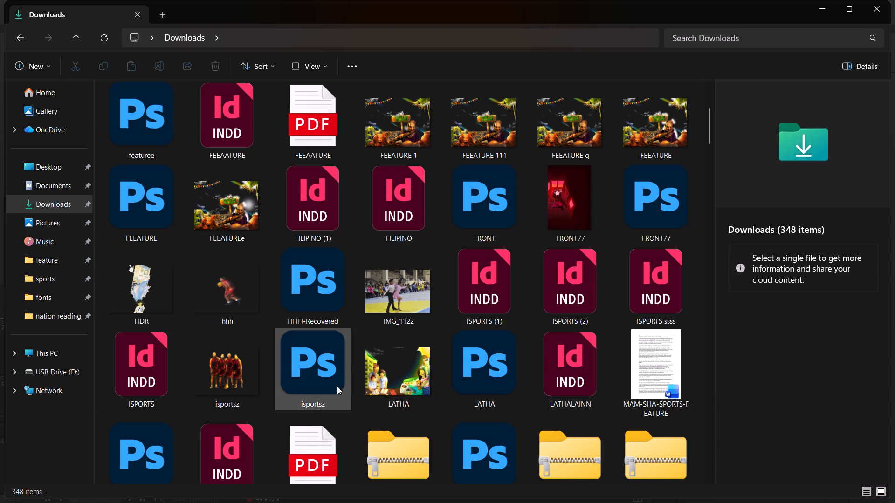
scroll(337, 387, "down", 1)
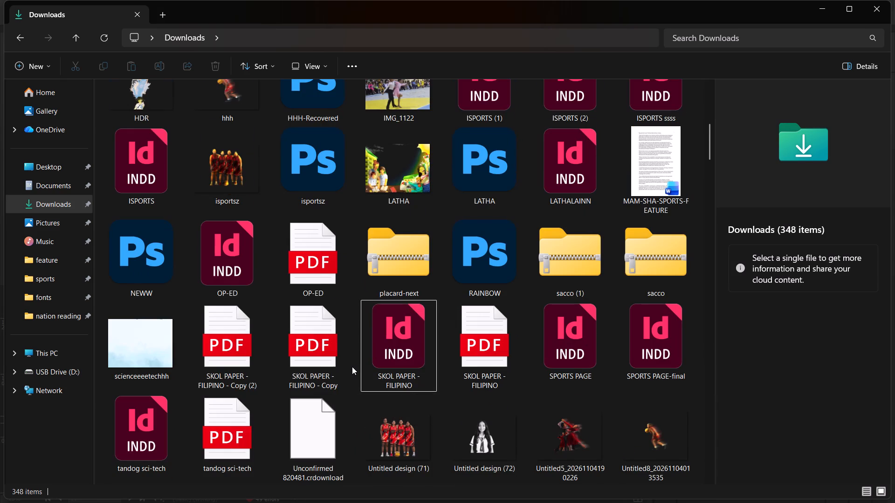
scroll(352, 367, "down", 1)
scroll(352, 367, "up", 1)
left_click(247, 321)
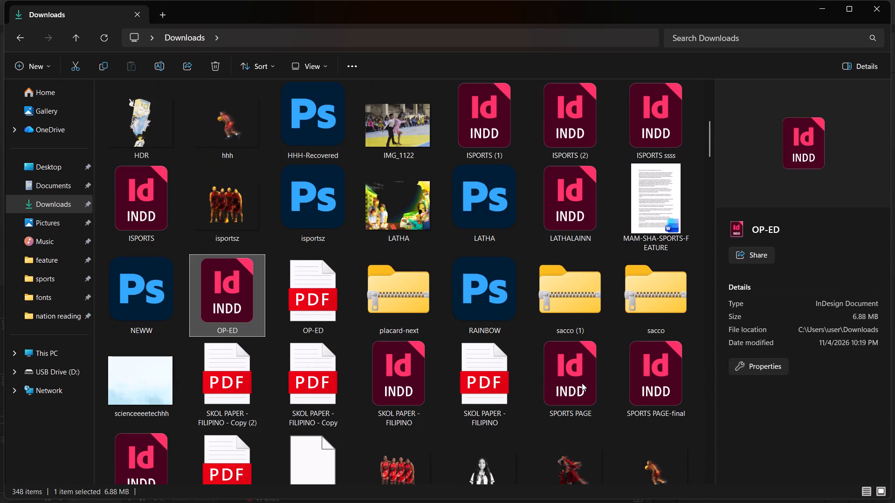
left_click(582, 383)
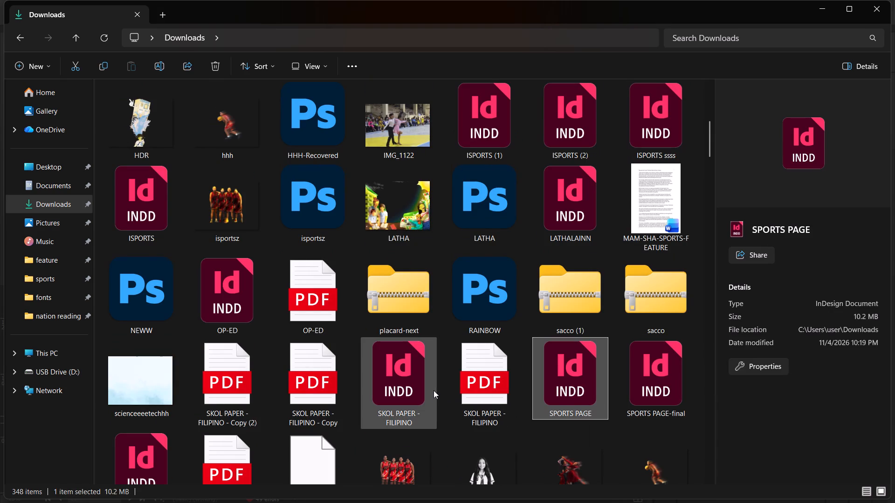
left_click(66, 92)
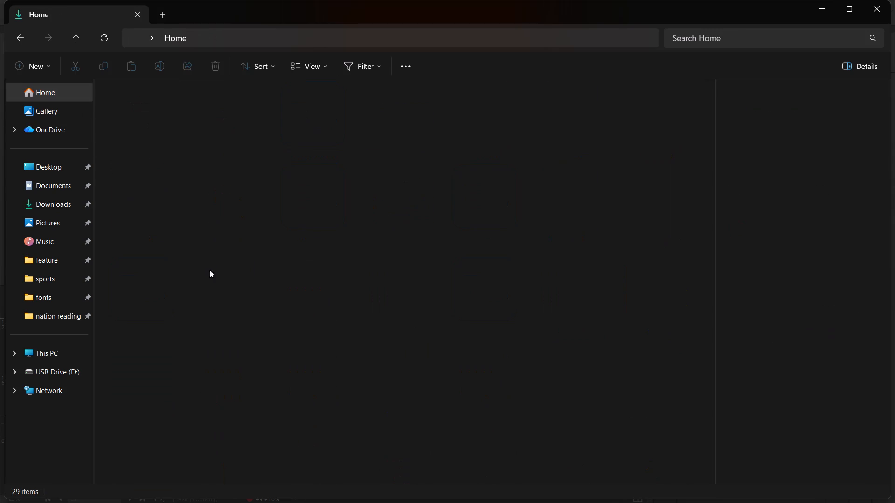
scroll(217, 274, "down", 12)
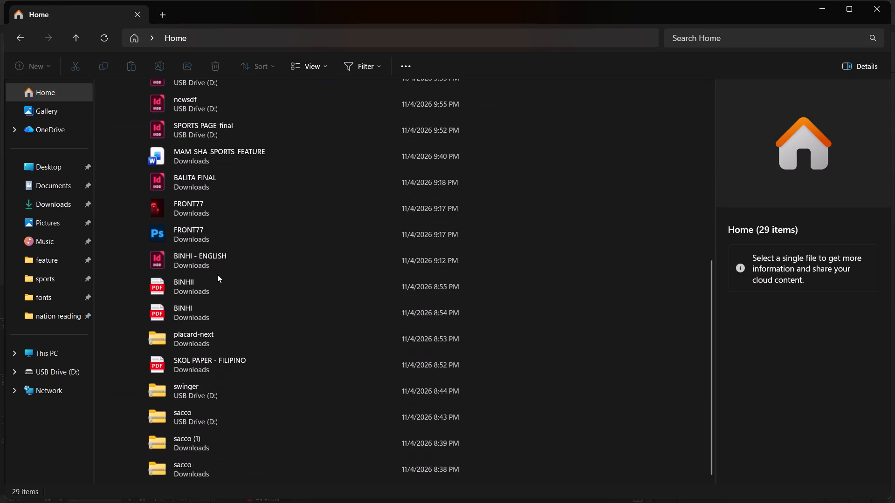
Search Downloads for SKOL and open the SKOL PAPER - FILIPINO copy document, skipping missing font replacement.
left_click(65, 206)
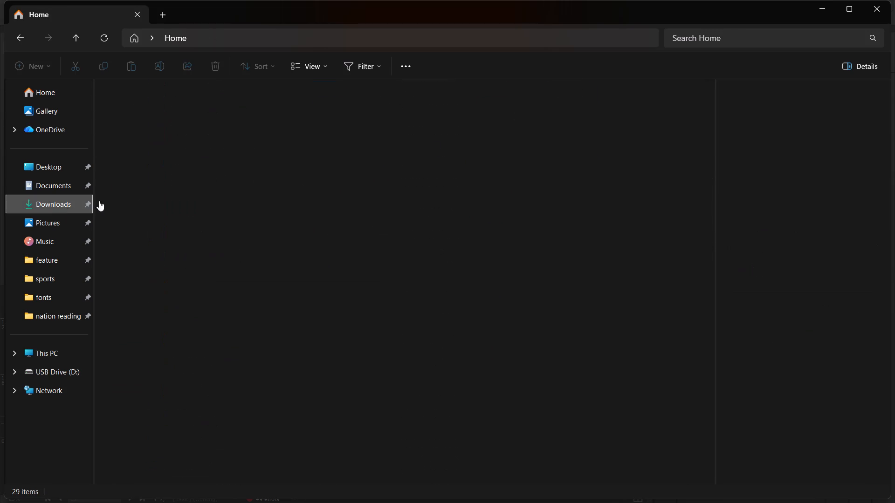
left_click(694, 39)
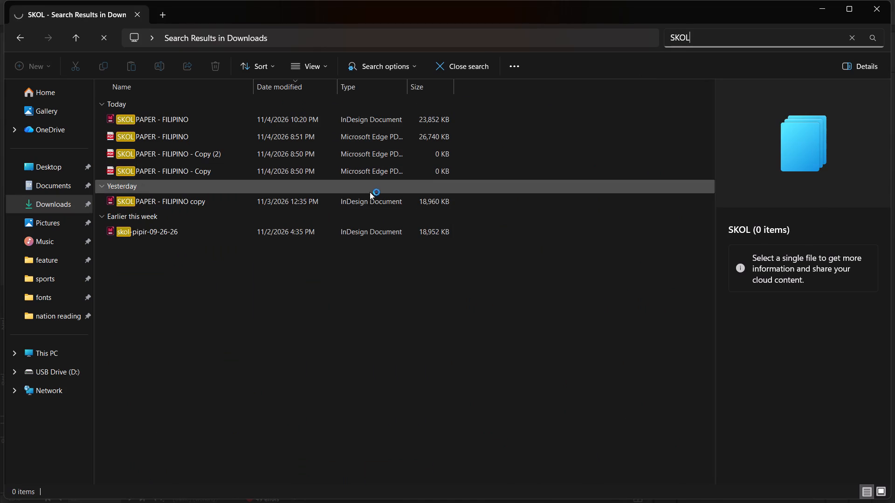
double_click(377, 204)
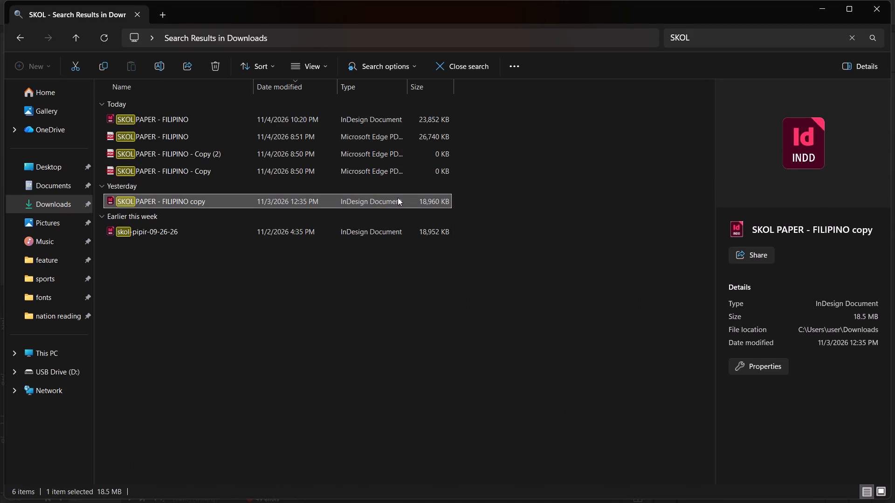
left_click(564, 281)
left_click(565, 273)
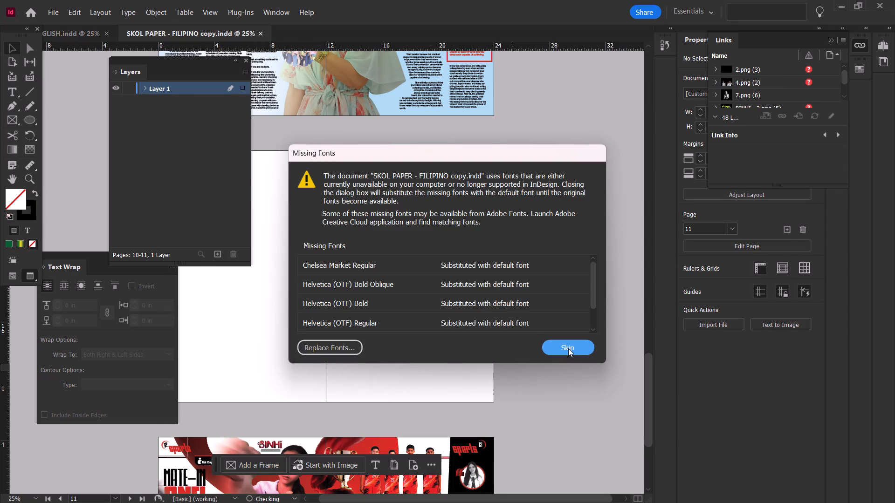
left_click(568, 348)
Check the feature spread of SKOL PAPER - FILIPINO copy.indd and close the document, saving its changes.
scroll(566, 348, "up", 3)
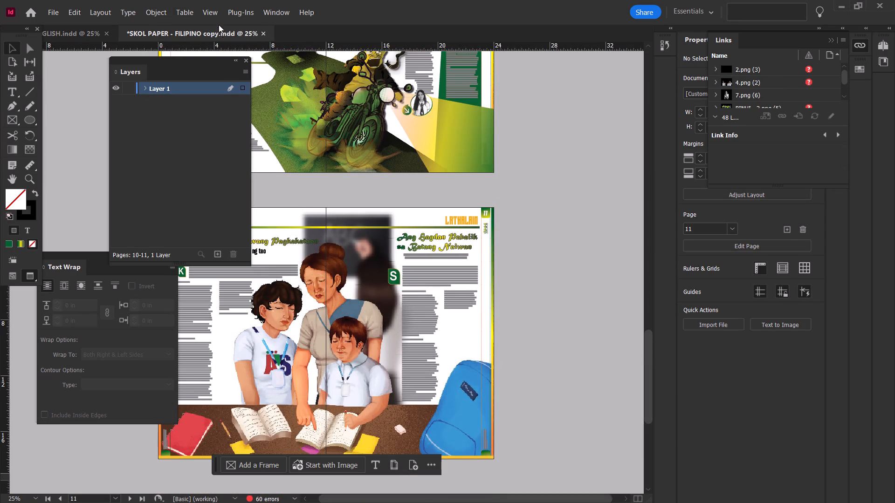
left_click(267, 35)
left_click(441, 273)
Look through the files on USB Drive (D:) in File Explorer for the newspaper documents.
left_click(496, 493)
left_click(72, 376)
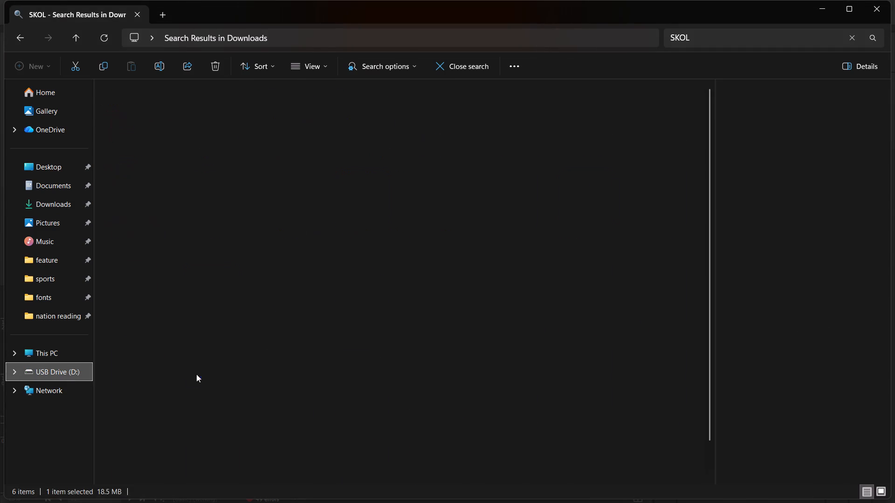
scroll(196, 374, "down", 1)
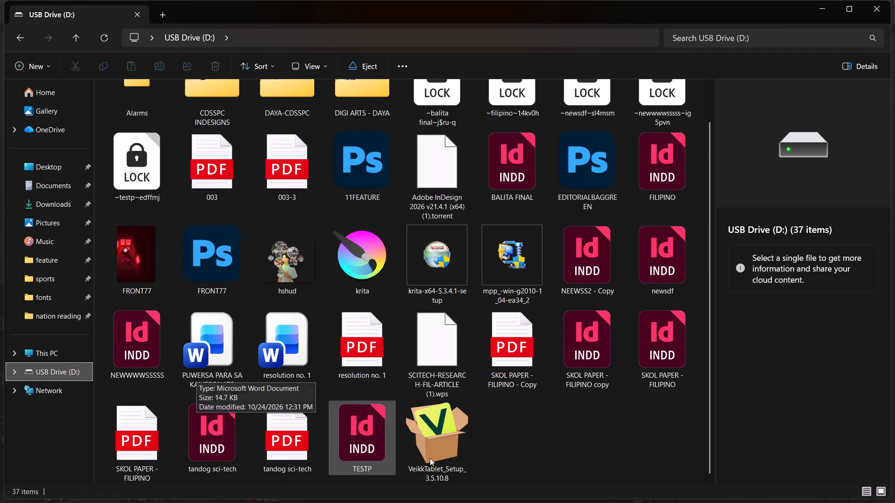
Return to BINHI - ENGLISH.indd in InDesign and review its feature and opinion spreads.
left_click(547, 488)
scroll(455, 383, "up", 4)
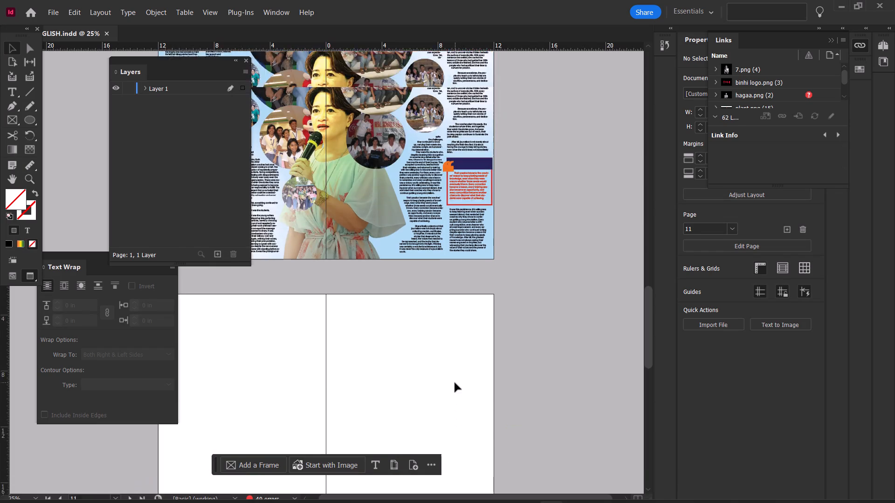
scroll(455, 383, "up", 3)
scroll(455, 383, "down", 2)
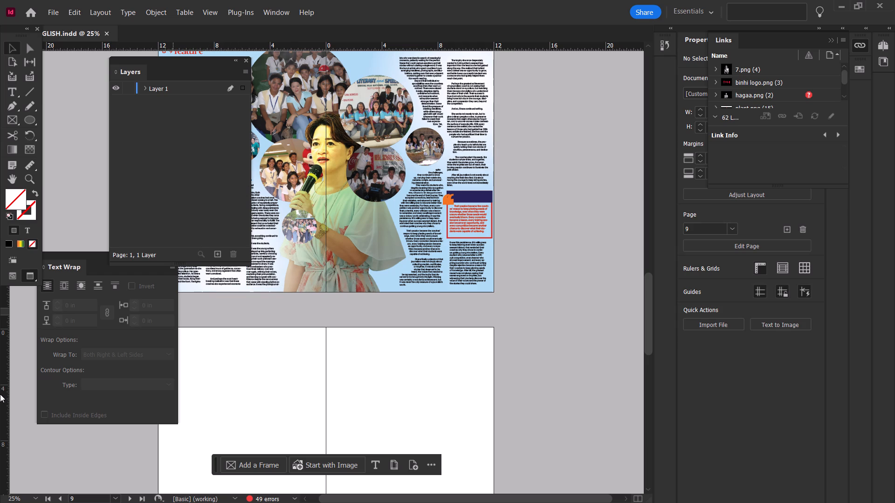
scroll(320, 240, "up", 1, "alt")
scroll(320, 240, "down", 1, "alt")
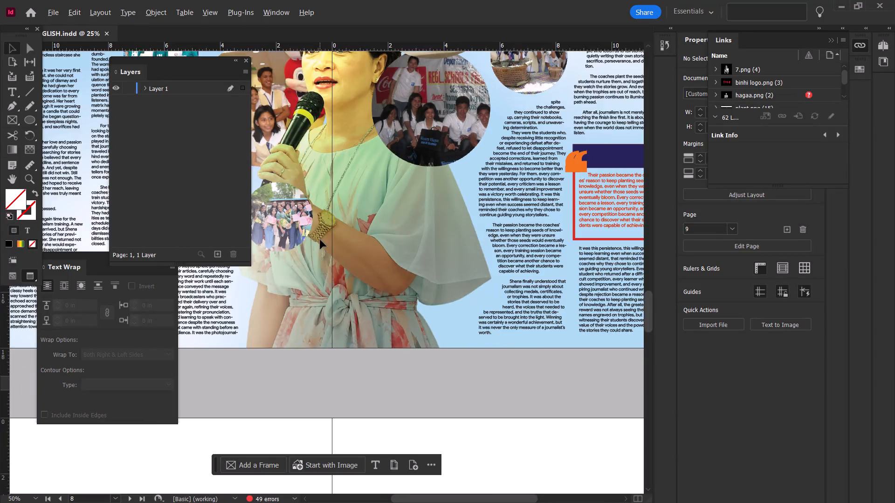
scroll(324, 238, "up", 15)
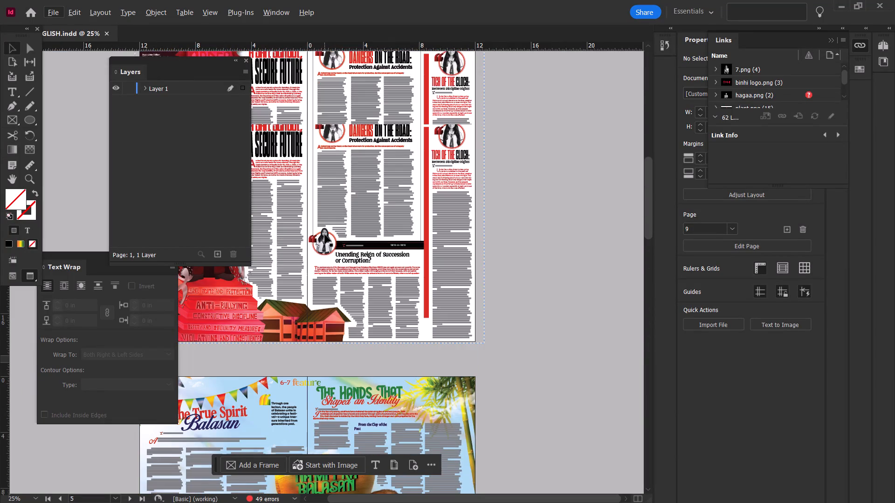
Look through the files in the Downloads folder in File Explorer.
left_click(503, 494)
left_click(52, 212)
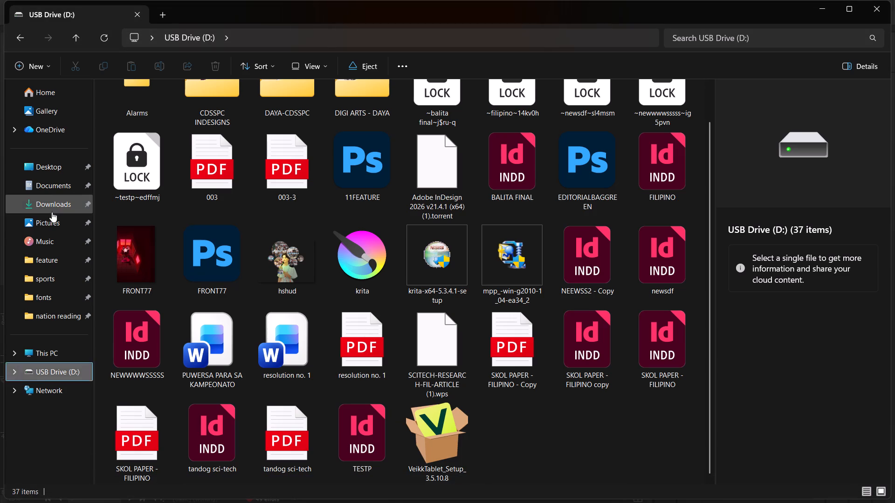
scroll(289, 215, "up", 1)
scroll(309, 238, "down", 3)
scroll(327, 256, "up", 4)
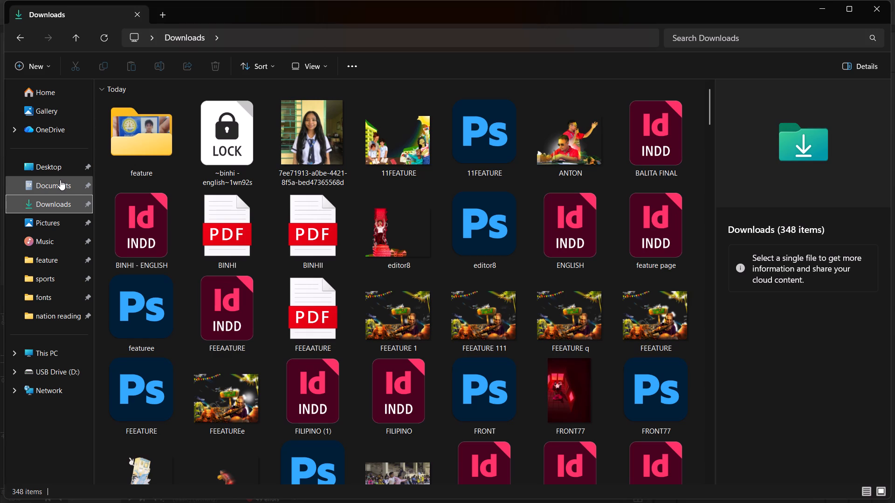
Back in InDesign, draw a rectangle about 4.7 in high at the top-right corner of page 1 of BINHI - ENGLISH.
left_click(551, 489)
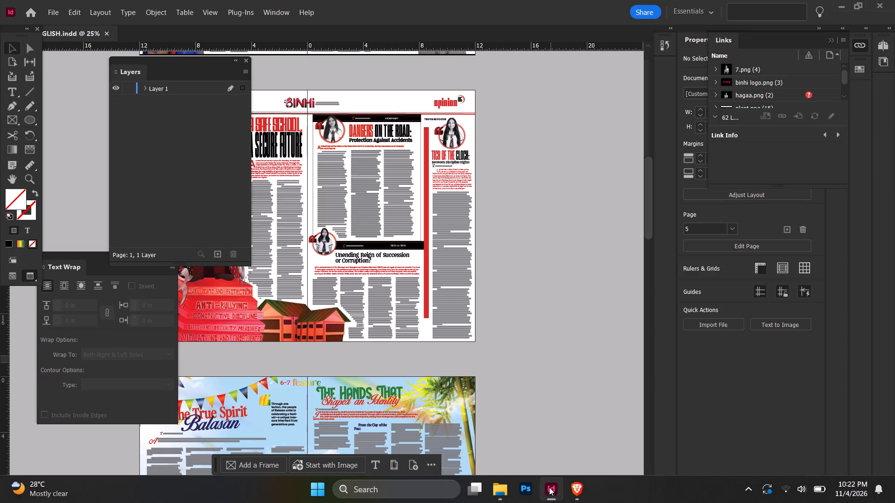
scroll(397, 336, "up", 8)
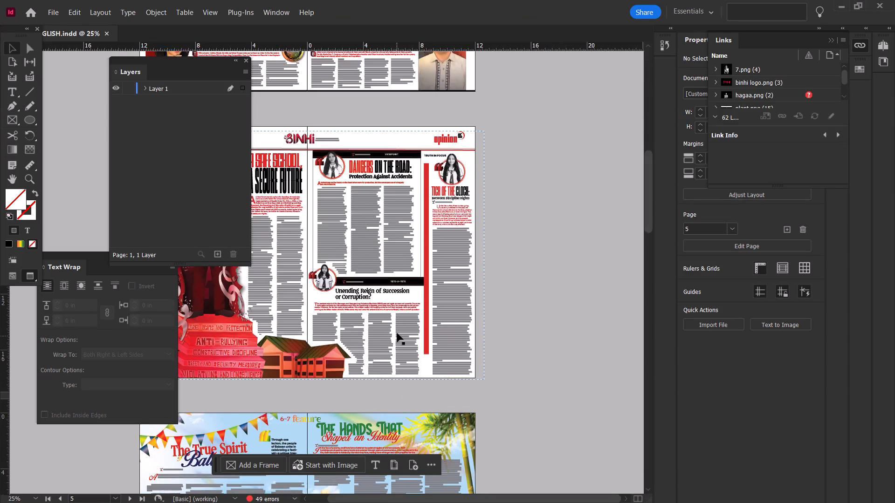
scroll(397, 333, "up", 15)
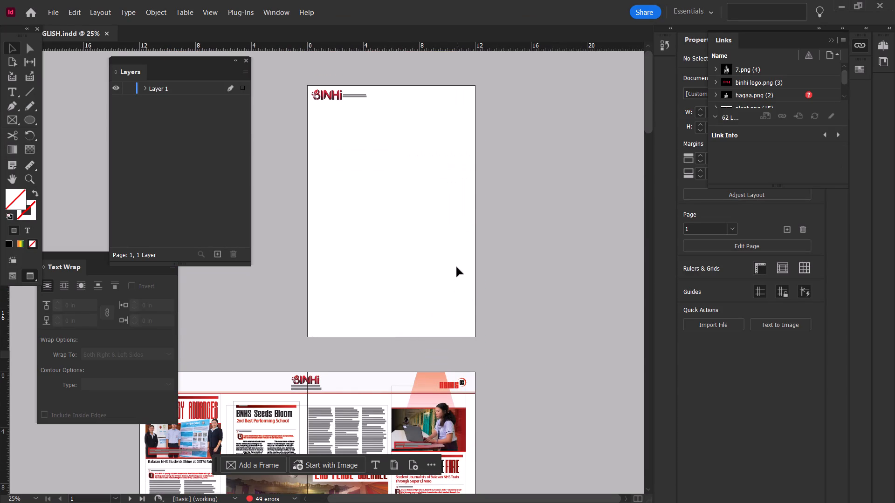
scroll(457, 265, "up", 1, "alt")
scroll(457, 265, "down", 1, "ctrl")
scroll(457, 265, "up", 6, "ctrl")
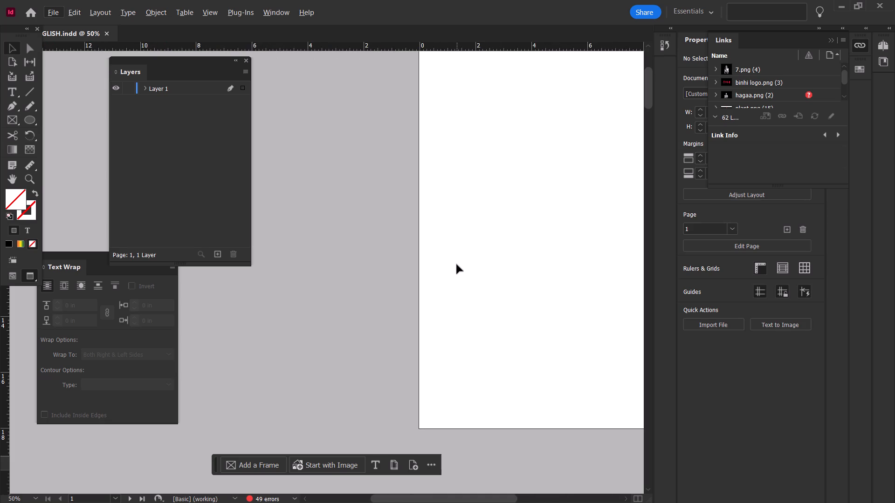
scroll(457, 265, "down", 2, "ctrl")
scroll(457, 265, "up", 6)
scroll(457, 265, "down", 3, "ctrl")
scroll(457, 265, "up", 1)
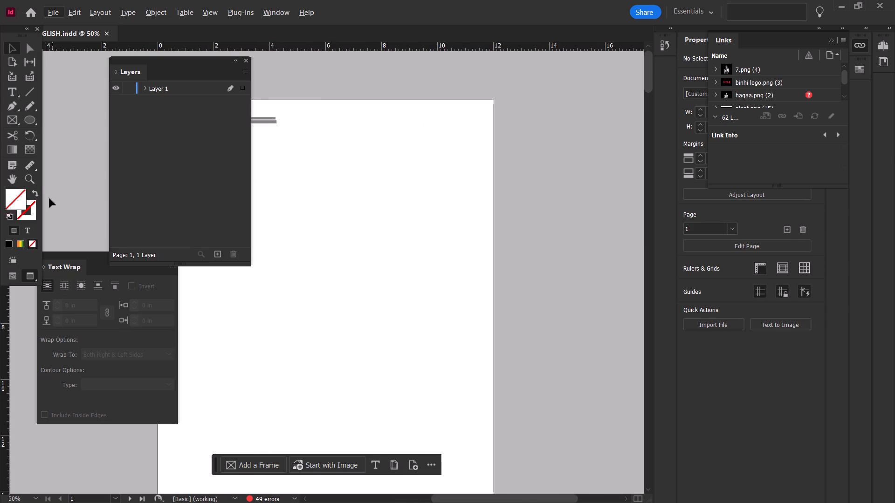
left_click(30, 122)
right_click(30, 121)
left_click(62, 132)
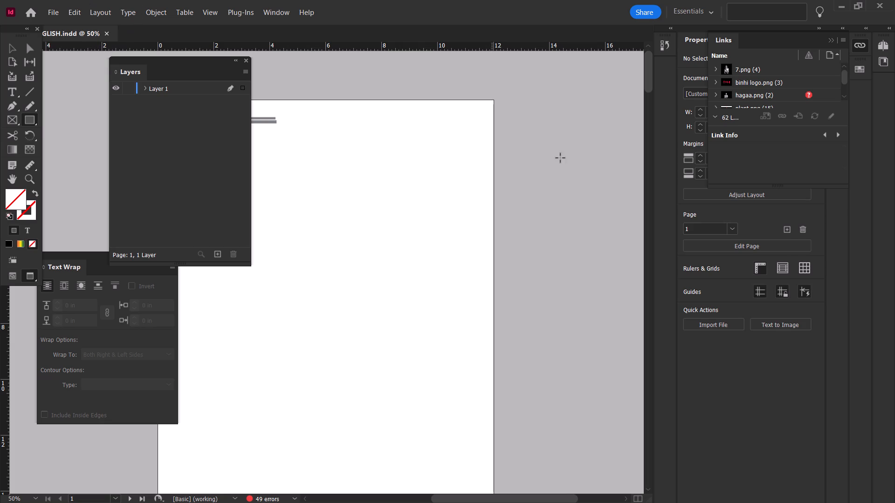
left_click_drag(366, 93, 476, 204)
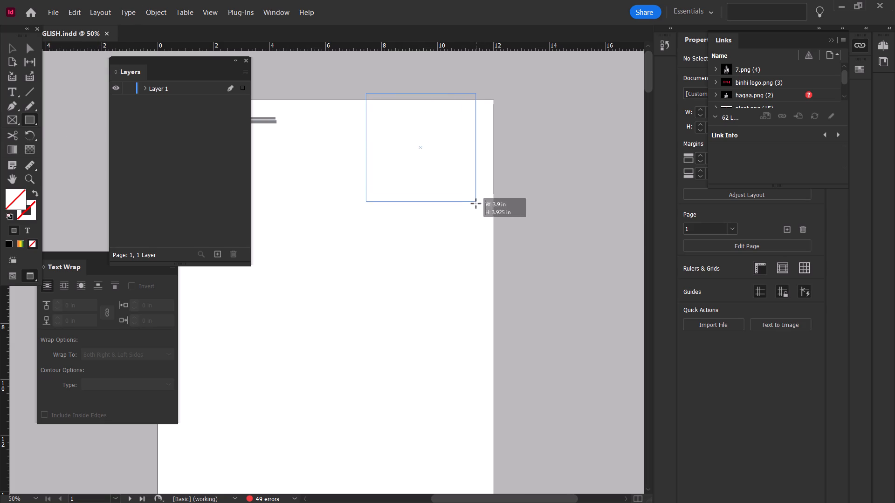
left_click_drag(476, 204, 473, 224)
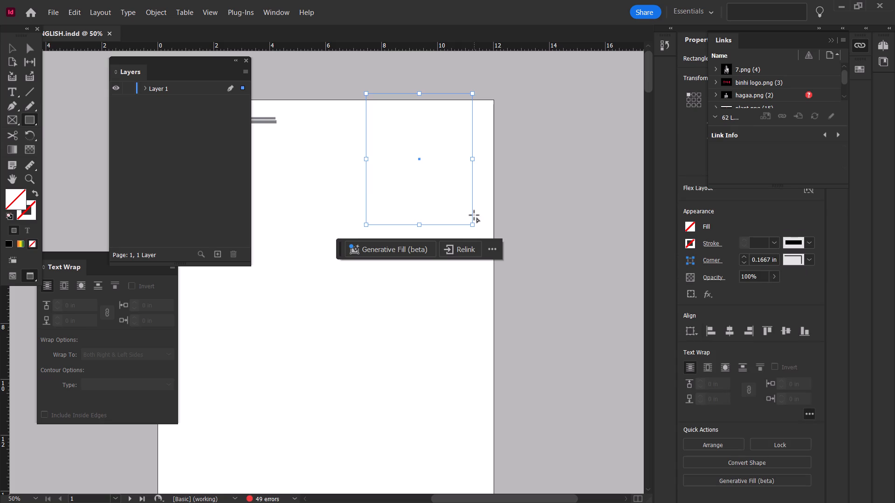
Fill the new rectangle with the red swatch C=7 M=97 Y=100 K=1.
left_click(691, 226)
scroll(618, 323, "down", 9)
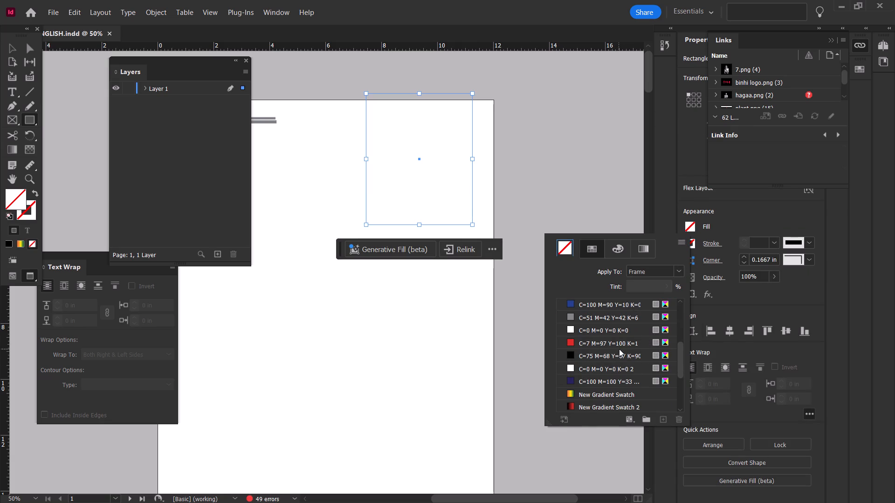
left_click(619, 349)
Narrow the red rectangle to about 2.8 in wide and position it near page 1's right edge, overlapping the page top.
left_click(17, 45)
left_click(12, 47)
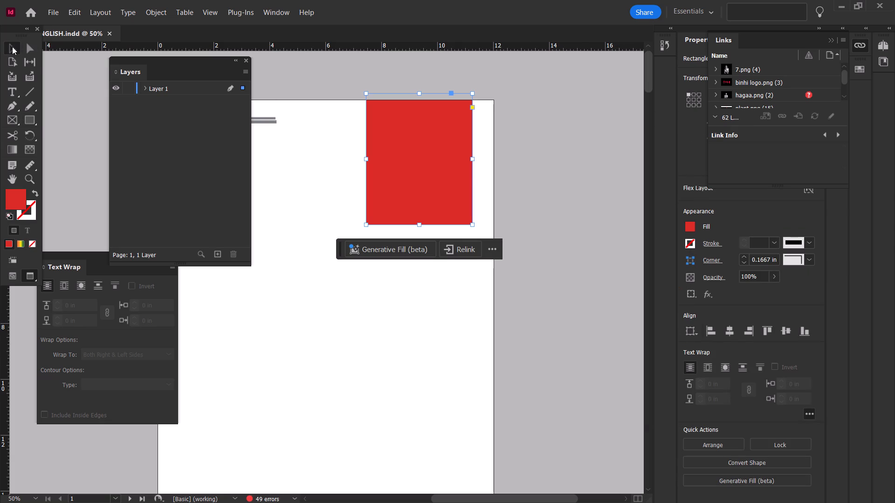
left_click_drag(440, 171, 453, 162)
left_click_drag(453, 162, 459, 159)
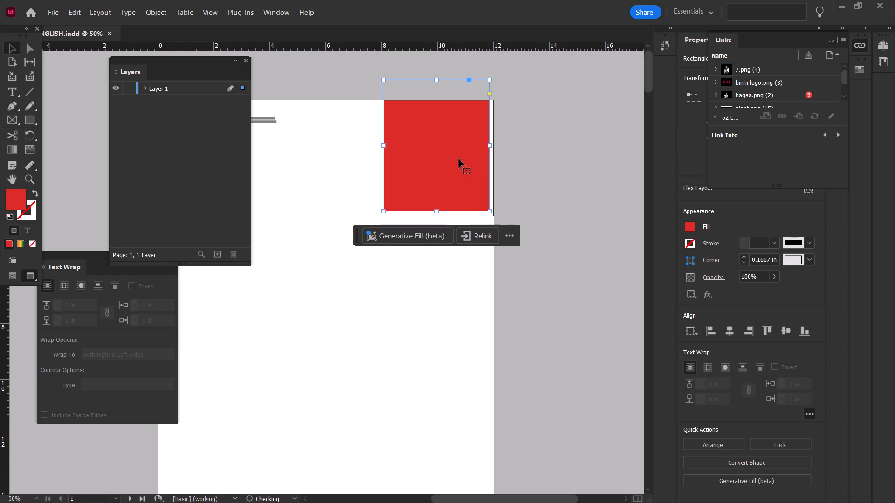
left_click_drag(489, 144, 485, 145)
left_click_drag(485, 145, 474, 146)
left_click_drag(447, 148, 463, 138)
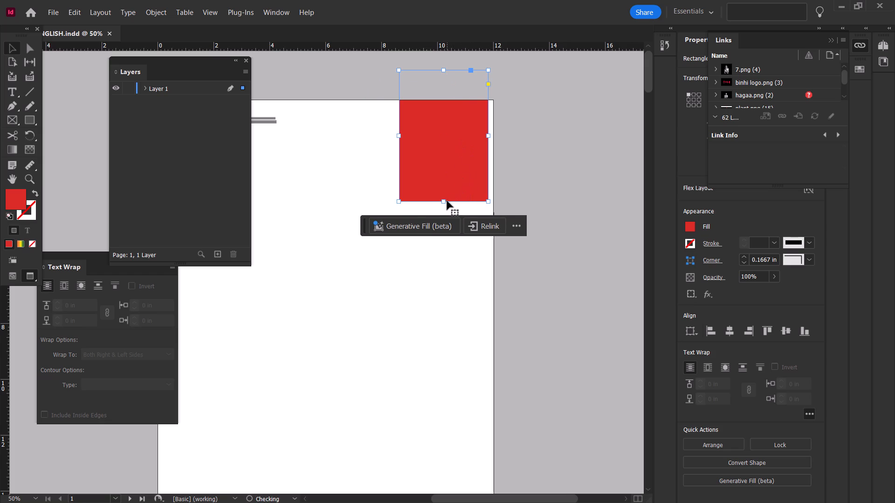
left_click_drag(443, 203, 447, 181)
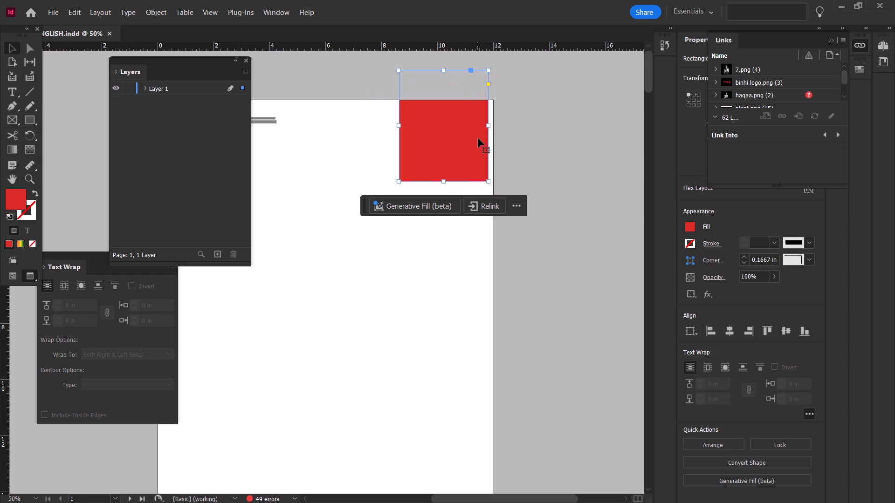
key("ctrl+z")
left_click(488, 126)
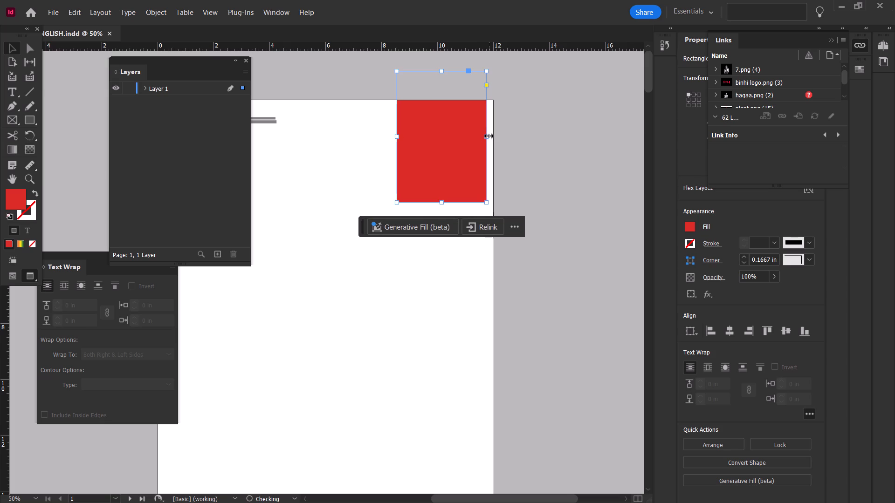
left_click_drag(489, 136, 475, 137)
left_click_drag(432, 143, 450, 142)
left_click_drag(453, 142, 448, 143)
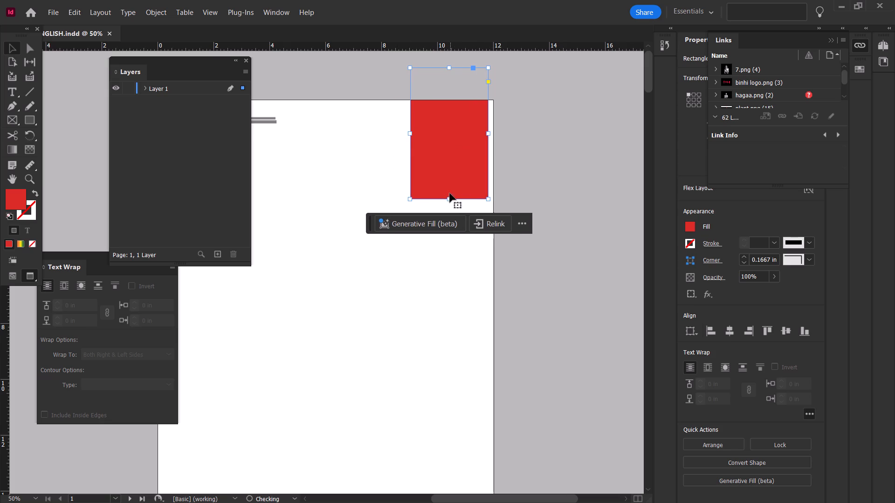
left_click(448, 199)
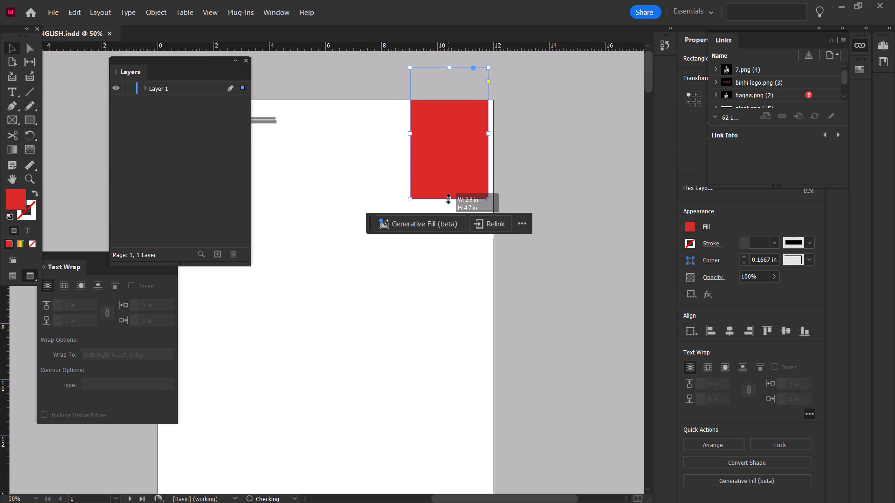
left_click(535, 164)
Duplicate the red rectangle, shorten the copy into a horizontal band, and place it over the lower part of the original.
left_click(454, 166)
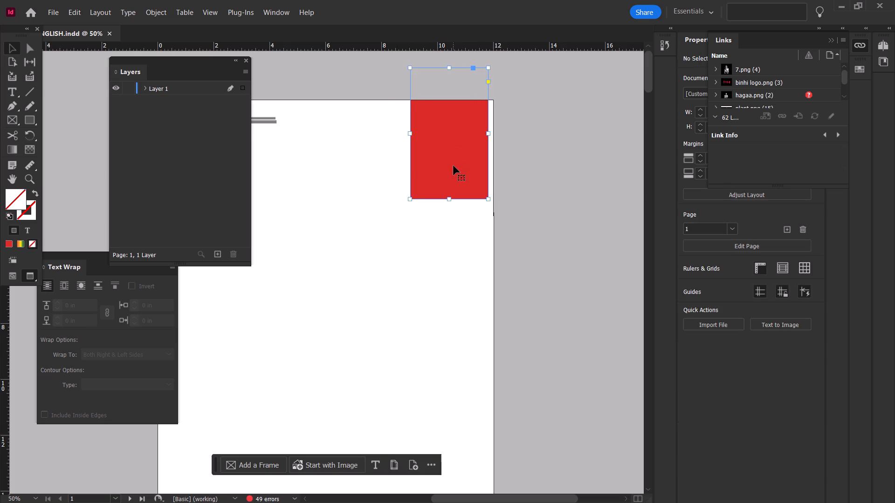
left_click_drag(450, 154, 452, 190, "alt")
left_click_drag(450, 163, 450, 187)
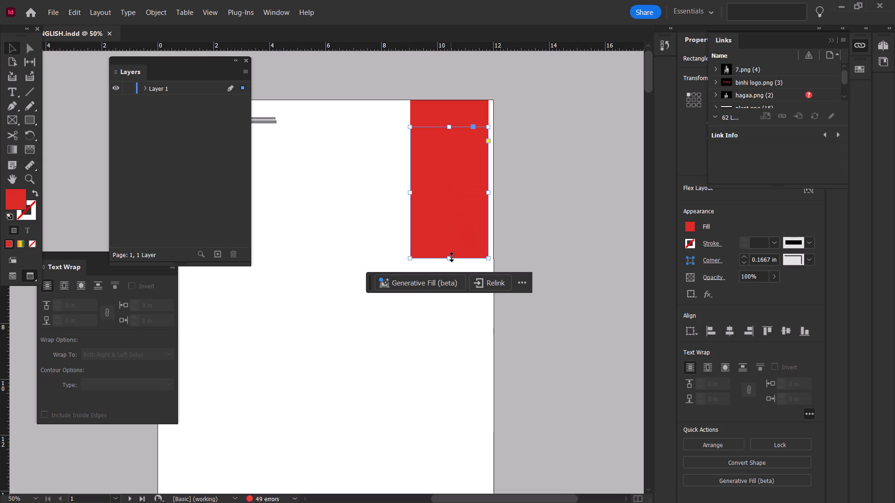
left_click_drag(452, 257, 453, 184)
left_click_drag(454, 149, 454, 160)
left_click_drag(449, 137, 449, 168)
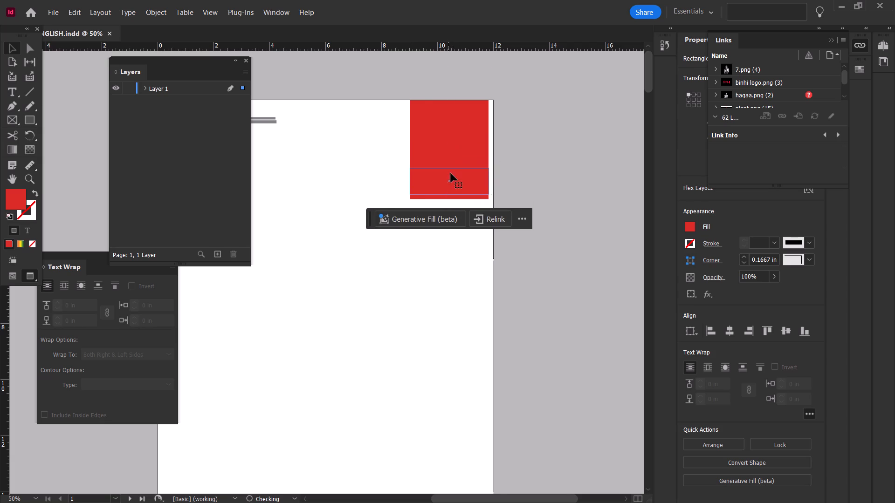
left_click_drag(456, 178, 459, 158)
Fill the horizontal band with the dark red C=7 M=97 Y=100 swatch.
left_click(687, 226)
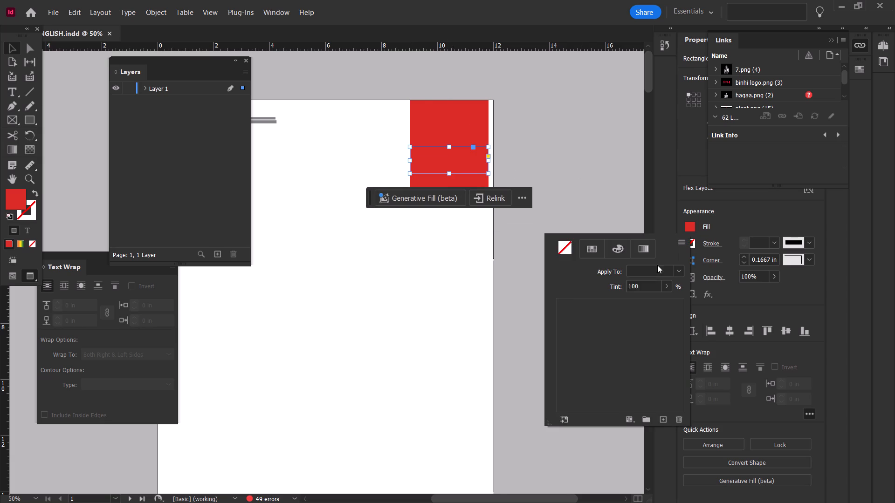
scroll(612, 366, "down", 10)
left_click(610, 376)
scroll(610, 376, "down", 3)
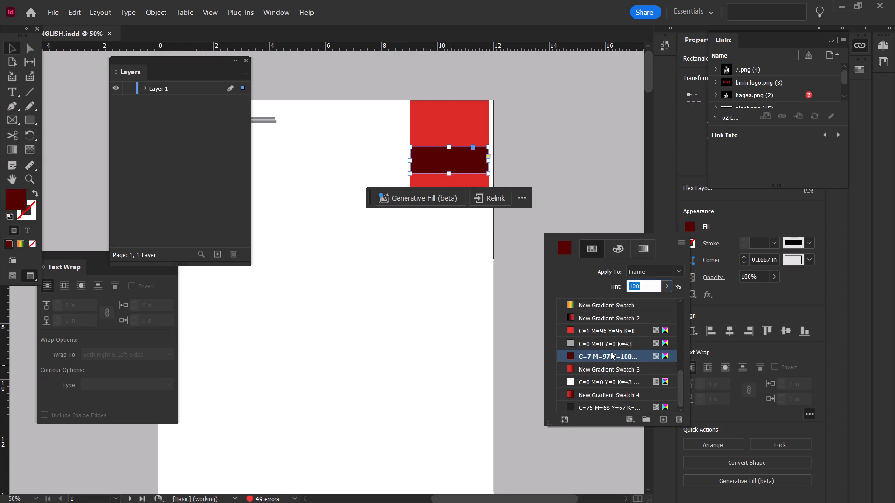
left_click(558, 162)
Duplicate the dark red band directly beneath itself, flush with the bottom edge of the red rectangle.
scroll(467, 170, "up", 1, "alt")
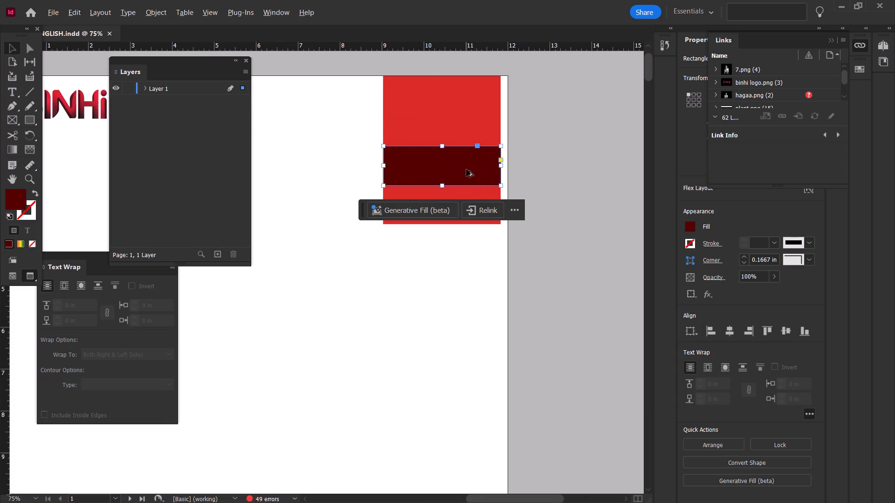
left_click_drag(465, 166, 463, 205, "alt")
left_click_drag(446, 166, 443, 182, "alt")
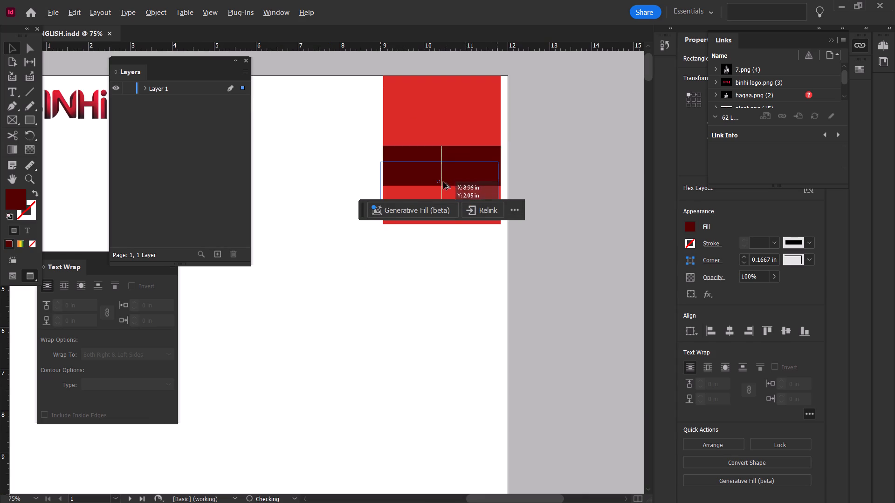
left_click_drag(443, 182, 443, 183, "alt")
left_click_drag(446, 176, 449, 199)
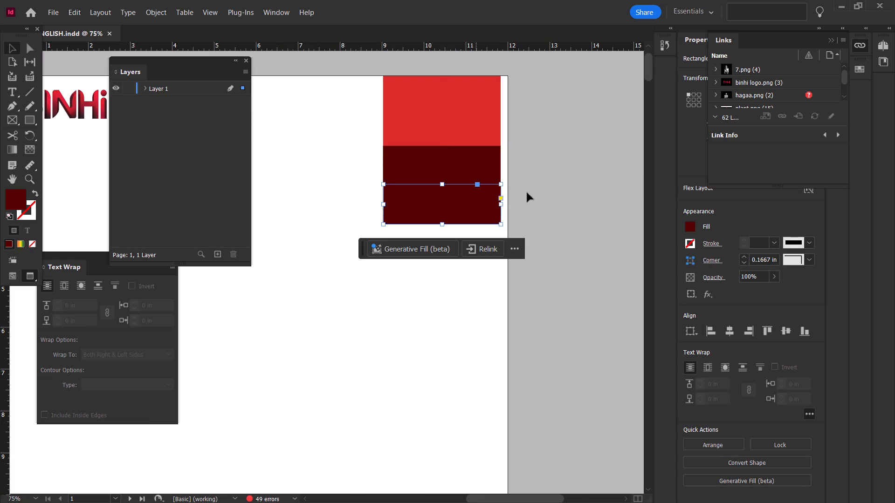
Change the lower band's fill to a brighter red, bc0000.
left_click(686, 227)
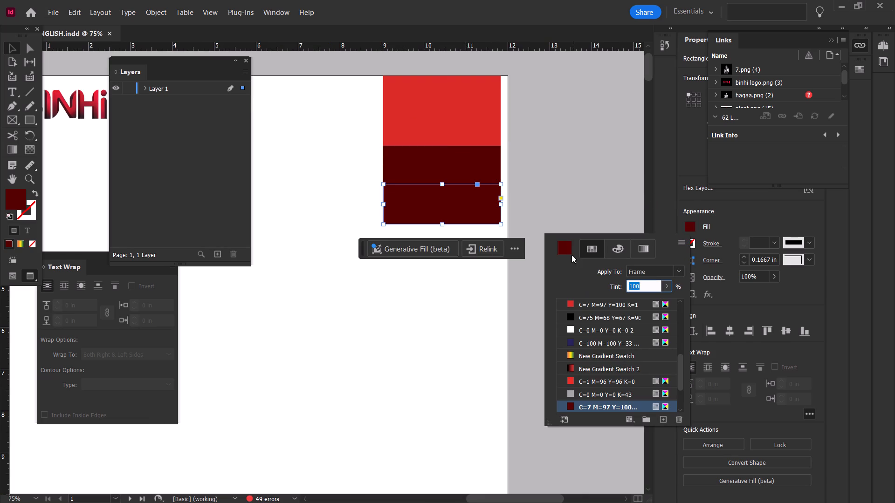
double_click(565, 249)
left_click_drag(212, 186, 219, 170)
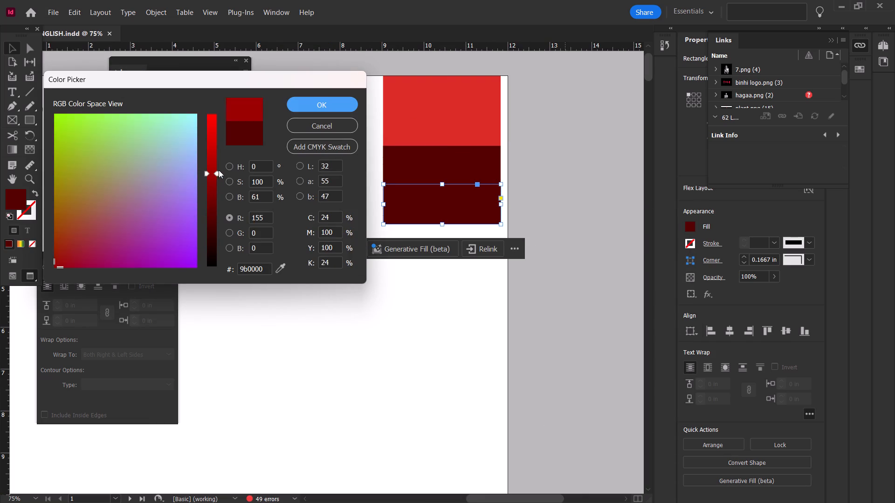
left_click_drag(219, 170, 220, 167)
left_click_drag(212, 168, 219, 154)
left_click(308, 103)
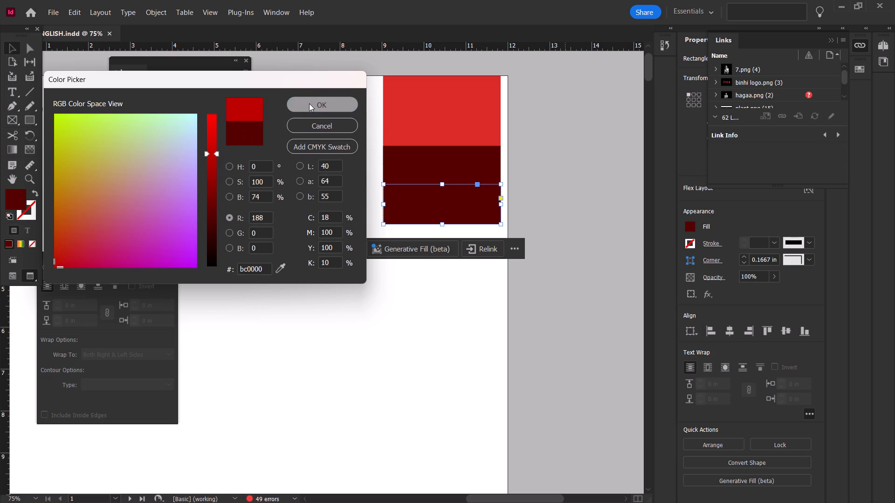
double_click(544, 173)
Group the red rectangle with its two bands and stretch the group slightly downward.
scroll(545, 175, "down", 1)
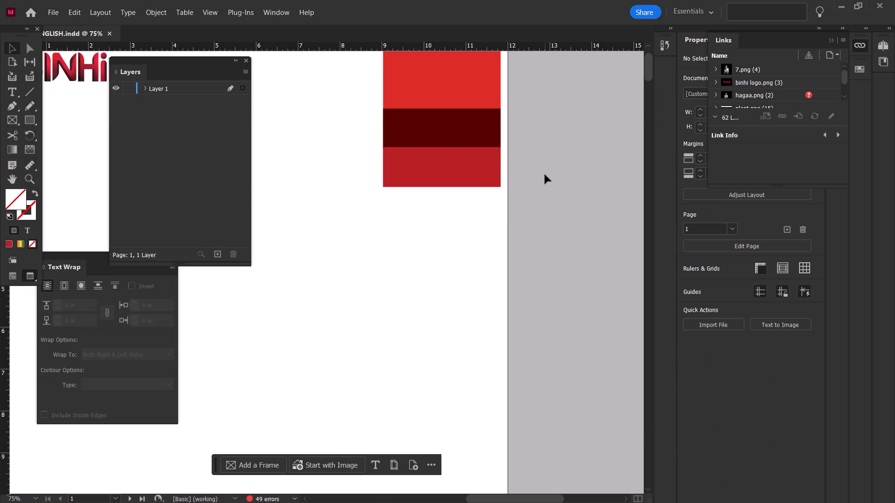
scroll(545, 175, "up", 1)
left_click(464, 127)
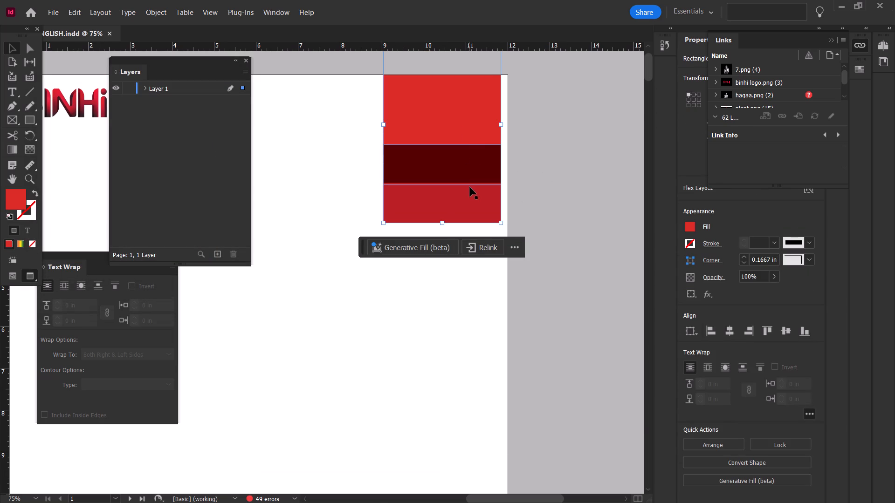
left_click(516, 166)
left_click_drag(513, 146, 455, 207)
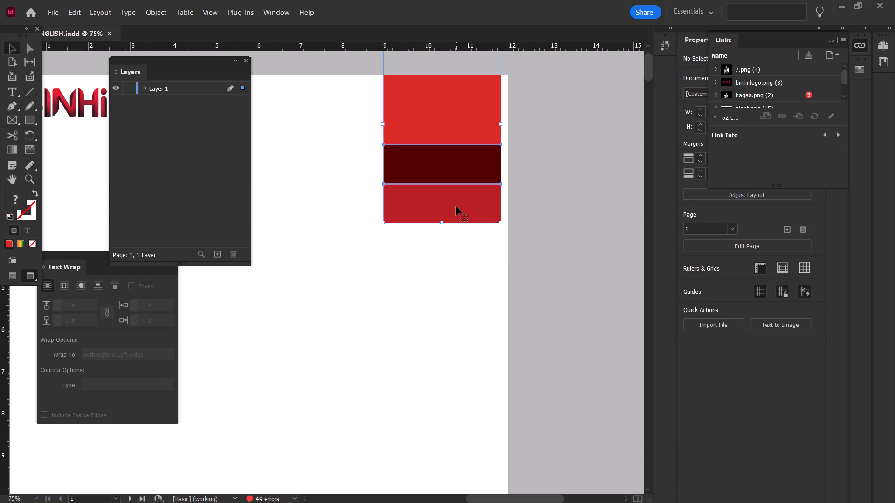
key("ctrl+g")
left_click_drag(444, 223, 443, 238)
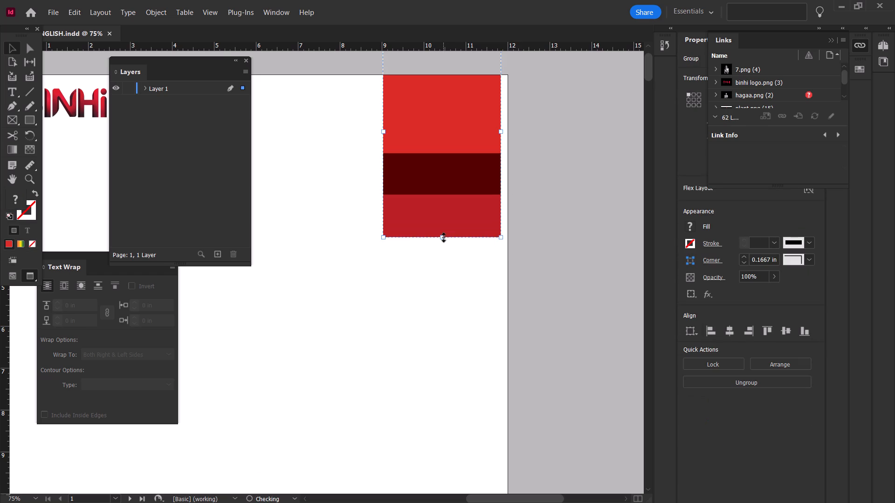
Resize the dark red middle band inside the group, extending its bottom edge slightly and lowering its top edge to make it narrower.
left_click(530, 198)
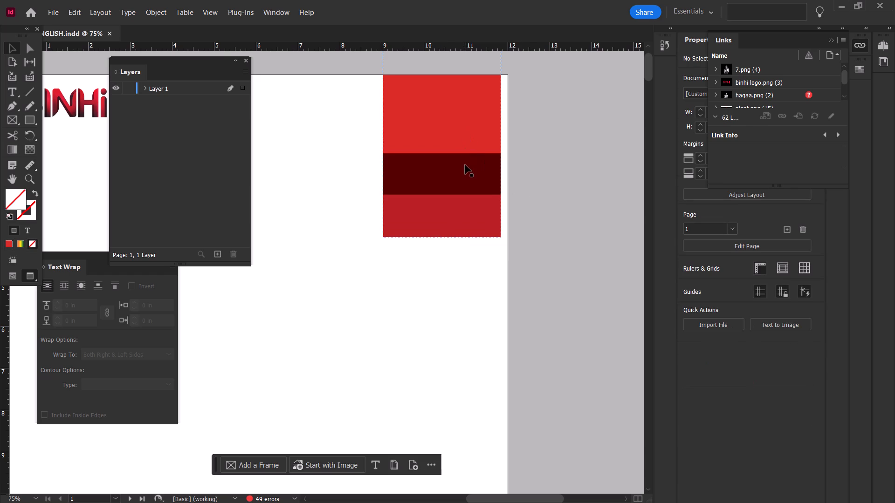
double_click(465, 165)
left_click(539, 169)
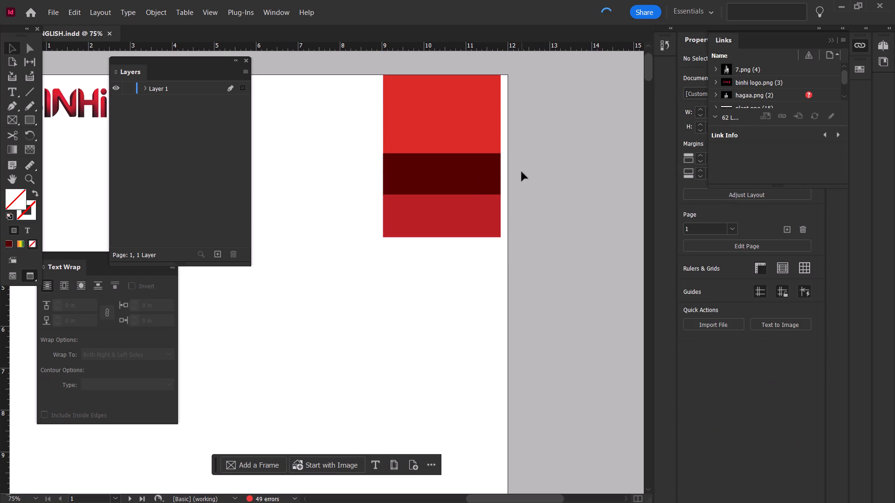
double_click(454, 216)
left_click_drag(441, 194, 441, 198)
left_click(443, 187)
left_click(442, 156)
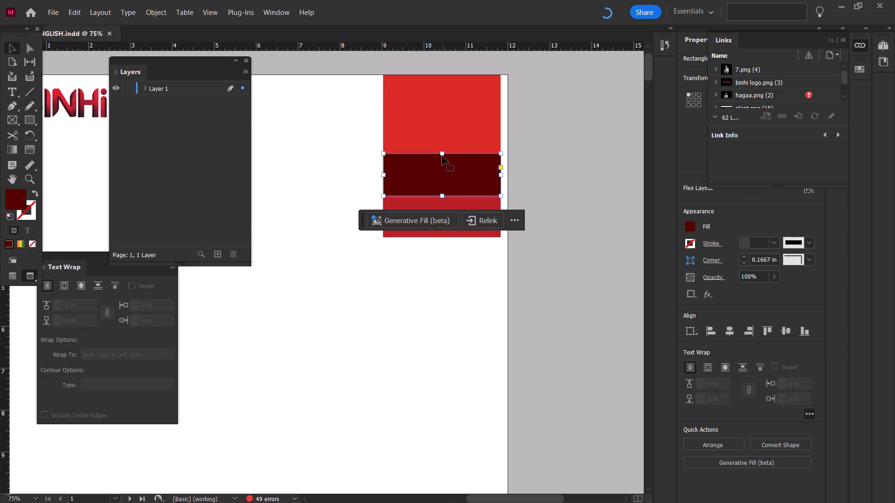
left_click_drag(443, 153, 443, 159)
key("Down")
key("Down")
key("Down")
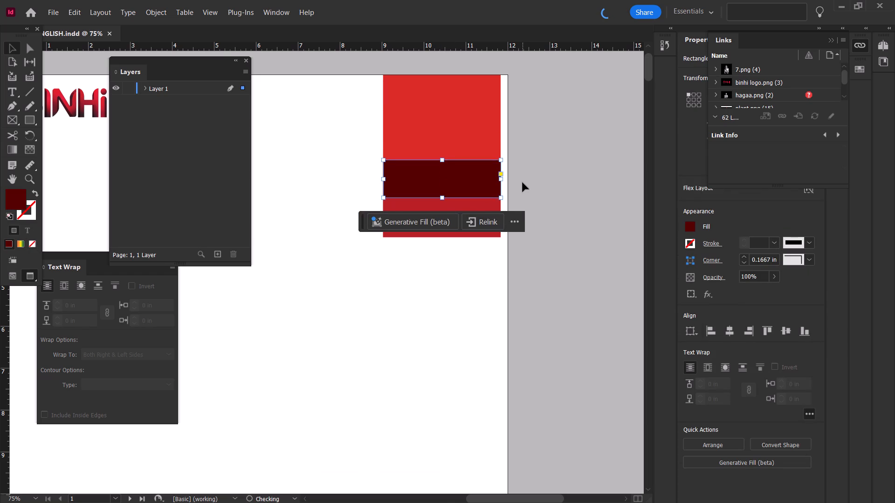
left_click(523, 183)
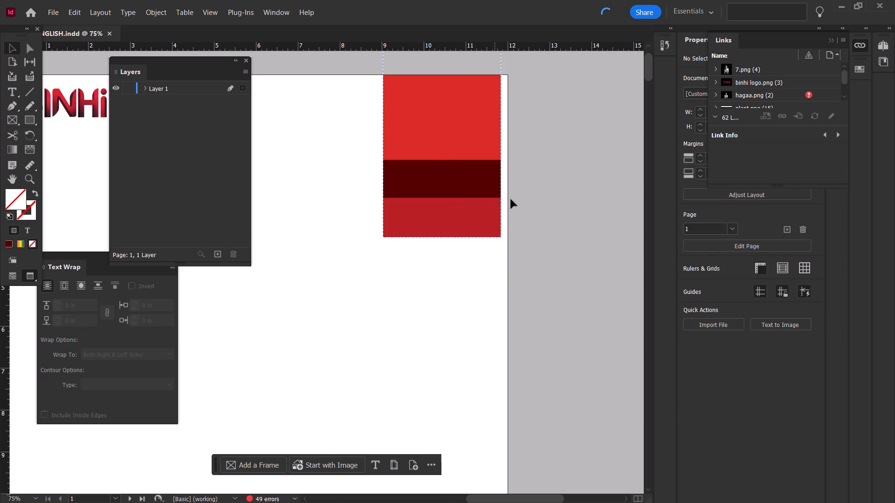
Nudge the whole red block group slightly down and scale it down proportionally from its lower outer corner.
left_click(457, 144)
key("Down")
key("Down")
left_click(554, 147)
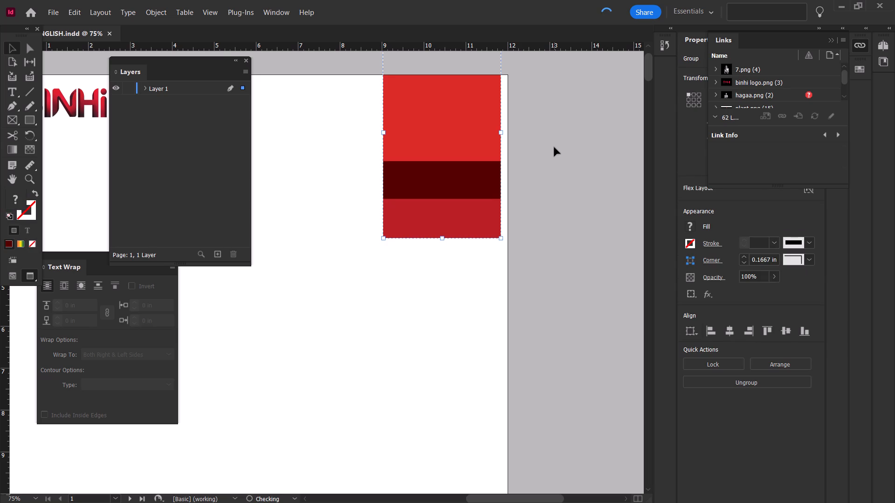
left_click(449, 157)
left_click_drag(500, 239, 488, 222, "ctrl+shift")
left_click(461, 181)
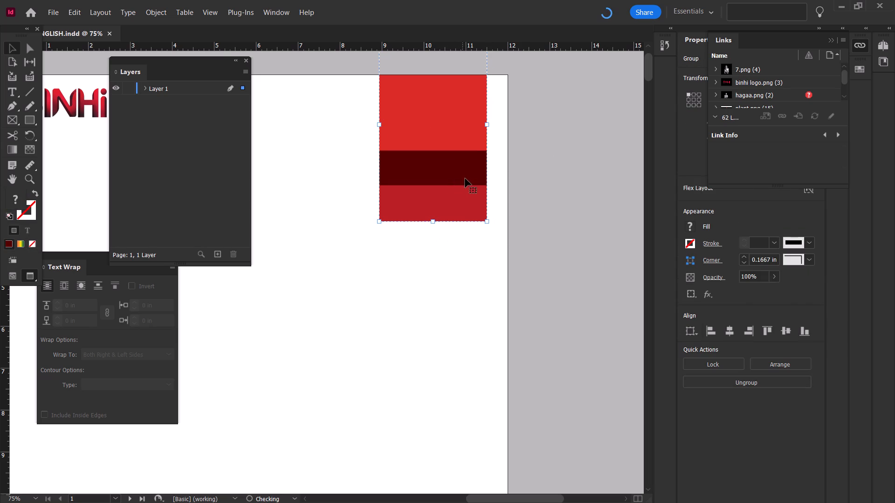
left_click(522, 162)
Nudge the dark red middle band slightly downward inside the red block group.
double_click(461, 180)
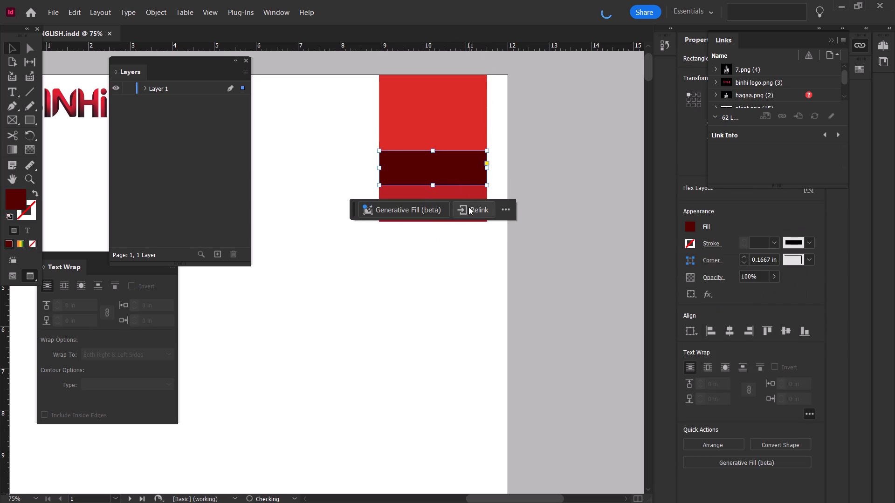
double_click(468, 196)
double_click(449, 170)
double_click(448, 175)
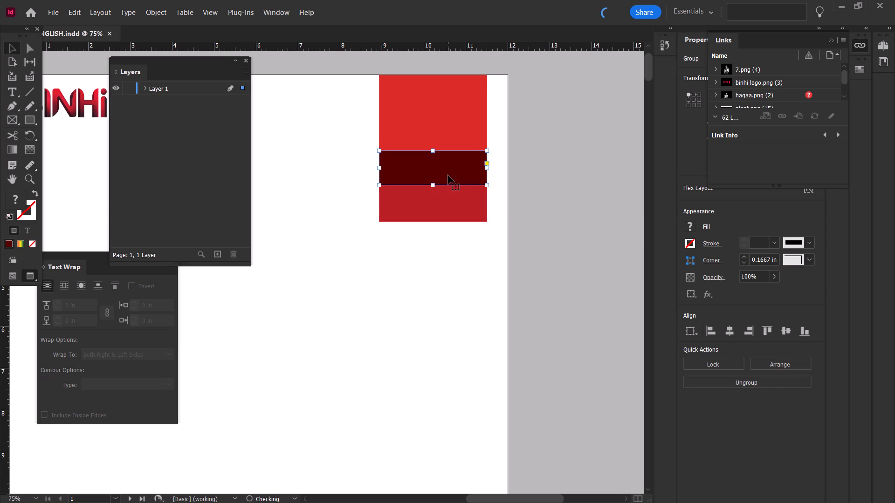
key("Down")
key("Down")
key("Down")
left_click(533, 181)
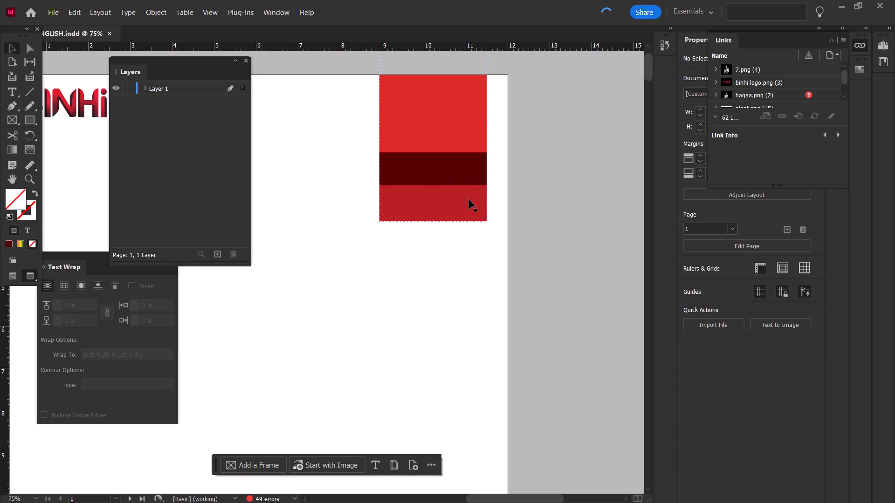
Lower the bottom red band's top edge slightly and nudge the dark red band down to meet it.
double_click(469, 200)
left_click_drag(435, 185, 434, 190)
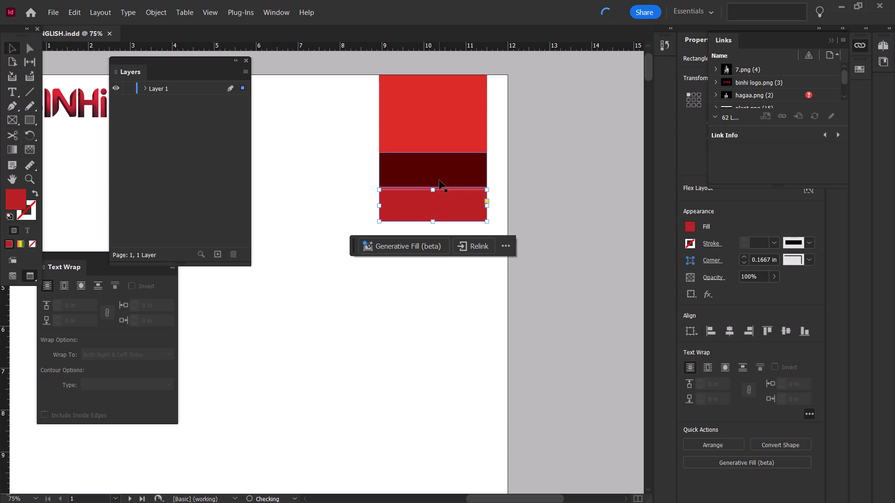
left_click(434, 190)
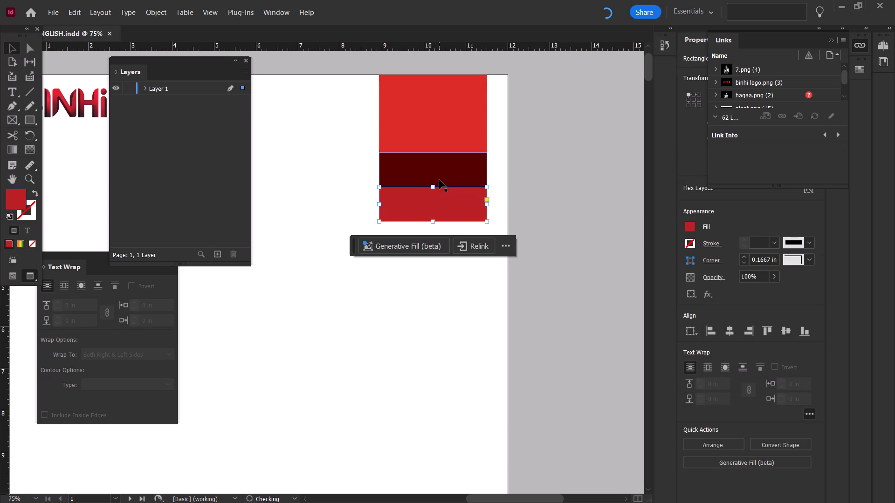
left_click(440, 180)
key("Down")
key("Down")
key("Down")
left_click(518, 177)
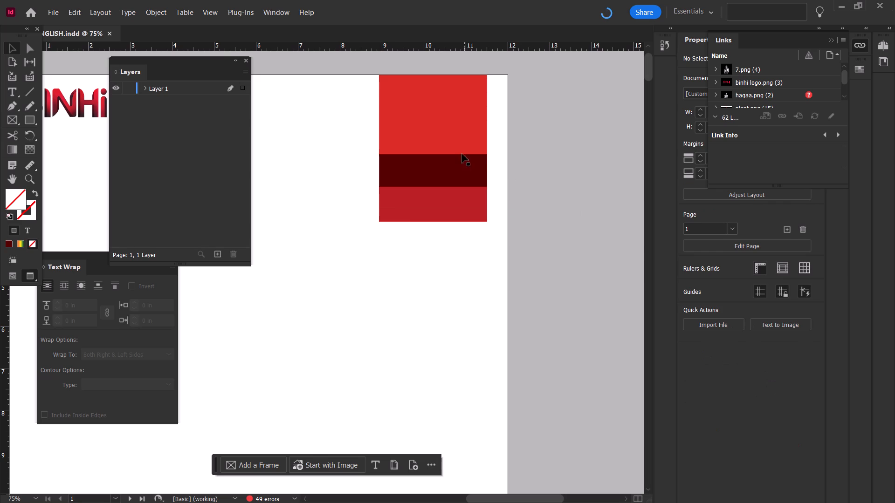
Narrow the red block group slightly and shift it a little closer to the page's right edge.
left_click(544, 150)
scroll(544, 150, "up", 2)
left_click(479, 159)
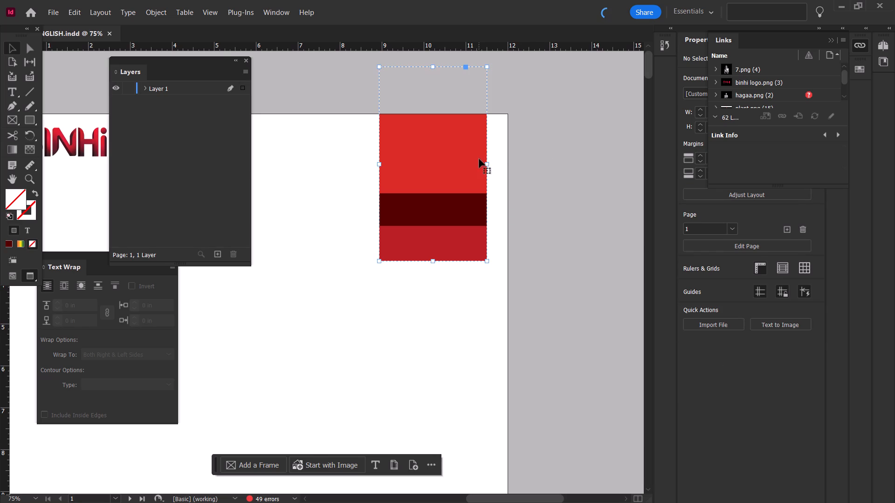
left_click(487, 165)
left_click_drag(468, 165, 472, 164)
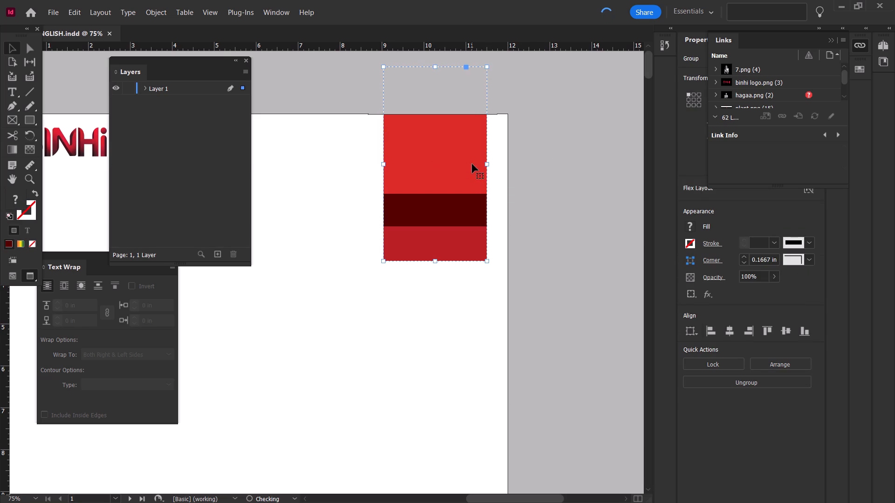
left_click_drag(472, 164, 477, 162)
left_click(514, 166)
Save the BINHI - ENGLISH document with the front-page changes and close it.
scroll(514, 166, "down", 2)
scroll(514, 166, "up", 2)
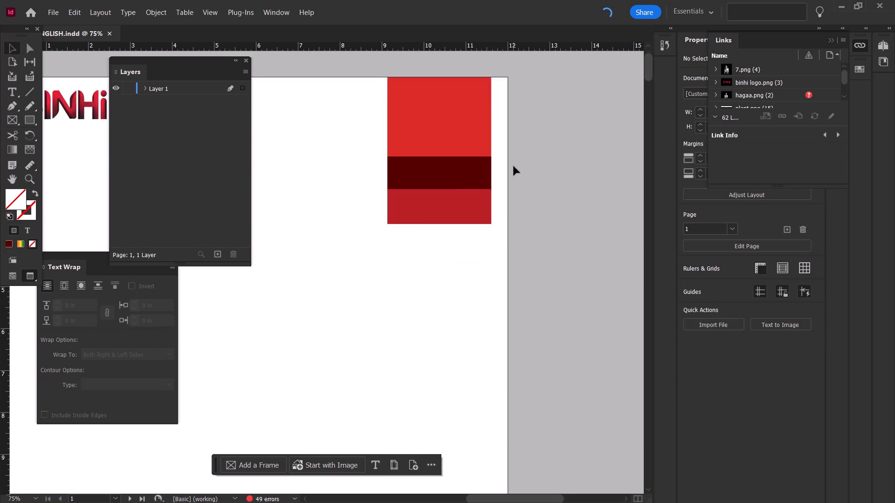
scroll(514, 166, "up", 1)
double_click(513, 166)
left_click(573, 165)
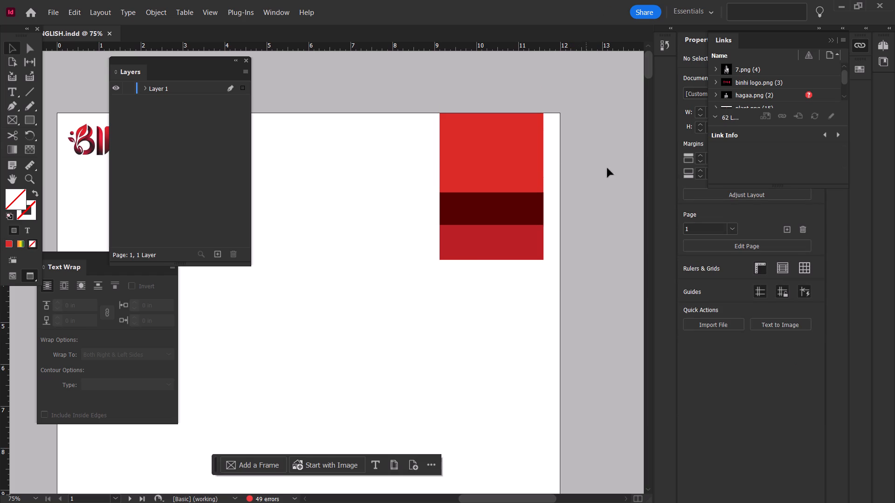
scroll(591, 172, "down", 2)
scroll(591, 172, "up", 3)
left_click(289, 236, "ctrl")
key("ctrl+s")
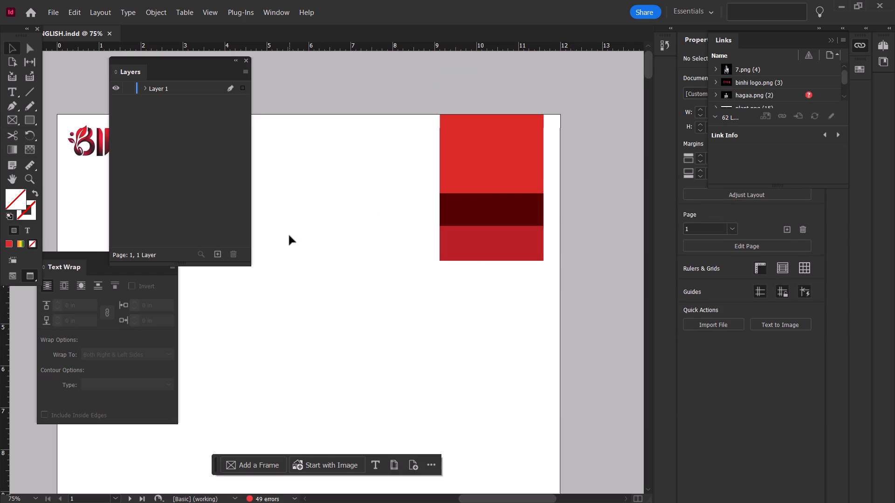
key("ctrl+w")
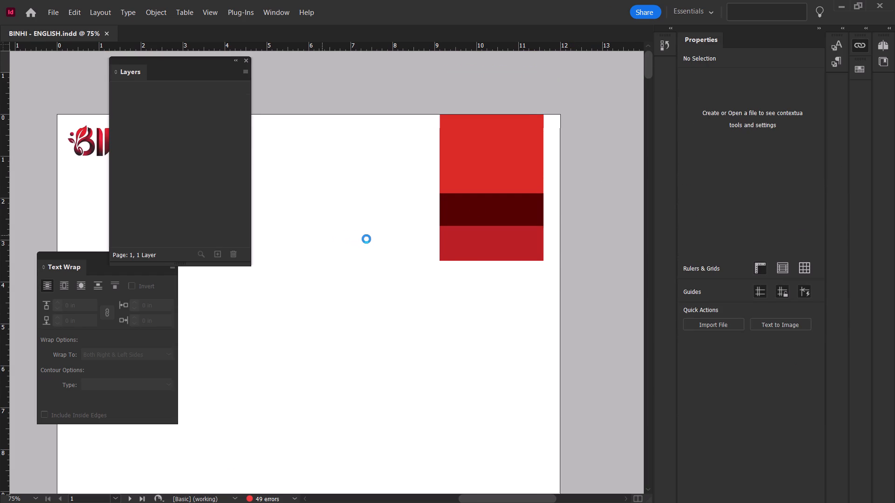
Reopen BINHI - ENGLISH from the recent files and dismiss the missing fonts dialog.
scroll(386, 273, "down", 2)
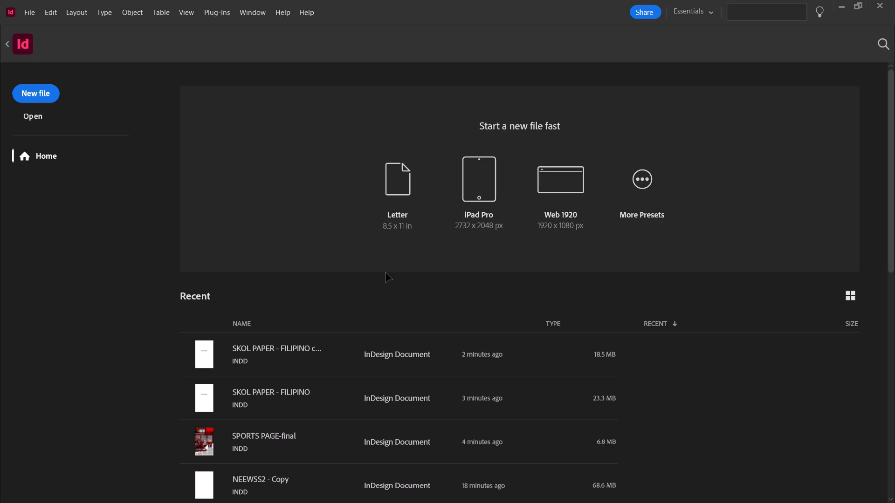
scroll(386, 273, "down", 3)
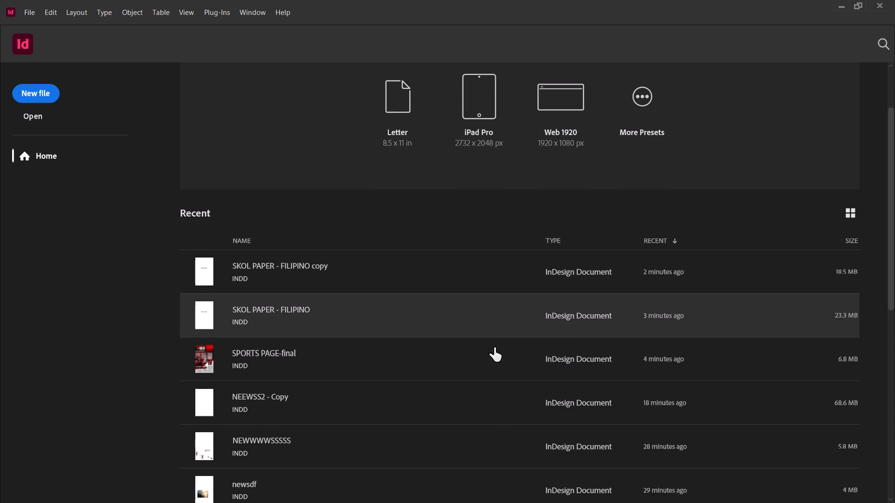
scroll(484, 373, "down", 11)
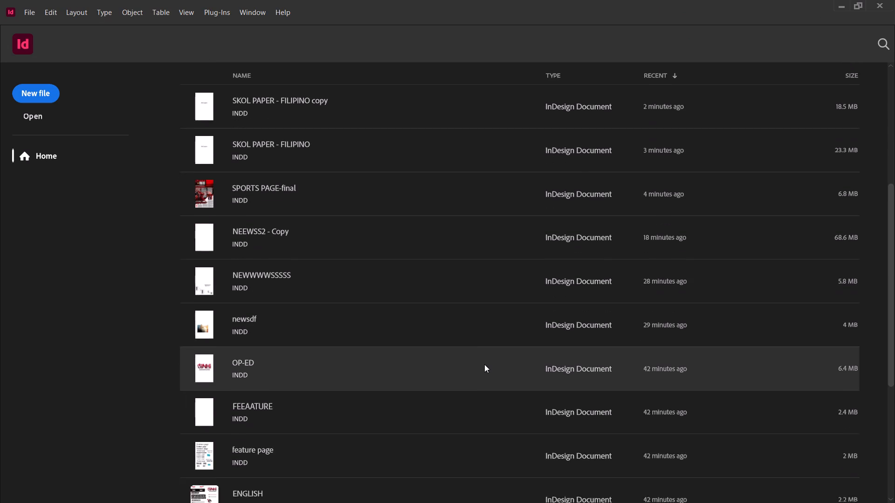
scroll(484, 364, "up", 1)
scroll(484, 358, "down", 6)
double_click(441, 429)
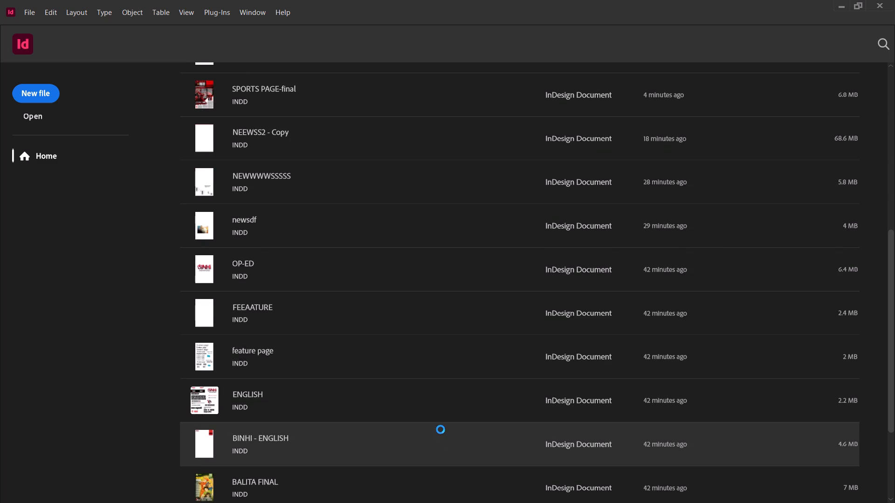
left_click(441, 295)
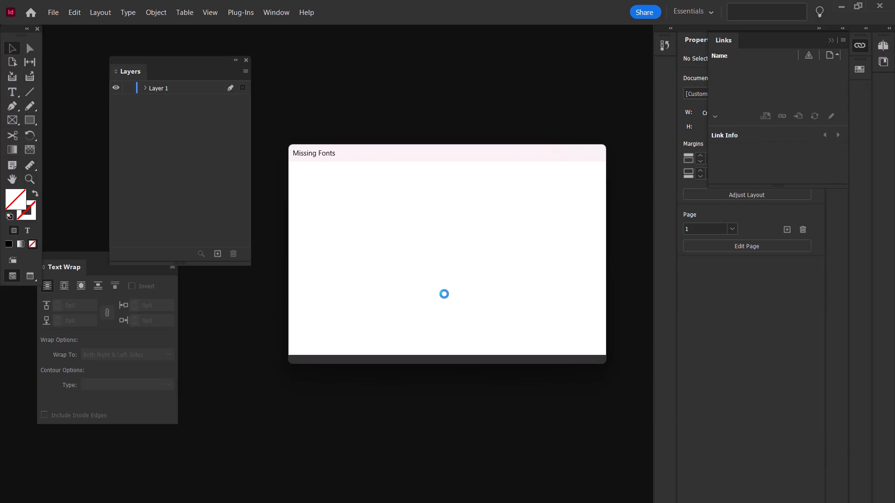
left_click(561, 348)
Review the reopened newspaper's spreads back to page 1, examining the front page's red block and BINHI logo group.
scroll(498, 328, "down", 2, "alt")
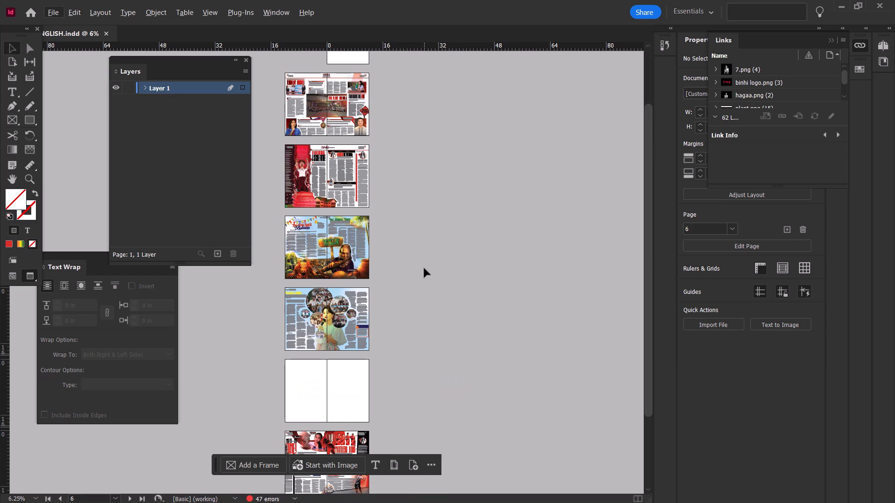
scroll(422, 230, "up", 9)
scroll(358, 128, "up", 2, "alt")
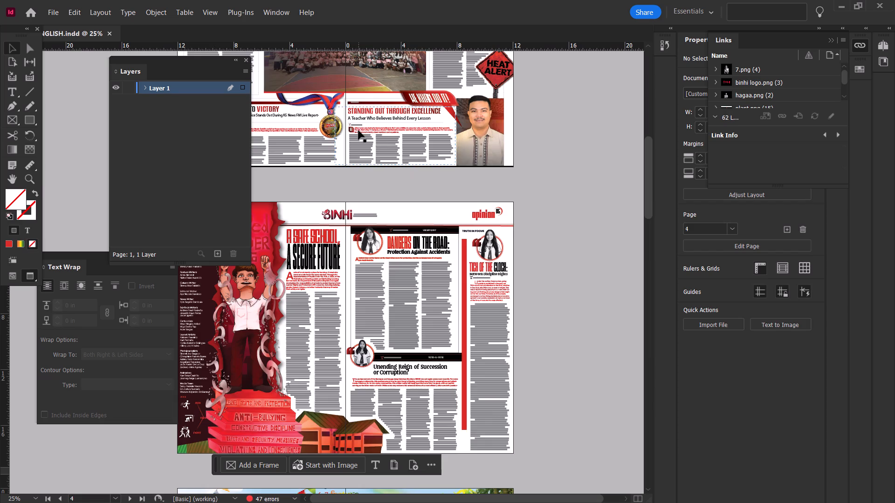
scroll(358, 131, "up", 15)
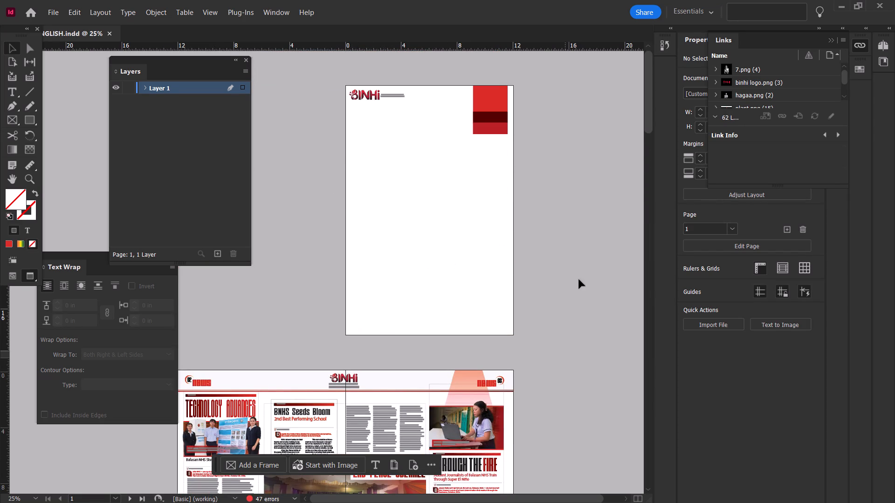
scroll(535, 135, "up", 2, "alt")
scroll(530, 136, "up", 3)
scroll(490, 167, "up", 2, "ctrl")
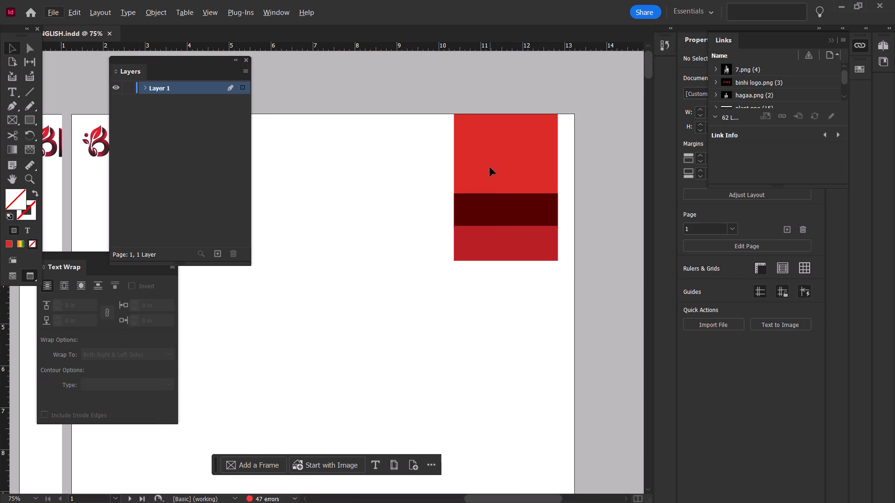
left_click(490, 167)
left_click(423, 175)
scroll(428, 171, "up", 3, "ctrl")
scroll(428, 171, "down", 1)
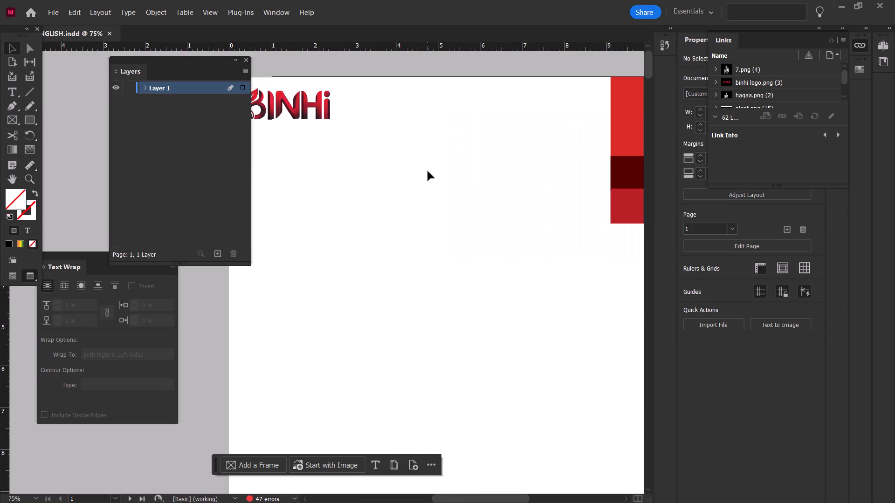
scroll(428, 171, "up", 2, "ctrl")
left_click(423, 139)
left_click(423, 128)
Scale the front page's red block group down slightly and move it a little toward the page's right edge.
scroll(462, 174, "down", 2, "ctrl")
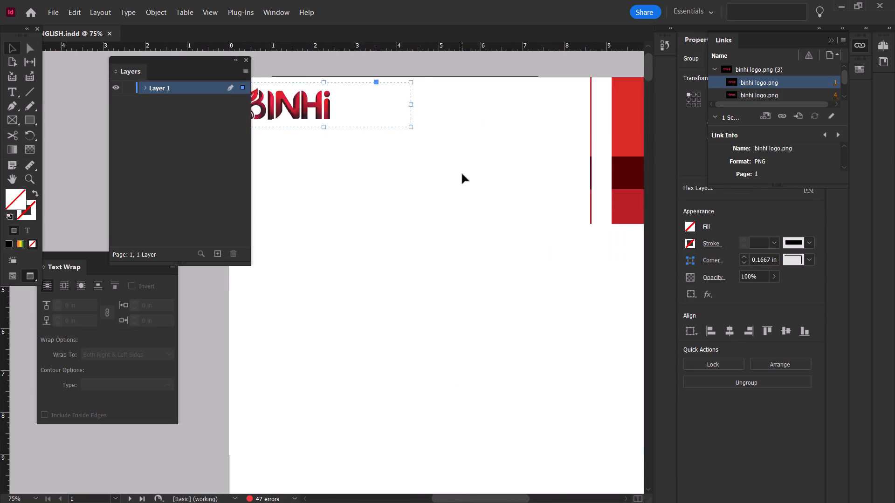
scroll(462, 174, "down", 2, "ctrl")
scroll(462, 174, "down", 1, "alt")
left_click(508, 172)
left_click_drag(560, 199, 558, 192, "ctrl+shift")
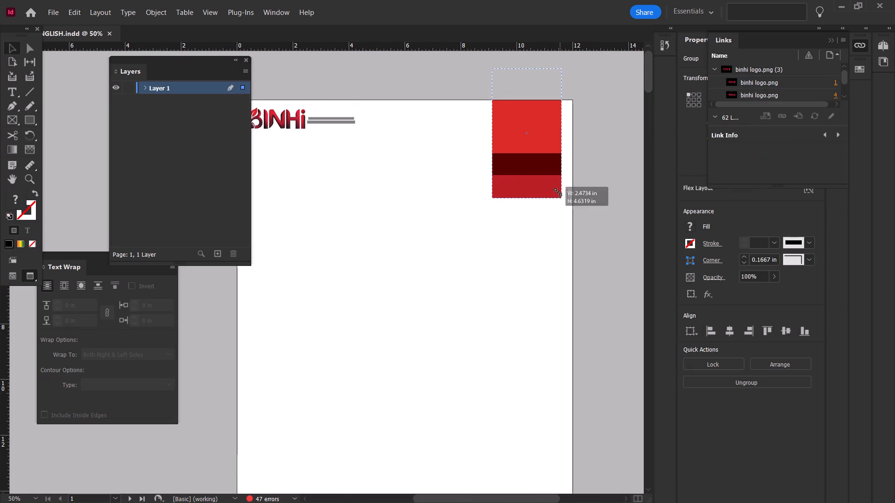
left_click_drag(558, 192, 558, 192, "ctrl+shift")
left_click_drag(543, 168, 547, 168)
left_click(567, 167)
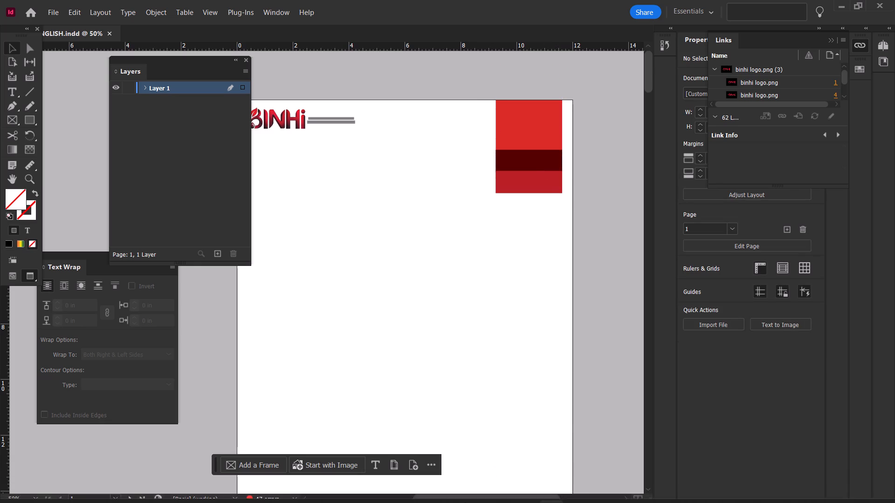
Look over the front page and the inside spreads, checking how the inside pages compare with the blank front page.
scroll(457, 287, "down", 3)
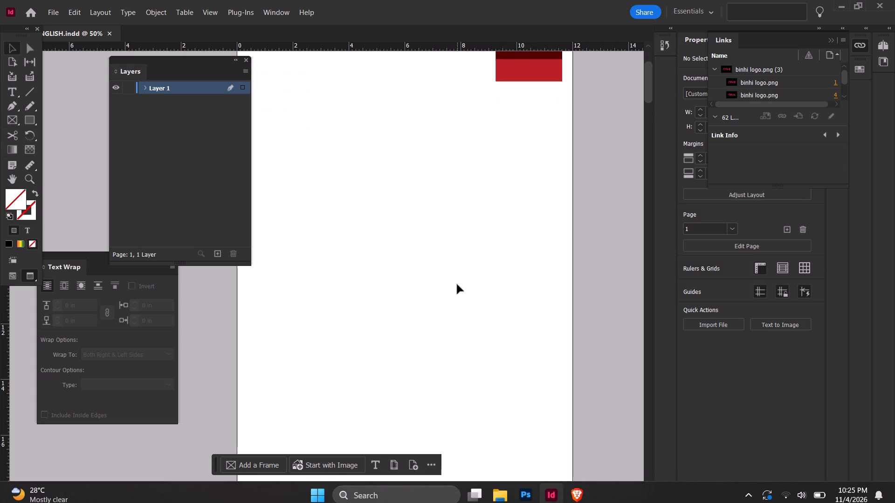
left_click(457, 285)
scroll(458, 283, "down", 8)
scroll(462, 277, "up", 5, "ctrl")
scroll(462, 276, "down", 11, "ctrl")
scroll(462, 275, "up", 2, "ctrl")
scroll(462, 275, "down", 8)
left_click(461, 298)
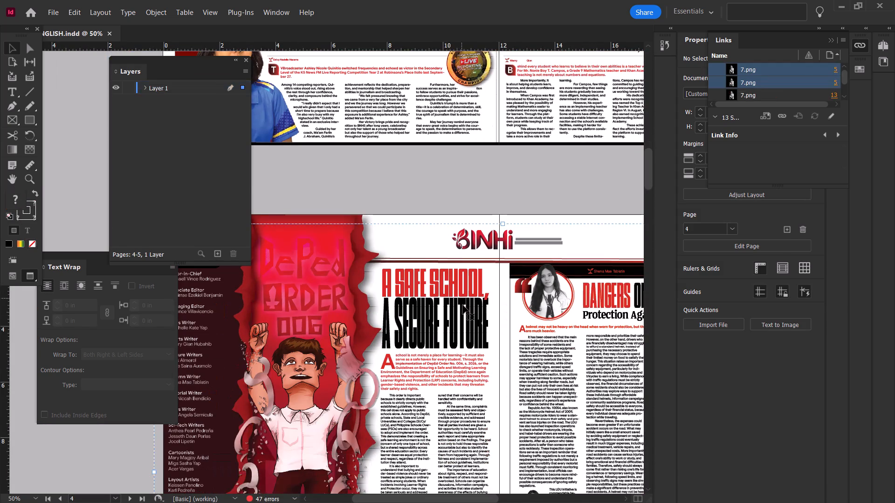
left_click(450, 195)
scroll(450, 194, "down", 1, "ctrl")
scroll(450, 194, "up", 8)
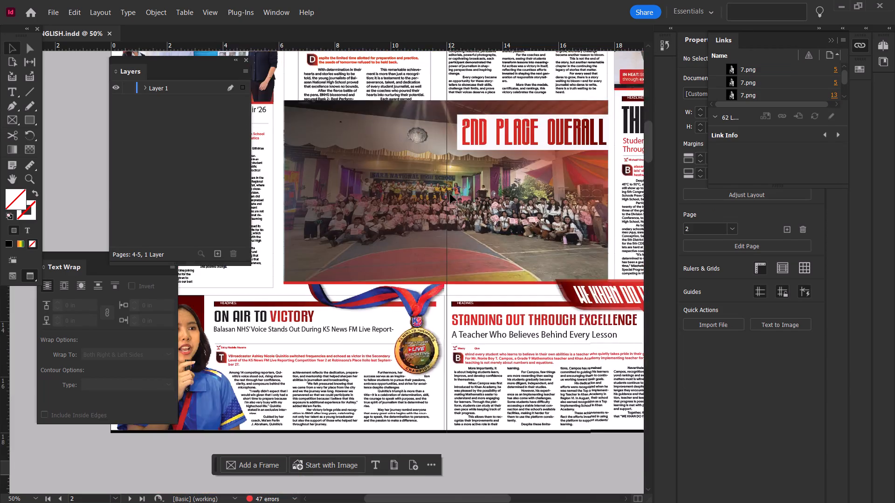
scroll(450, 194, "up", 3)
scroll(450, 193, "down", 4, "ctrl")
scroll(450, 193, "up", 17)
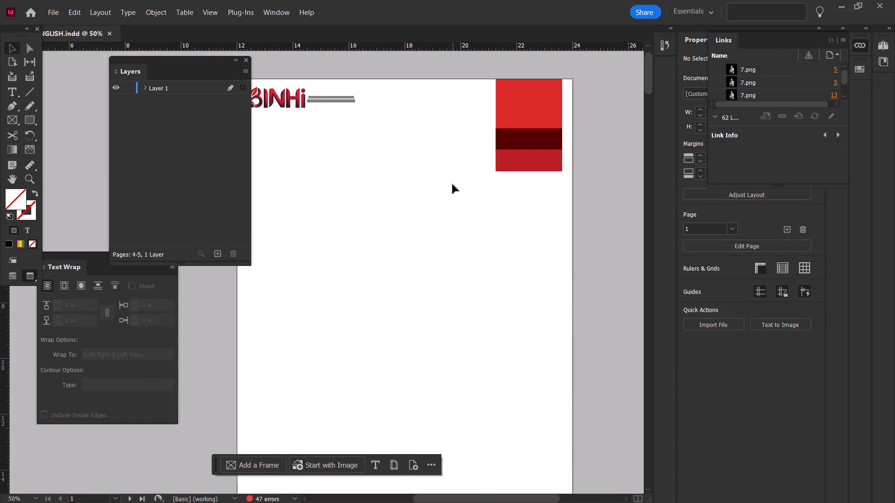
scroll(453, 184, "up", 2, "alt")
Add a text frame on the dark red band of the front page's red block and enter "Safety".
left_click(10, 89)
scroll(287, 135, "down", 4, "ctrl")
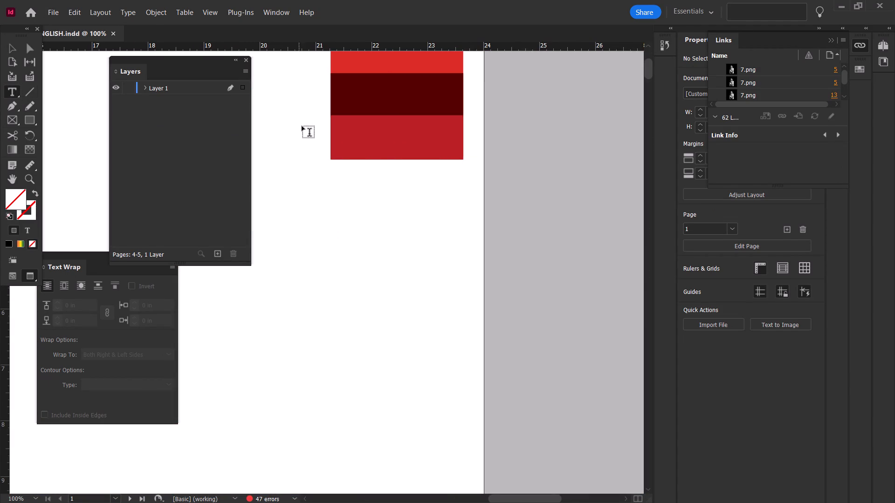
left_click_drag(342, 85, 418, 110)
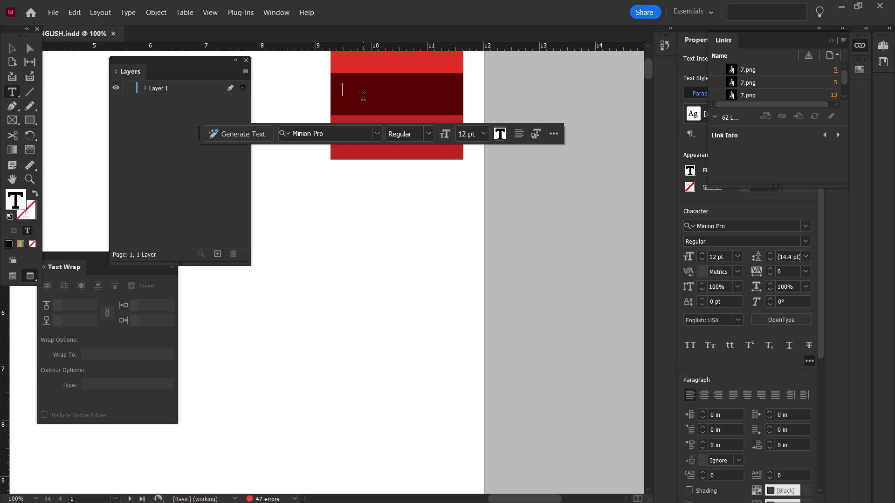
type("asafe")
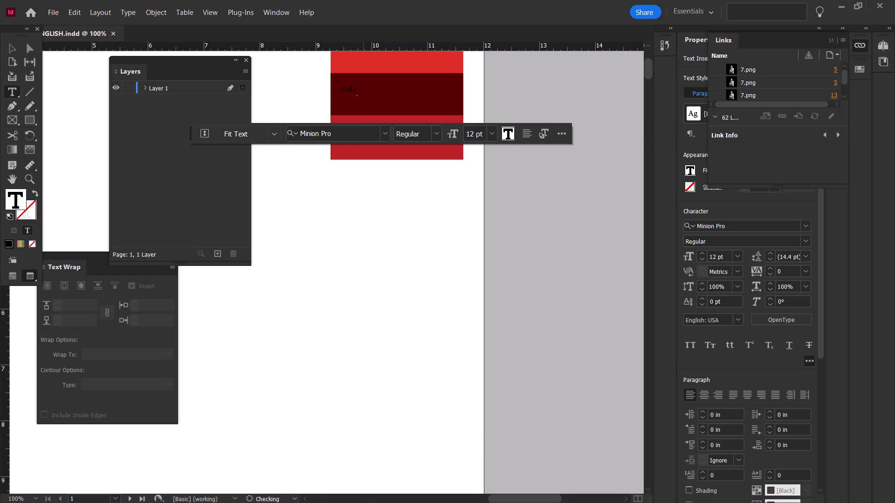
key("y")
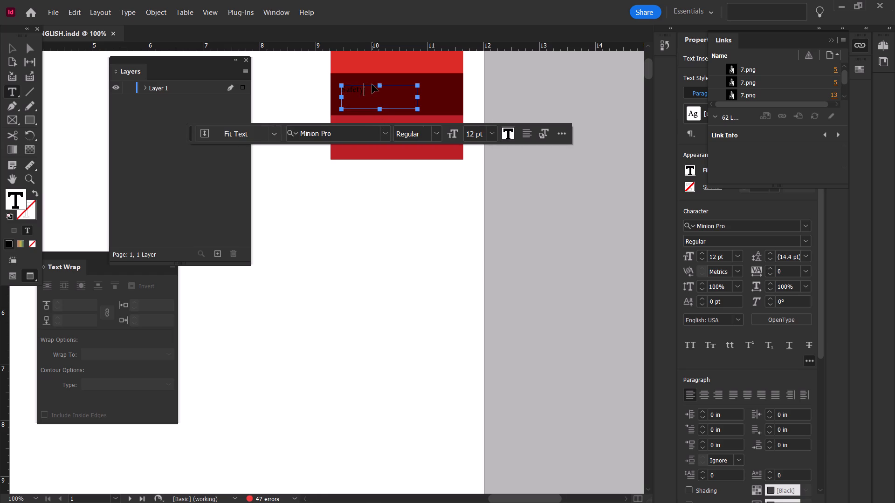
Set the "Safety" text in Poppins Bold.
key("ctrl+a")
left_click(359, 138)
type("po")
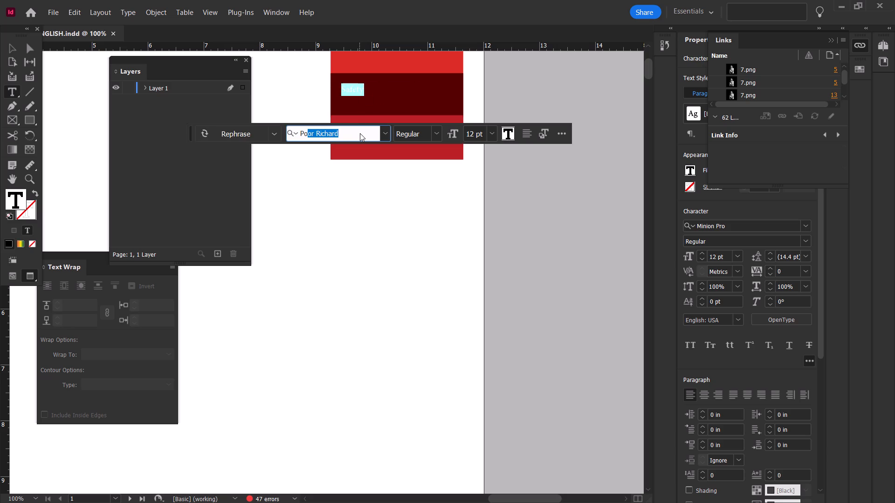
type("pp")
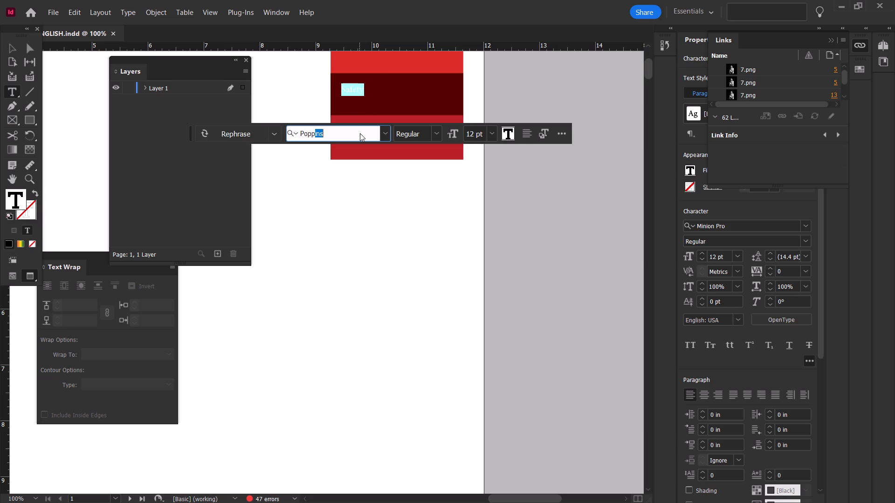
double_click(420, 133)
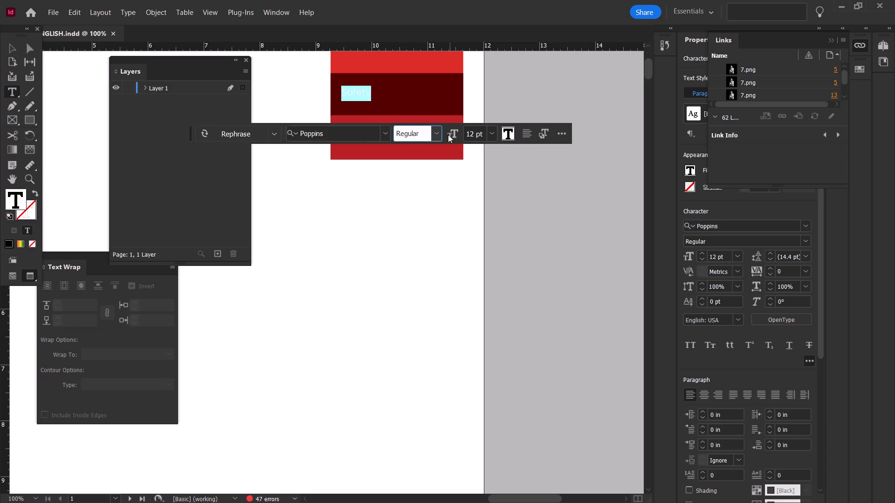
left_click(434, 133)
left_click(444, 320)
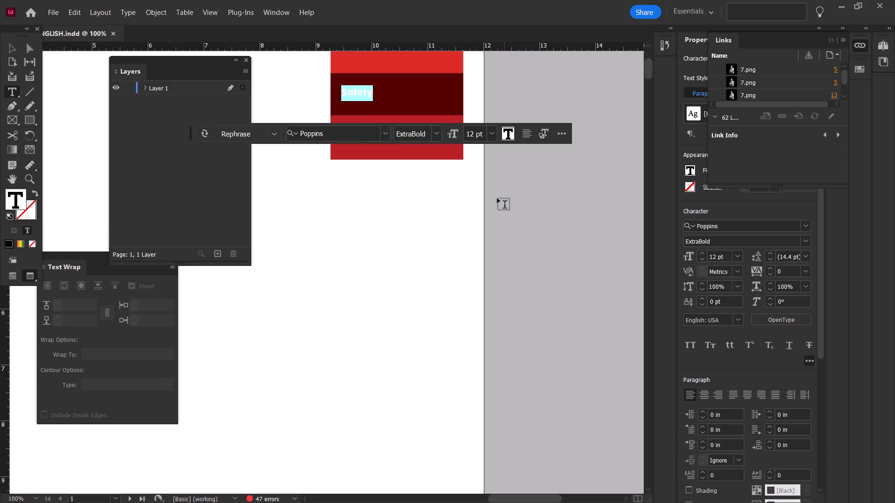
left_click(434, 133)
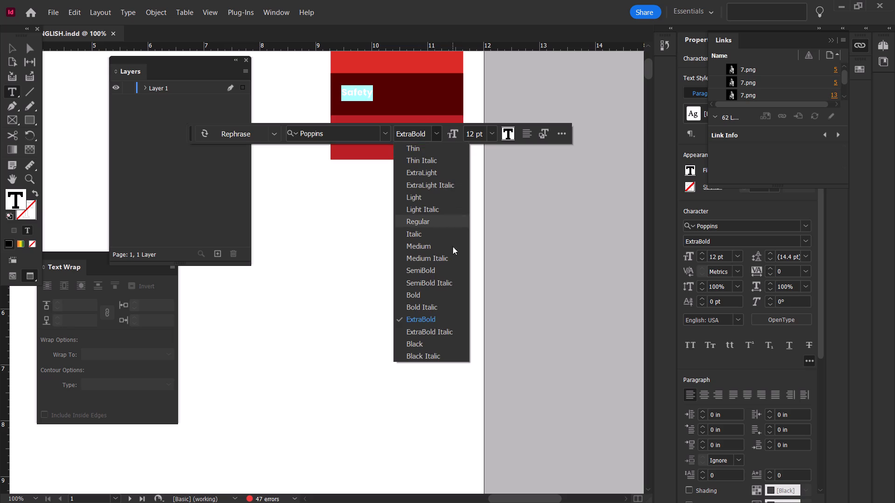
left_click(434, 293)
left_click(360, 82)
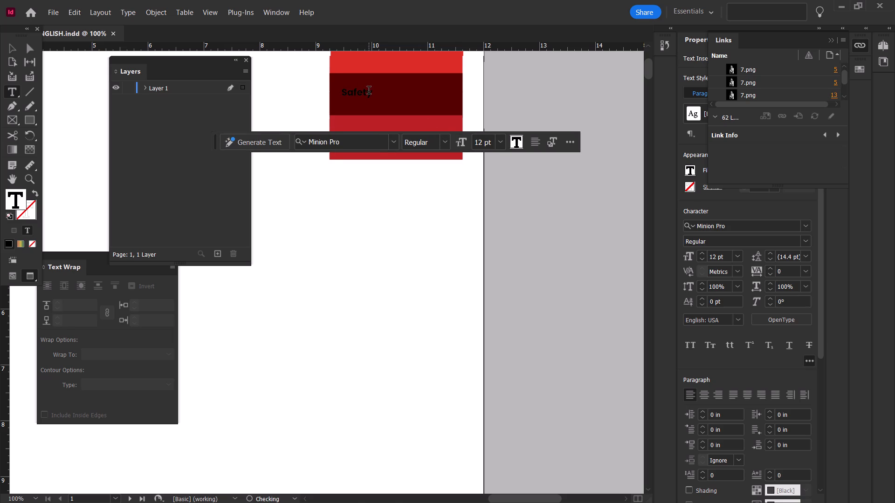
Change the fill colour of the "Safety" text to white and select its frame.
left_click(369, 91)
left_click(11, 50)
double_click(356, 88)
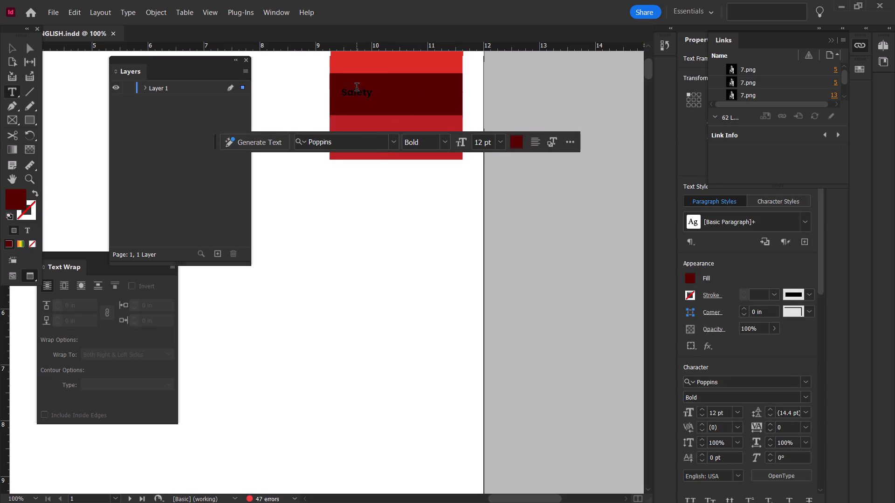
key("ctrl+a")
left_click(506, 133)
scroll(444, 288, "down", 5)
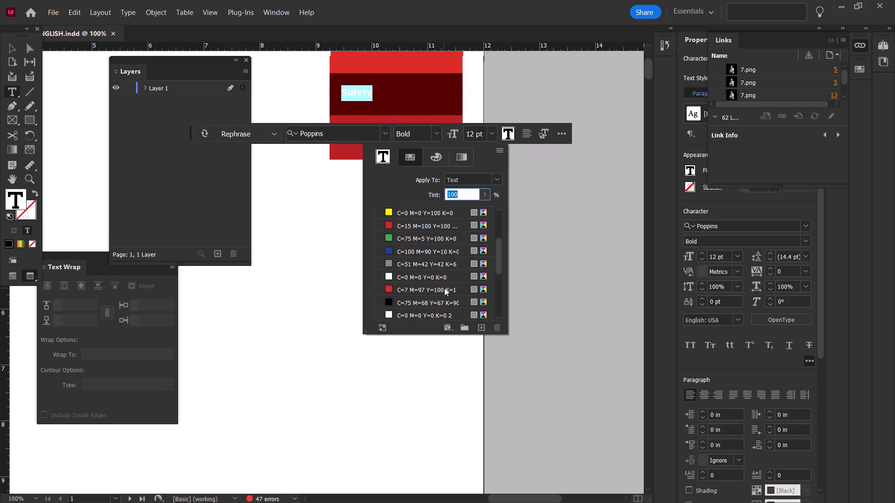
scroll(444, 288, "down", 7)
scroll(445, 285, "up", 3)
left_click(433, 243)
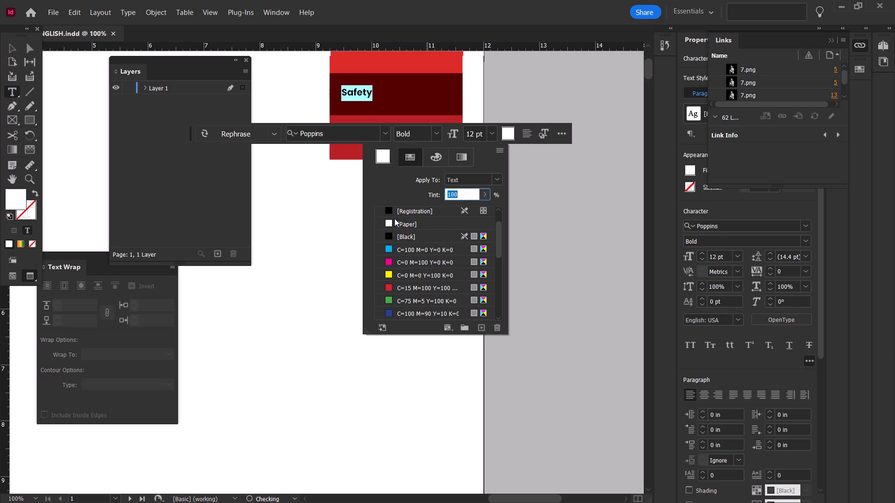
left_click(20, 50)
left_click(10, 47)
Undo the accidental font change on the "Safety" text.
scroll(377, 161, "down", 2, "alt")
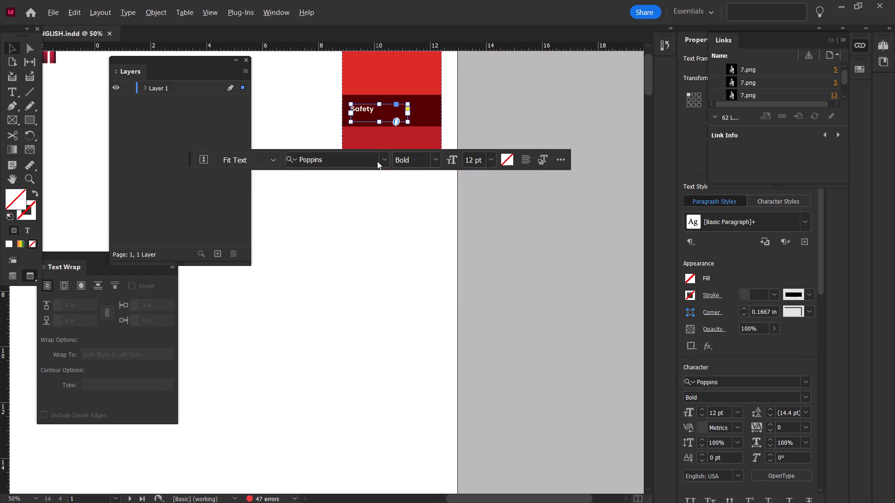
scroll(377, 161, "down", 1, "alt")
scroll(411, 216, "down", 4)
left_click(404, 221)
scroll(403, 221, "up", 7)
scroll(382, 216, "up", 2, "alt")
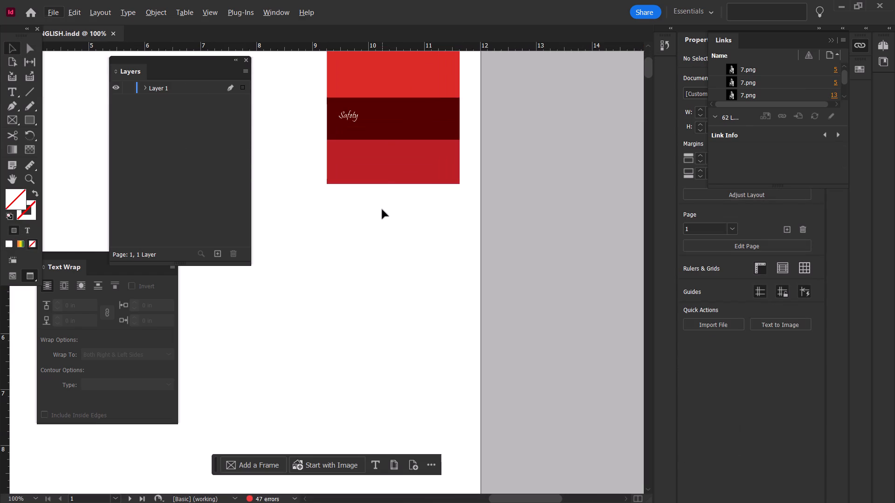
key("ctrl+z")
Review the inside spreads and examine the opinion spread's main article headline for its wording.
left_click(377, 207)
scroll(377, 207, "down", 8)
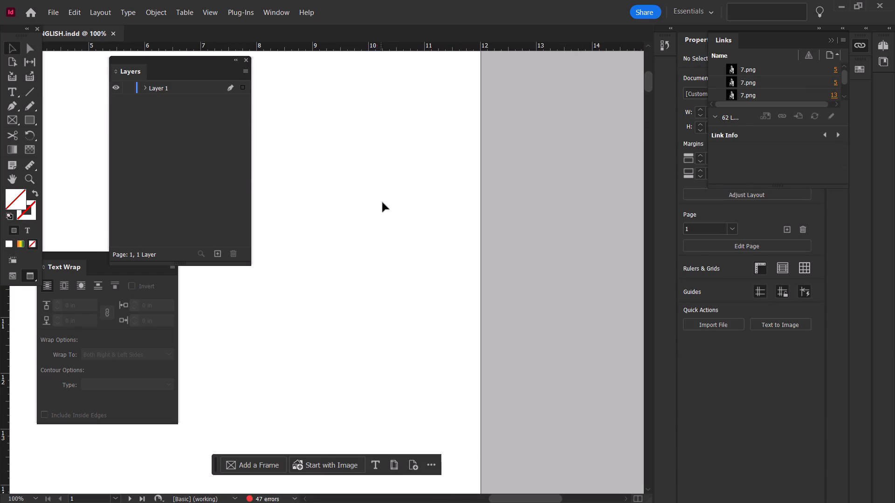
scroll(383, 203, "up", 5, "ctrl")
scroll(383, 202, "down", 17)
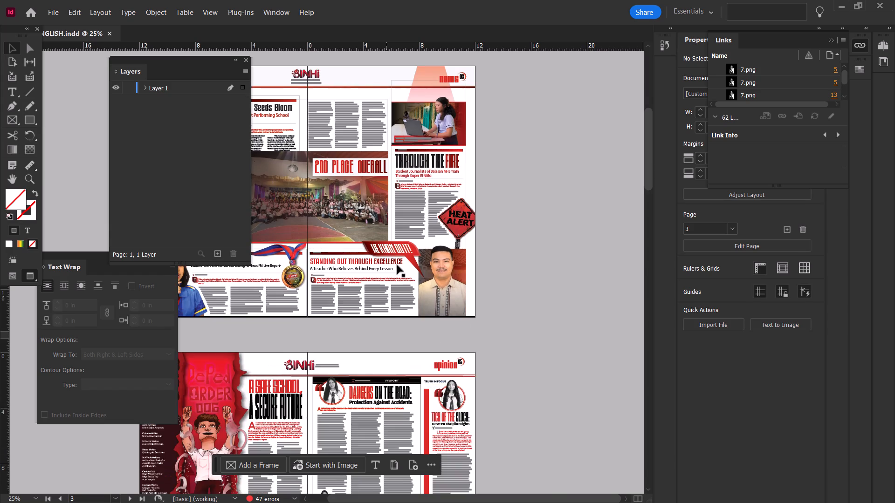
scroll(397, 265, "up", 1, "alt")
scroll(397, 265, "down", 5)
scroll(399, 259, "down", 1, "alt")
scroll(401, 258, "down", 2)
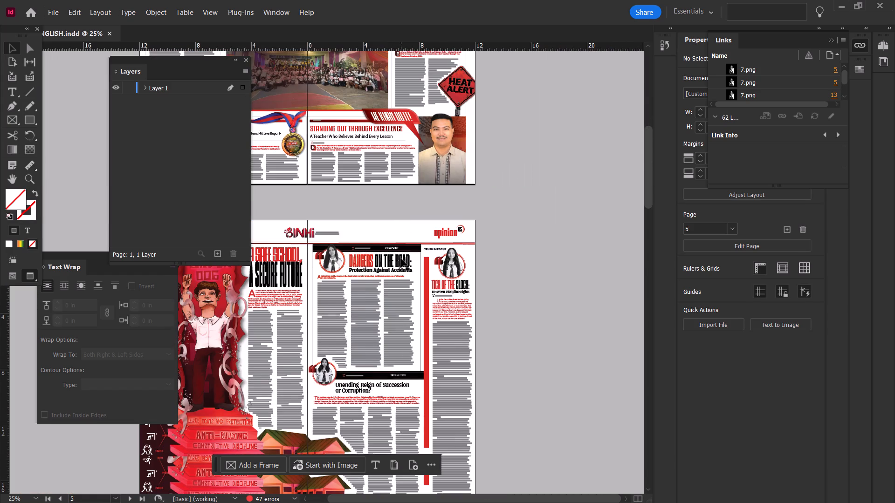
scroll(401, 258, "down", 9)
scroll(370, 156, "up", 8)
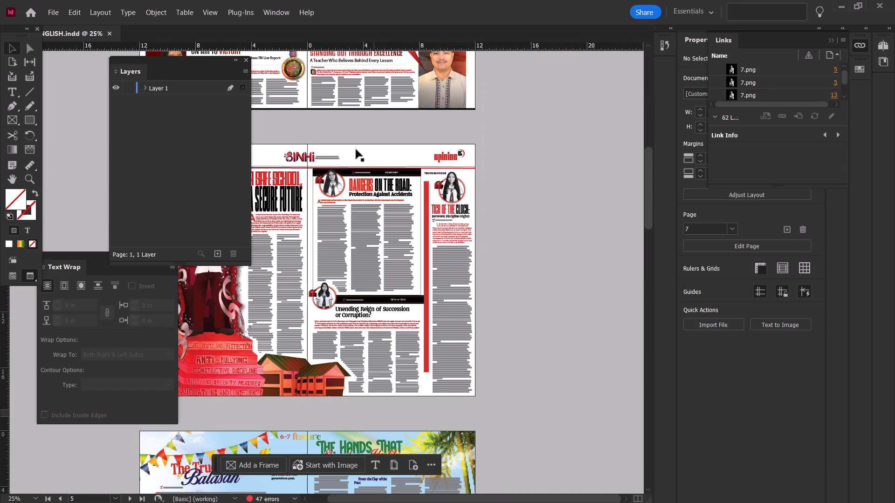
scroll(294, 179, "up", 2, "ctrl+alt")
scroll(310, 180, "up", 2, "ctrl")
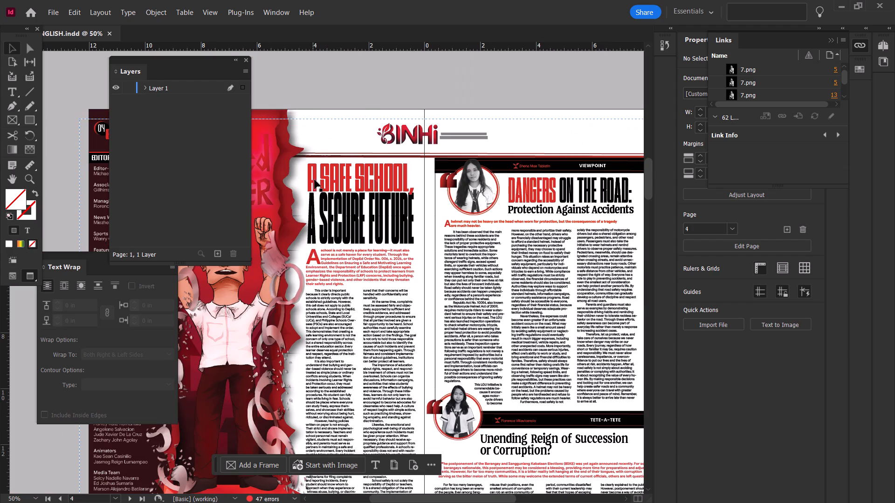
scroll(512, 123, "down", 3, "ctrl")
scroll(515, 123, "up", 5)
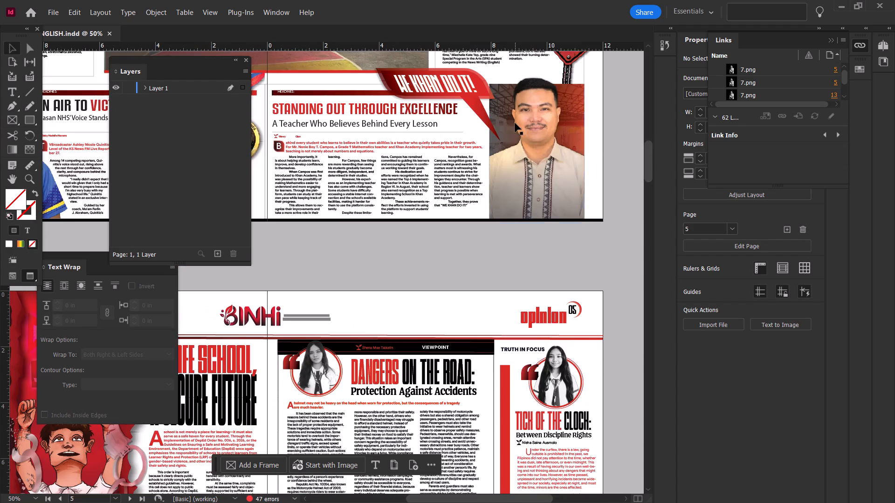
Expand the front page's "Safety" text into two lines reading "A Safety School," and "ASEcure Future".
scroll(515, 128, "up", 20, "ctrl")
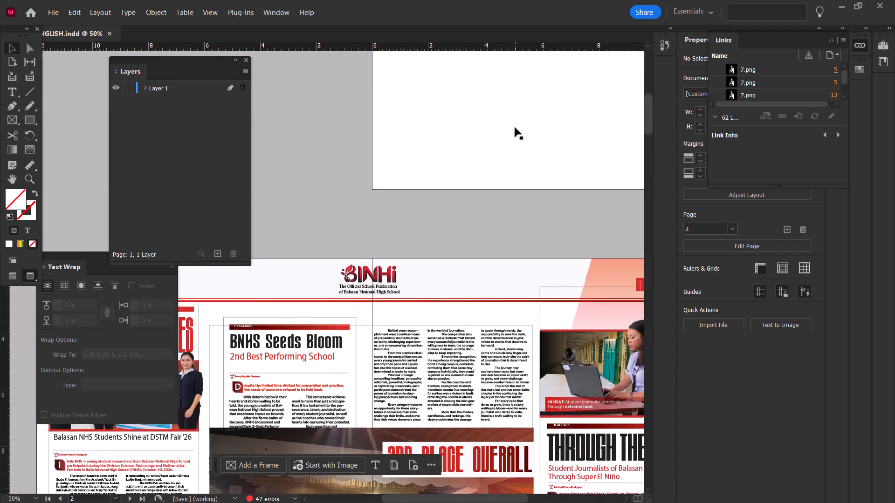
scroll(515, 128, "up", 2, "ctrl")
scroll(515, 128, "down", 3, "ctrl")
scroll(515, 128, "up", 9)
scroll(507, 155, "up", 3, "alt")
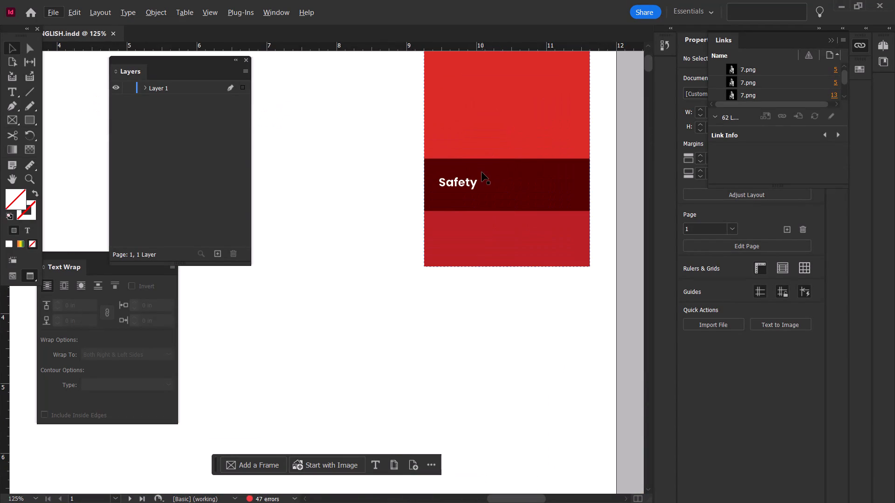
double_click(471, 188)
left_click(436, 182)
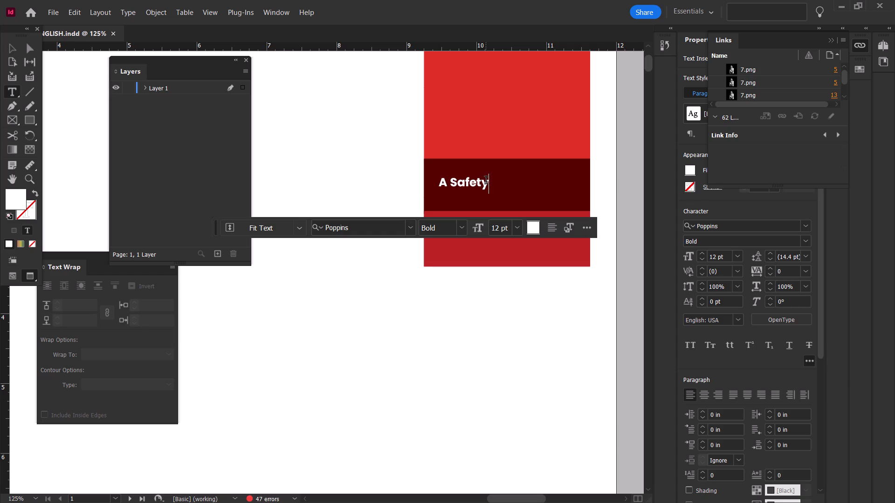
left_click(486, 181)
key("space")
key("BackSpace")
type("chool")
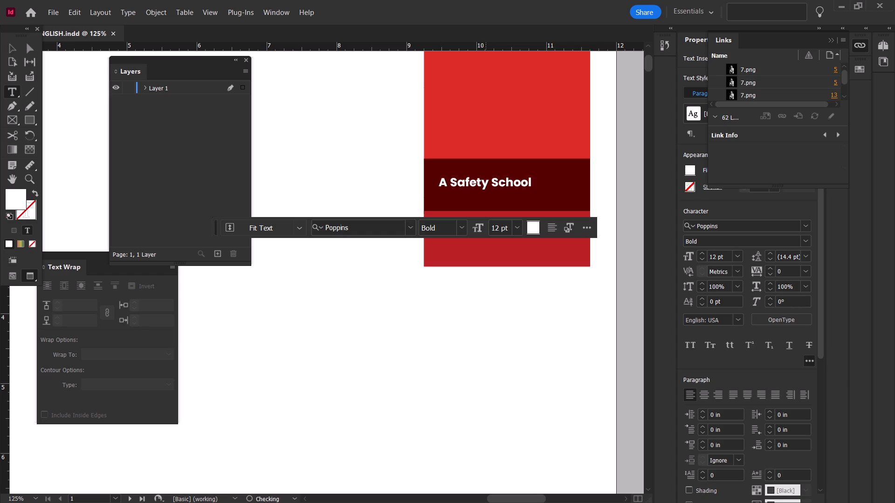
key("comma")
key("Return")
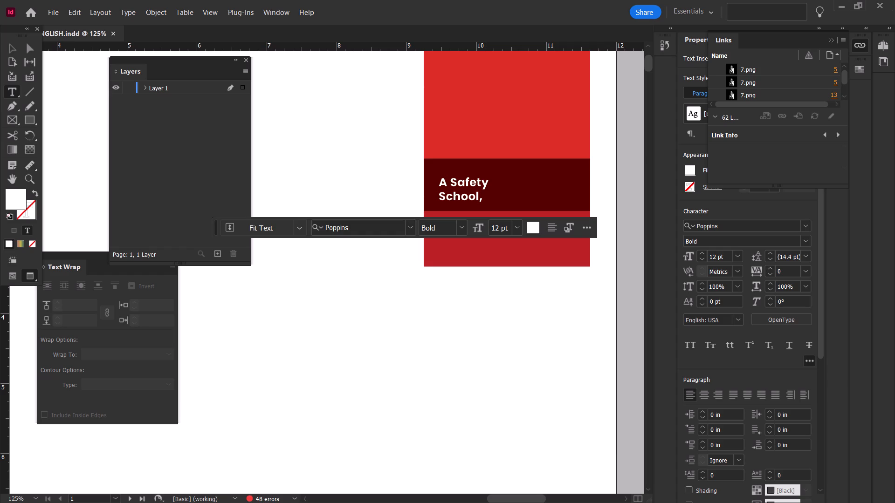
type("SE")
type("cure")
key("space")
type("uture")
Enlarge the headline's text frame so both lines fit, and reposition it within the dark red band.
left_click(14, 49)
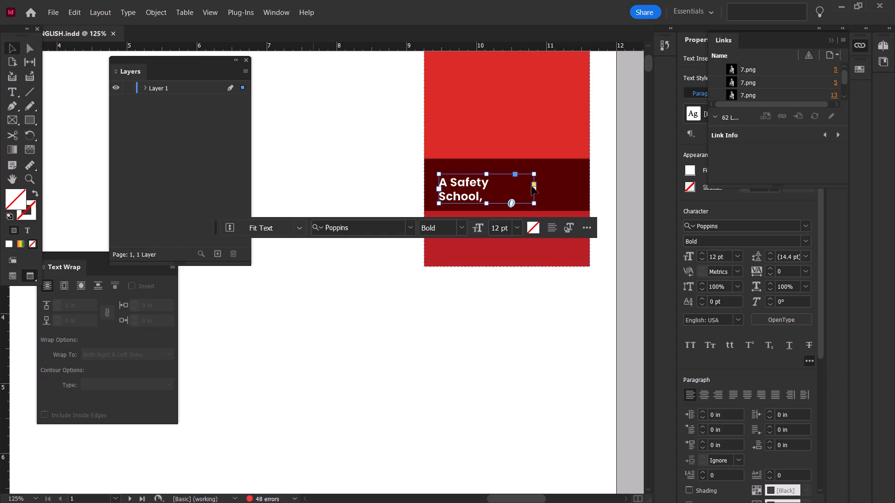
left_click_drag(535, 174, 570, 164)
left_click_drag(545, 170, 541, 181)
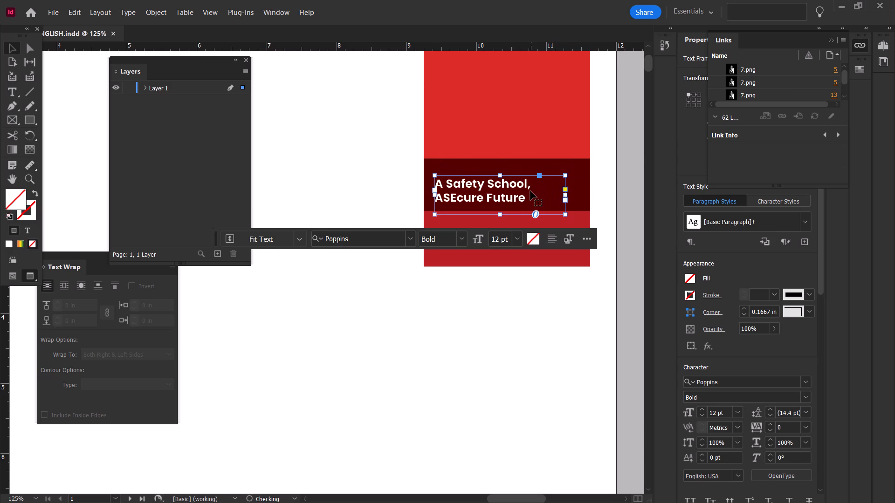
Correct the second line of the front page headline in the dark red band to "A Secure Future".
double_click(514, 196)
left_click(446, 199)
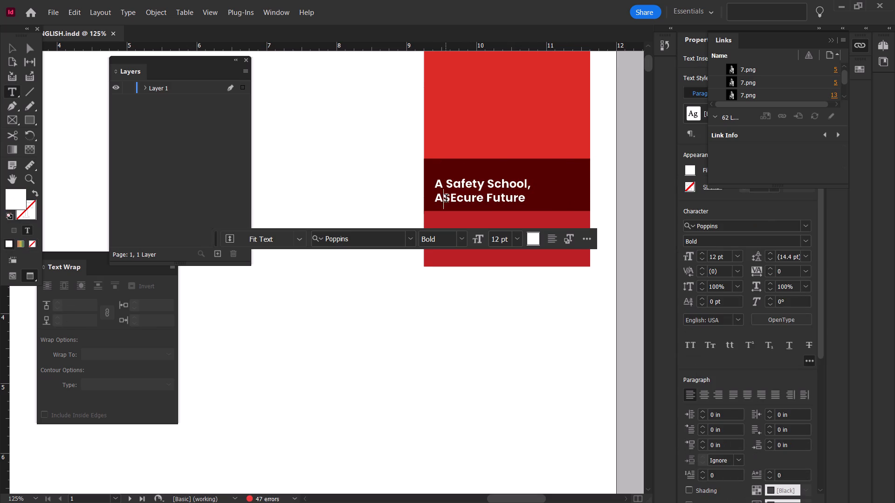
key("space")
left_click(460, 199)
key("BackSpace")
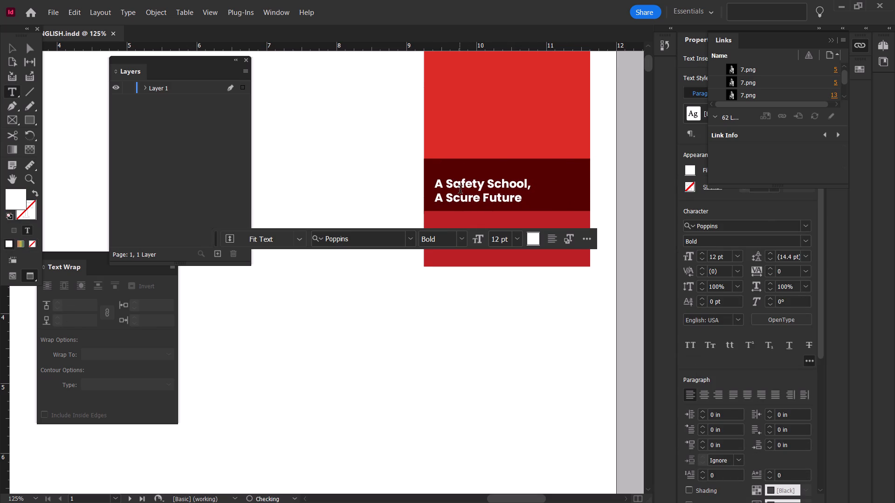
key("e")
left_click(14, 48)
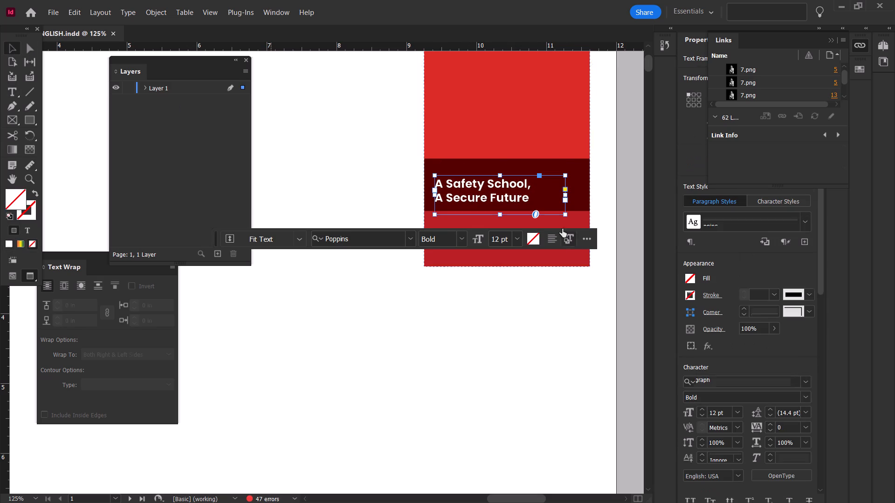
Tighten the leading of the whole two-line headline to 10 pt.
double_click(525, 188)
key("ctrl+a")
triple_click(770, 258)
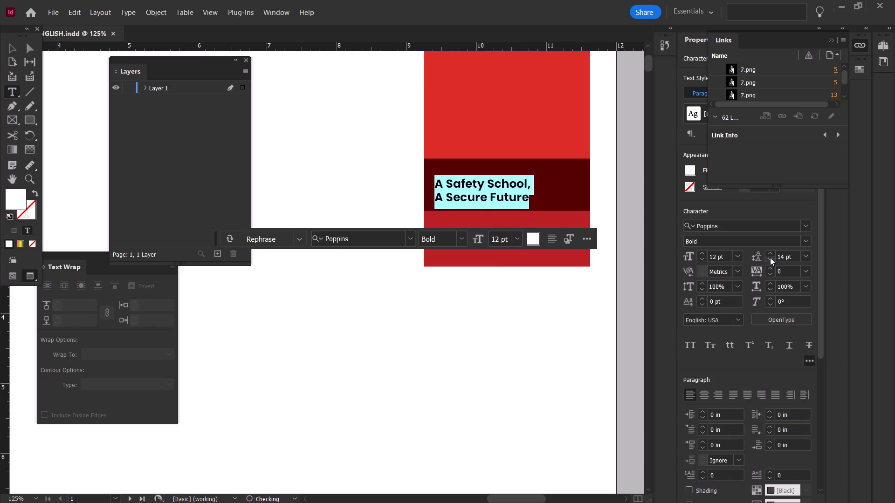
triple_click(770, 257)
left_click(770, 257)
double_click(770, 253)
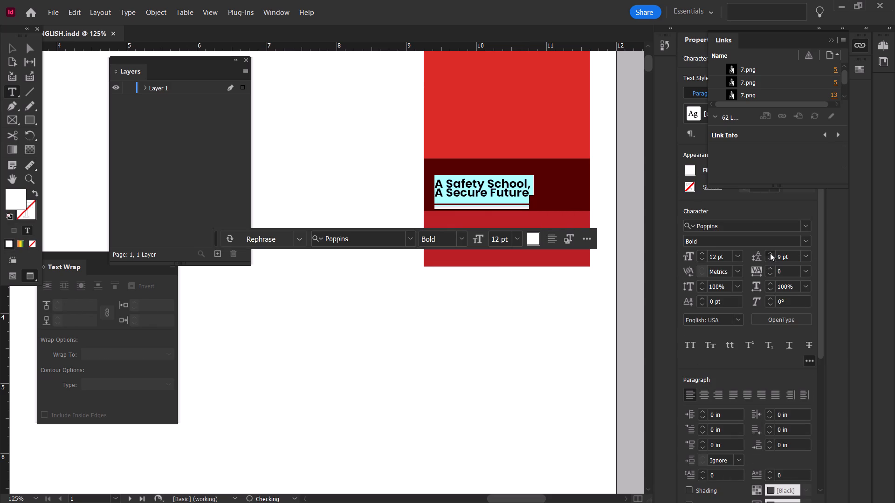
left_click(502, 193)
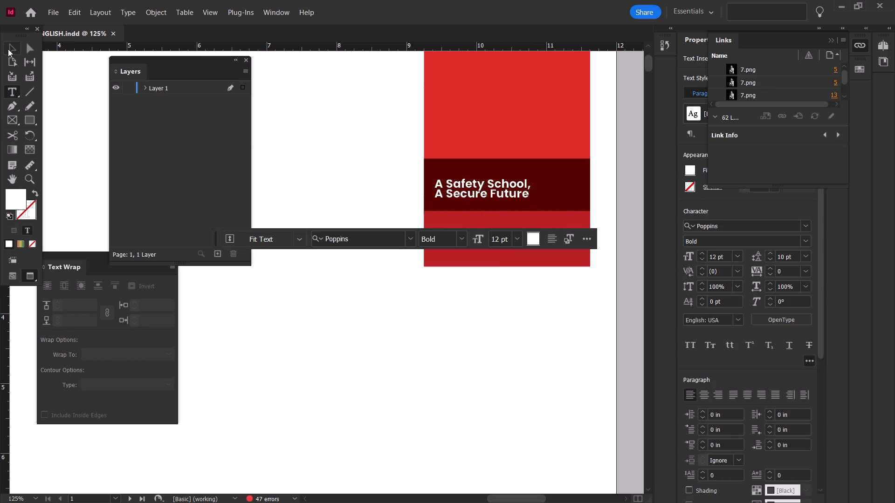
left_click(8, 49)
Nudge the headline within the dark red band and place a copy of it in the lower red band.
left_click(466, 190)
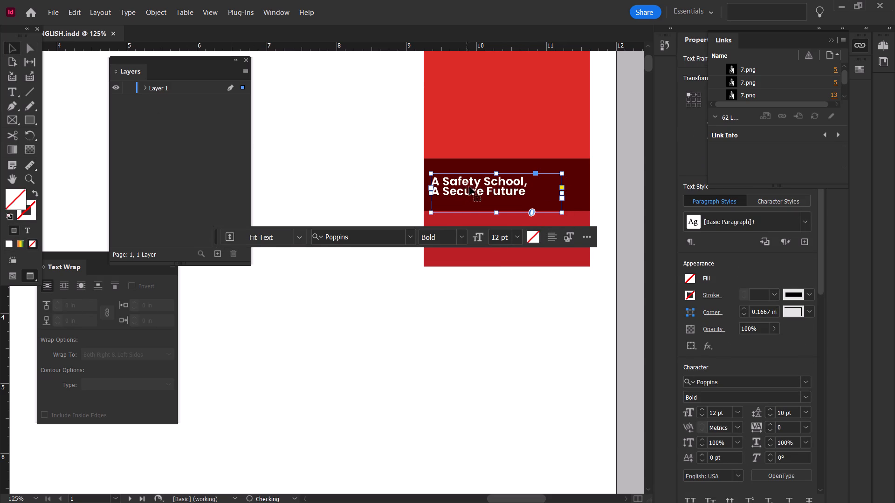
left_click(474, 185)
left_click_drag(471, 187, 485, 238, "alt")
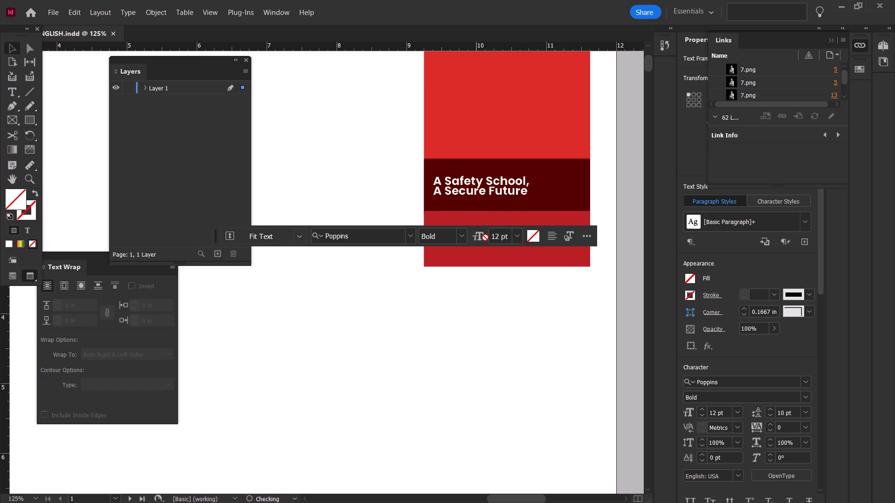
left_click_drag(485, 238, 523, 253, "alt")
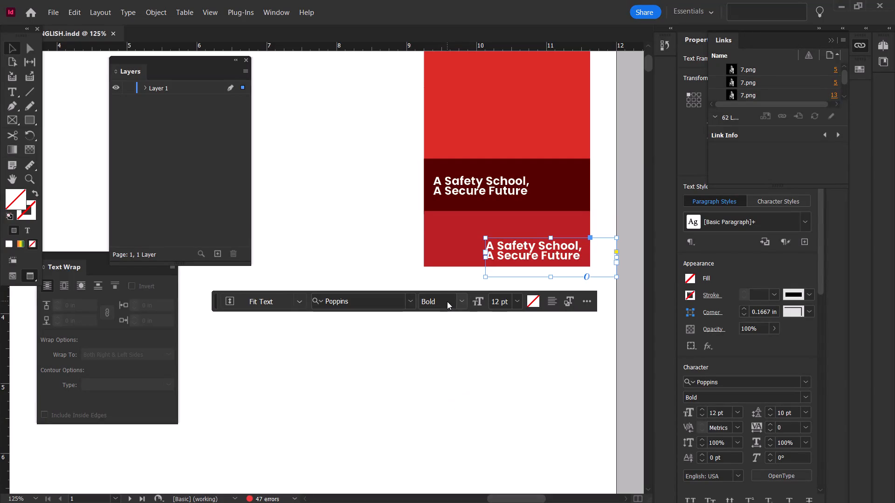
left_click(436, 430)
Examine the news, editorial and feature spreads for a headline to use in the second front page teaser.
scroll(452, 429, "down", 4, "alt")
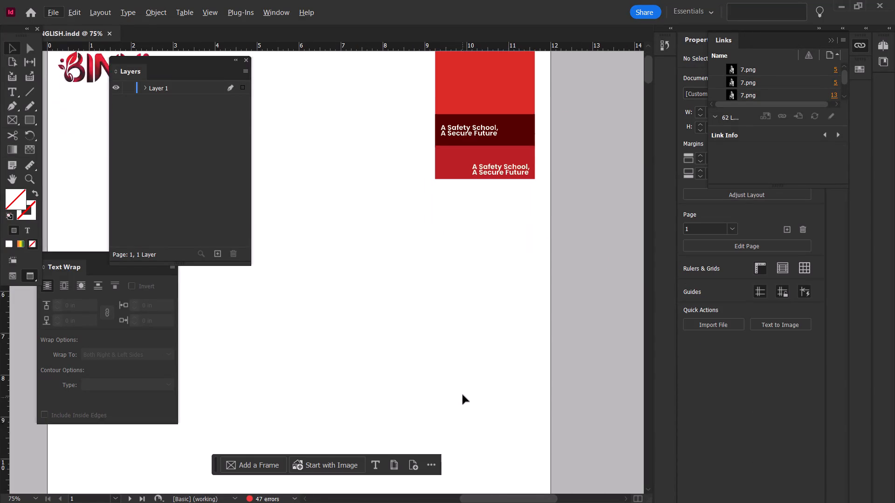
scroll(463, 395, "down", 3, "alt")
scroll(470, 381, "down", 3)
scroll(359, 370, "up", 1, "alt")
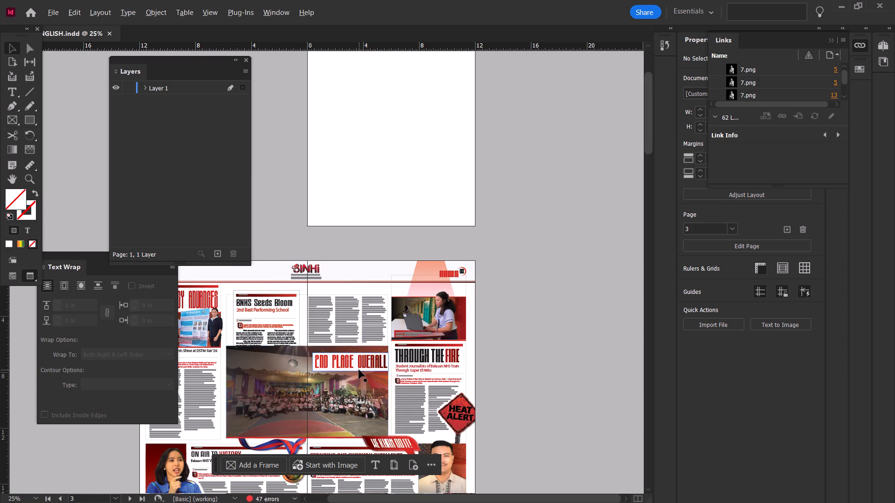
scroll(359, 369, "down", 1, "alt")
scroll(360, 369, "up", 1, "alt")
scroll(360, 369, "down", 1)
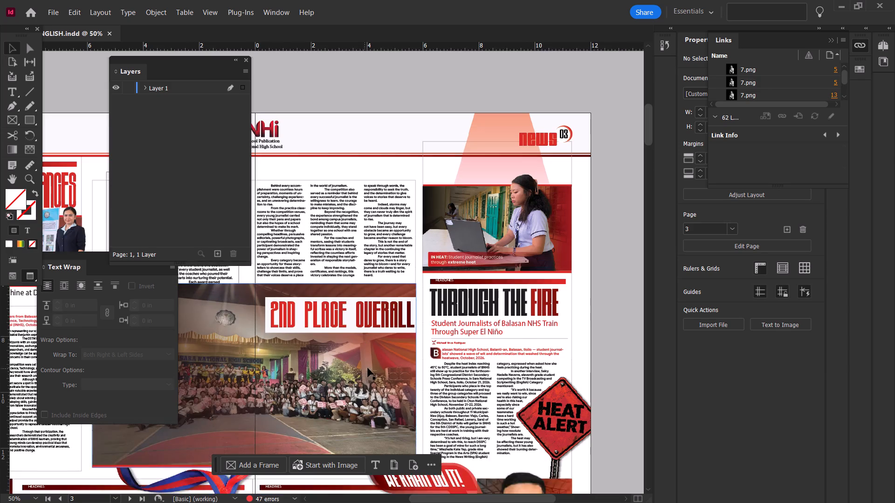
scroll(370, 368, "up", 5, "ctrl")
scroll(375, 367, "down", 14, "ctrl")
scroll(379, 367, "up", 6, "ctrl")
scroll(379, 367, "down", 6)
scroll(623, 394, "down", 1, "ctrl")
scroll(567, 395, "down", 3)
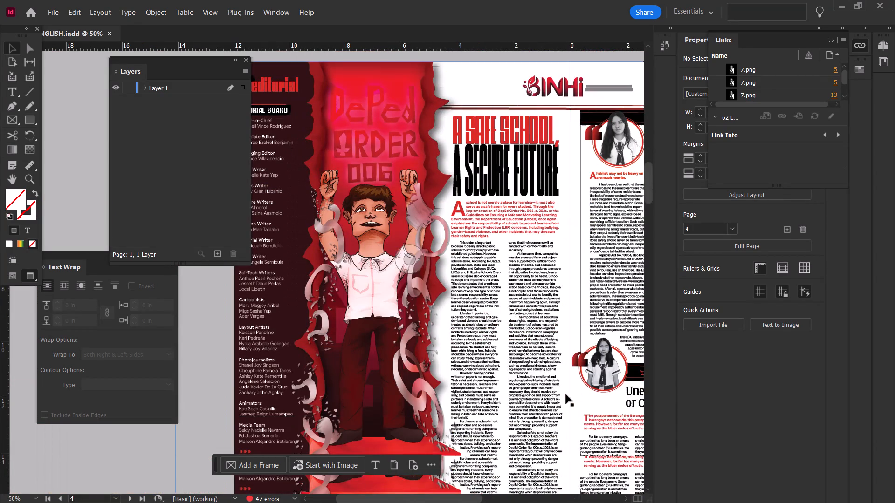
scroll(566, 394, "down", 2)
scroll(557, 393, "down", 2, "ctrl")
scroll(548, 393, "up", 4)
scroll(548, 393, "down", 8)
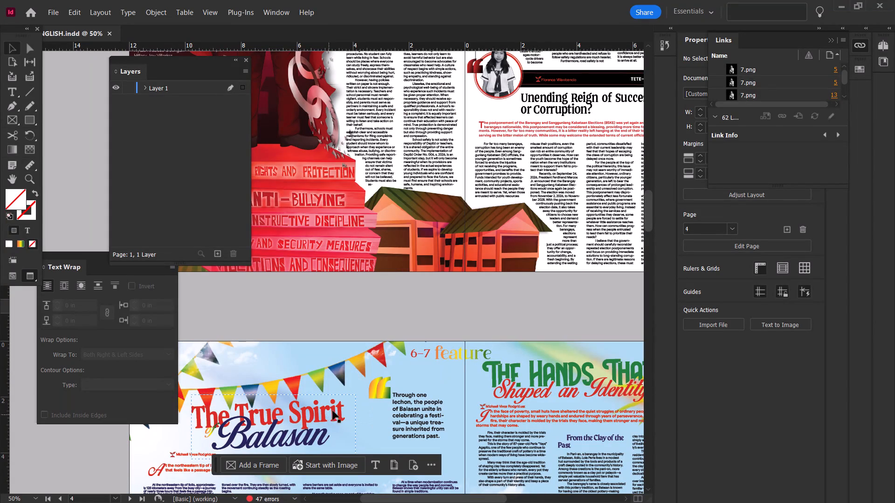
scroll(428, 271, "down", 1, "alt")
scroll(459, 263, "up", 1)
Replace the copied headline's text in the lower red band with "The True Spirit of Balsan".
scroll(459, 263, "up", 7)
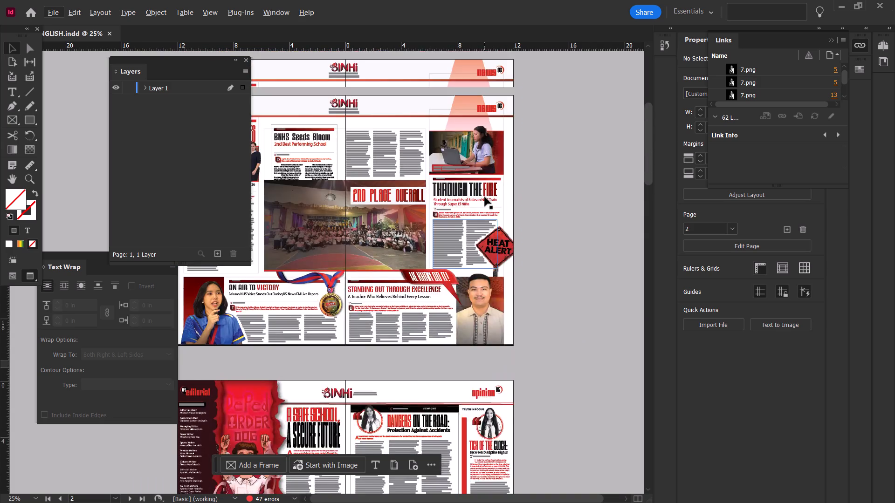
scroll(485, 197, "up", 9)
scroll(495, 186, "up", 2, "alt")
scroll(504, 180, "up", 4)
scroll(505, 195, "up", 3, "alt")
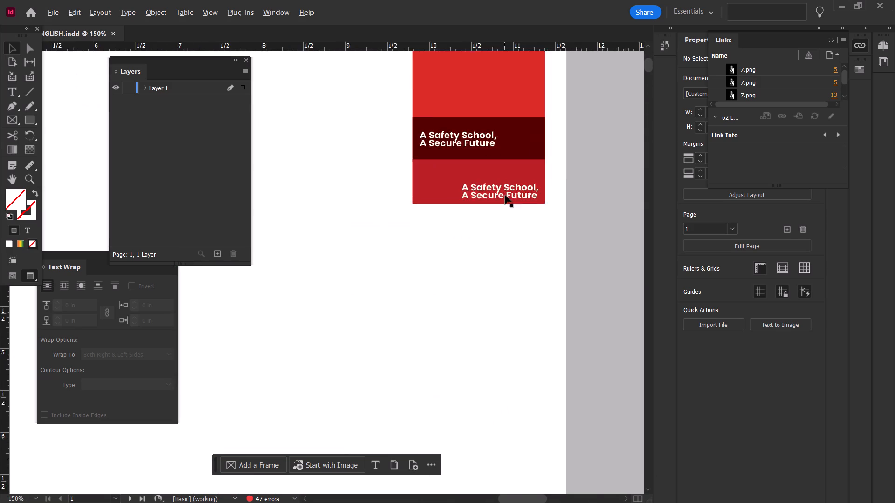
scroll(505, 195, "up", 1, "alt")
double_click(513, 193)
key("ctrl+a")
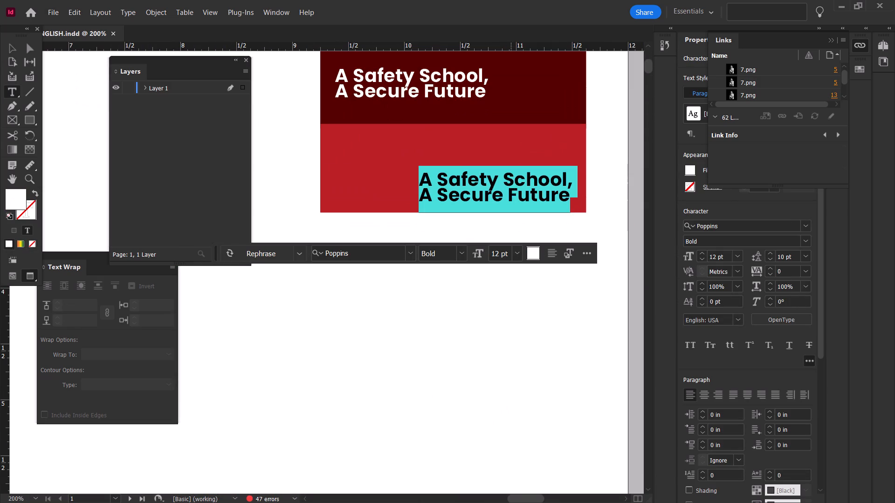
key("BackSpace")
type("he")
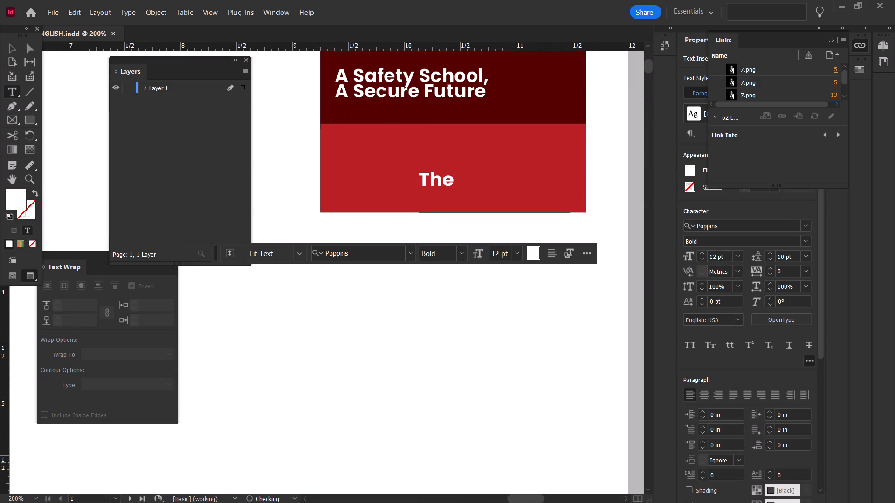
key("space")
type("rue")
key("BackSpace")
key("BackSpace")
type("eu")
key("BackSpace")
key("BackSpace")
type("ue")
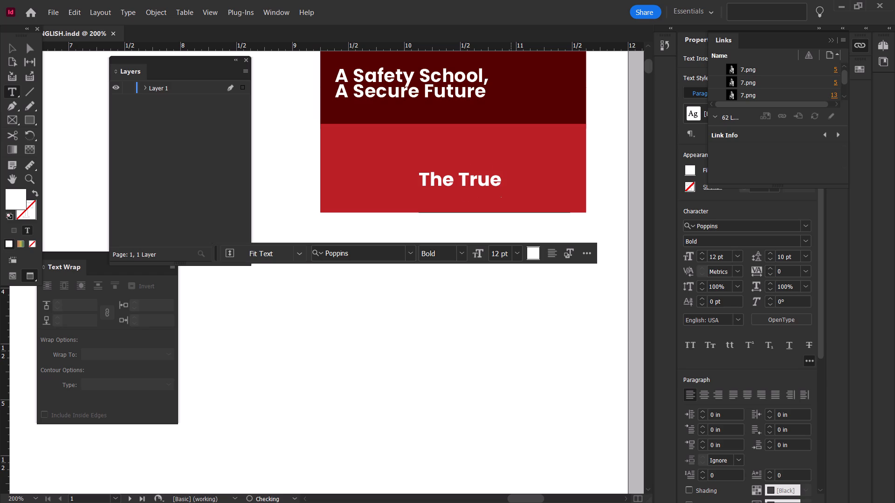
key("space")
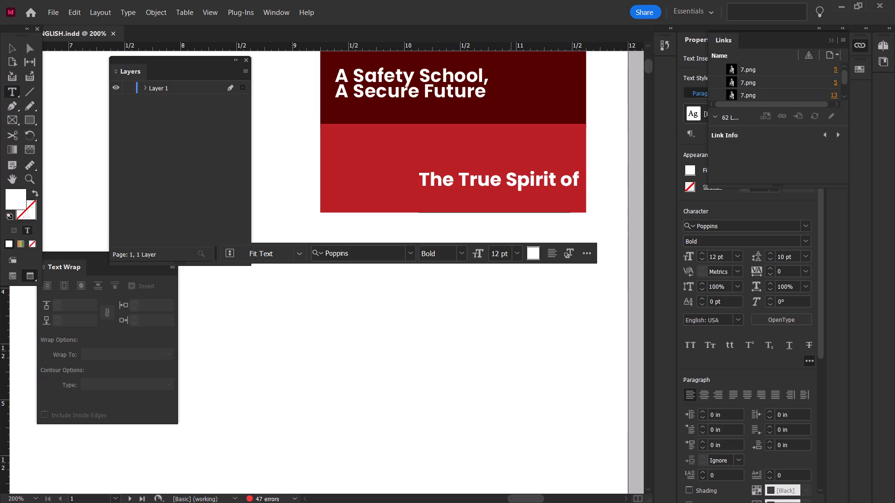
type("alsan")
left_click(14, 49)
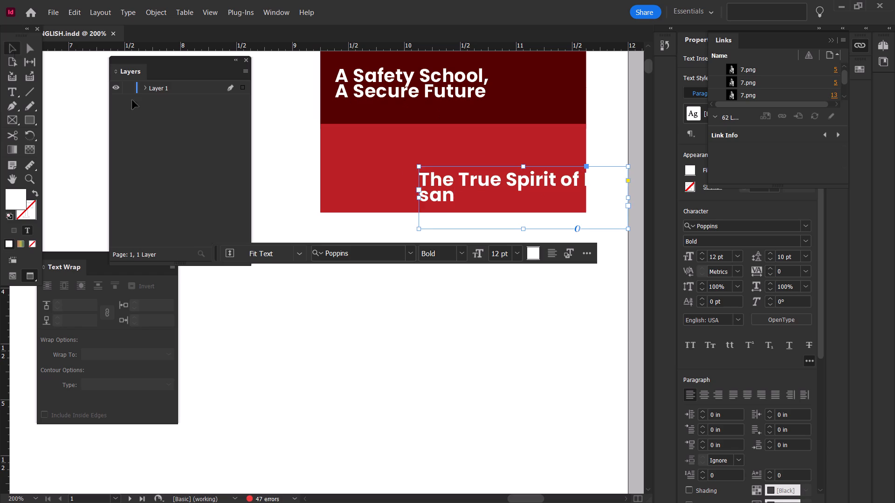
Narrow the second teaser's frame so "of Balsan" wraps to a second line, and align it under the first headline's left edge.
left_click_drag(465, 182, 399, 167)
left_click_drag(561, 181, 489, 178)
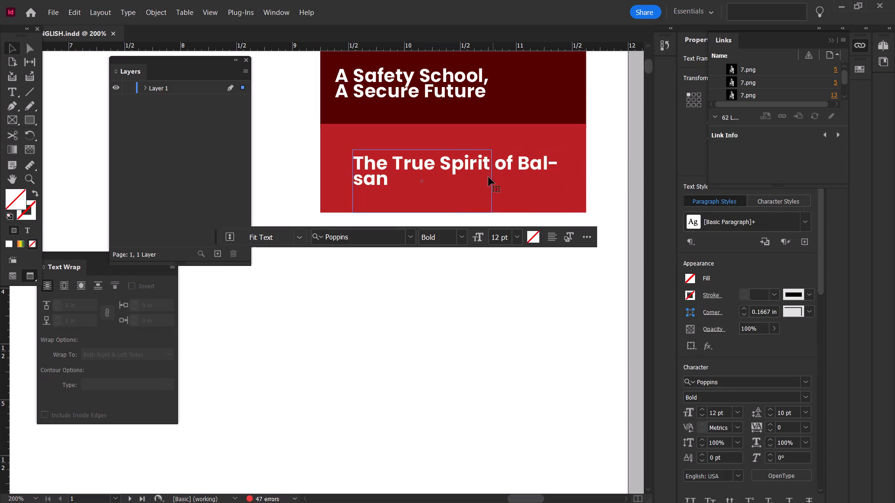
left_click_drag(490, 180, 497, 180)
left_click_drag(473, 175, 466, 174)
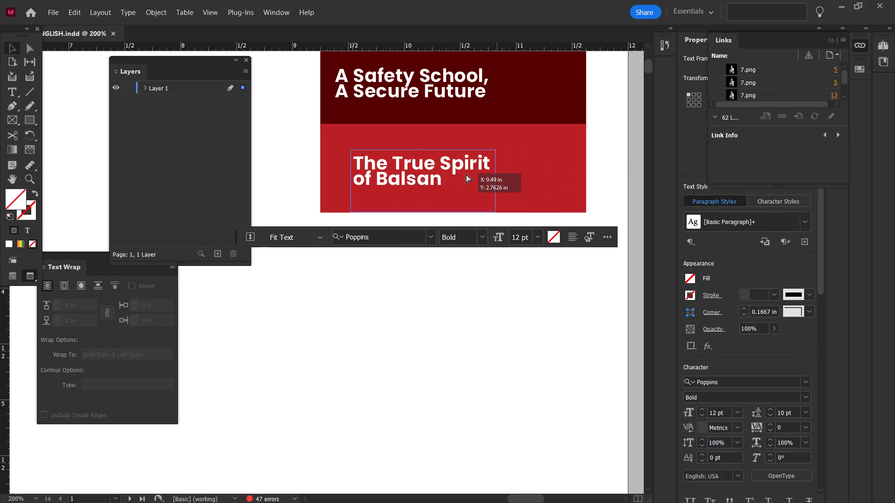
left_click_drag(466, 174, 458, 173)
left_click(457, 170)
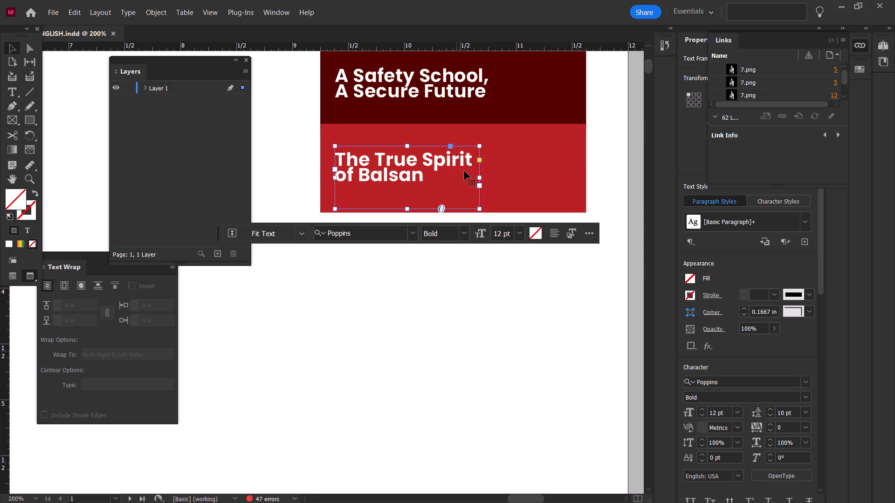
scroll(465, 171, "down", 2, "alt")
left_click(454, 237)
Examine the inside news, editorial, opinion and feature spreads to check the wording of the headlines used in the front page teasers.
scroll(456, 257, "down", 10, "alt")
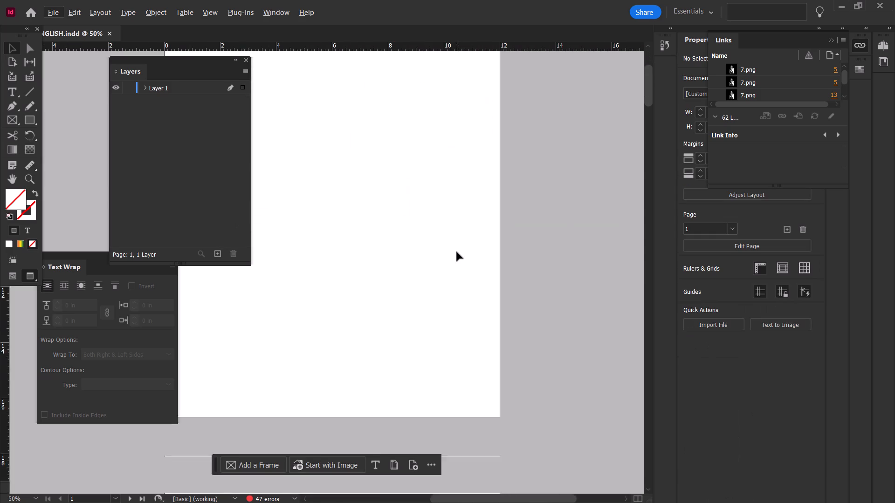
scroll(457, 252, "down", 8, "alt")
scroll(461, 245, "up", 5, "ctrl")
scroll(464, 239, "down", 12)
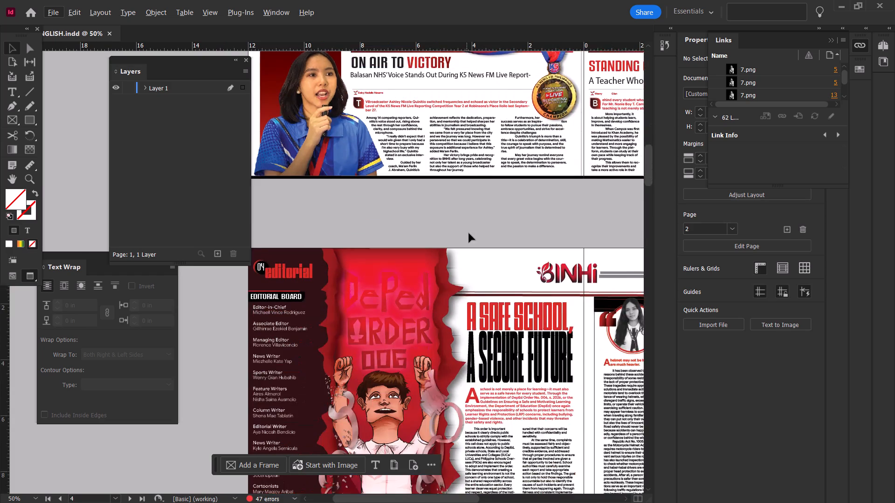
scroll(469, 233, "down", 18)
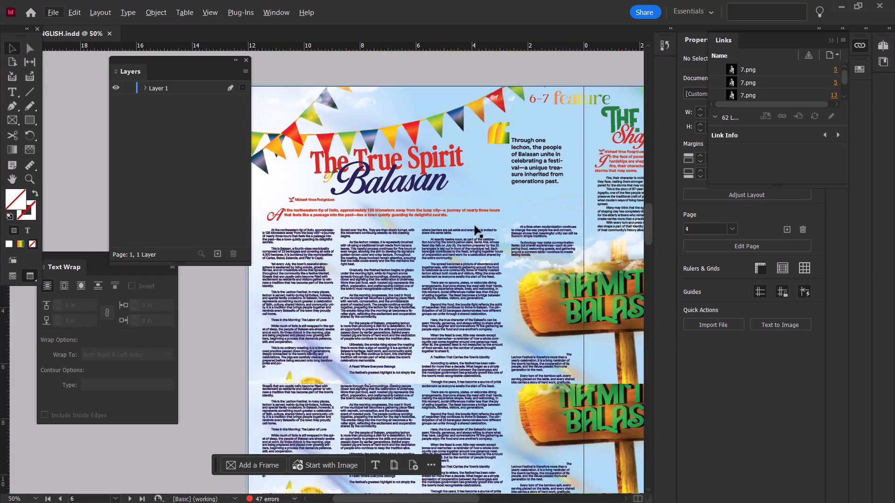
scroll(458, 186, "up", 4)
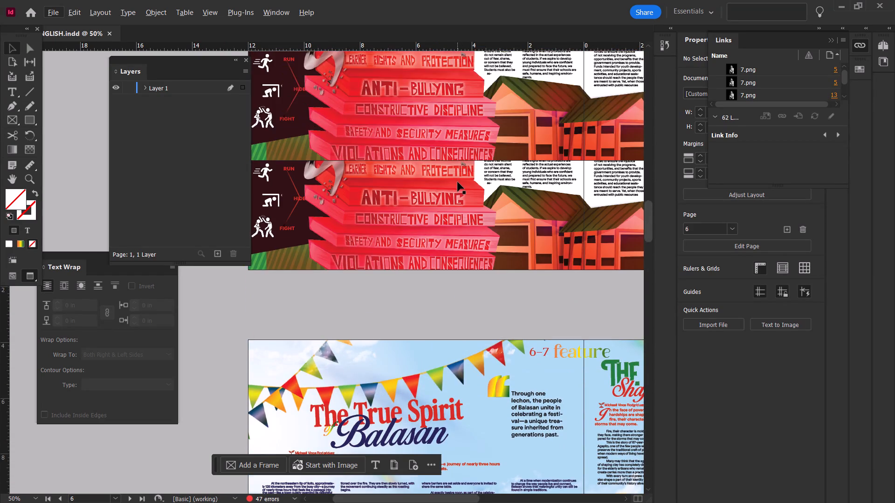
scroll(458, 182, "down", 1)
scroll(458, 182, "up", 6)
scroll(458, 182, "down", 3, "alt")
scroll(458, 181, "up", 6)
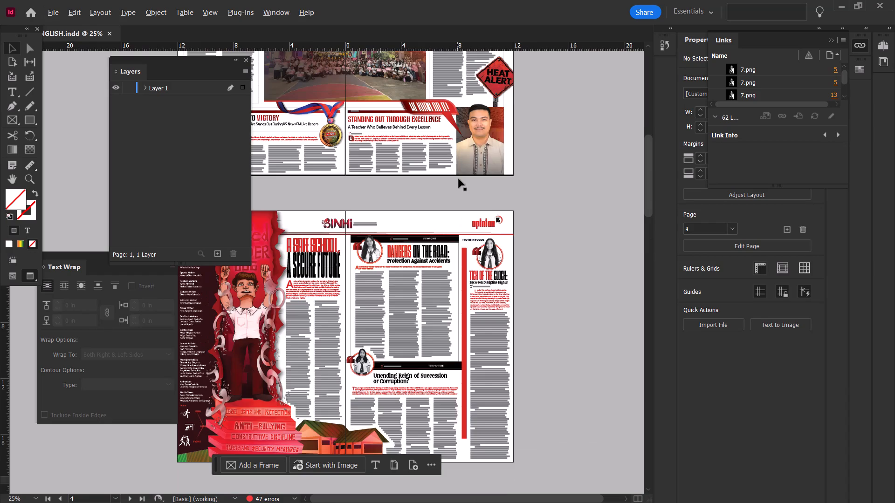
scroll(459, 179, "up", 11)
scroll(491, 160, "up", 2, "alt")
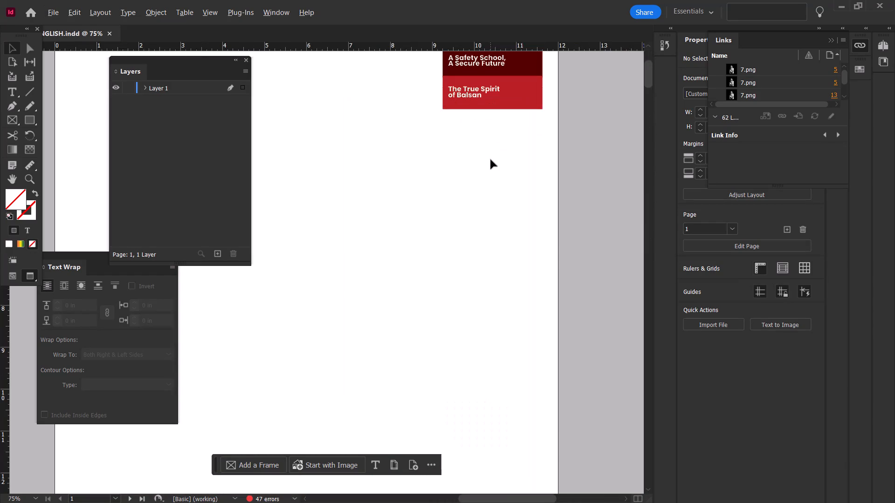
scroll(491, 160, "down", 1, "alt")
scroll(470, 191, "down", 19)
scroll(458, 210, "up", 4, "ctrl")
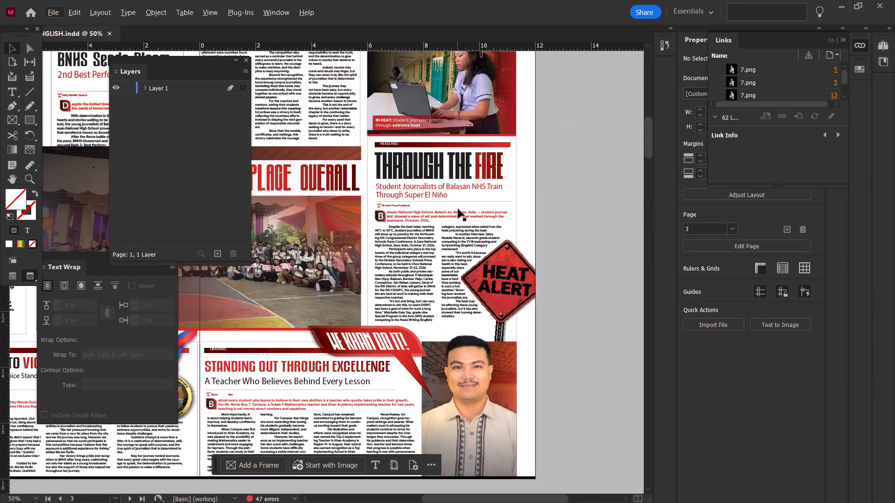
scroll(459, 209, "down", 3)
scroll(459, 209, "up", 4)
scroll(459, 209, "down", 6, "ctrl")
scroll(459, 209, "down", 2)
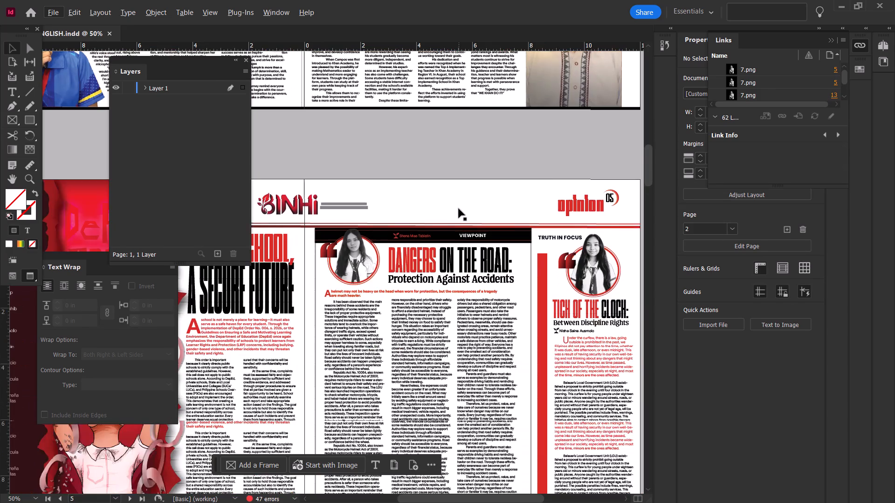
scroll(460, 207, "up", 3)
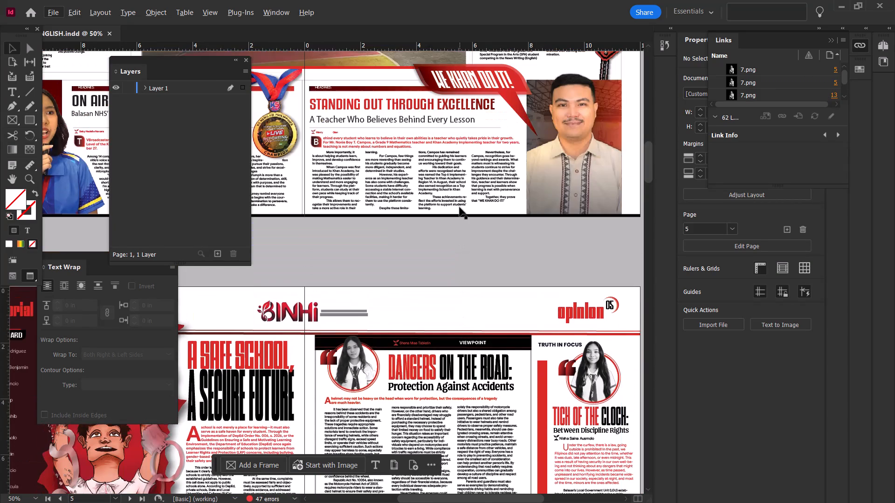
scroll(460, 207, "up", 5)
scroll(460, 207, "down", 1, "alt")
scroll(460, 202, "up", 6)
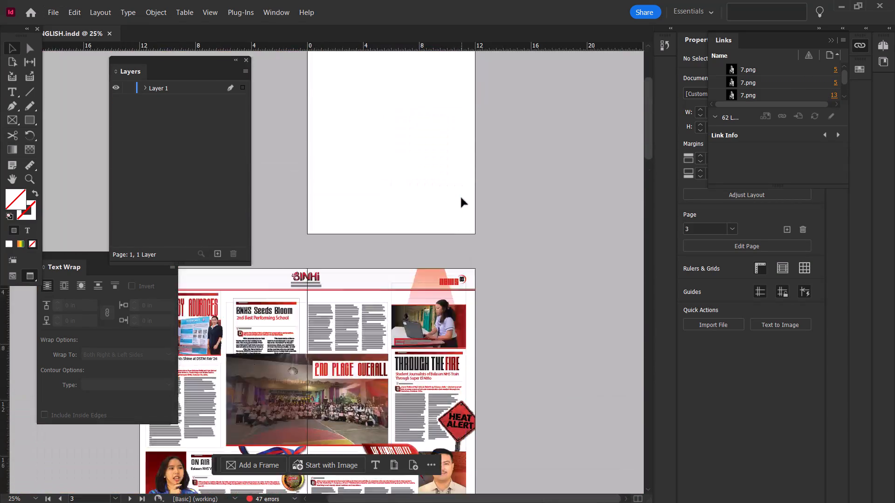
Change "Safety" to "Safe" in the first teaser headline on the front page.
scroll(461, 198, "up", 6)
scroll(450, 125, "up", 4, "alt")
double_click(445, 126)
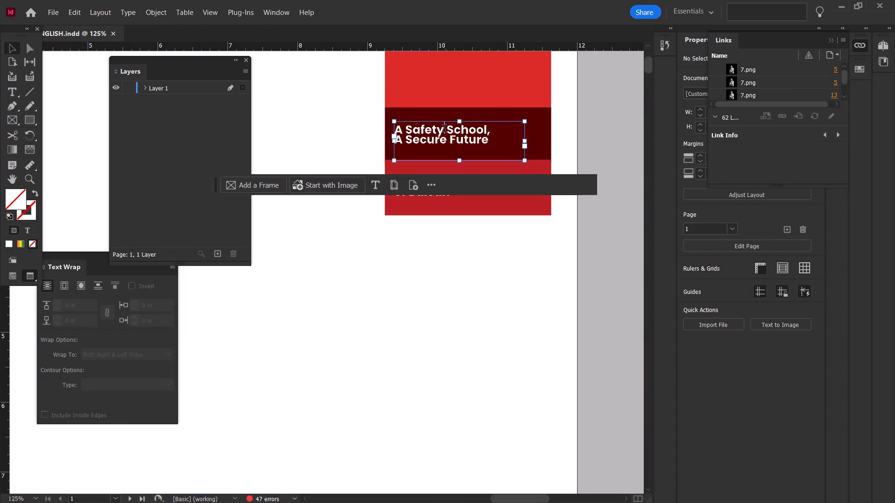
key("BackSpace")
key("BackSpace")
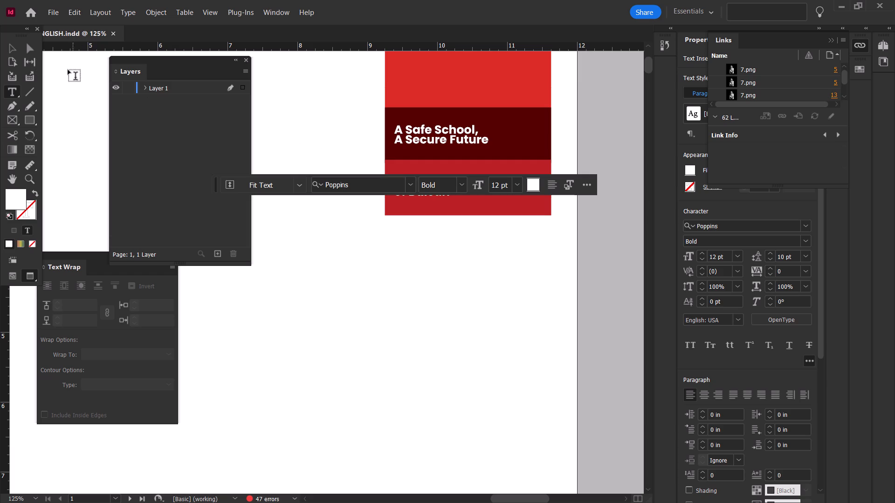
left_click(12, 49)
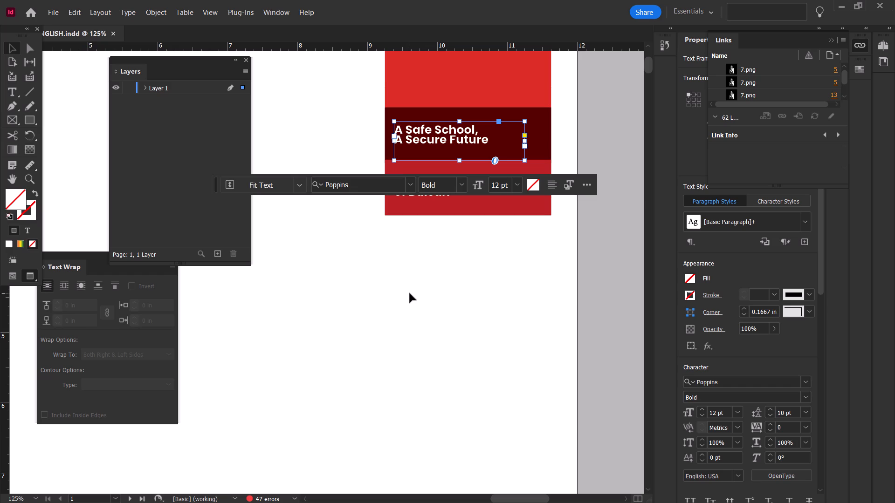
Place a copy of the first teaser headline just above it and set the copy's font weight to Poppins Light.
left_click_drag(430, 139, 427, 101, "alt")
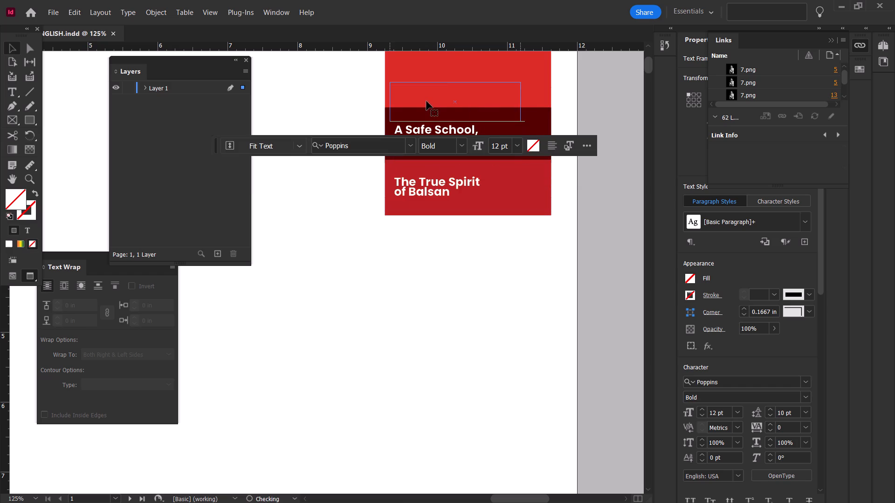
double_click(427, 101)
key("ctrl+a")
double_click(445, 142)
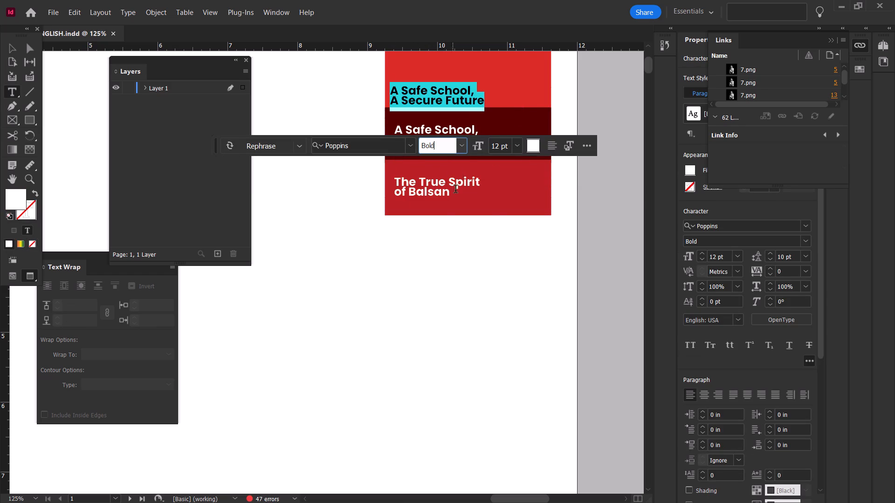
left_click(466, 148)
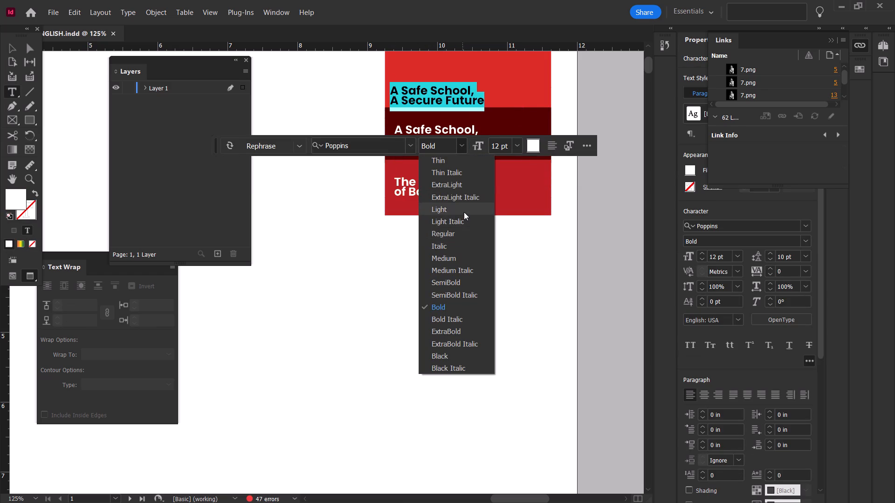
left_click(464, 211)
Replace the light copy's text with "Editorial" and fit its frame to the text.
left_click(443, 101)
key("ctrl+a")
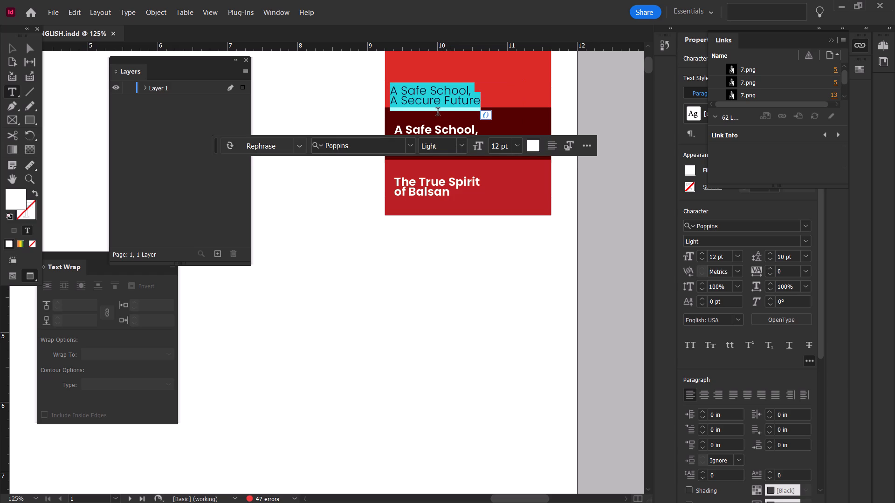
key("d")
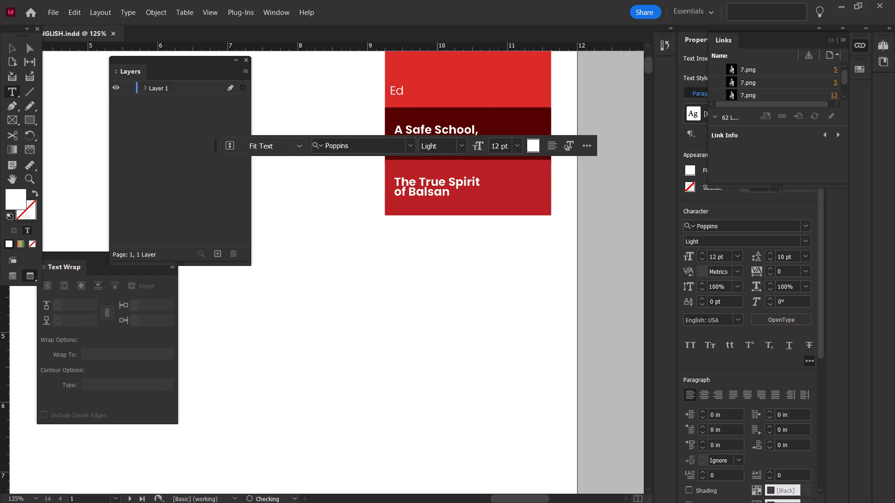
type("itorial")
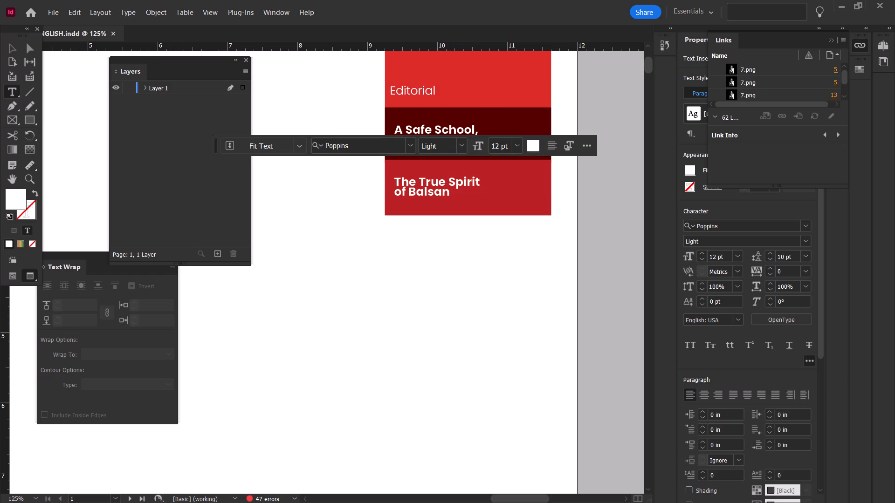
left_click(9, 54)
double_click(523, 123)
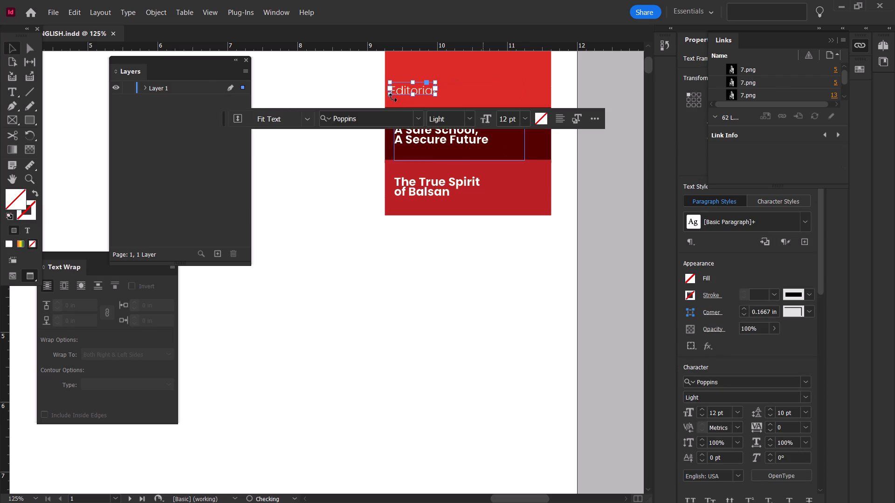
Move the "Editorial" label down into the dark red band, above "A Safe School, A Secure Future".
left_click_drag(405, 87, 408, 112)
scroll(408, 97, "up", 2, "alt")
left_click_drag(401, 80, 404, 101)
scroll(405, 100, "up", 2, "alt")
left_click_drag(406, 107, 412, 134)
left_click_drag(412, 130, 421, 152)
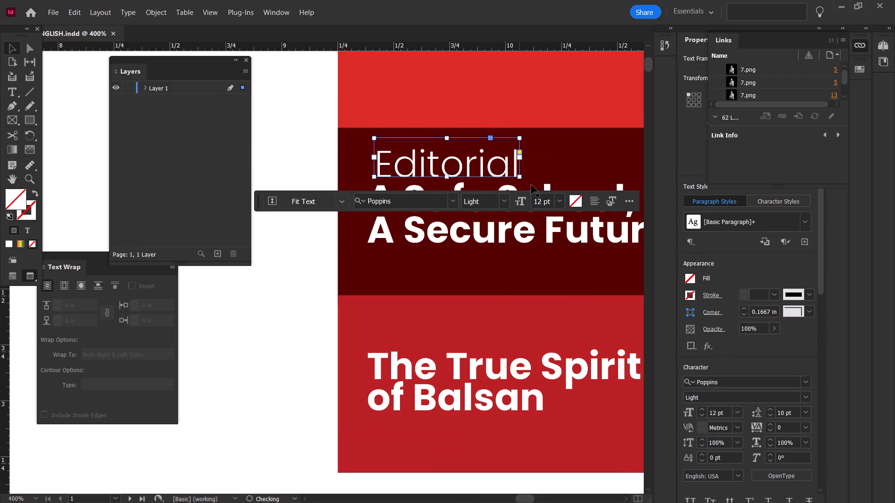
Scale the "Editorial" label down to about 6.92 pt and set it close above the first headline.
left_click_drag(520, 176, 501, 166, "ctrl+shift")
left_click(454, 156)
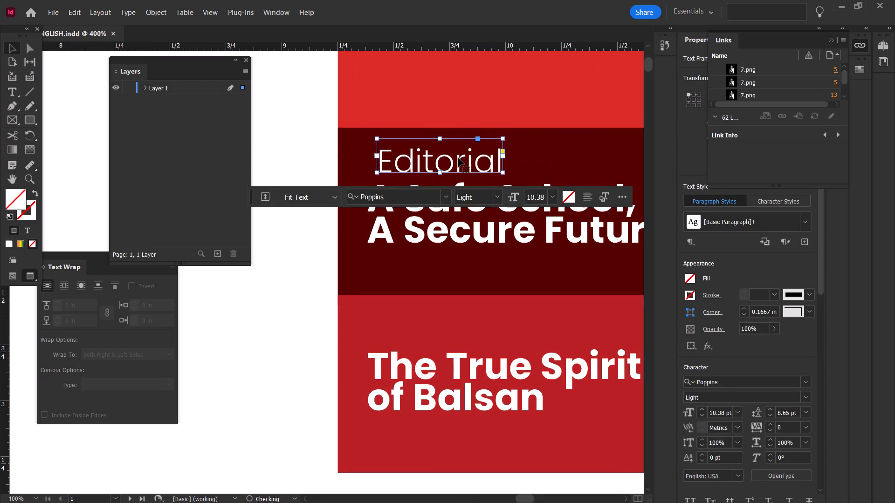
left_click_drag(458, 158, 458, 165)
left_click(458, 165)
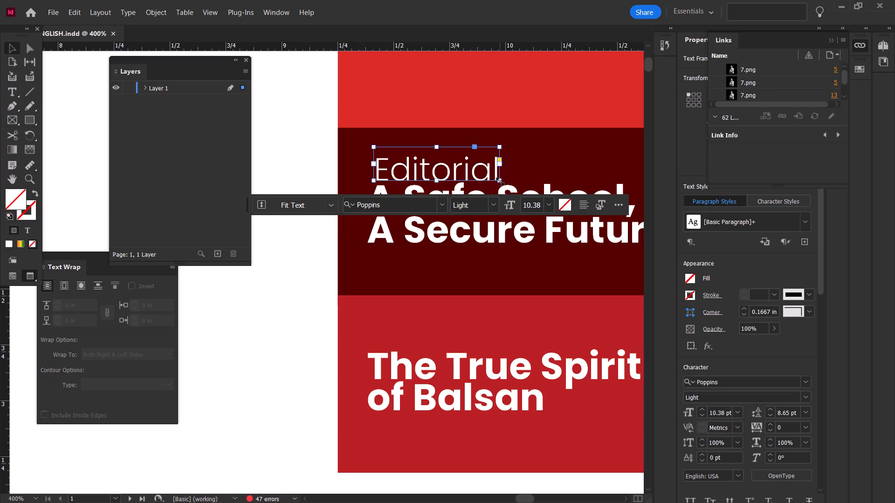
left_click_drag(501, 180, 482, 168, "ctrl+shift")
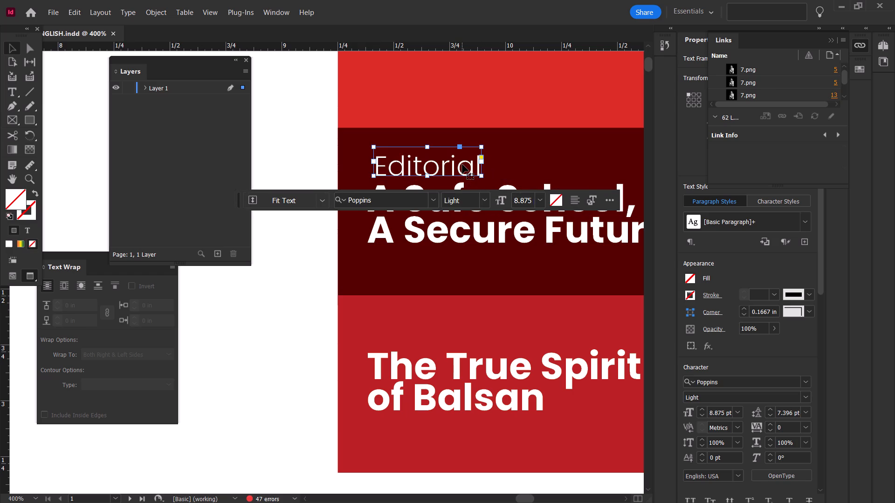
left_click_drag(482, 175, 458, 157, "ctrl+shift")
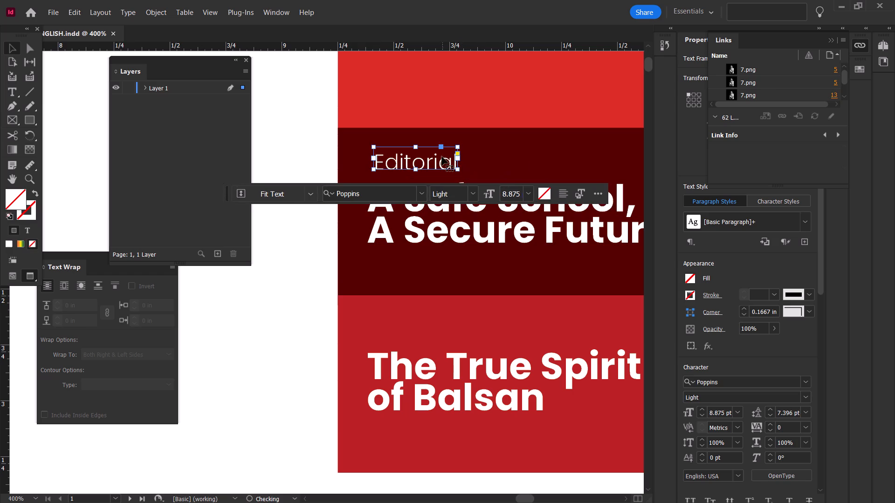
left_click_drag(439, 156, 440, 165)
Place a copy of the "Editorial" label in the lower red band, above the second headline.
left_click_drag(429, 163, 559, 308)
scroll(559, 308, "down", 3, "ctrl")
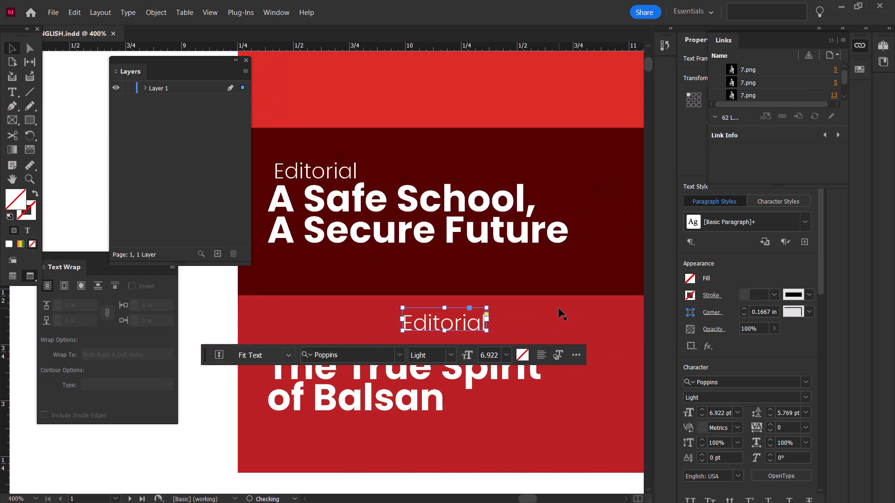
Right-align the text of "The True Spirit of Balsan" in its frame.
left_click(302, 381)
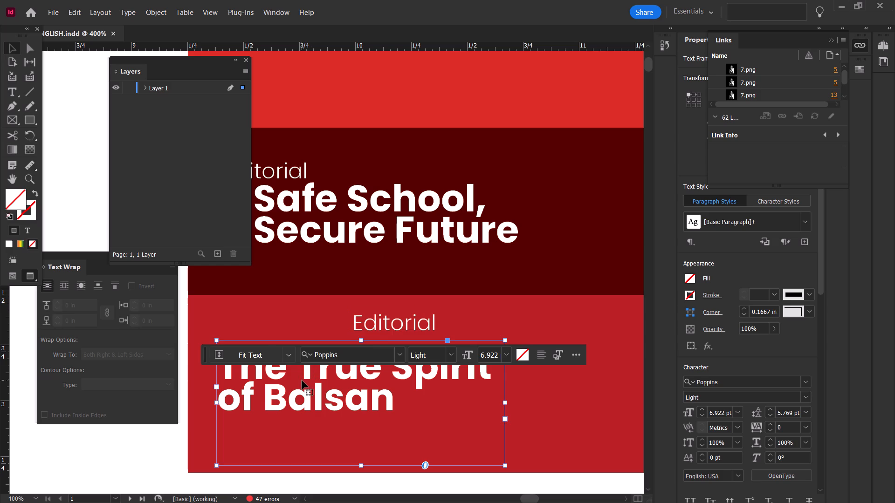
left_click_drag(819, 280, 828, 400)
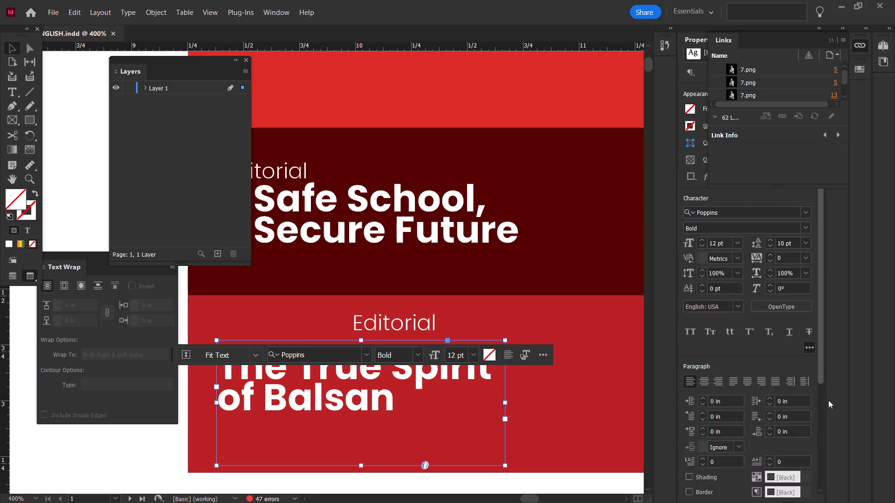
left_click_drag(828, 400, 821, 431)
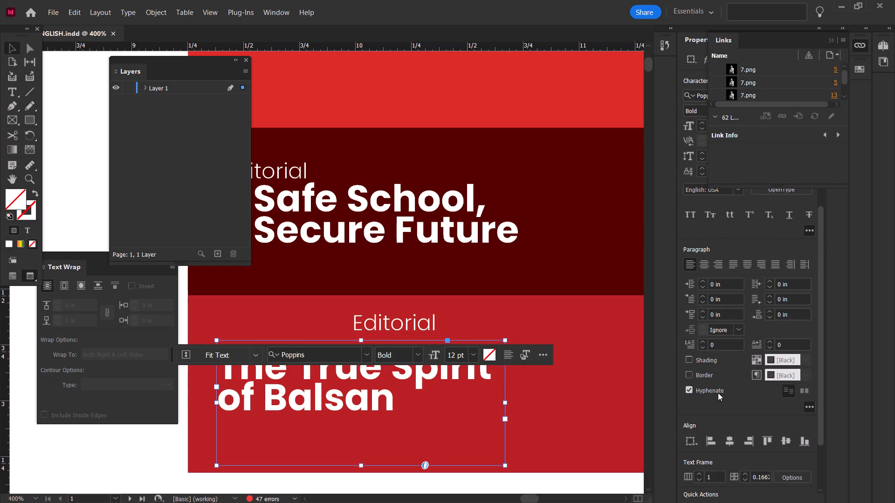
scroll(728, 433, "down", 1)
left_click_drag(820, 371, 820, 377)
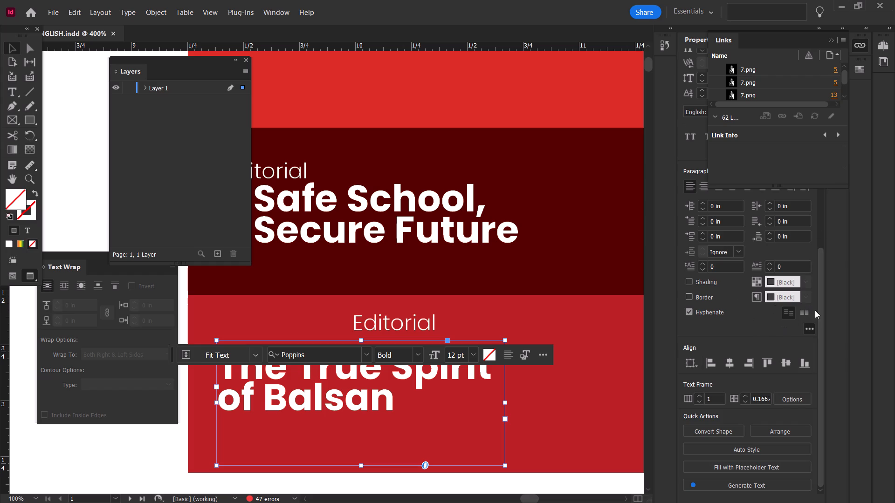
left_click_drag(819, 315, 818, 295)
left_click(713, 224)
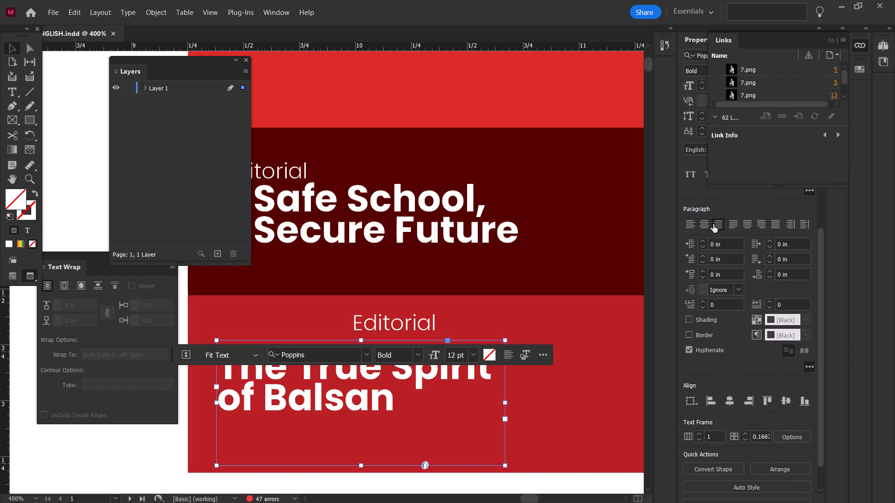
Move the right-aligned second headline across to the right side of the lower red band.
left_click_drag(421, 377, 534, 390)
scroll(534, 389, "down", 1, "ctrl")
left_click_drag(526, 393, 578, 391)
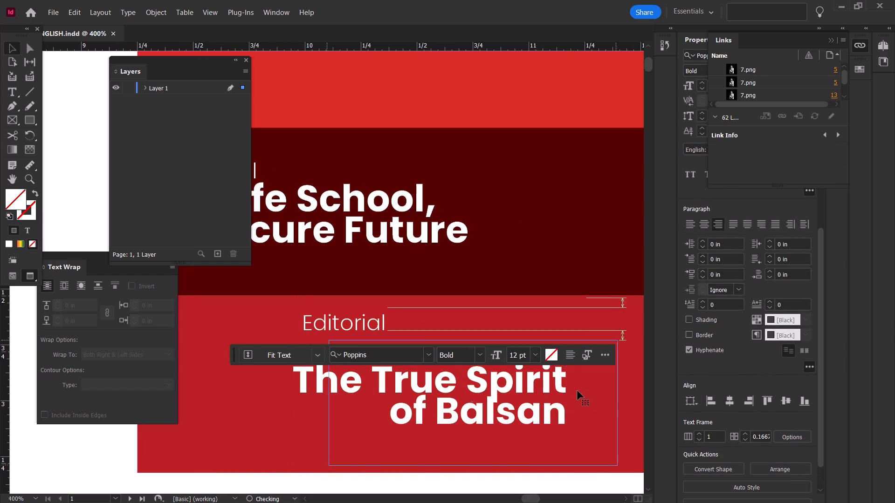
left_click_drag(578, 391, 578, 392)
scroll(578, 389, "down", 1, "ctrl")
left_click_drag(530, 391, 557, 394)
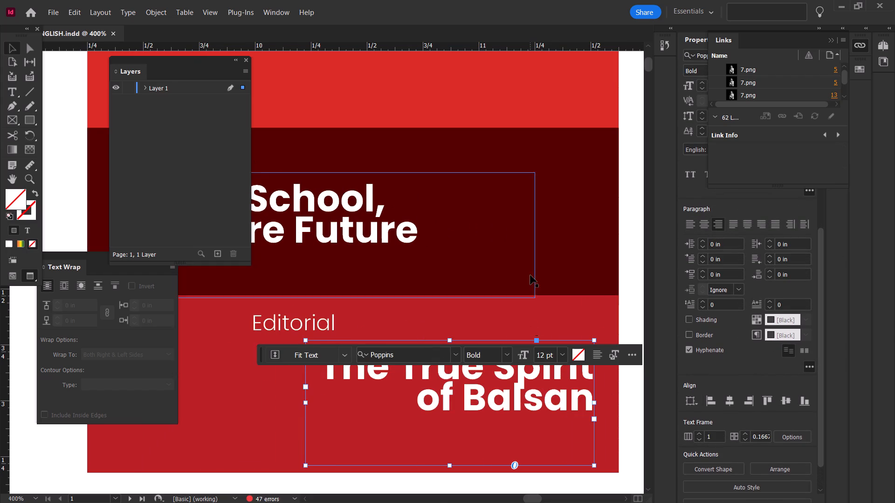
Move the copied "Editorial" label above the right end of the second headline.
scroll(530, 275, "up", 4, "ctrl")
scroll(532, 274, "down", 3, "ctrl")
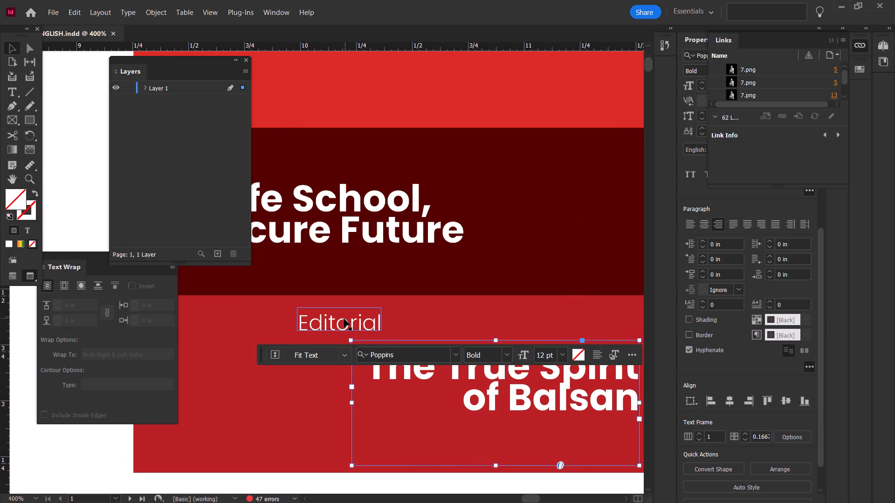
left_click_drag(344, 319, 585, 333)
Replace the text of the copied "Editorial" label above the second headline with "Feature".
scroll(585, 333, "down", 1, "alt")
double_click(593, 336)
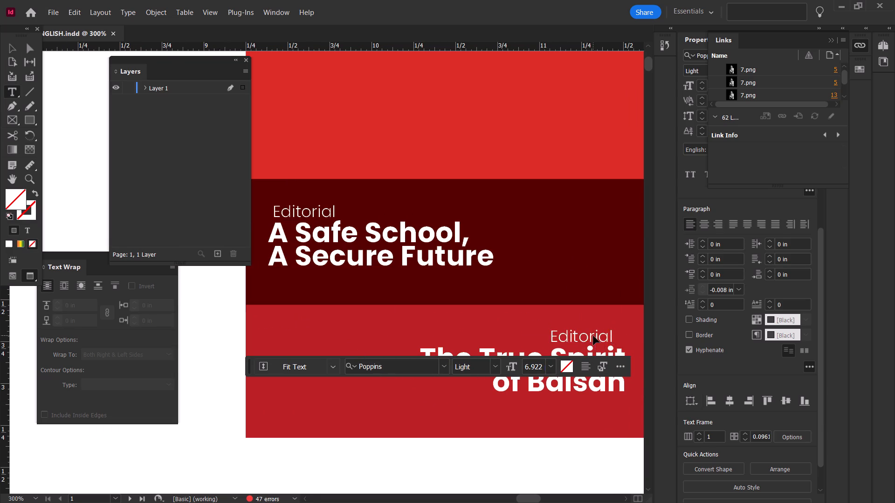
key("ctrl+a")
type("eatu")
type("re")
left_click(14, 44)
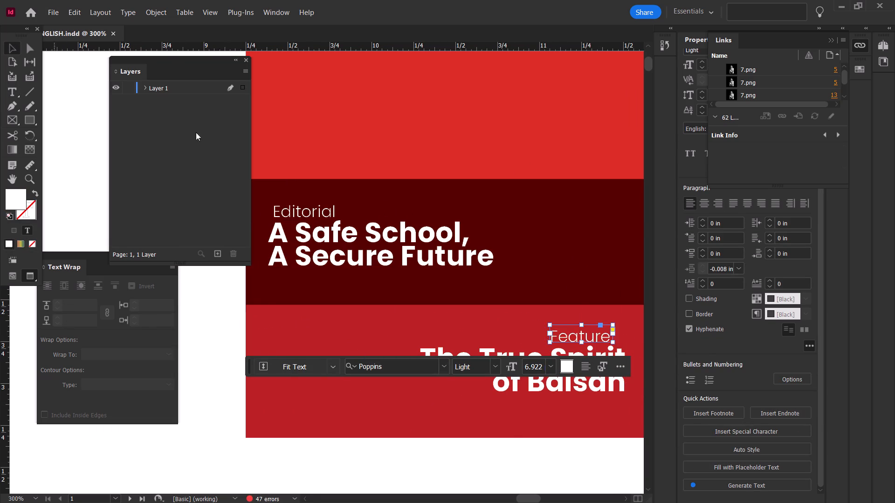
Adjust the "Feature" label's position so it sits just above the right end of "The True Spirit of Balsan".
scroll(500, 230, "down", 1)
scroll(616, 249, "up", 1, "alt")
scroll(616, 249, "down", 2)
left_click_drag(590, 245, 595, 243)
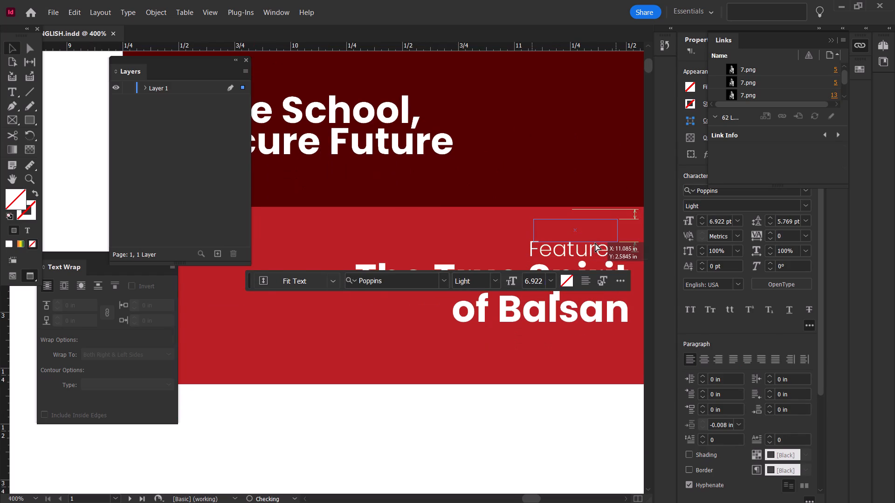
left_click_drag(595, 243, 595, 246)
scroll(595, 246, "up", 1, "alt")
scroll(595, 246, "down", 1, "alt")
left_click(595, 247)
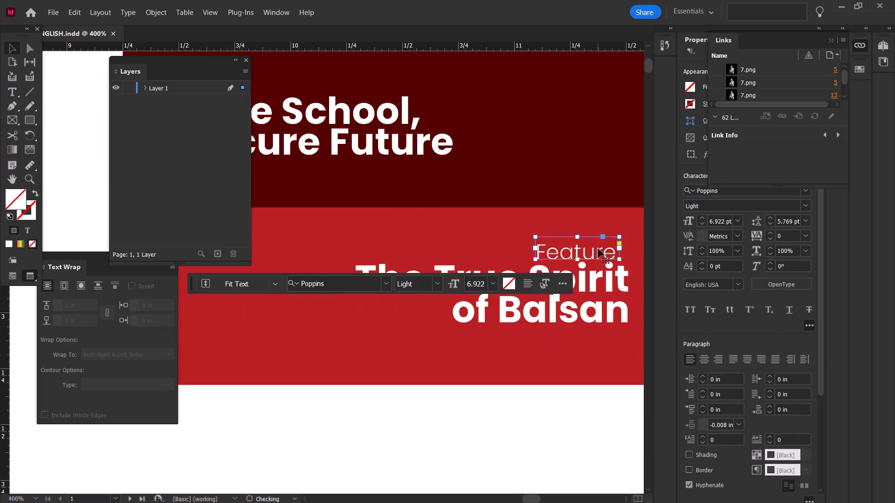
left_click(598, 249)
scroll(518, 217, "down", 2, "alt")
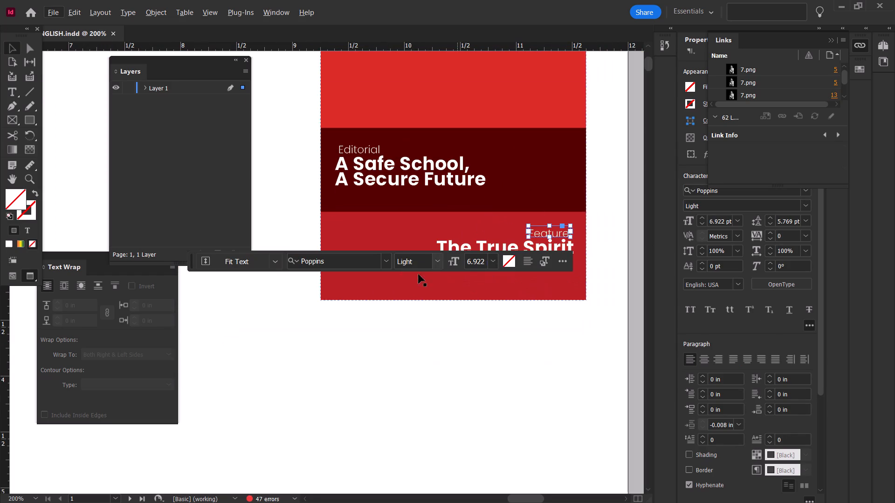
left_click(387, 347)
Copy the editor8.png illustration from the editorial spread on pages 4-5 and place the copy on the front page.
scroll(387, 347, "down", 1, "alt")
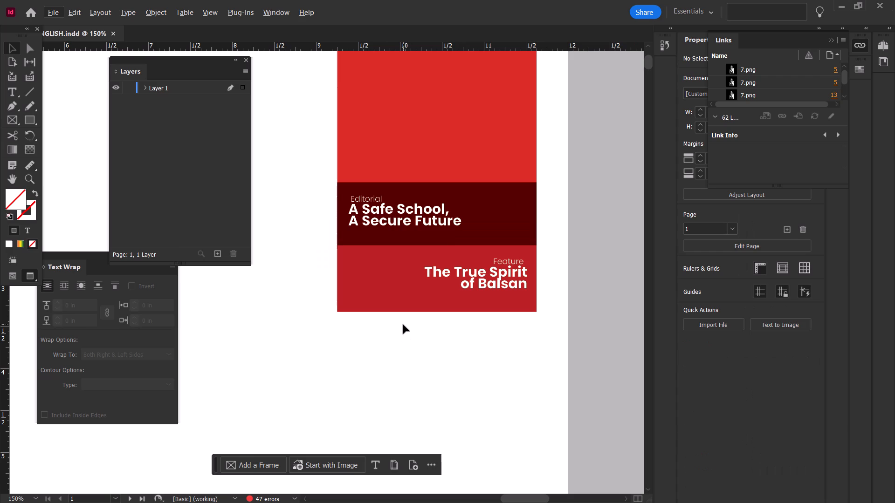
scroll(406, 337, "down", 1, "alt")
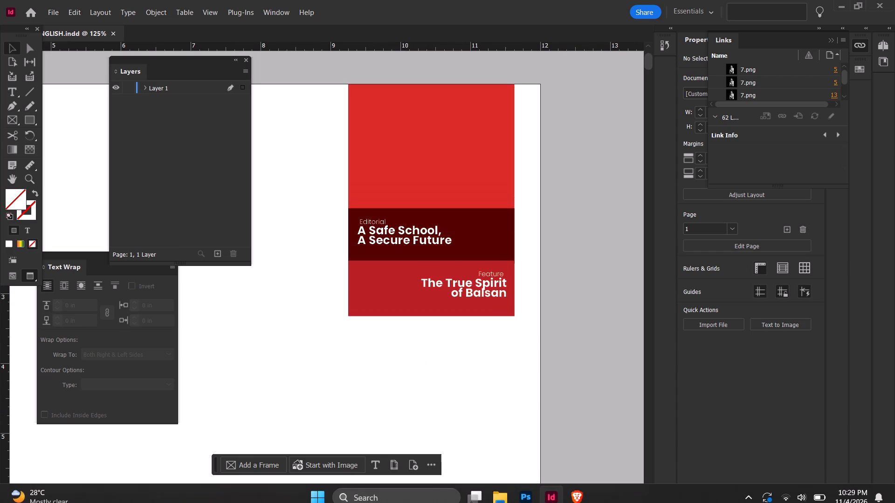
scroll(373, 372, "down", 10, "alt")
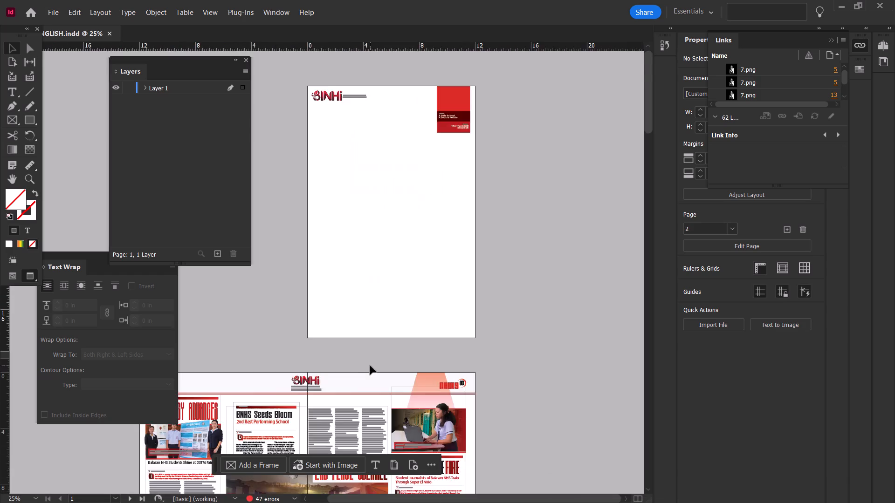
scroll(370, 366, "down", 2)
left_click(279, 372)
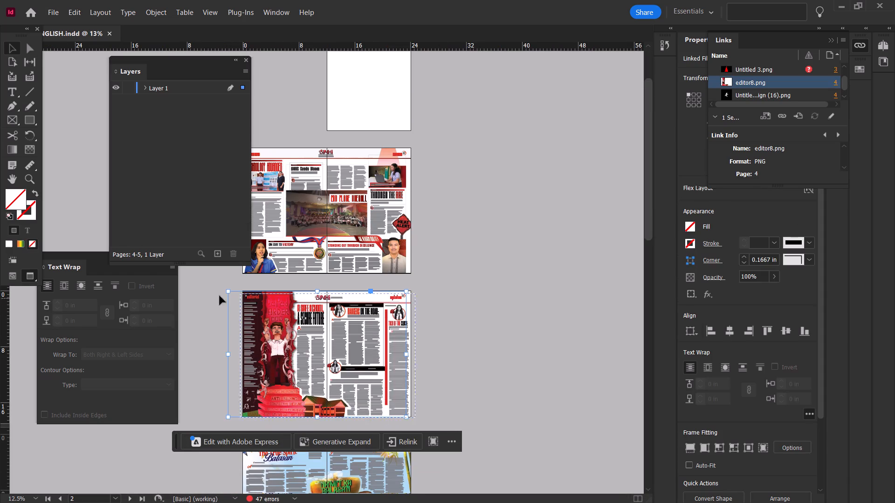
left_click(210, 295)
left_click(270, 311)
left_click_drag(276, 317, 328, 118, "alt")
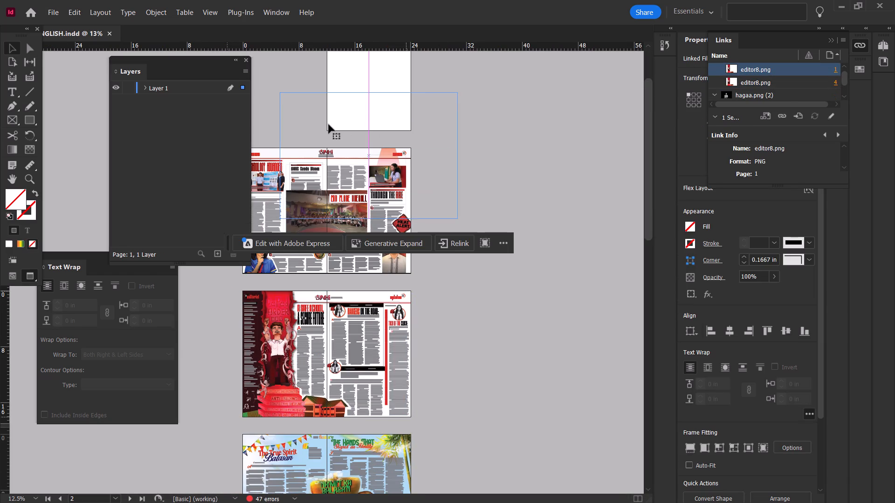
scroll(329, 124, "up", 2)
left_click_drag(358, 184, 413, 122)
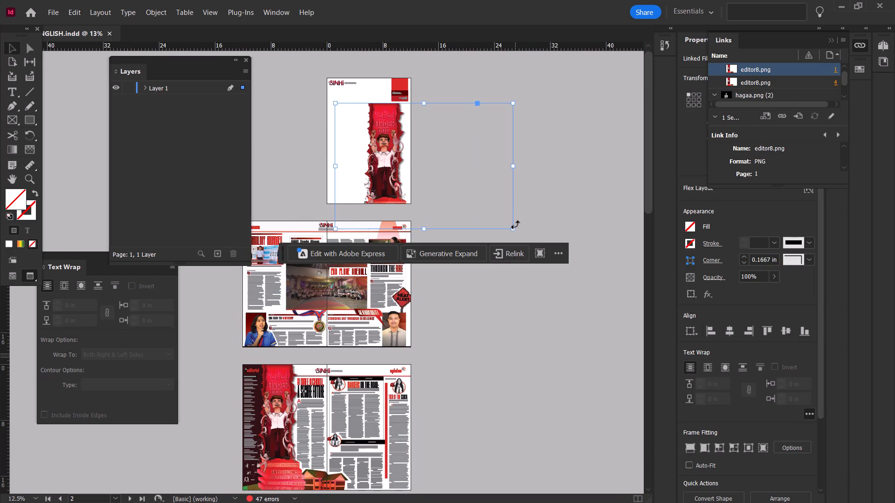
Crop the copied illustration's frame on all sides to the man with raised arms.
left_click_drag(514, 228, 393, 170)
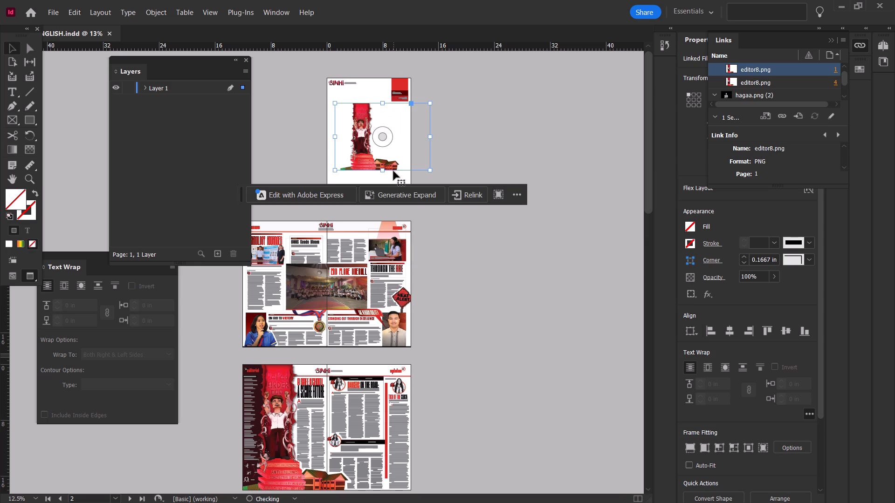
key("ctrl+z")
left_click_drag(425, 228, 426, 213)
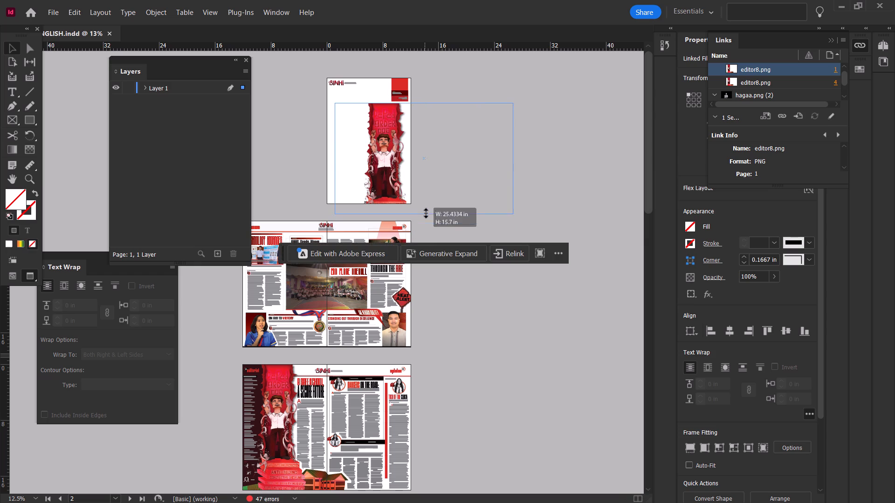
left_click_drag(426, 213, 428, 202)
left_click_drag(513, 154, 414, 173)
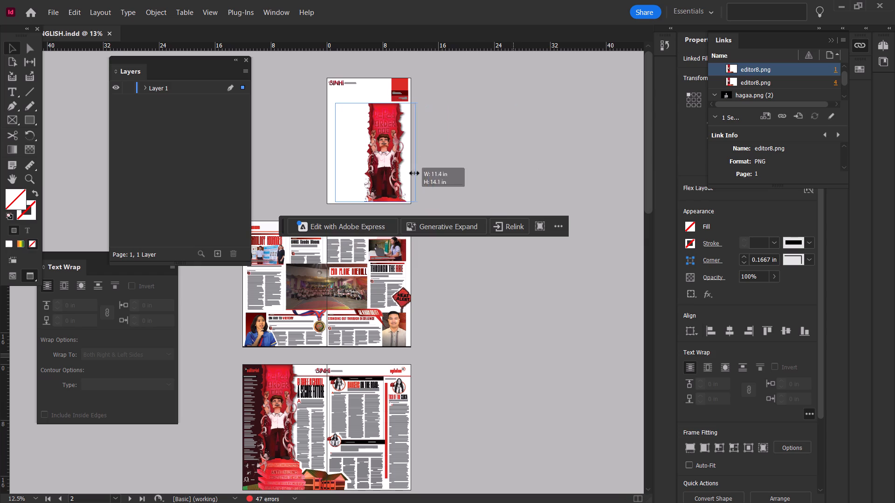
left_click_drag(414, 173, 412, 174)
left_click_drag(336, 151, 360, 147)
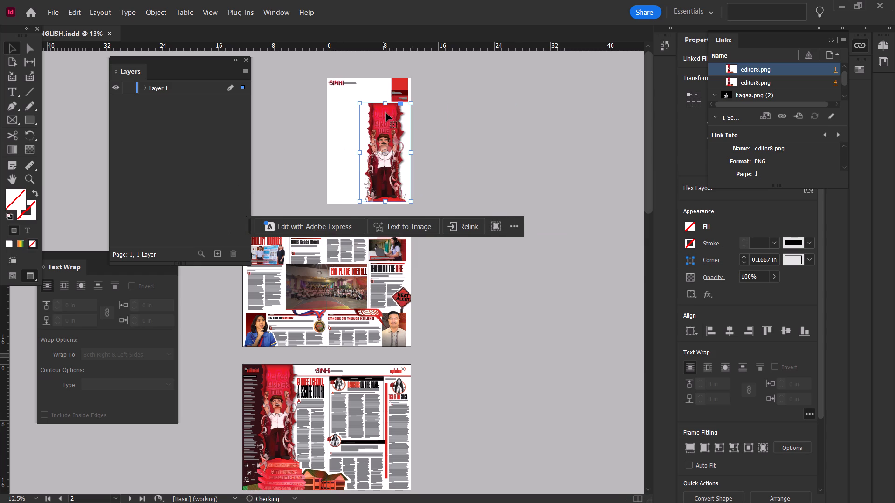
left_click_drag(386, 104, 386, 126)
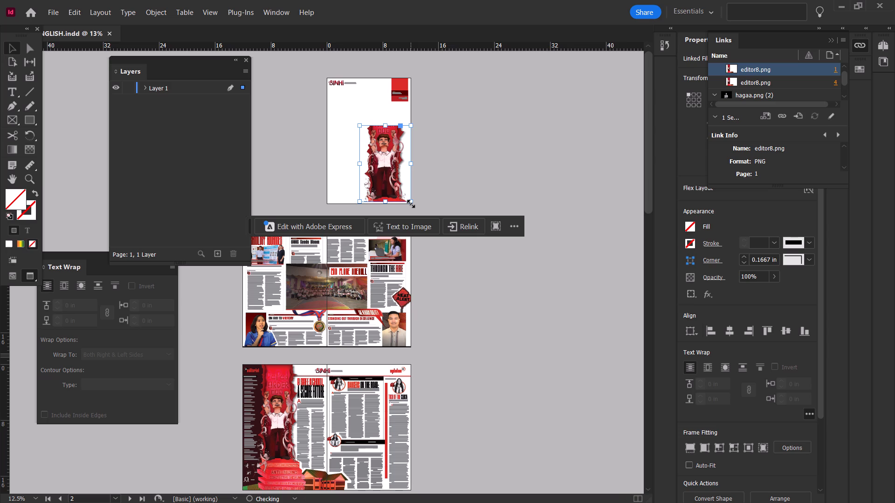
Scale down the cropped illustration and move it to the red block on the front page.
left_click_drag(411, 204, 386, 162, "ctrl+shift")
scroll(391, 152, "up", 3, "alt")
left_click_drag(527, 167, 502, 182)
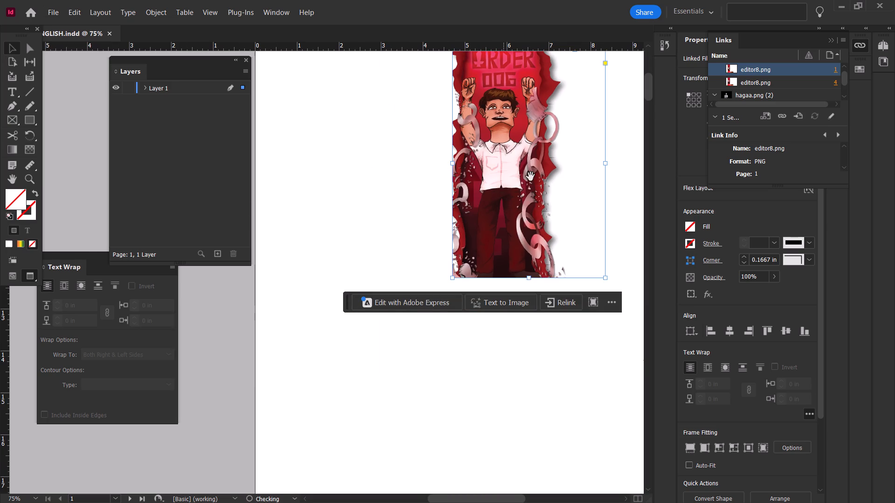
scroll(530, 177, "down", 2, "ctrl")
key("ctrl+z")
scroll(532, 176, "down", 2, "alt")
scroll(536, 176, "up", 3)
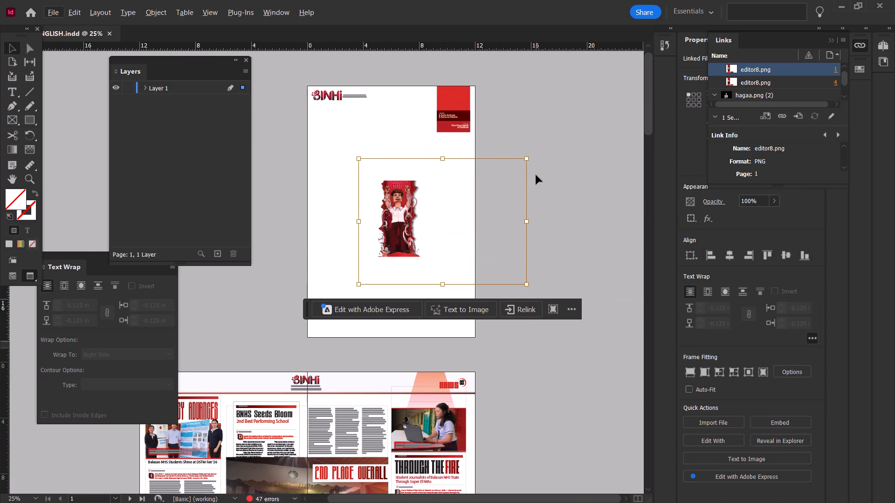
left_click(494, 143)
left_click_drag(403, 200, 459, 127)
Shrink the illustration further, crop off its lower part and shift it over the right side of the red block.
scroll(469, 125, "up", 3, "alt")
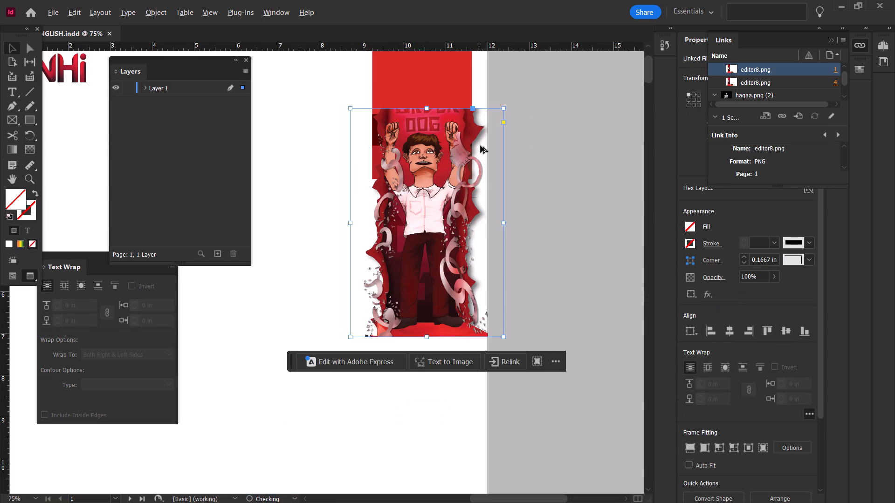
left_click_drag(502, 336, 449, 230, "ctrl+shift")
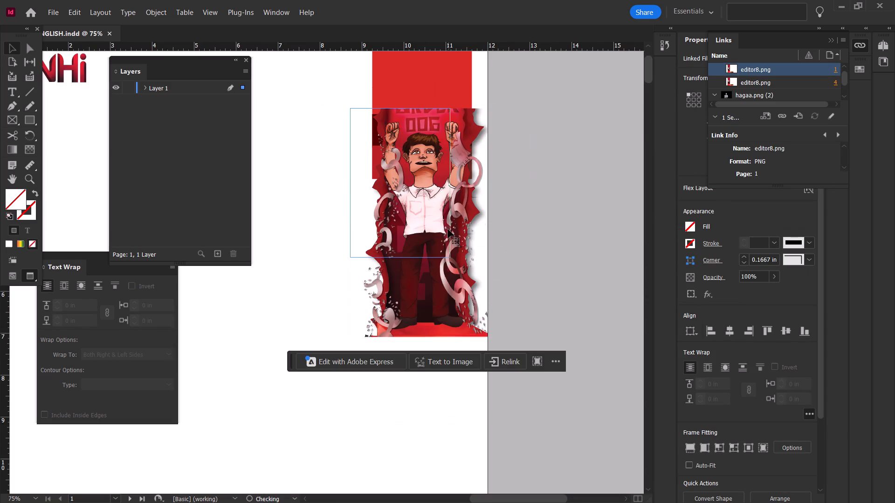
left_click_drag(400, 258, 404, 204)
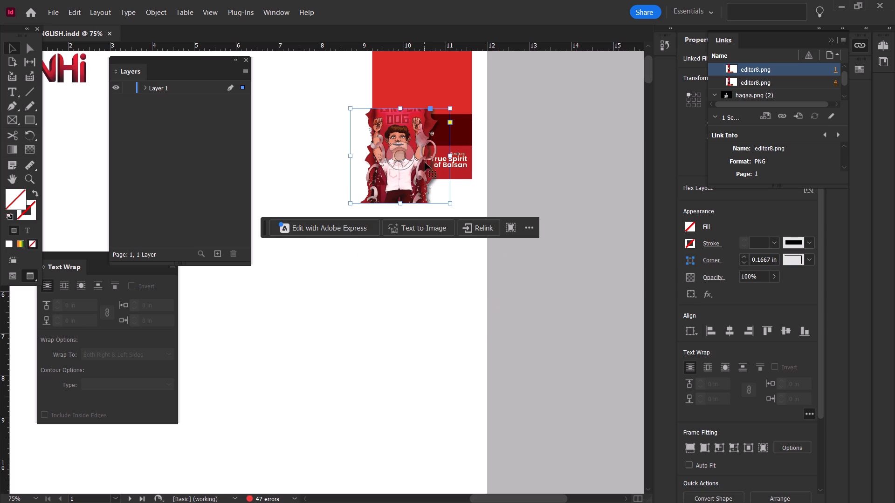
left_click_drag(425, 160, 468, 143)
Scale the illustration down again and position it at the right end of the dark red band beside "A Safe School, A Secure Future".
scroll(473, 142, "up", 1, "alt")
left_click_drag(503, 197, 490, 175, "ctrl+shift")
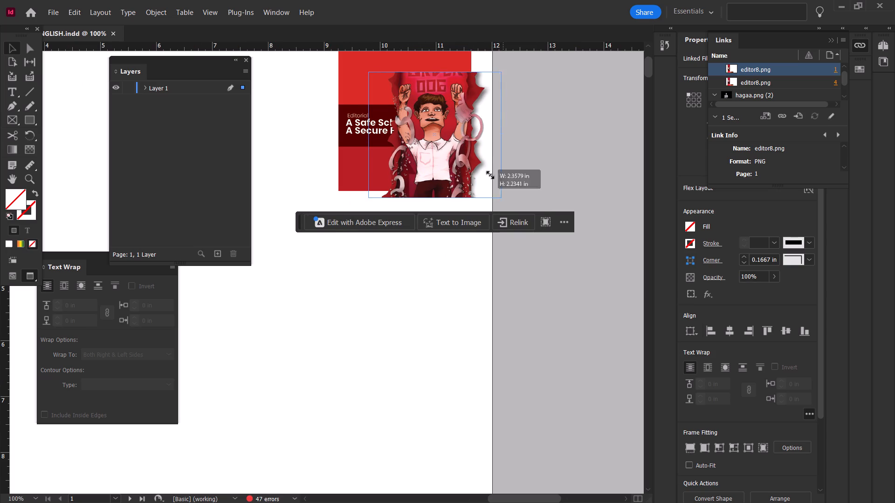
left_click_drag(490, 175, 453, 132, "ctrl+shift")
left_click_drag(428, 129, 450, 134)
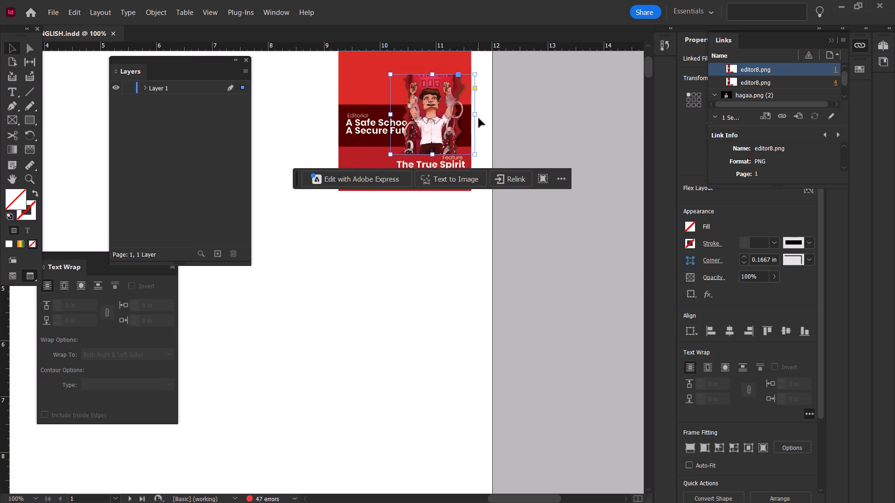
left_click_drag(474, 155, 466, 145, "ctrl+shift")
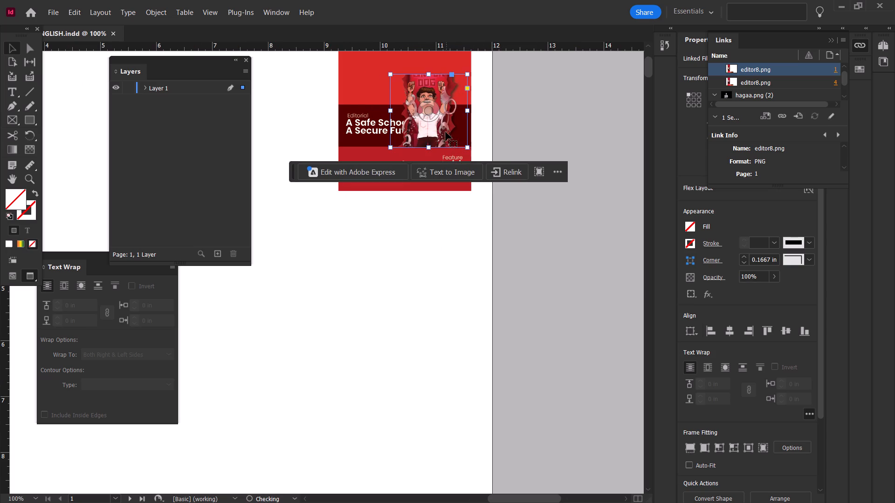
left_click_drag(444, 129, 455, 134)
left_click_drag(452, 134, 459, 133)
Fade the top edge of the illustration into the red block with the Gradient Feather tool, retrying until the fade is short.
scroll(462, 132, "up", 1, "alt")
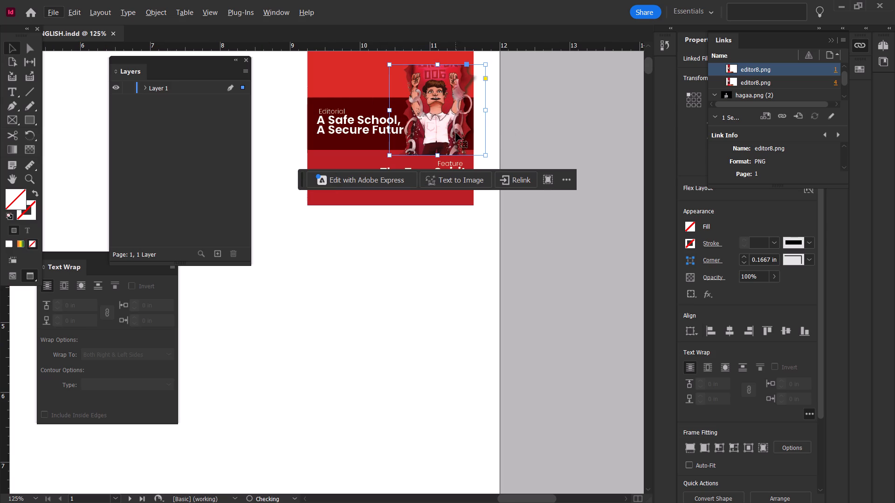
left_click(439, 63)
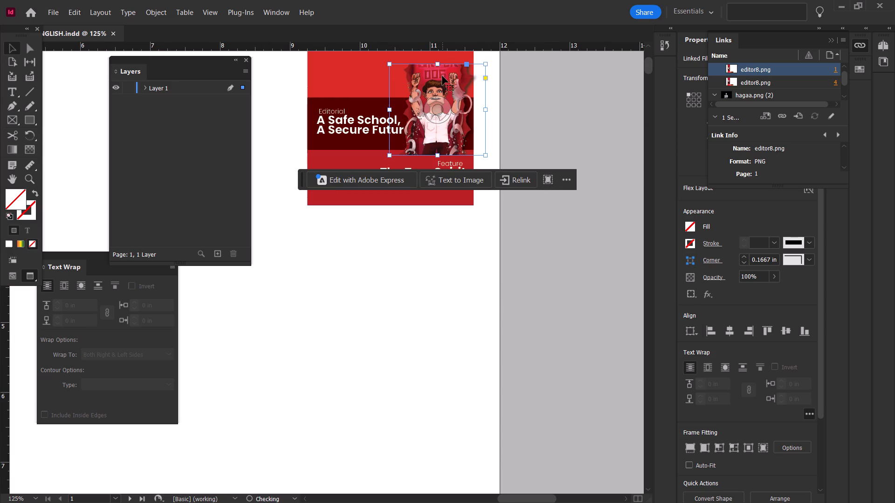
key("shift+g")
left_click_drag(441, 116, 436, 72)
key("ctrl+z")
left_click_drag(440, 82, 438, 74)
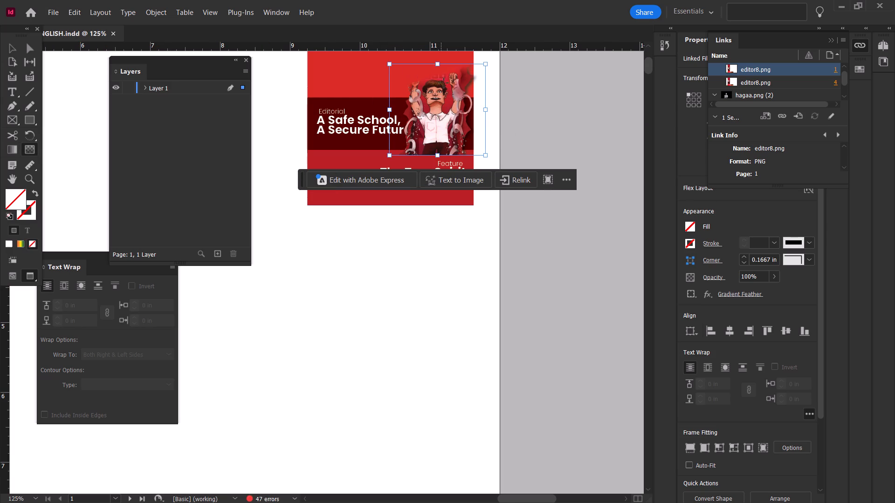
key("ctrl+z")
left_click_drag(439, 87, 434, 72)
key("ctrl+z")
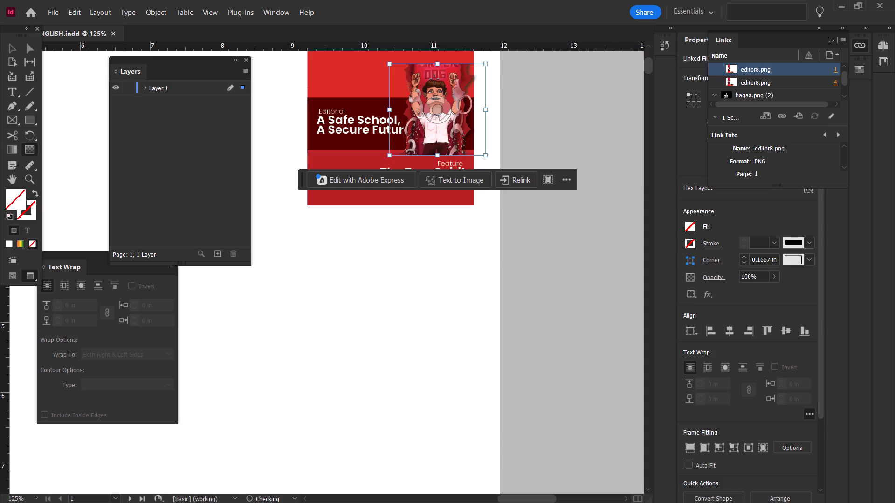
left_click_drag(434, 79, 433, 74)
key("ctrl+z")
left_click_drag(437, 78, 437, 75)
left_click_drag(437, 75, 435, 63)
left_click(12, 48)
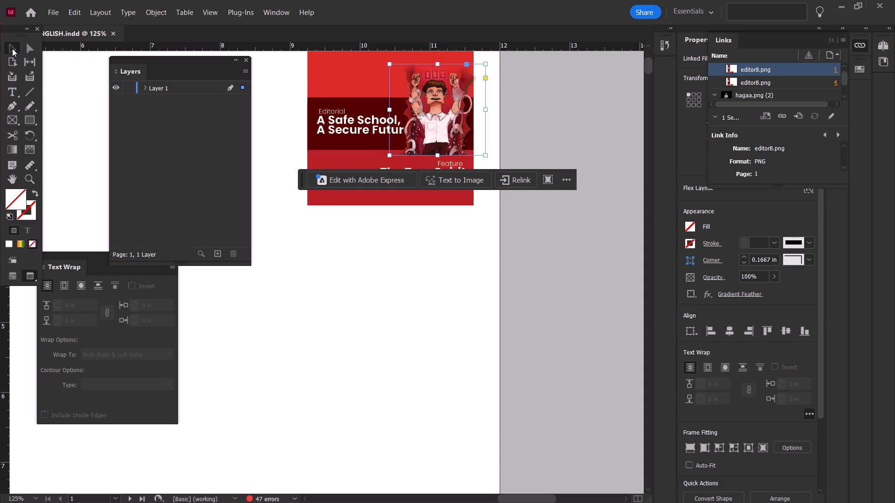
Reduce the feathered illustration slightly and align its bottom near the dark red band's lower edge, beside the first headline.
scroll(495, 154, "up", 1, "alt")
left_click_drag(487, 157, 480, 147, "ctrl+shift")
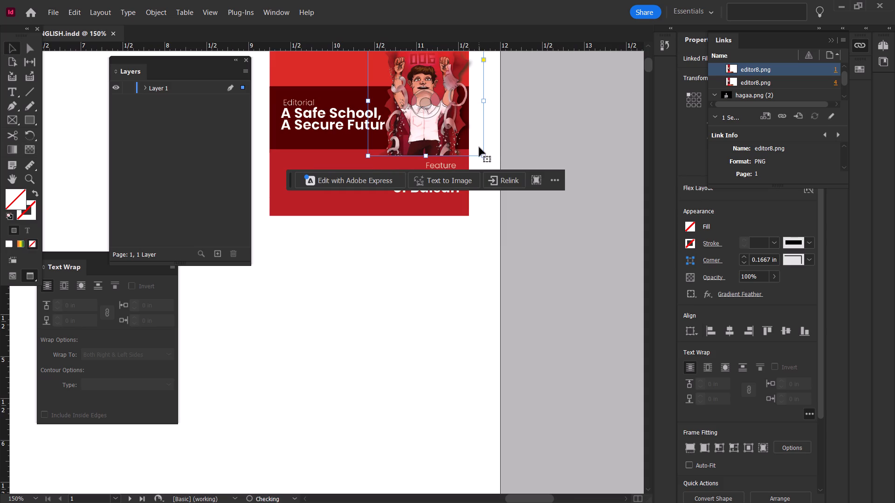
left_click_drag(484, 153, 476, 143, "ctrl+shift")
scroll(474, 140, "up", 1)
left_click_drag(447, 151, 454, 151)
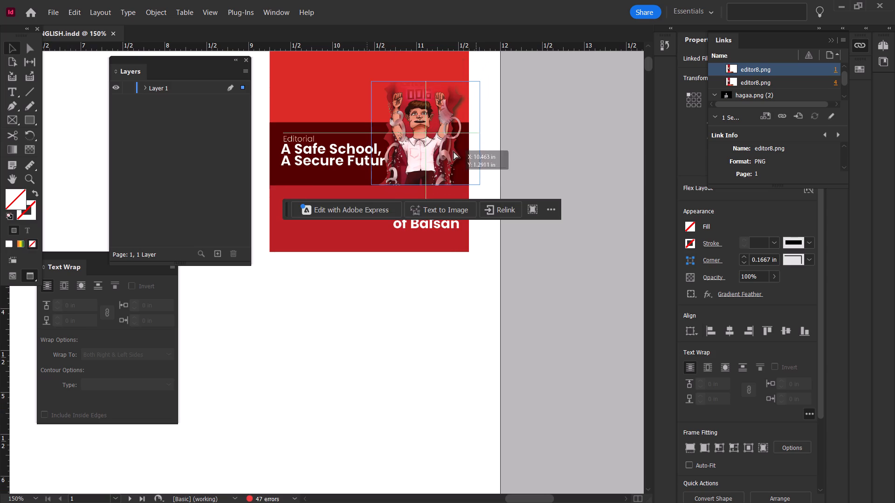
left_click_drag(454, 151, 454, 151)
scroll(453, 155, "up", 1, "alt")
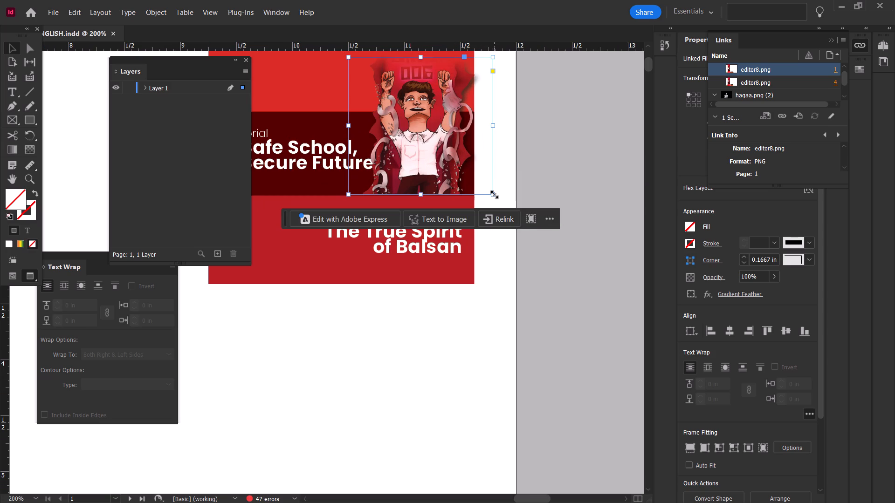
left_click_drag(495, 195, 488, 183, "ctrl+shift")
left_click_drag(464, 167, 466, 171)
left_click_drag(465, 169, 464, 174)
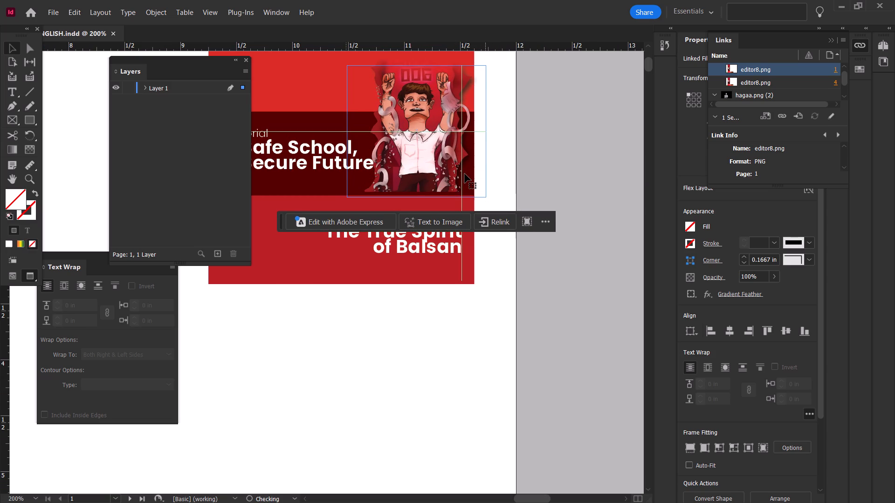
left_click(465, 173)
scroll(466, 170, "up", 1, "alt")
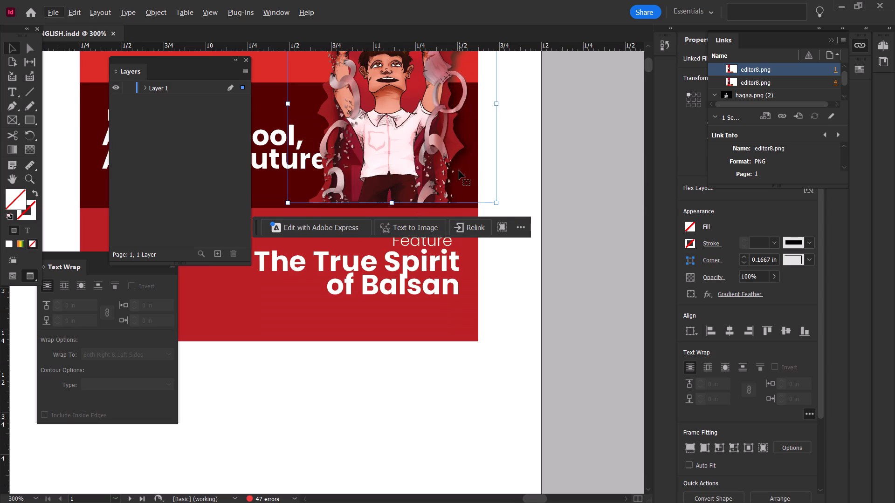
Shrink the Editorial illustration slightly and nudge it to sit on the dark red band's lower edge at its right end.
left_click_drag(459, 170, 463, 176)
left_click_drag(458, 171, 461, 171)
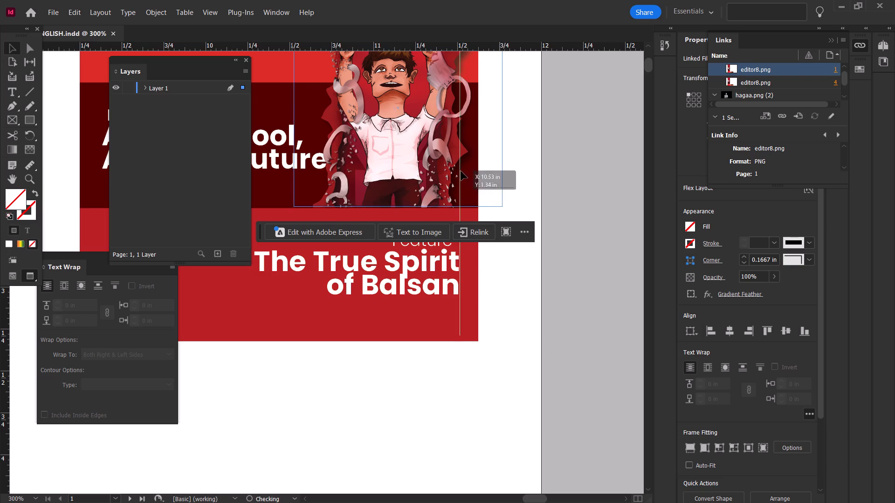
left_click_drag(461, 171, 462, 171)
scroll(462, 172, "down", 1, "alt")
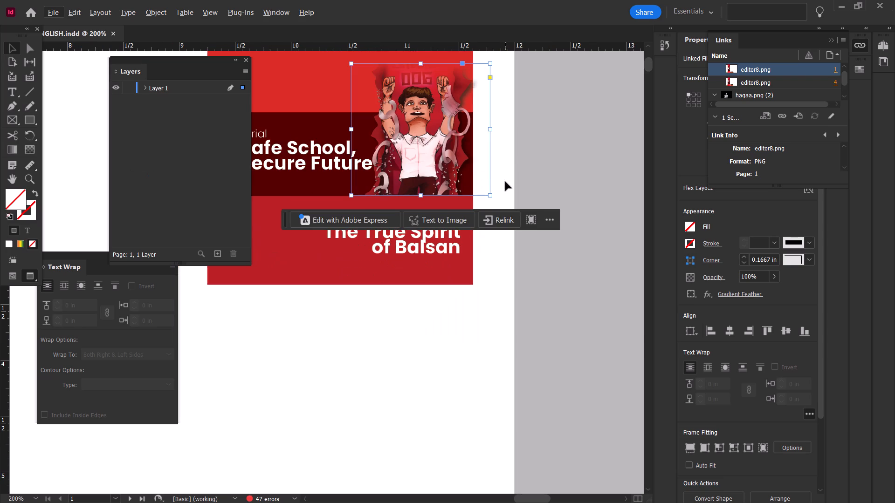
left_click_drag(492, 195, 487, 188, "ctrl+shift")
left_click_drag(467, 168, 468, 170)
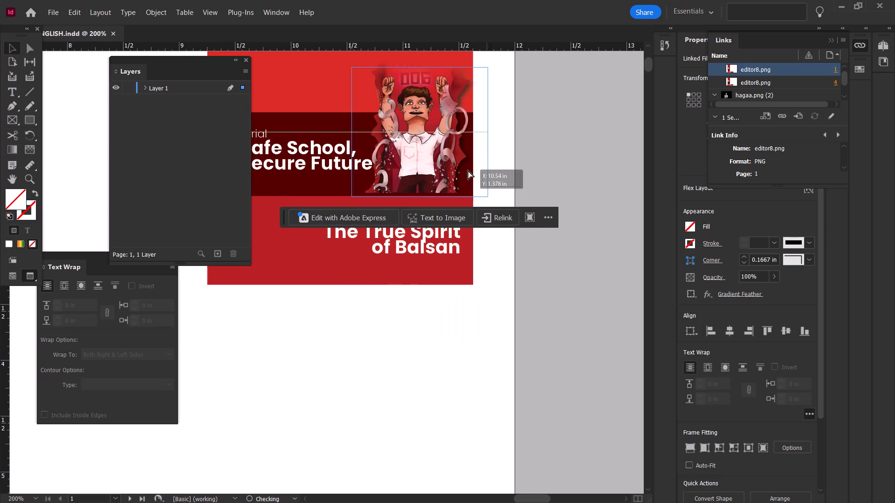
left_click_drag(468, 170, 471, 172)
scroll(471, 172, "up", 1, "alt")
left_click(530, 170)
scroll(528, 170, "down", 1, "alt")
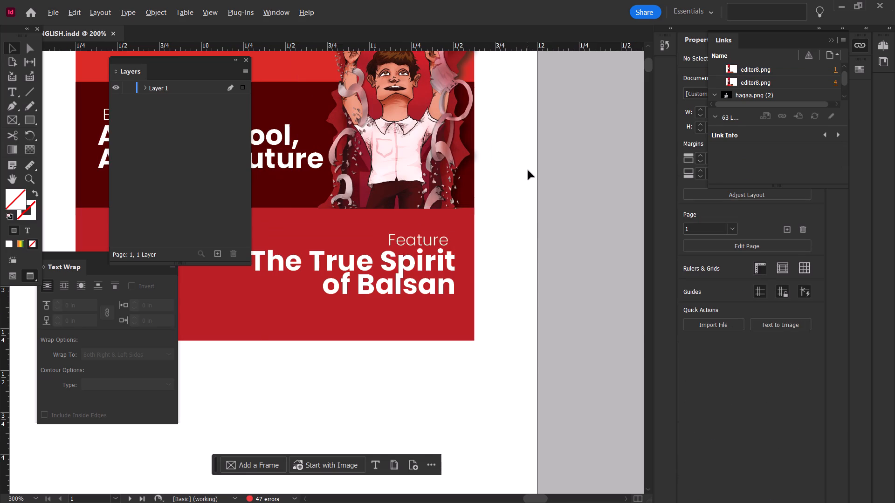
left_click(577, 159, "alt")
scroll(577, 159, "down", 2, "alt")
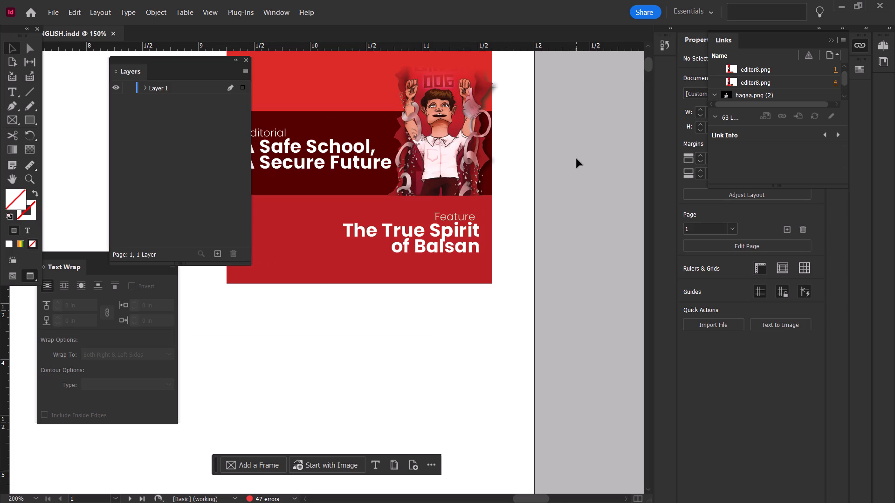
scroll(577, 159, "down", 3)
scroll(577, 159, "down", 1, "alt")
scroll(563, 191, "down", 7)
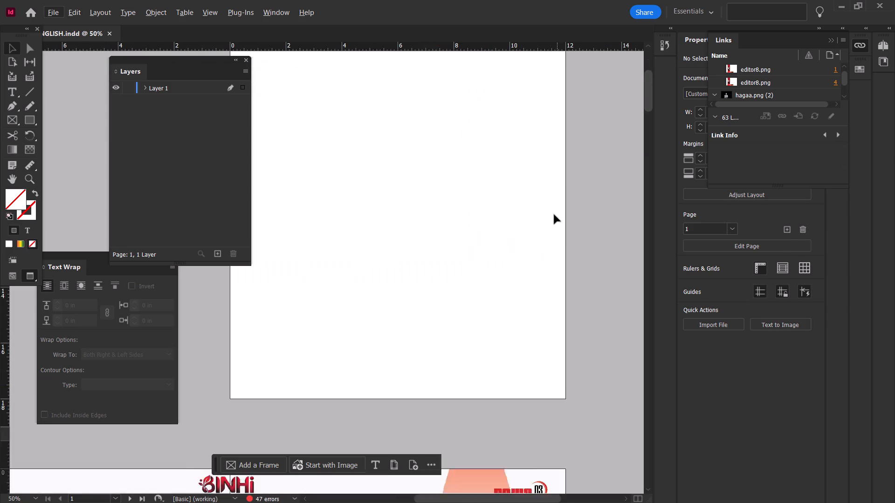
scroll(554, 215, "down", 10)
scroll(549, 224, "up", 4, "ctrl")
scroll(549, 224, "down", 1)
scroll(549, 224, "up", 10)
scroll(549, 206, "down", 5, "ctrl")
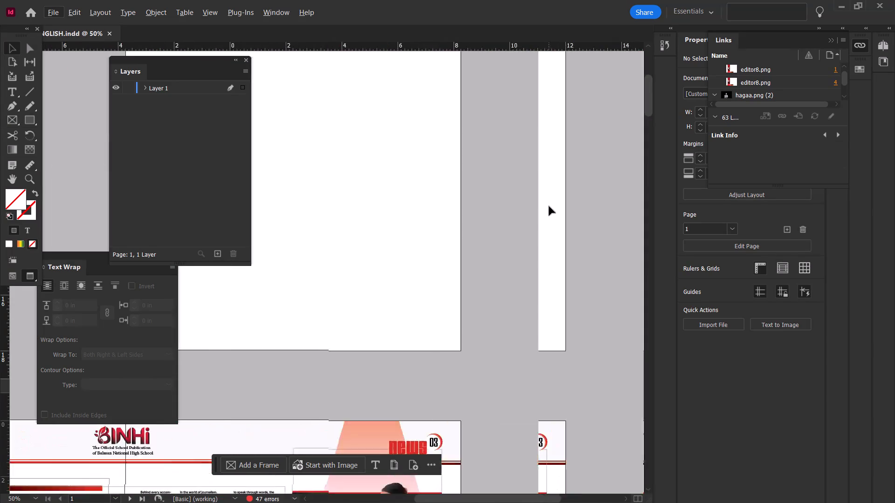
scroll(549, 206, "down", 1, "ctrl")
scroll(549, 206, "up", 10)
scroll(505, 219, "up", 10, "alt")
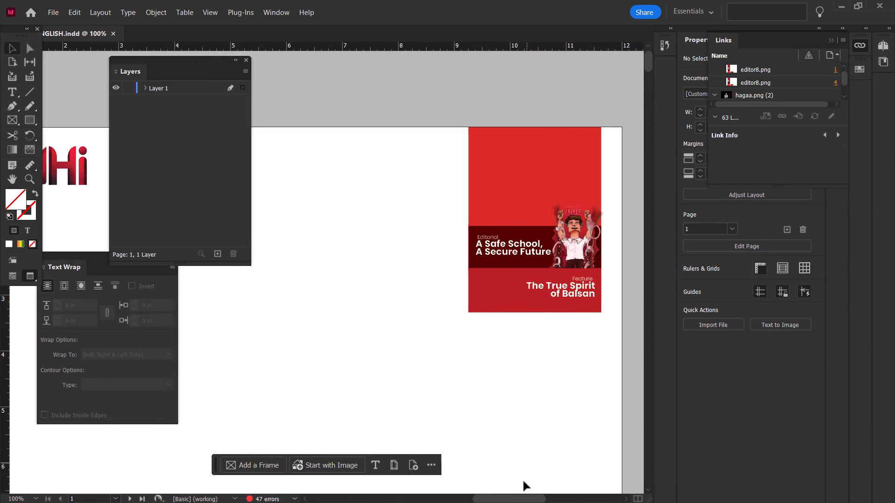
Switch to File Explorer and browse the Downloads and feature folders for an image suited to the Feature teaser.
left_click(497, 495)
scroll(273, 265, "down", 1)
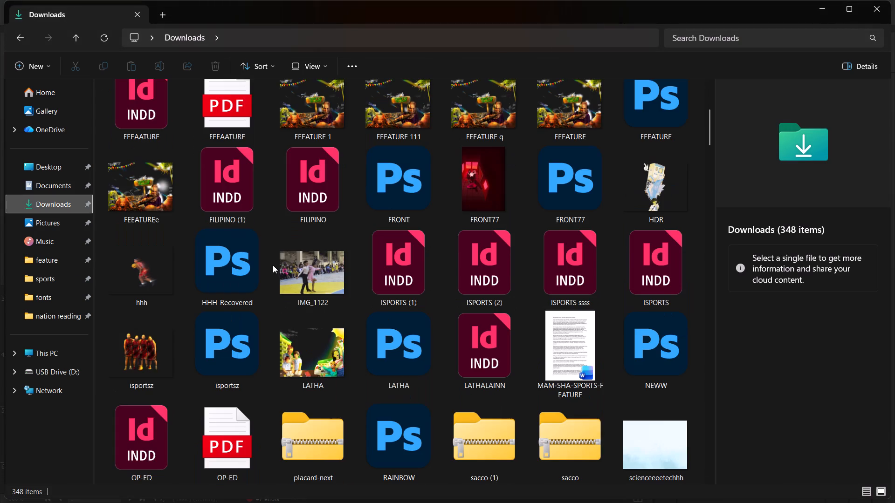
scroll(274, 269, "down", 4)
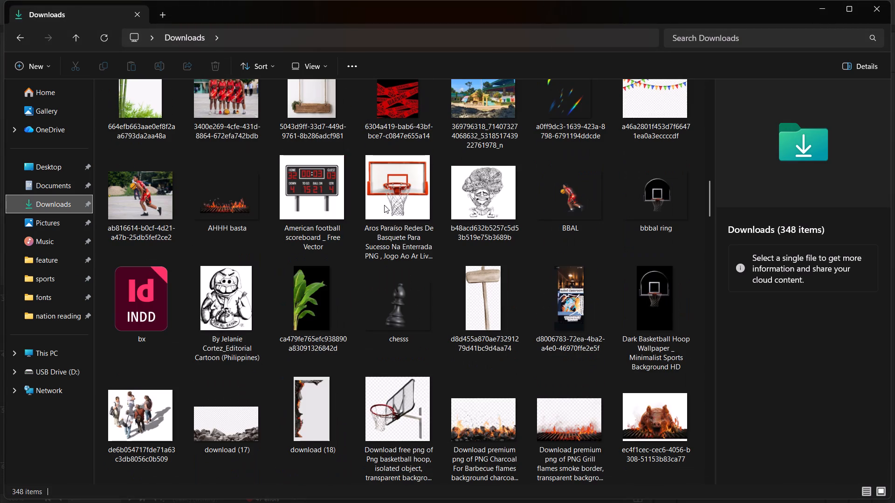
scroll(388, 205, "up", 1)
left_click(71, 267)
left_click(65, 288)
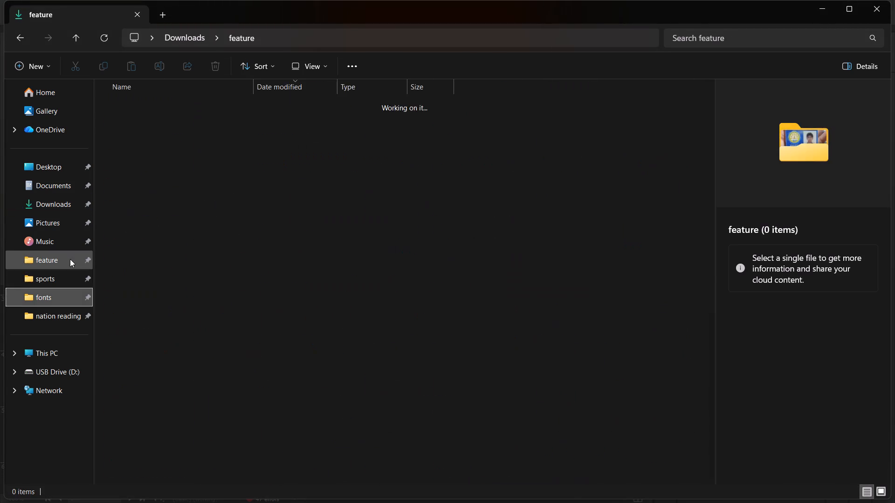
left_click(70, 259)
scroll(308, 245, "down", 4)
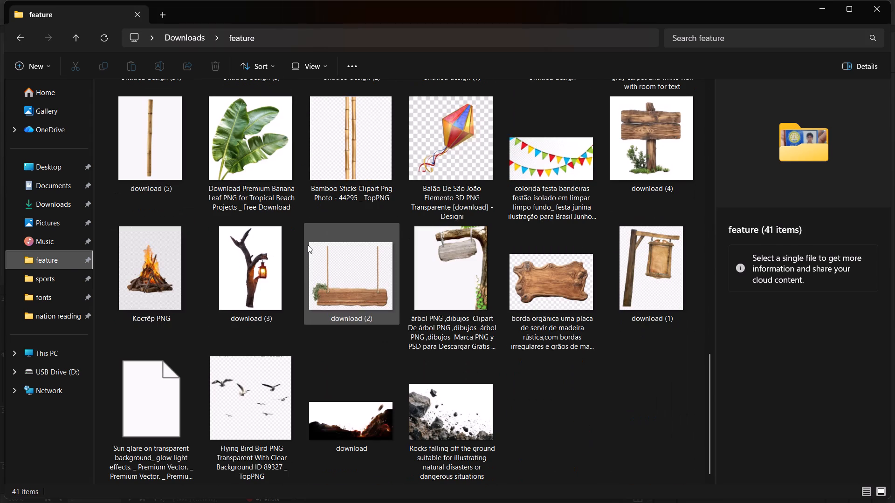
left_click(54, 206)
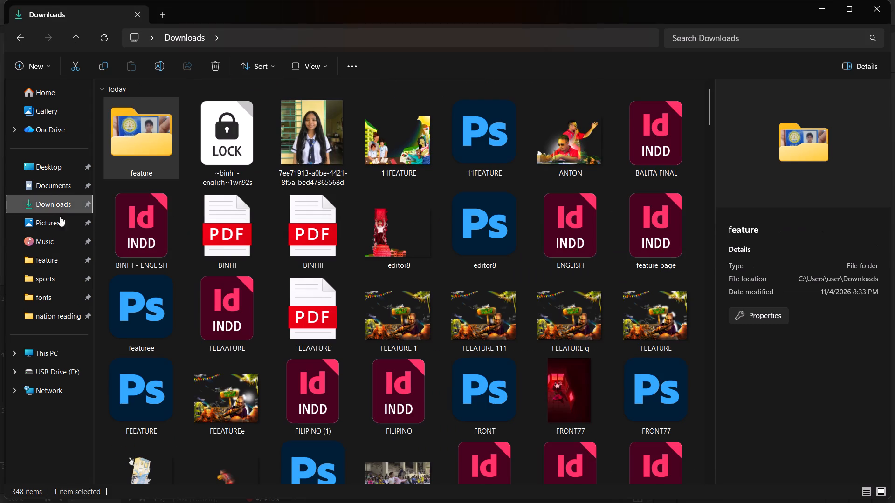
scroll(371, 300, "down", 2)
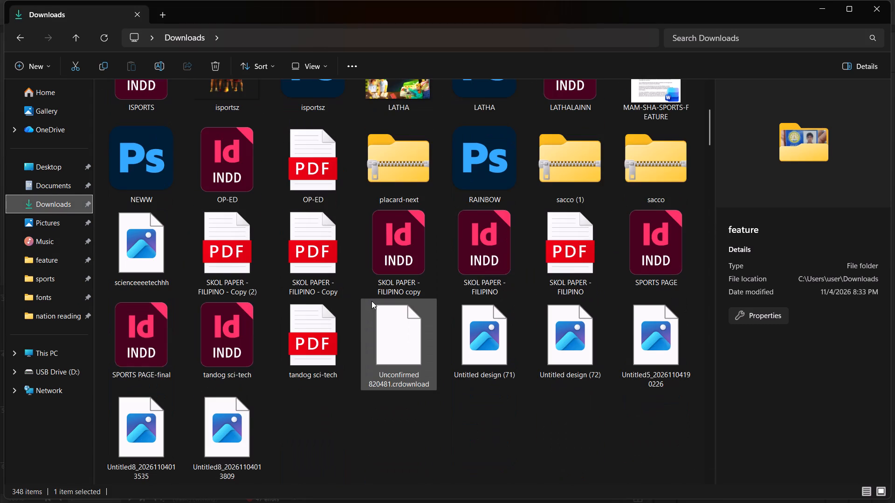
scroll(372, 301, "down", 3)
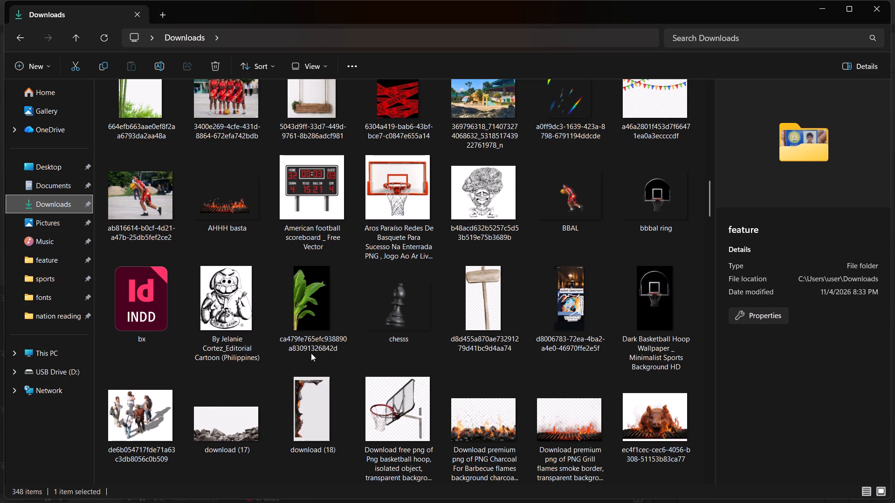
scroll(311, 353, "up", 2)
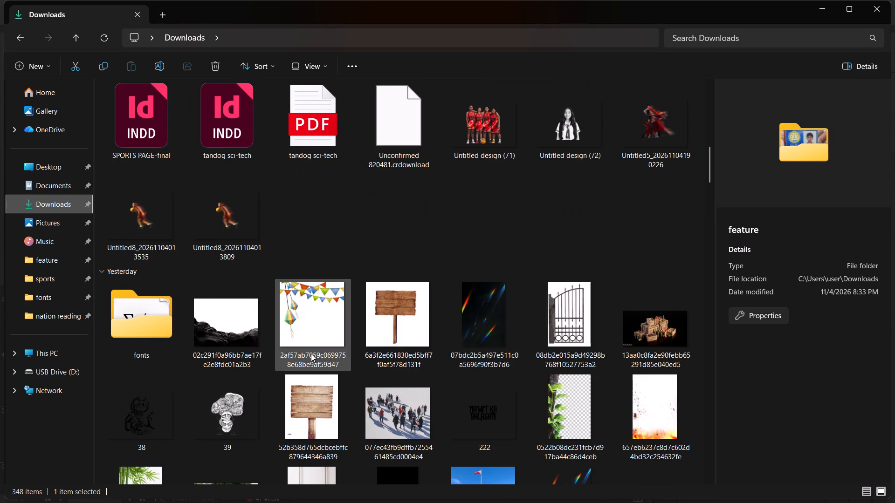
scroll(311, 353, "down", 4)
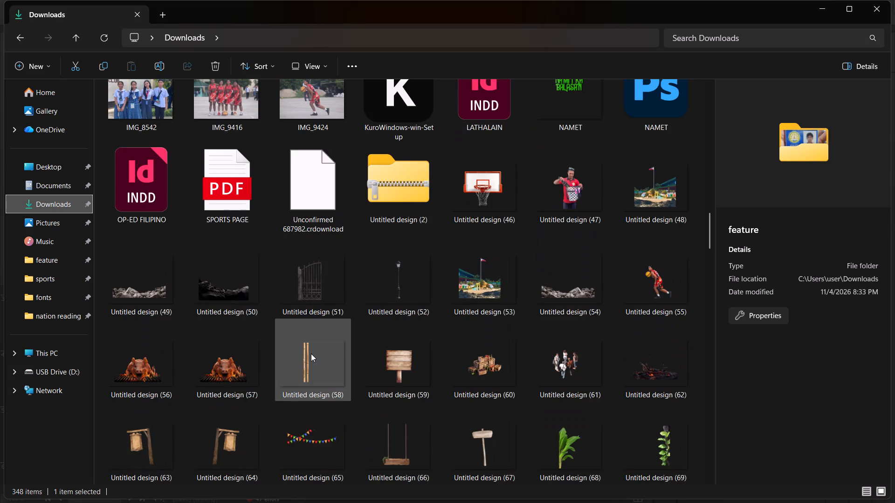
Place the roast pig image "Untitled design (56)" from Downloads onto the newspaper's front page.
left_click(215, 360)
left_click(157, 362)
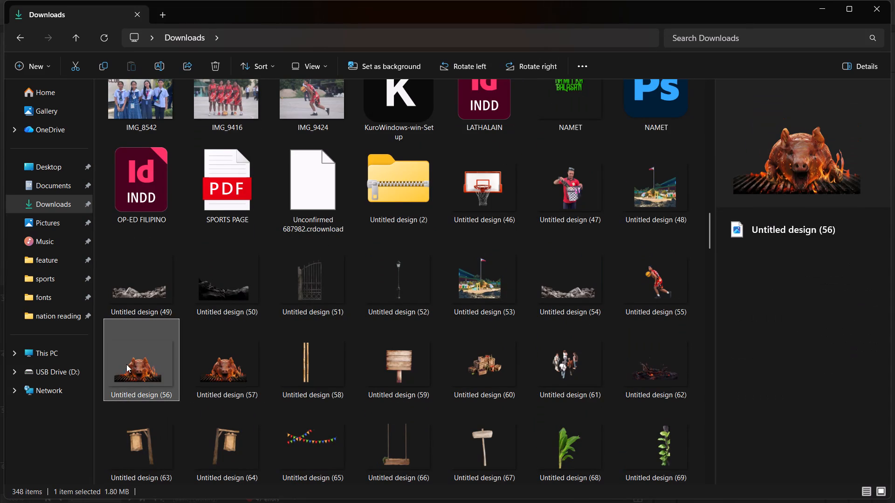
left_click_drag(124, 364, 556, 478)
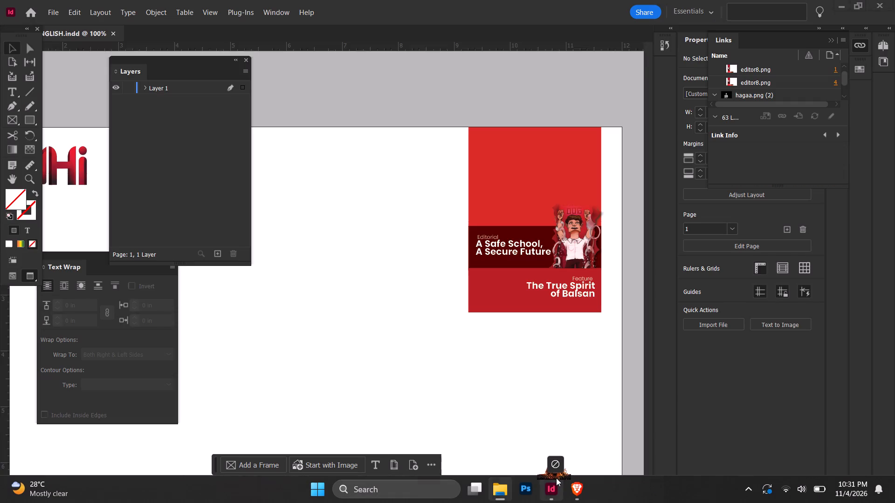
left_click_drag(556, 478, 318, 183)
left_click(318, 183)
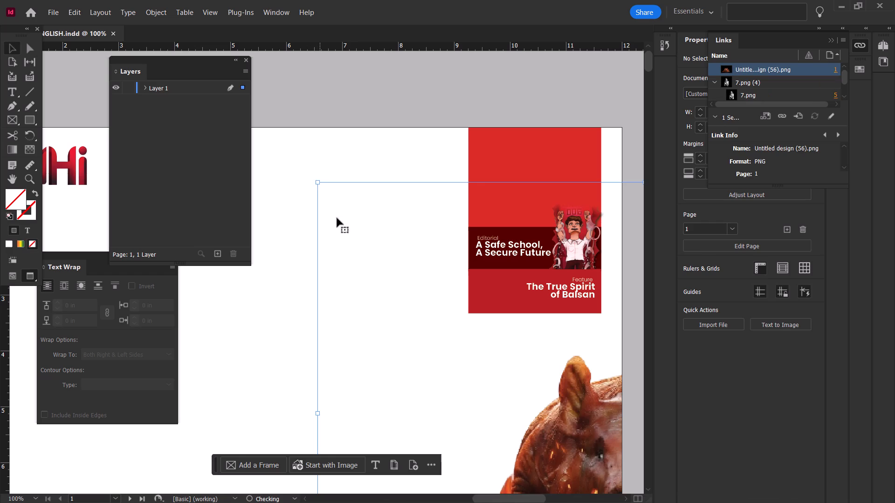
Scale the oversized roast pig image down and move it over the lower left of the red block.
scroll(350, 234, "down", 3, "alt")
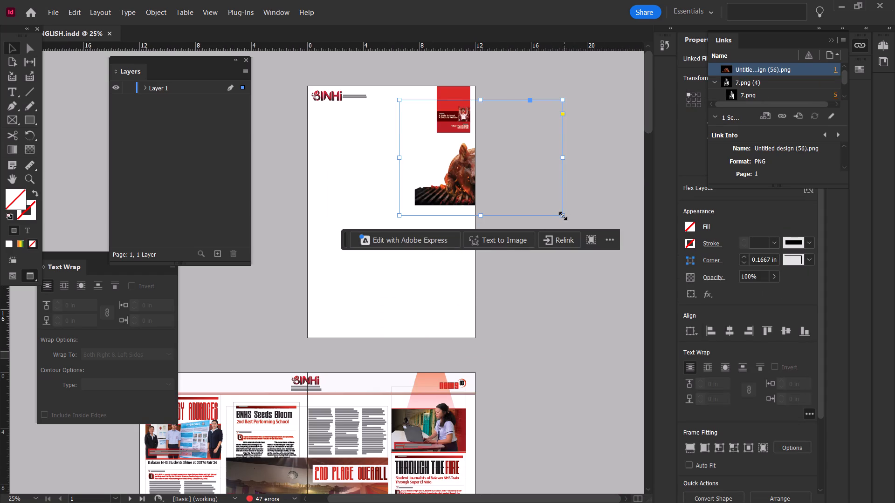
left_click_drag(563, 216, 427, 139, "ctrl+shift")
scroll(434, 133, "up", 2, "alt")
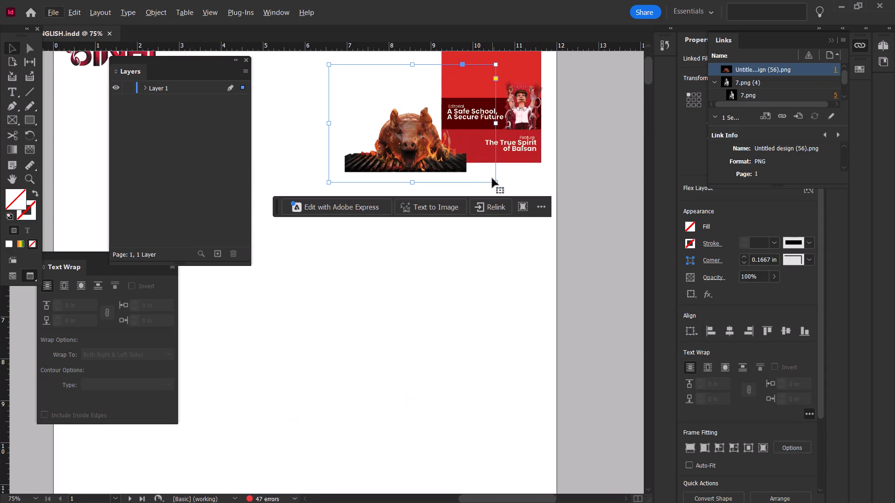
left_click_drag(494, 181, 454, 145, "ctrl+shift")
left_click_drag(427, 125, 476, 153)
scroll(482, 156, "up", 3, "alt")
Reduce the pig image further and fit it beside "The True Spirit of Balsan" in the bottom red band, undoing the last enlargement.
left_click_drag(529, 207, 527, 206, "ctrl+shift")
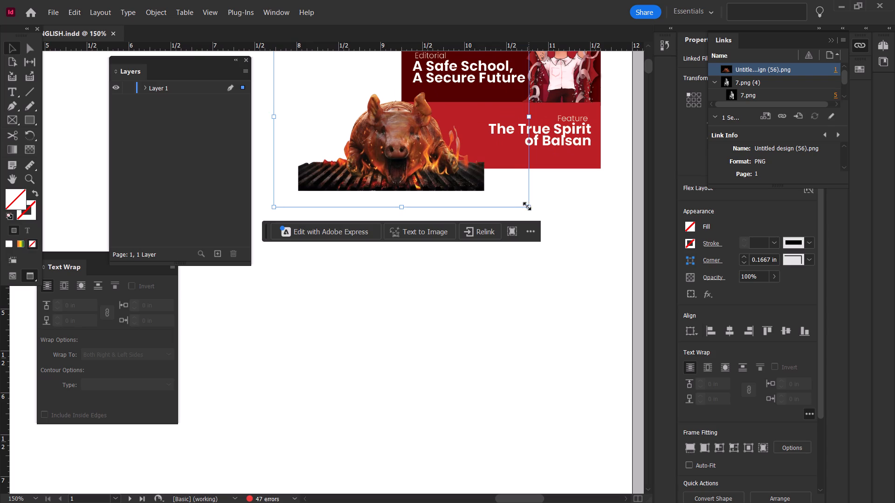
left_click_drag(527, 206, 481, 177, "ctrl+shift")
left_click_drag(427, 140, 478, 158)
left_click_drag(456, 156, 472, 155)
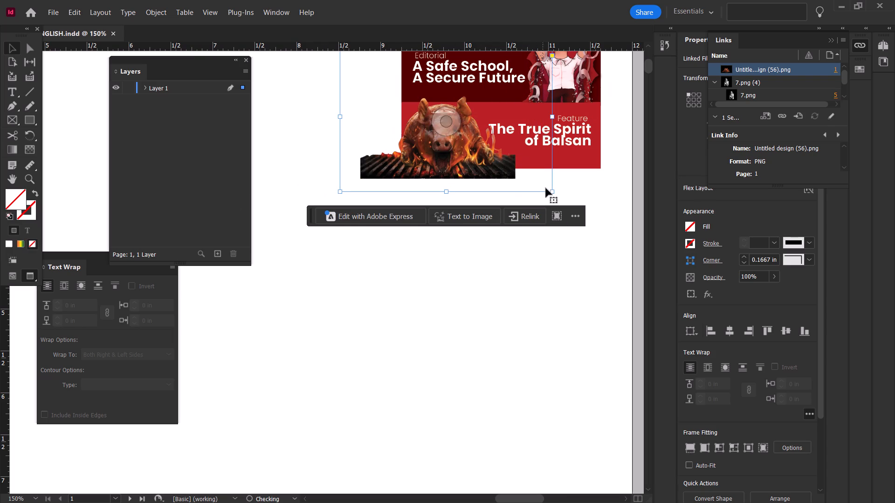
left_click_drag(553, 193, 483, 146, "ctrl+shift")
left_click_drag(441, 119, 472, 150)
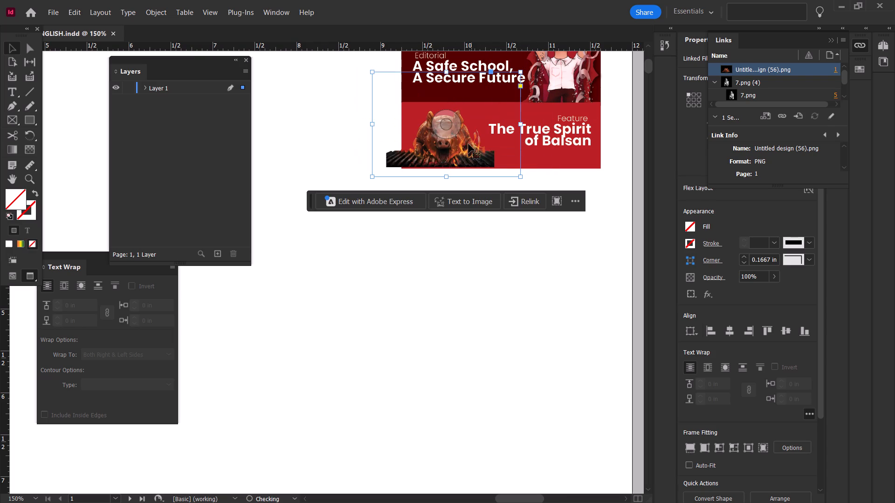
left_click(463, 139)
left_click_drag(519, 177, 524, 183, "ctrl+shift")
left_click_drag(502, 156, 504, 167)
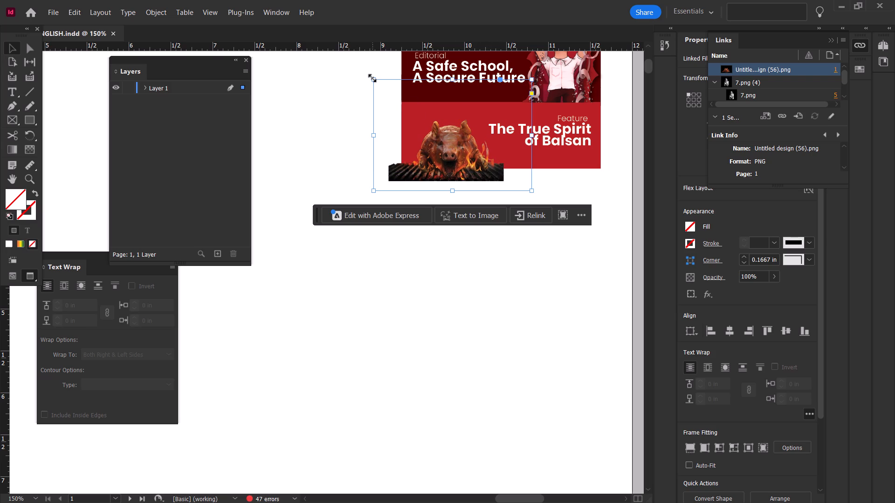
left_click_drag(372, 78, 365, 69, "ctrl+shift")
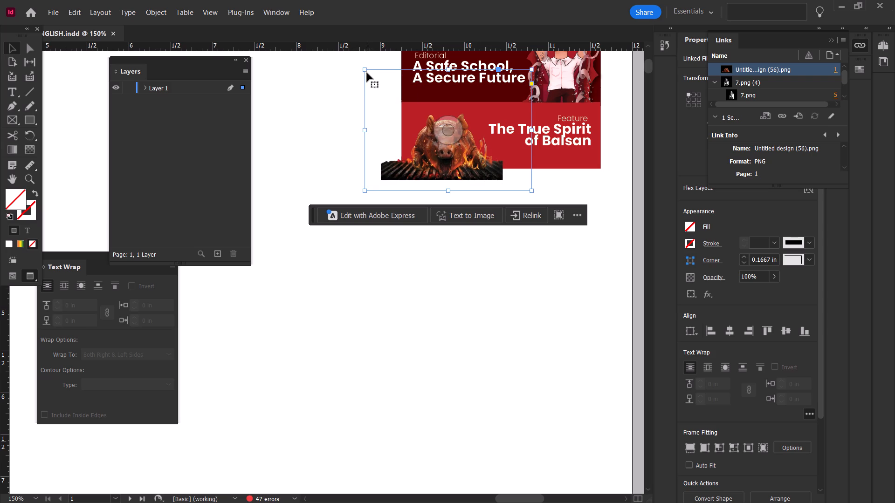
left_click_drag(365, 68, 349, 47, "shift")
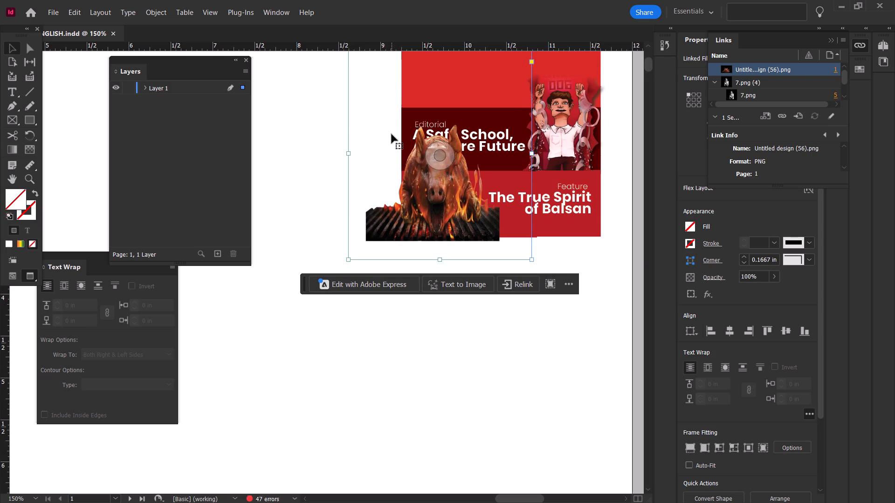
key("ctrl+z")
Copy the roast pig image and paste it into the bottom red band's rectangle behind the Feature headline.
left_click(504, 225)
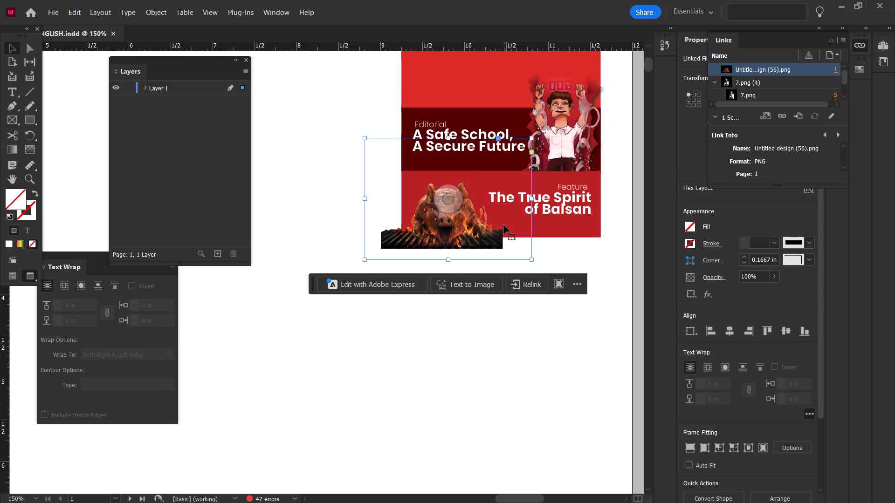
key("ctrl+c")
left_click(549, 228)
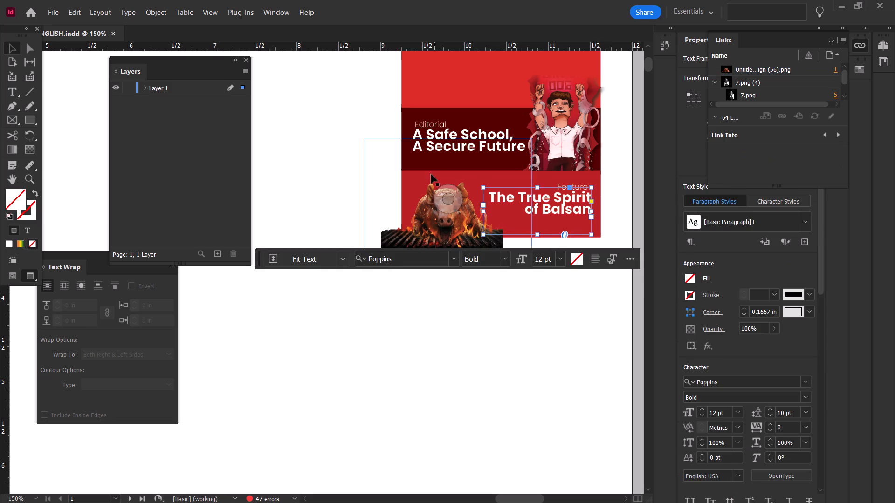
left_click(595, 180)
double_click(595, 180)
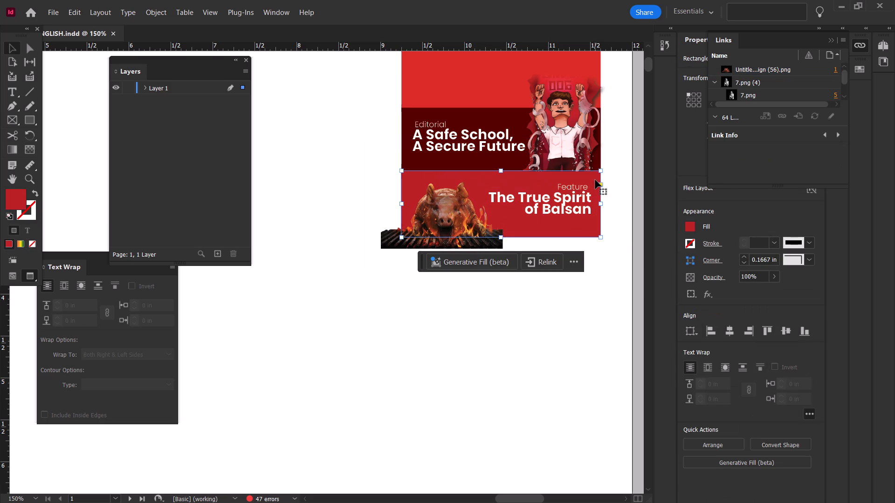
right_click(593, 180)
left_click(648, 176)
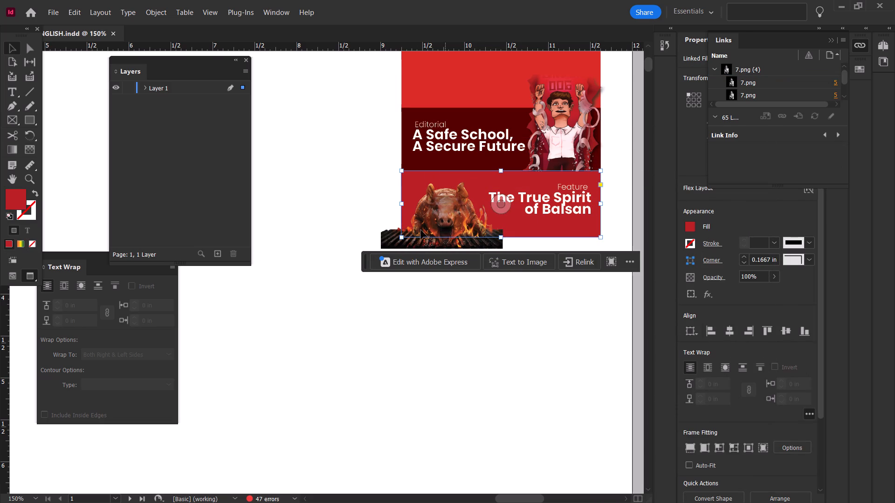
Copy the roast pig image again and use Paste Into to put it inside the bottom red rectangle.
left_click(394, 236)
left_click(312, 221)
left_click(398, 238)
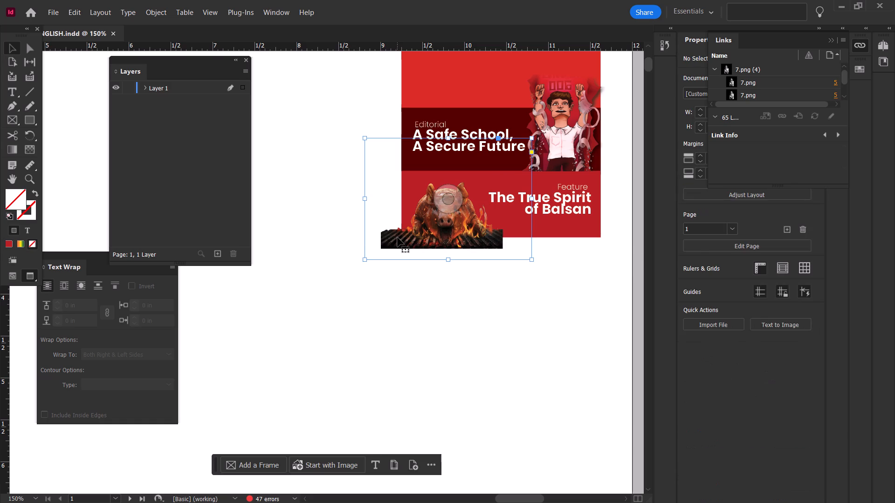
key("ctrl+c")
left_click(599, 181)
triple_click(599, 181)
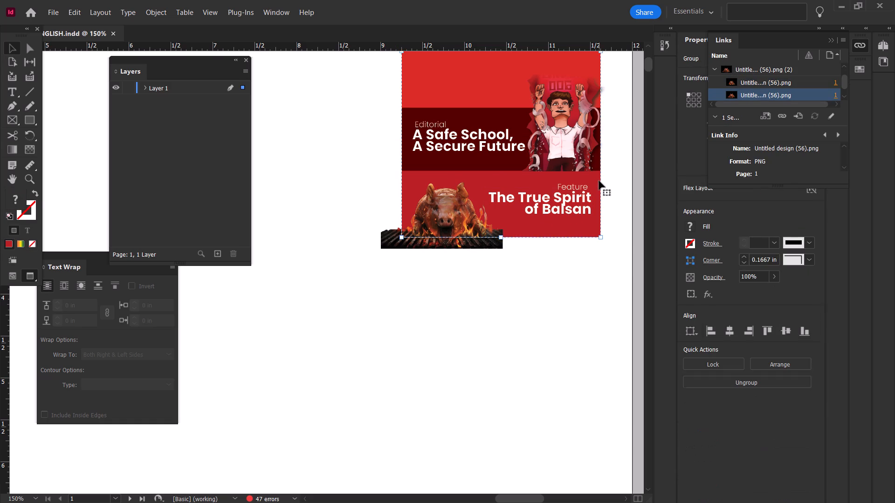
right_click(599, 181)
left_click(682, 136)
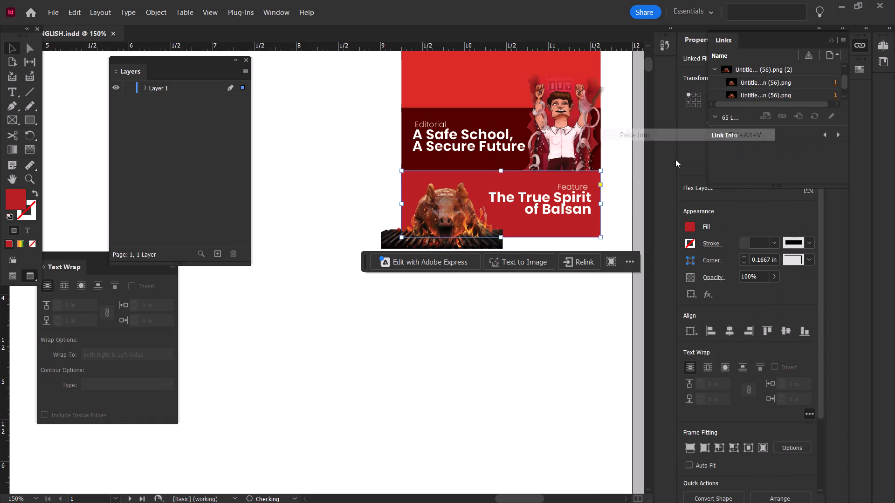
Crop the roast pig image's frame to the bottom and left edges of the red block.
left_click(558, 309)
left_click(487, 235)
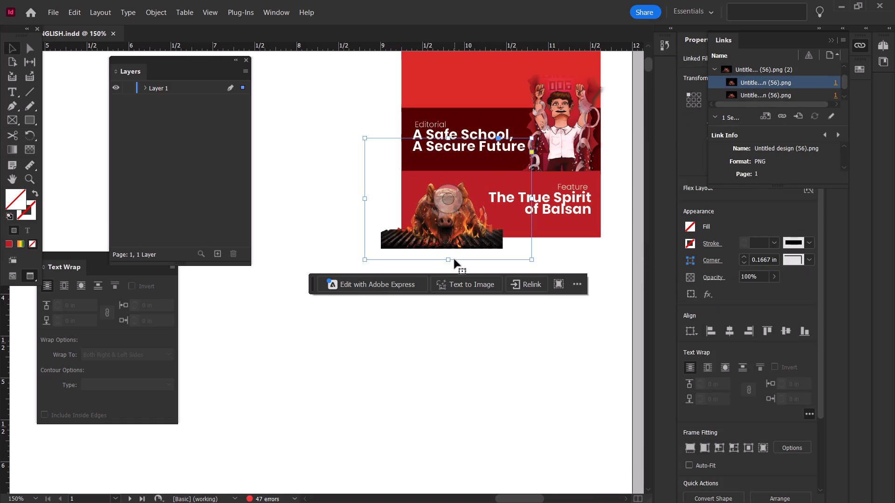
left_click_drag(449, 260, 461, 238, "alt")
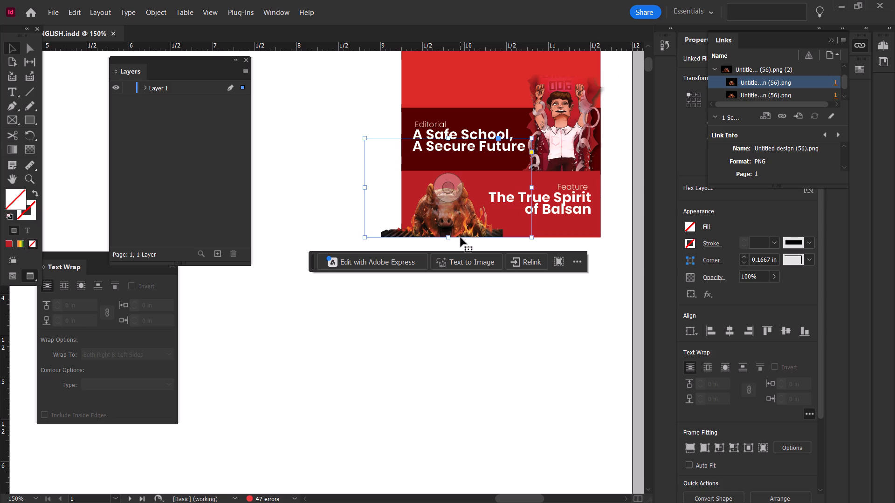
scroll(461, 238, "up", 2, "alt")
scroll(442, 218, "up", 2, "ctrl")
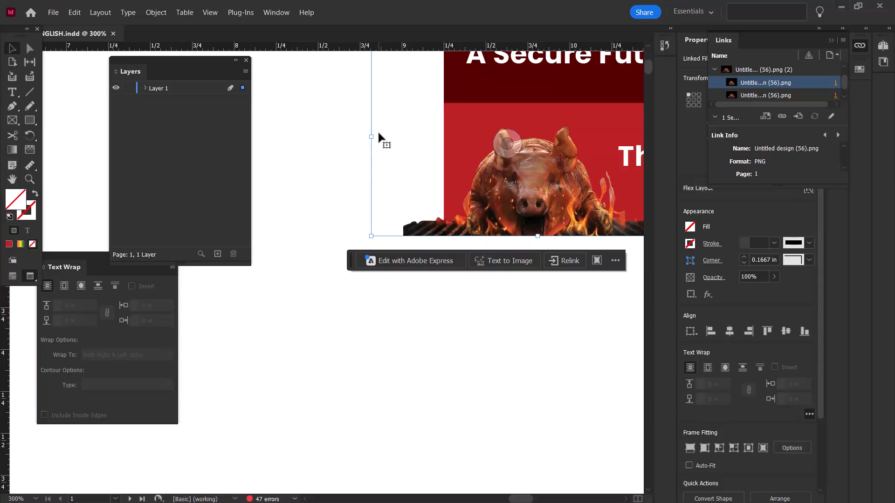
left_click_drag(372, 135, 445, 154)
left_click(411, 155)
scroll(416, 156, "down", 3, "ctrl")
Apply a diagonal gradient feather to the roast pig image, fading the lower right end of the grill into the red band.
left_click(434, 197)
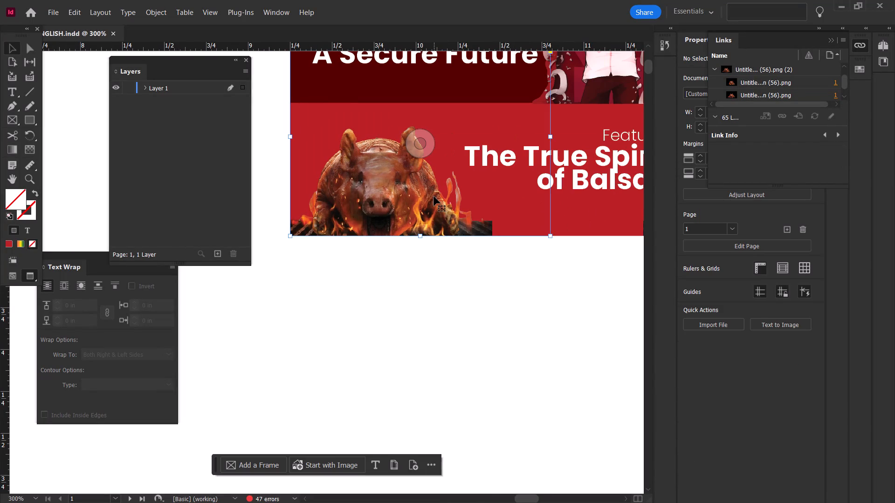
key("shift+g")
left_click_drag(470, 209, 485, 220)
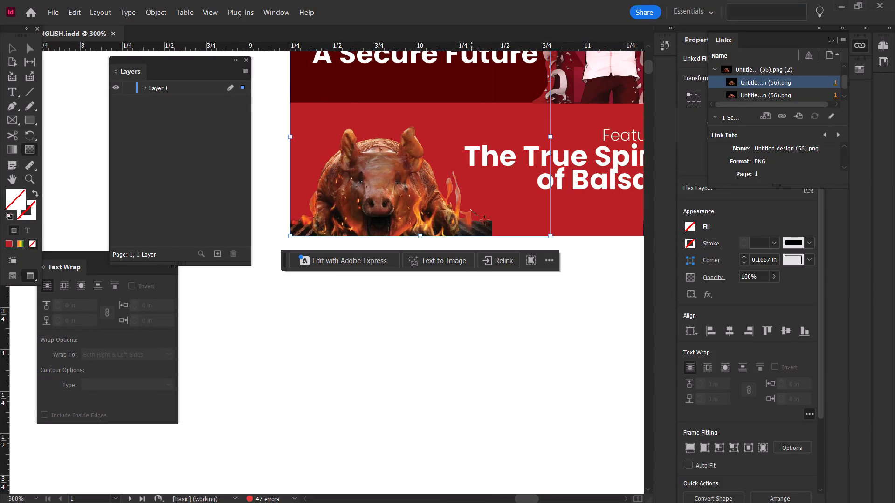
left_click_drag(485, 220, 494, 224)
left_click_drag(423, 206, 507, 225)
left_click_drag(403, 194, 439, 208)
left_click_drag(439, 208, 481, 220)
left_click(13, 47)
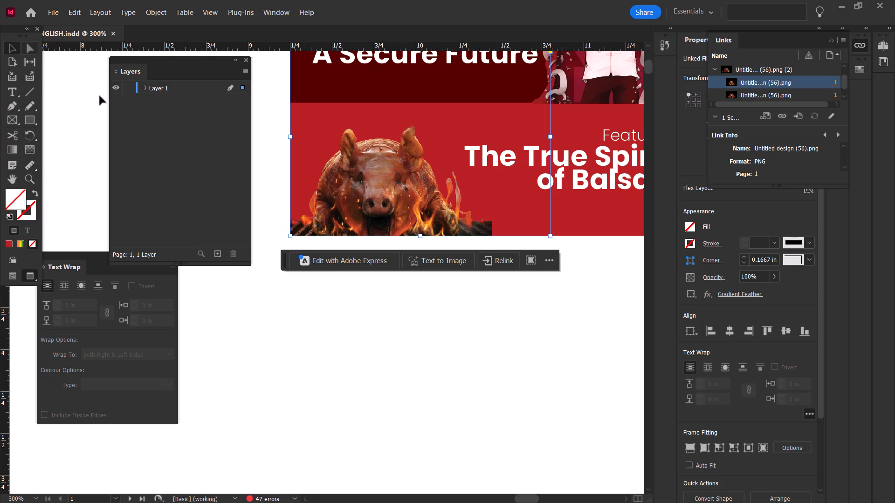
left_click(405, 358)
Scale the editorial illustration down slightly and nudge it to the right so it stands on the dark red band's bottom edge.
scroll(405, 356, "down", 3, "alt")
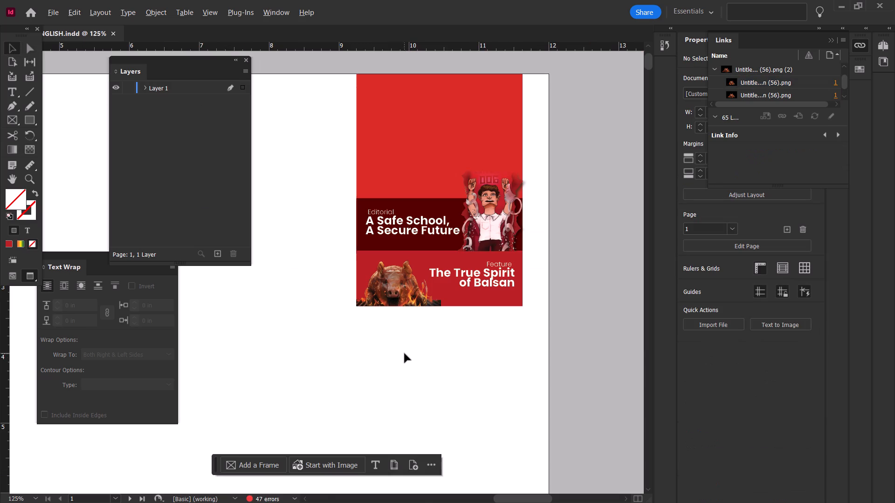
scroll(446, 338, "down", 2, "alt")
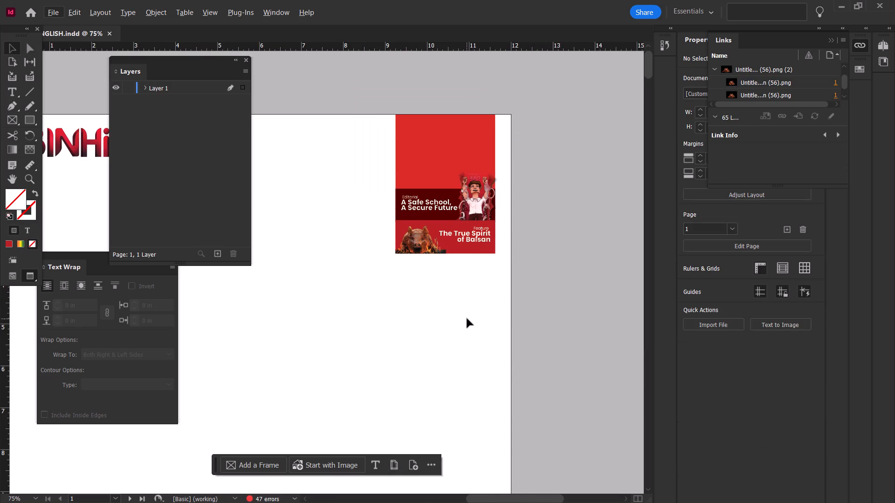
scroll(501, 191, "up", 1, "alt")
left_click(488, 195)
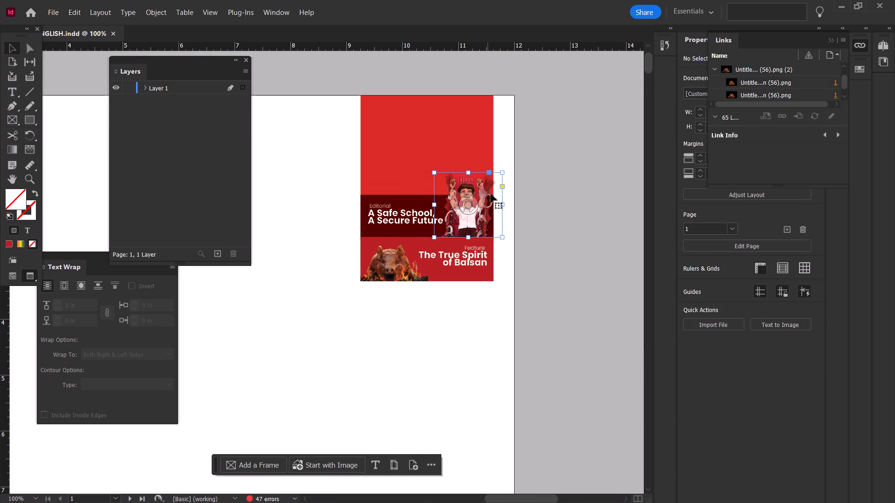
left_click_drag(503, 238, 498, 231, "ctrl+shift")
scroll(500, 231, "up", 2, "alt")
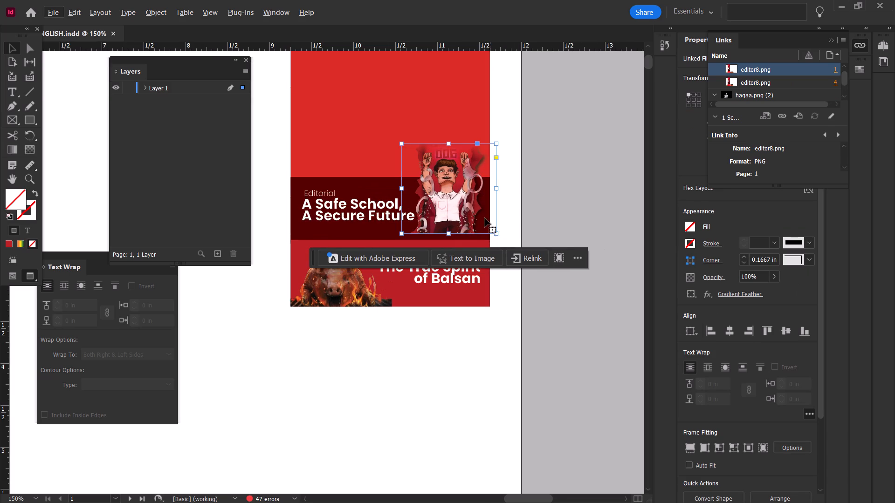
left_click_drag(483, 215, 484, 223)
scroll(485, 224, "up", 1, "alt")
left_click(512, 219)
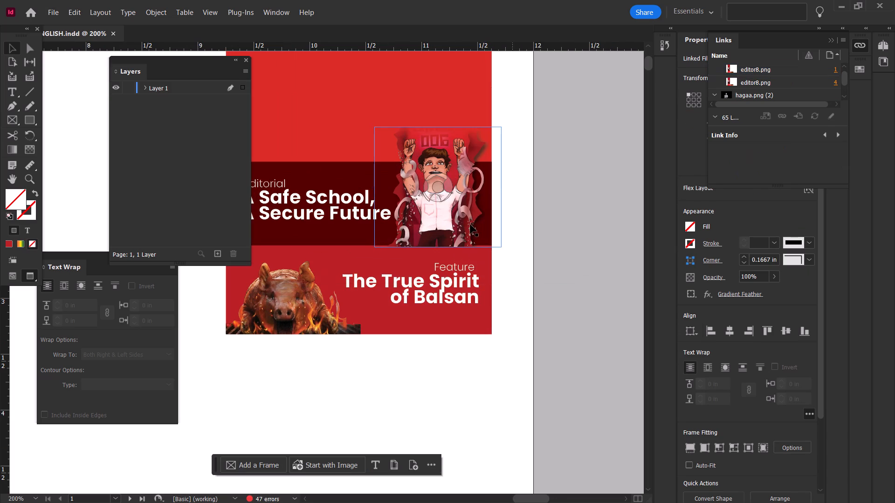
left_click(470, 224)
left_click(538, 216)
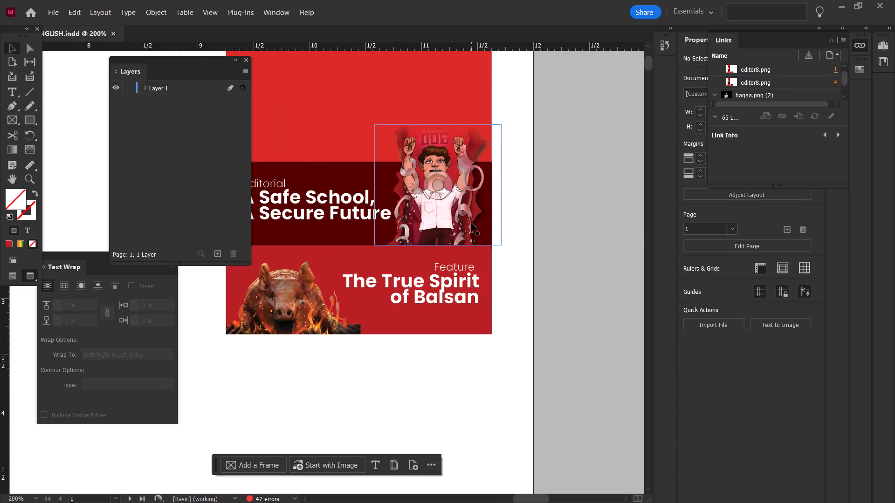
left_click(471, 223)
key("Right")
key("Right")
key("Right")
key("Right")
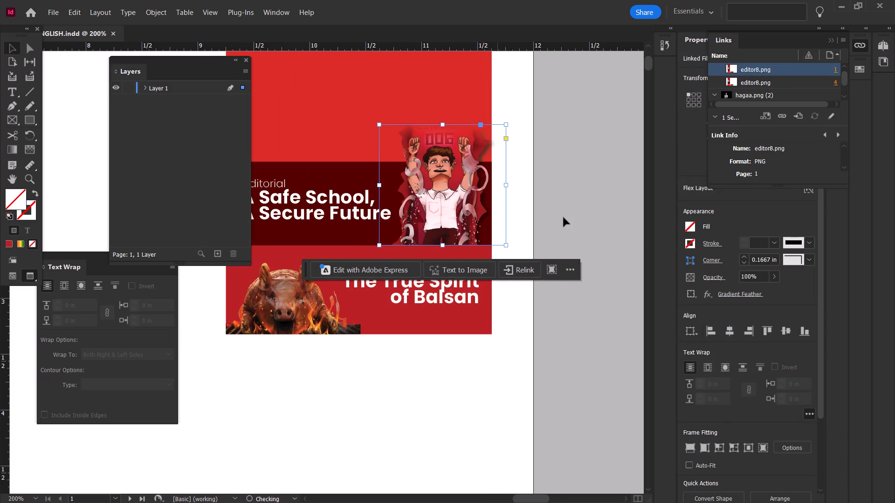
left_click(564, 218)
Examine the editorial, opinion and feature spreads for the page numbers of the articles teased on the front page.
scroll(516, 327, "down", 3, "alt")
scroll(516, 327, "down", 4)
scroll(516, 327, "up", 5, "ctrl")
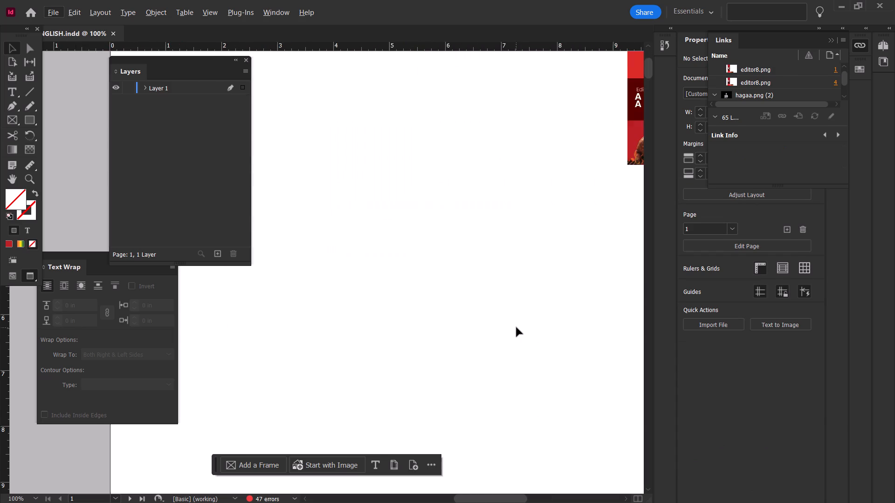
scroll(516, 326, "down", 7, "alt")
scroll(425, 355, "down", 9)
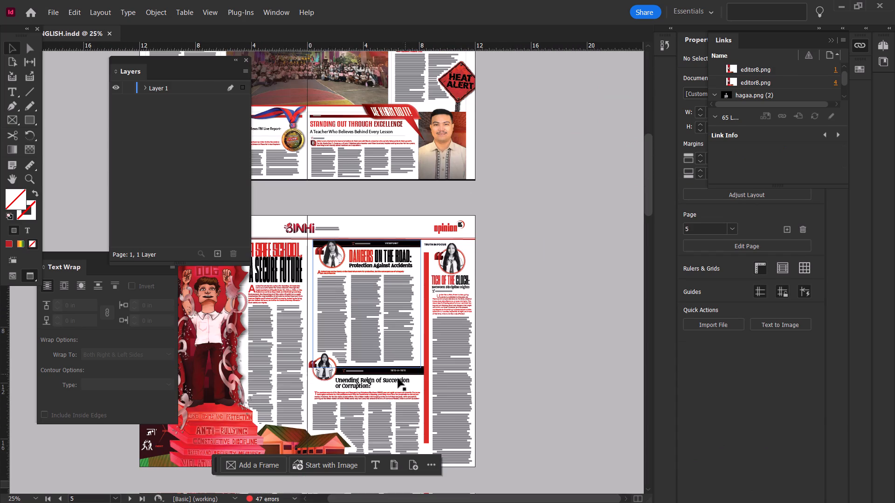
scroll(380, 373, "up", 3, "ctrl")
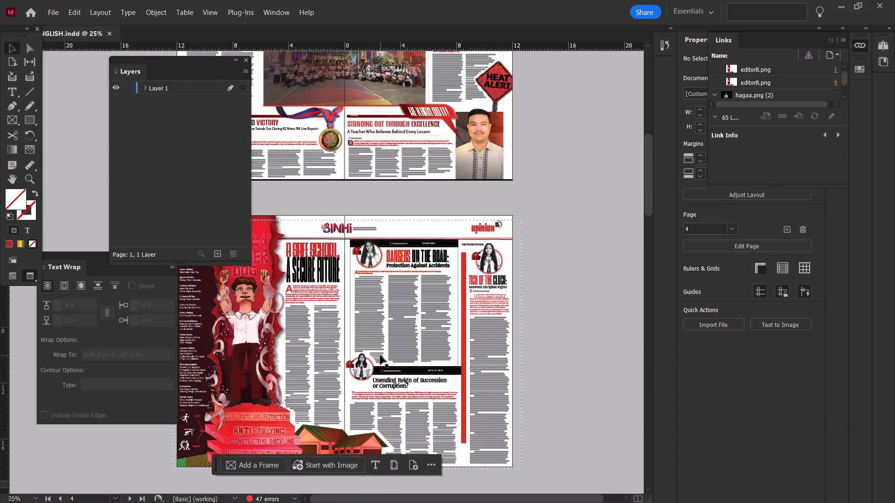
scroll(341, 339, "up", 1, "ctrl+alt")
scroll(341, 337, "up", 9, "ctrl")
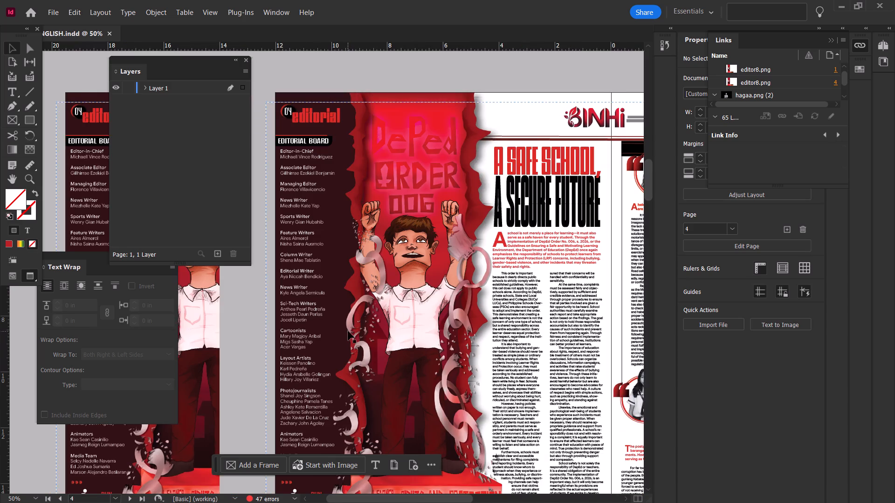
scroll(348, 331, "up", 1, "ctrl")
scroll(351, 326, "down", 2, "alt")
scroll(352, 325, "down", 1)
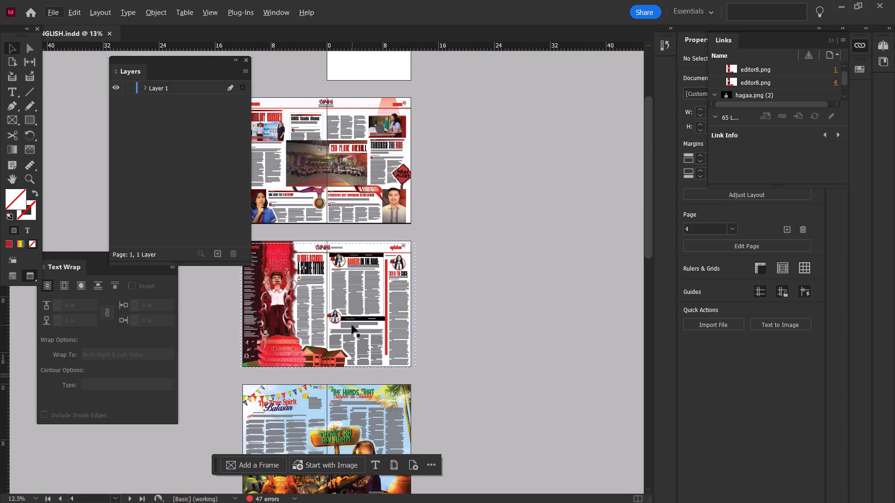
scroll(279, 293, "up", 2, "alt")
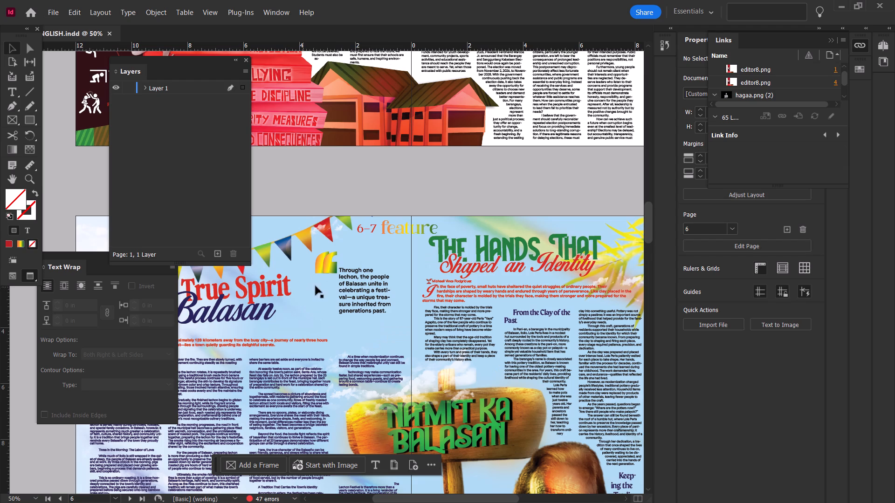
scroll(340, 276, "down", 1, "alt")
scroll(340, 276, "down", 1)
scroll(455, 245, "up", 2)
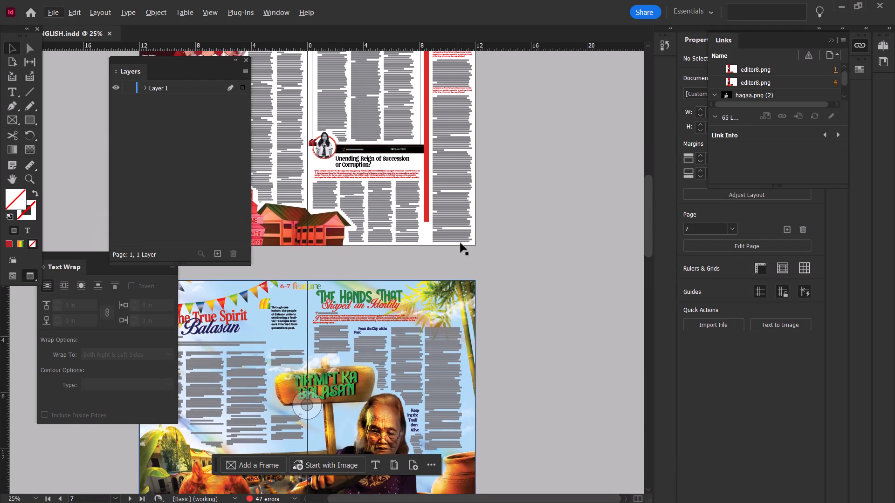
scroll(461, 243, "up", 13)
left_click(543, 149)
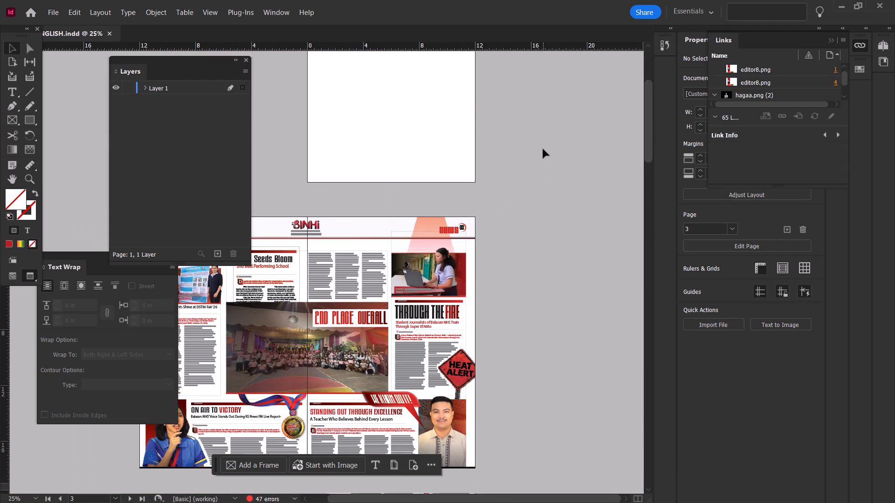
scroll(543, 149, "up", 8)
scroll(510, 162, "up", 7, "alt")
scroll(357, 176, "up", 4, "alt")
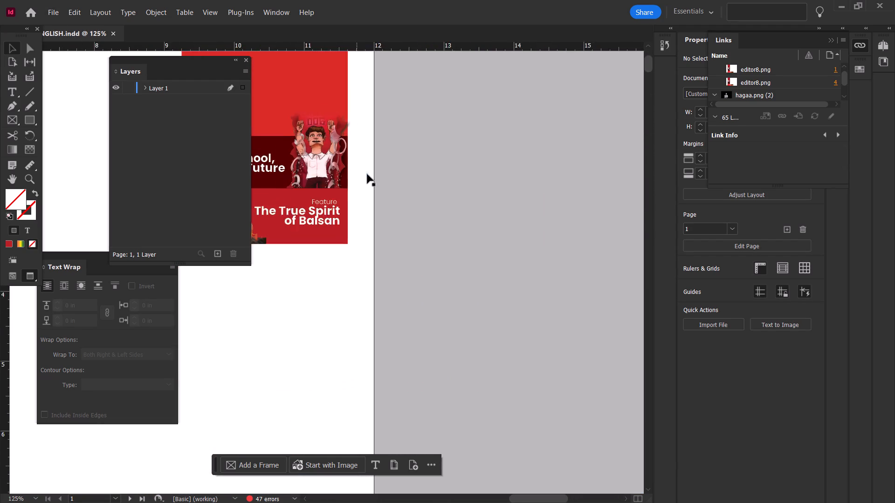
Insert "04 |" before the Feature label, widen its text frame to fit on one line and move it over the headline.
scroll(367, 174, "up", 5, "alt")
scroll(534, 193, "up", 2, "alt")
scroll(535, 193, "down", 5, "ctrl")
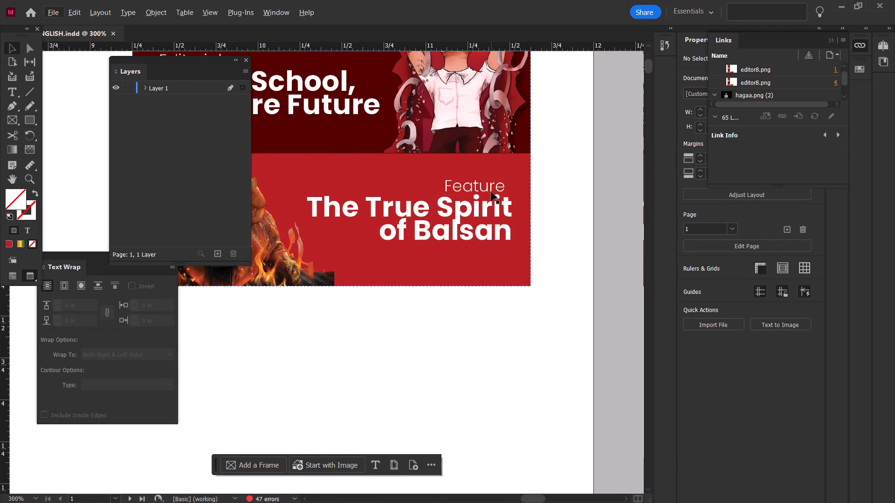
double_click(493, 184)
scroll(492, 184, "up", 2, "alt")
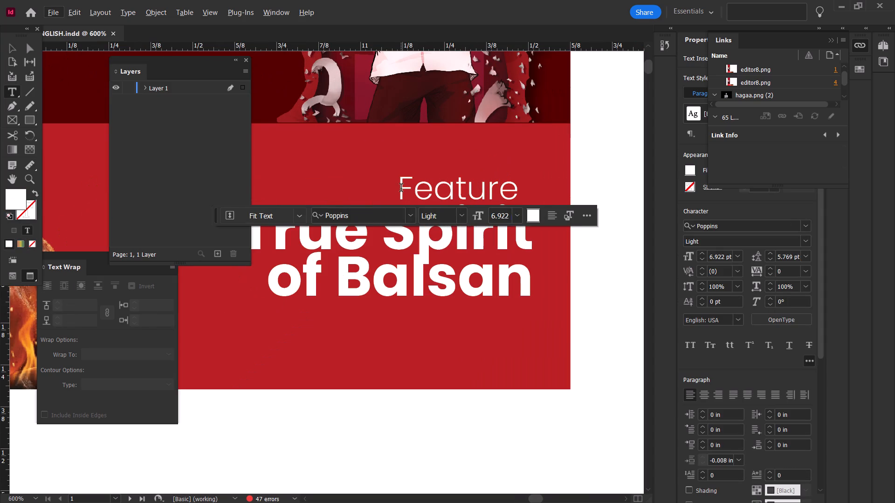
left_click(400, 189)
type("04")
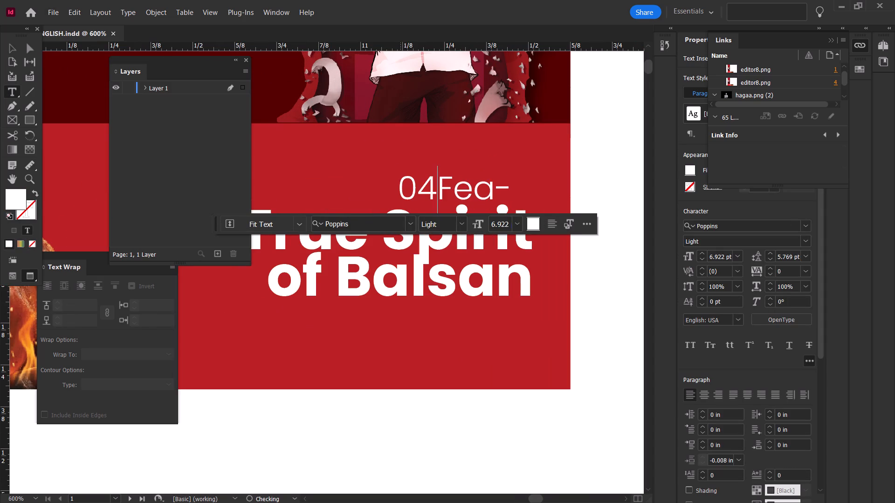
key("space")
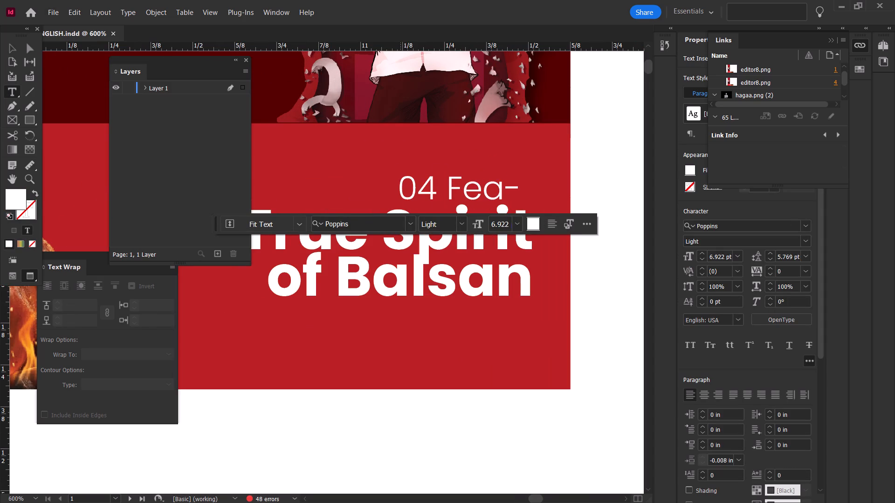
key("backslash")
key("BackSpace")
key("shift+bar")
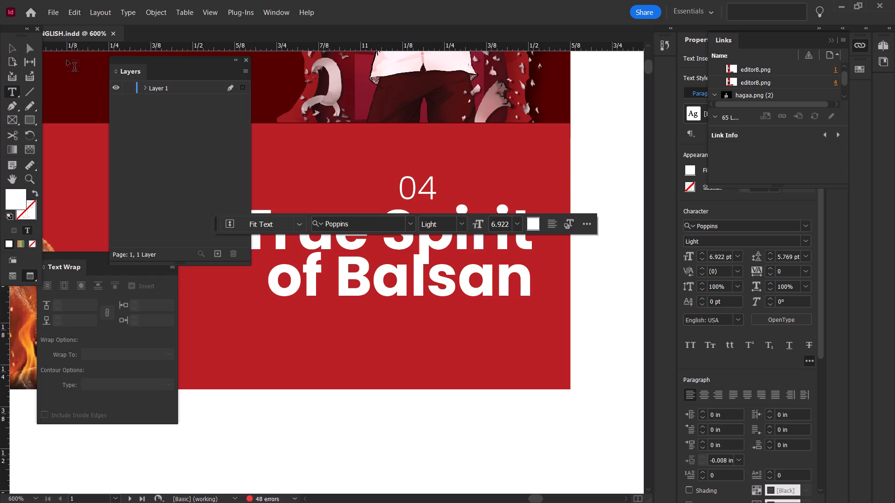
left_click(16, 44)
left_click_drag(522, 166, 565, 161)
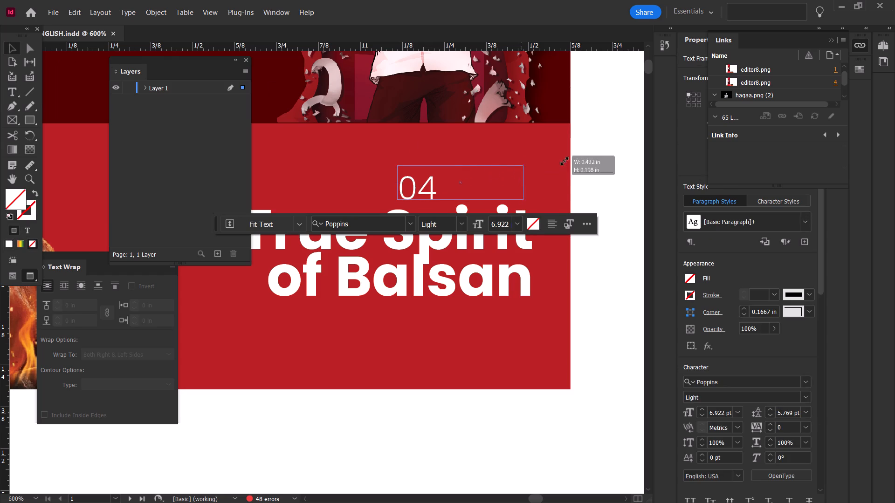
left_click_drag(565, 161, 576, 161)
left_click_drag(549, 178, 530, 184)
left_click_drag(537, 183, 515, 183)
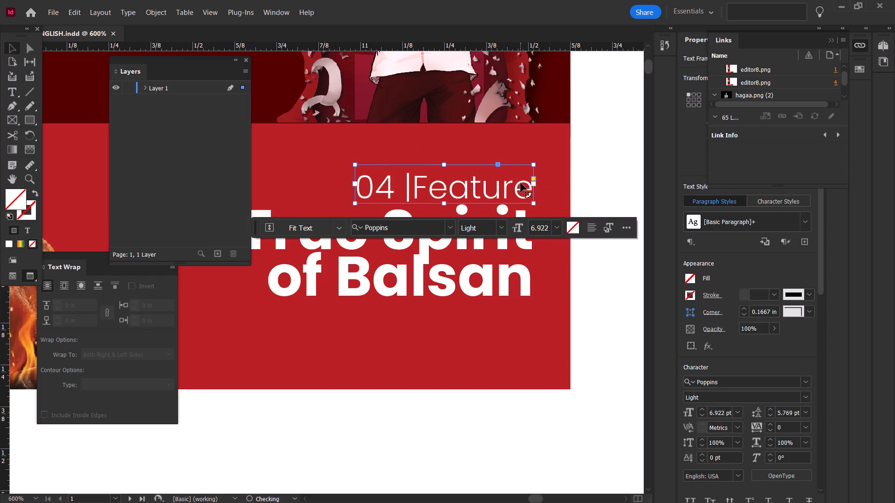
Add a space after the divider so the label reads "04 | Feature", widen its frame and realign it above the headline's right end.
triple_click(417, 187)
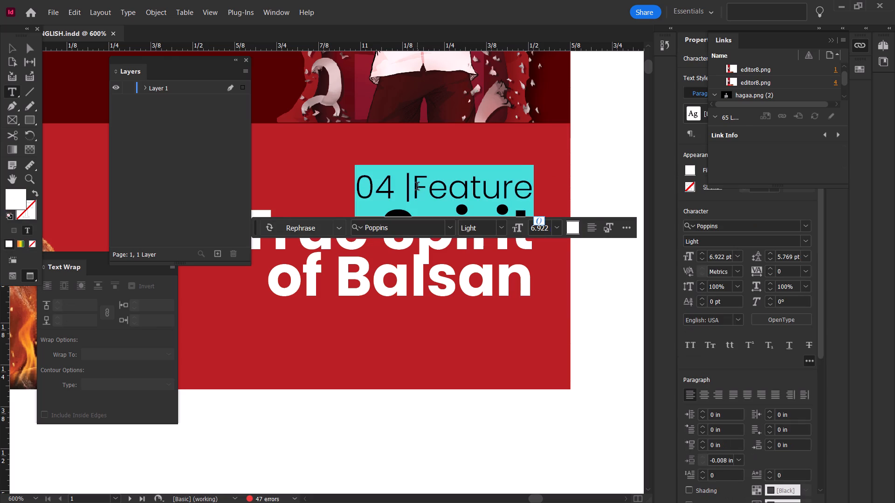
left_click(417, 187)
key("space")
left_click(14, 50)
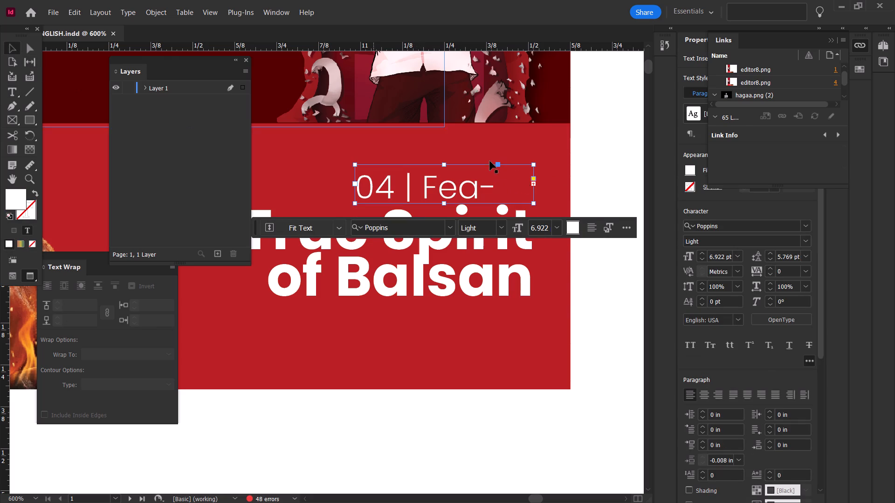
left_click_drag(532, 164, 581, 166)
left_click_drag(540, 182, 534, 182)
left_click(534, 182)
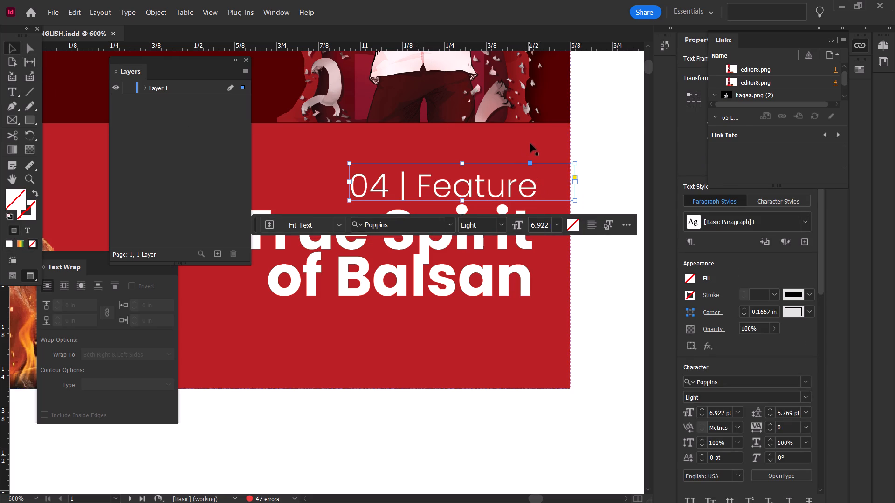
scroll(532, 143, "down", 3, "ctrl+alt")
scroll(434, 109, "up", 3)
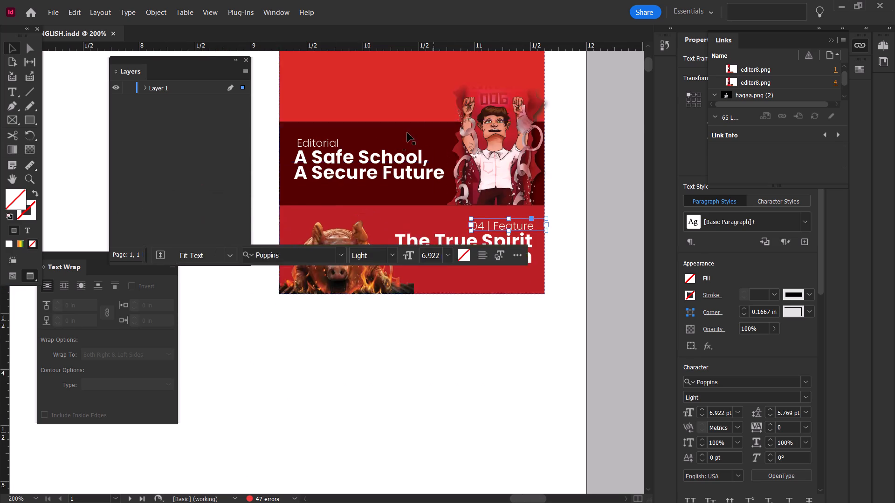
Insert "06 | " before the Editorial label above the "A Safe School, A Secure Future" headline.
double_click(332, 177)
scroll(333, 177, "up", 3, "alt")
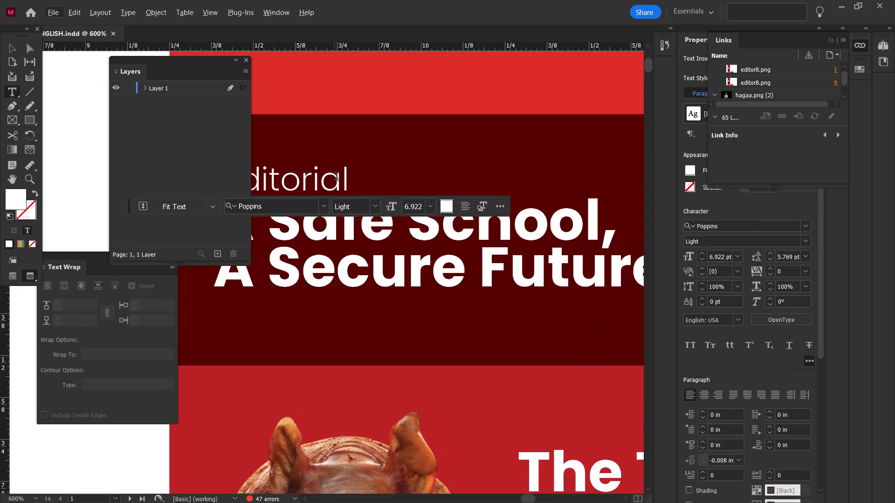
left_click(349, 178)
scroll(350, 176, "up", 4, "ctrl")
left_click(432, 171)
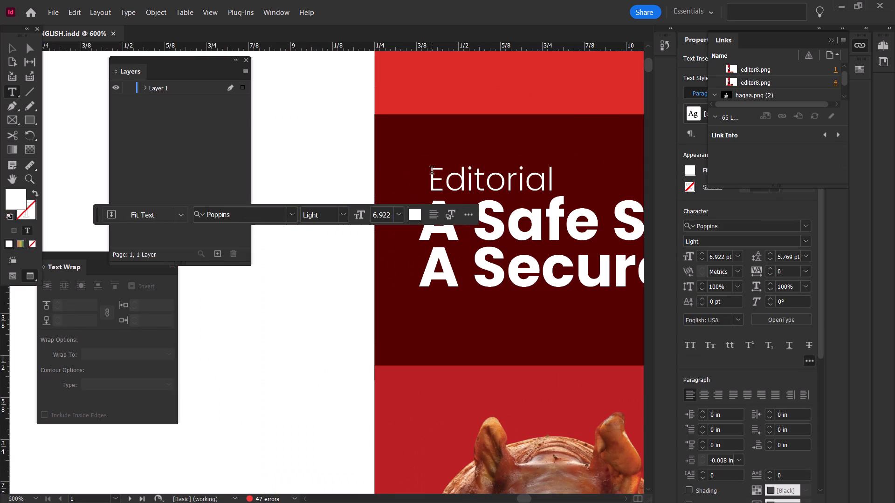
key("0")
key("6")
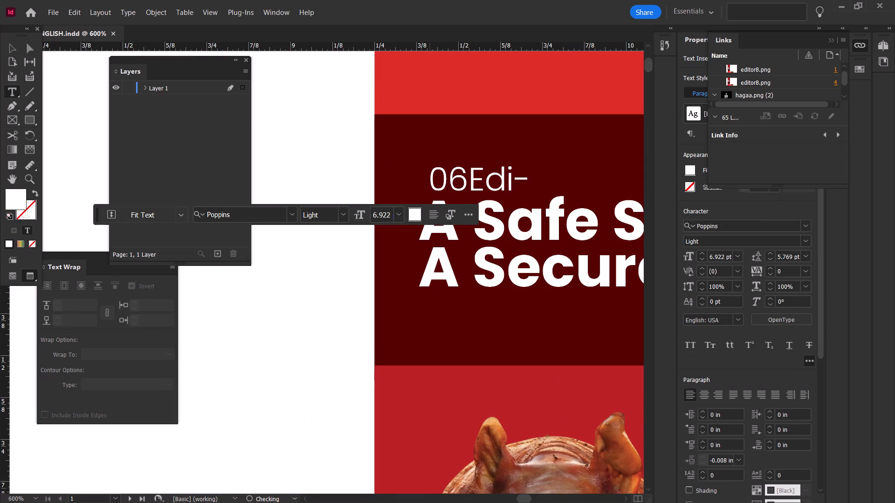
key("space")
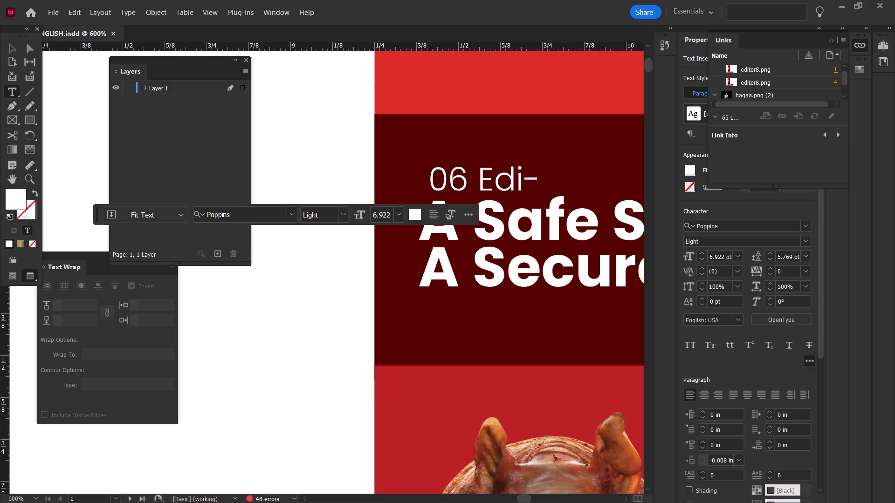
key("shift+bar")
key("space")
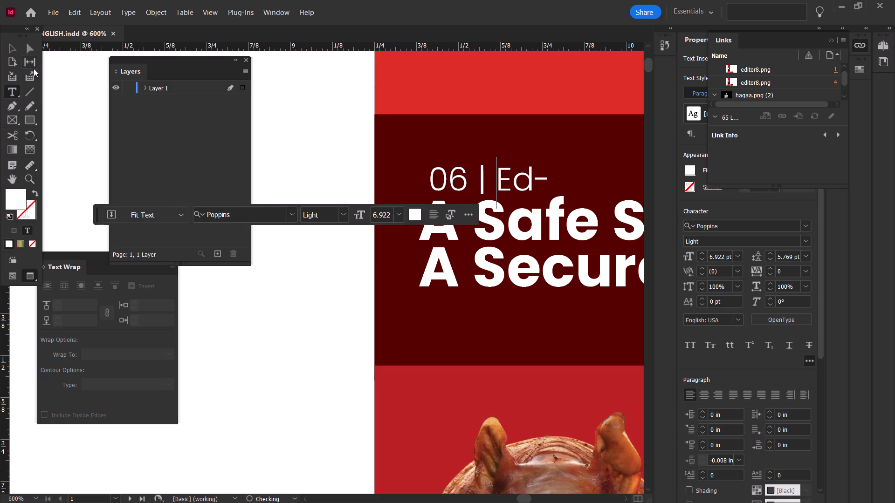
Widen the Editorial label's text frame to about 0.85 in so "06 | Editorial" fits on one line.
left_click(13, 51)
scroll(452, 174, "down", 4, "ctrl")
left_click_drag(347, 158, 468, 159)
key("ctrl+z")
scroll(372, 181, "up", 3, "ctrl")
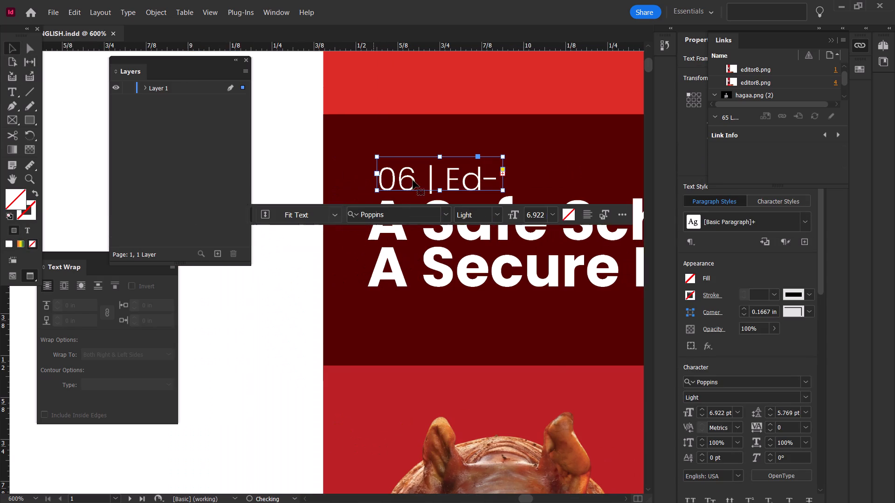
scroll(505, 173, "up", 3, "alt")
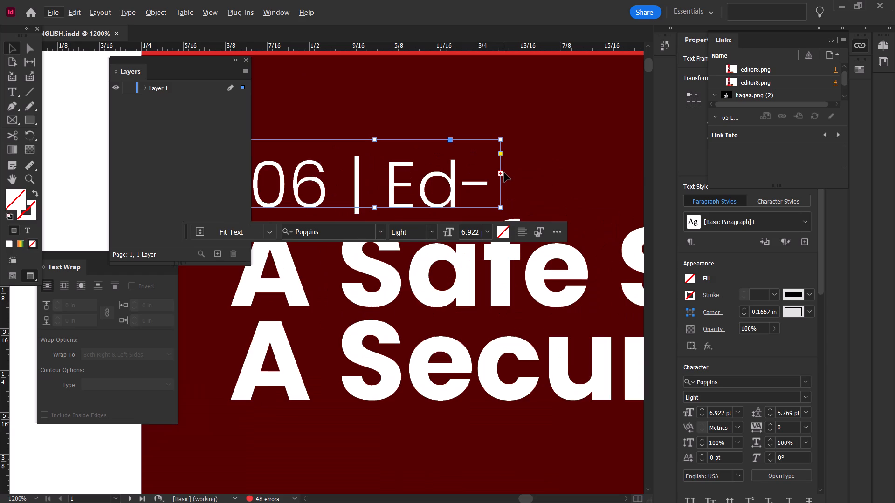
left_click_drag(499, 205, 647, 214)
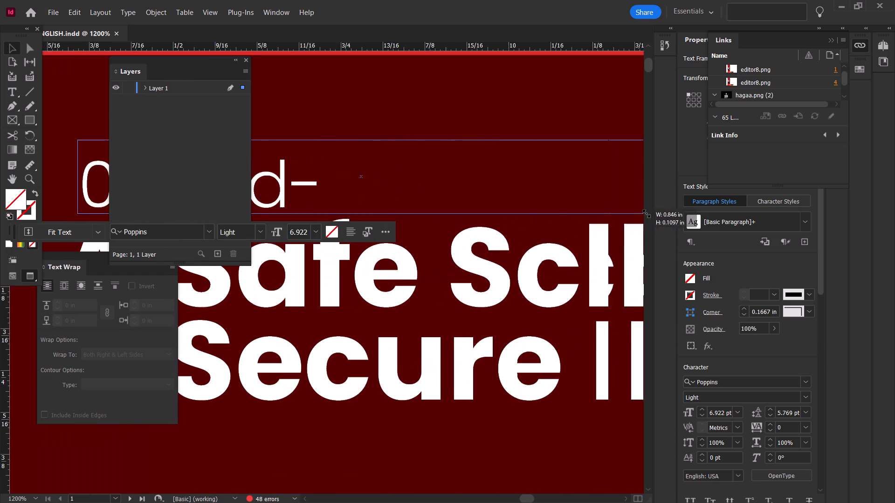
scroll(524, 210, "down", 2, "ctrl+alt")
Open the SKOL PAPER - FILIPINO InDesign document from the Downloads folder without updating its links or replacing missing fonts.
left_click(505, 494)
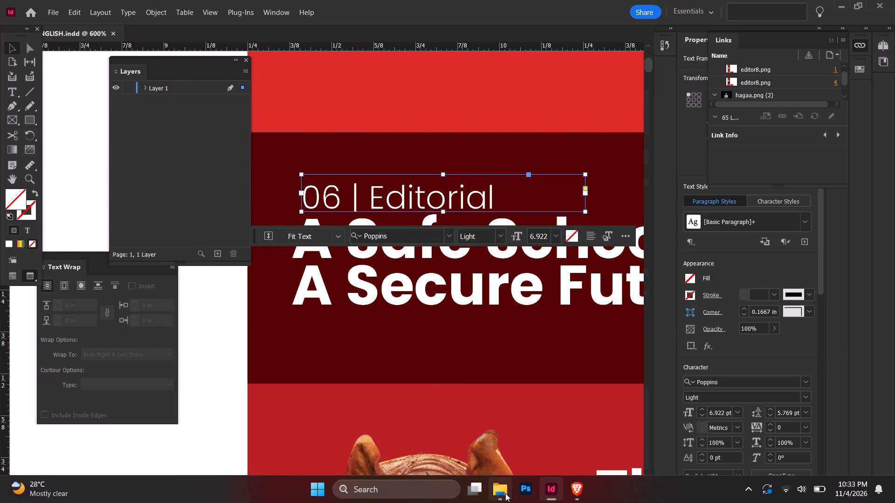
scroll(280, 372, "down", 5)
scroll(286, 331, "up", 3)
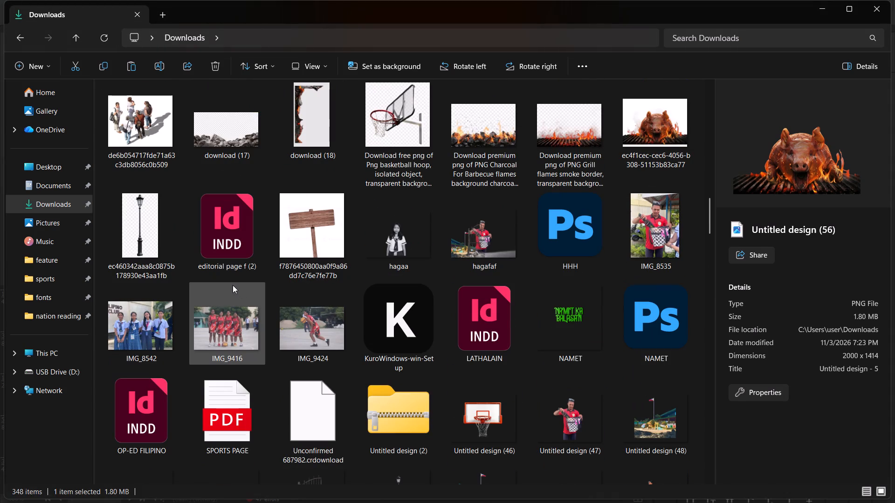
left_click(75, 203)
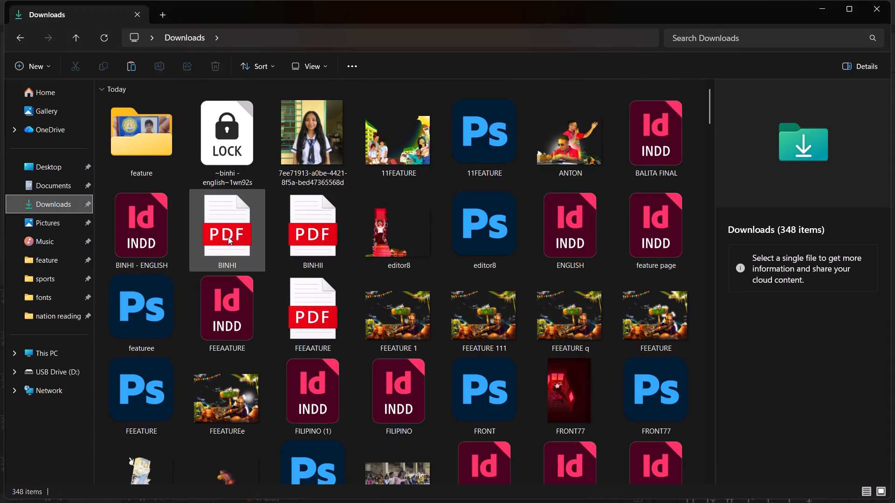
scroll(551, 287, "down", 3)
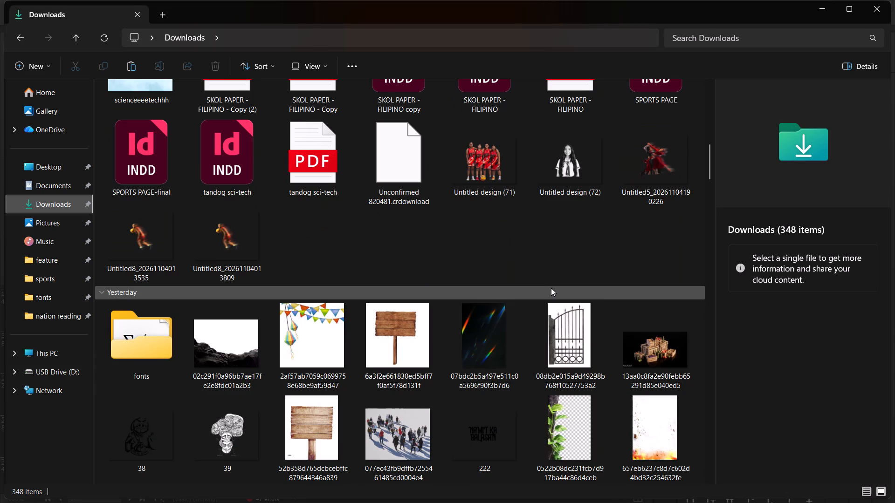
scroll(537, 255, "up", 1)
left_click(496, 319)
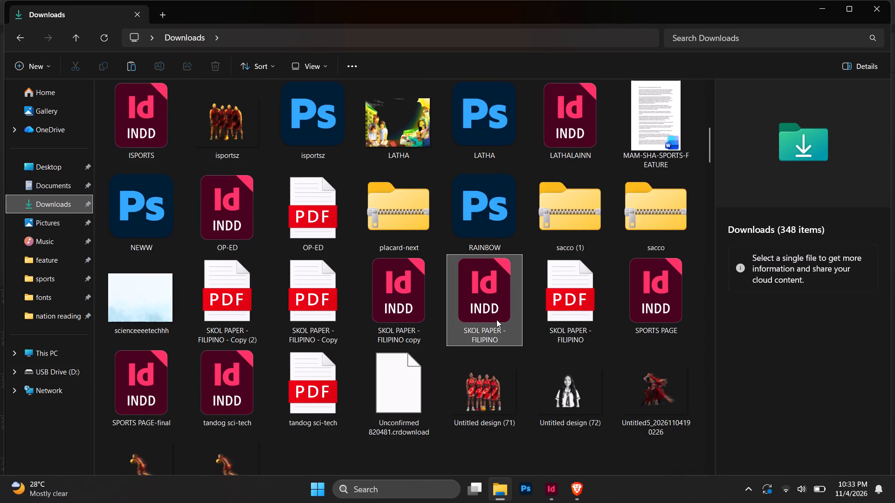
double_click(496, 319)
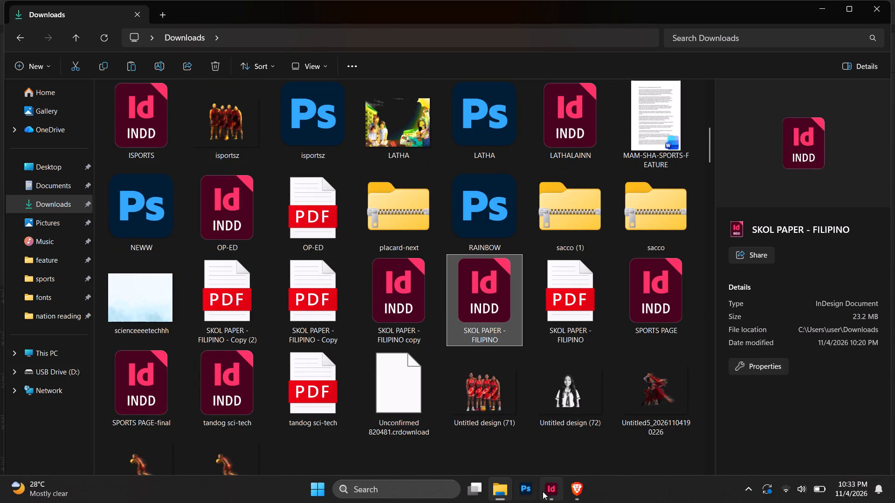
left_click(546, 491)
scroll(494, 411, "down", 2, "alt")
left_click(450, 299)
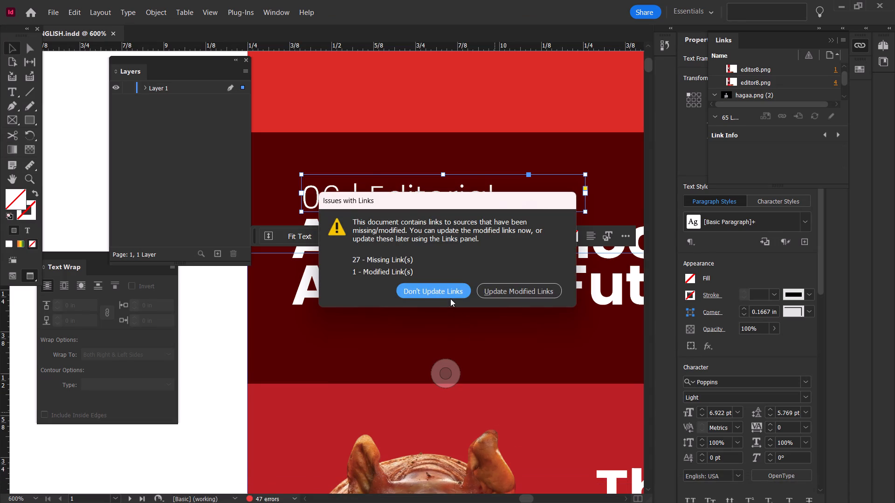
left_click(448, 288)
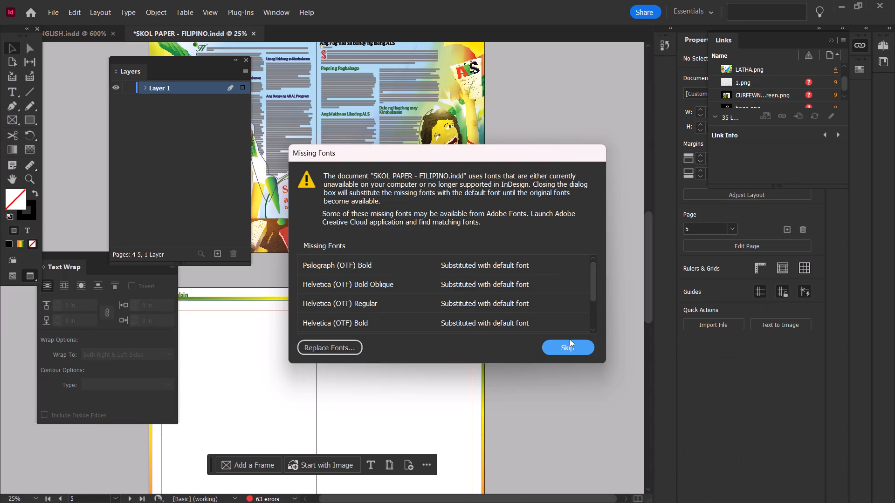
left_click(568, 347)
scroll(544, 307, "up", 5)
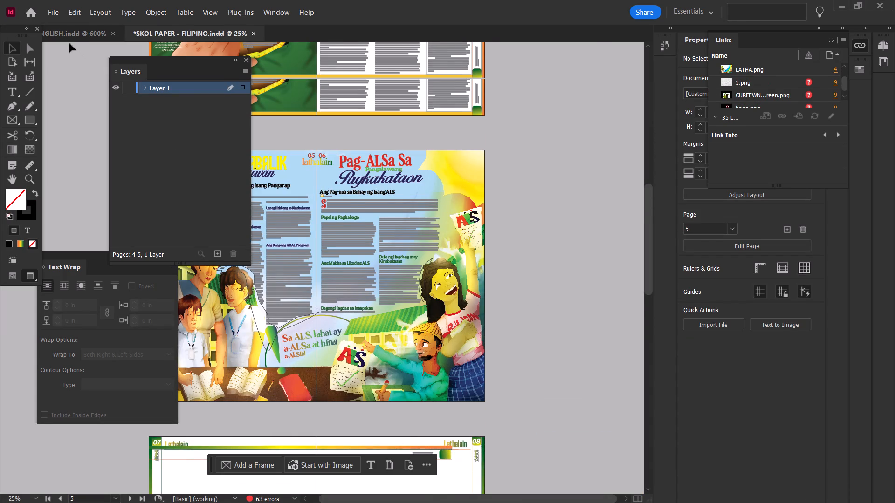
Return to the English newspaper and examine the front page teaser block against the news, editorial and feature spreads.
left_click(69, 32)
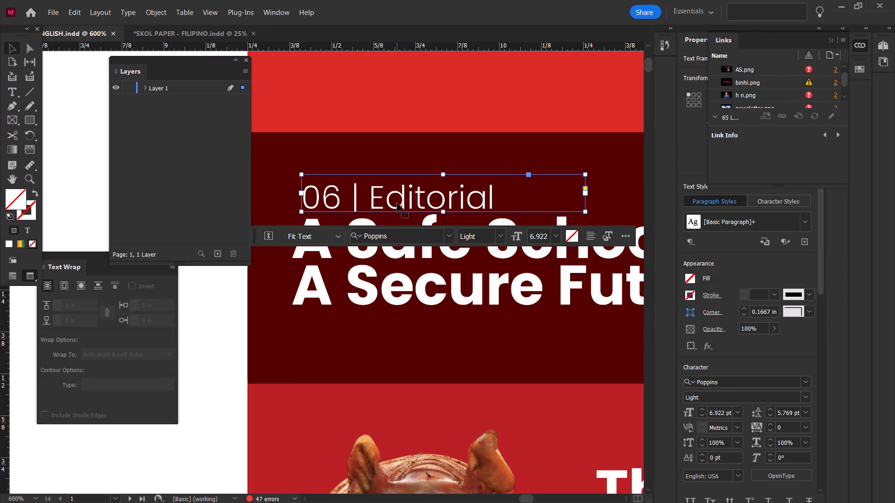
scroll(399, 198, "down", 3, "alt")
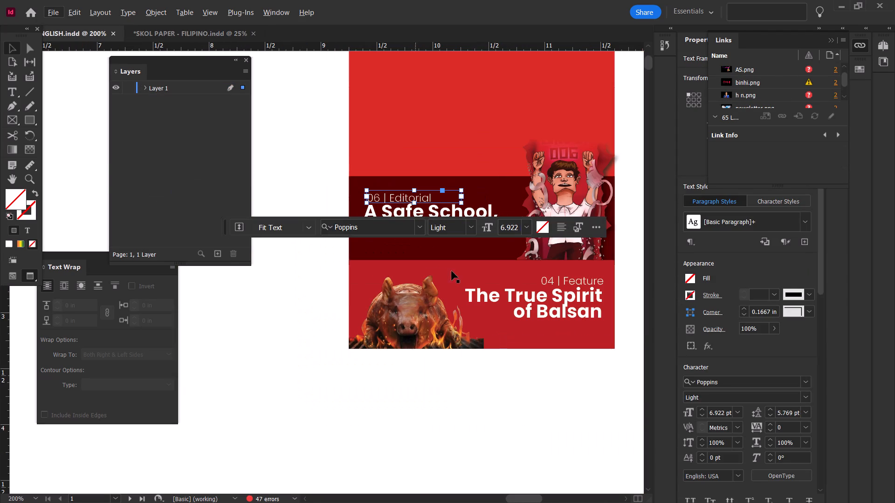
left_click(500, 419)
scroll(502, 419, "down", 1, "alt")
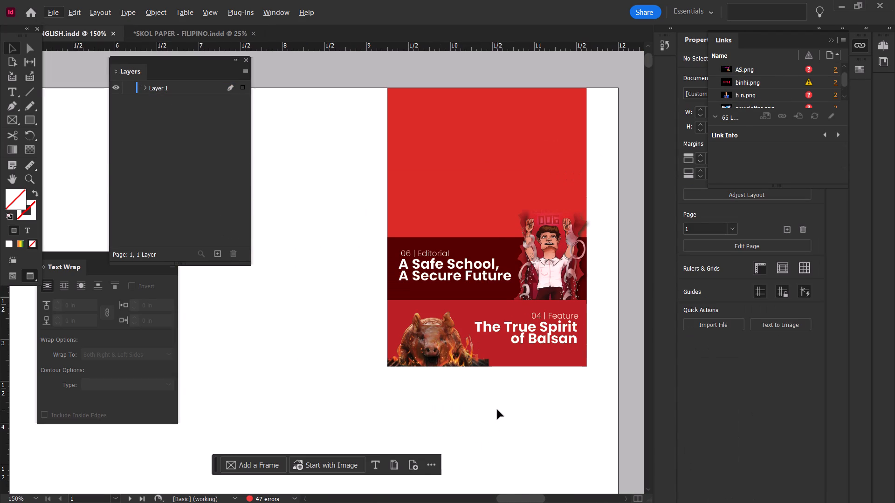
scroll(497, 410, "down", 13)
scroll(468, 376, "down", 3, "alt")
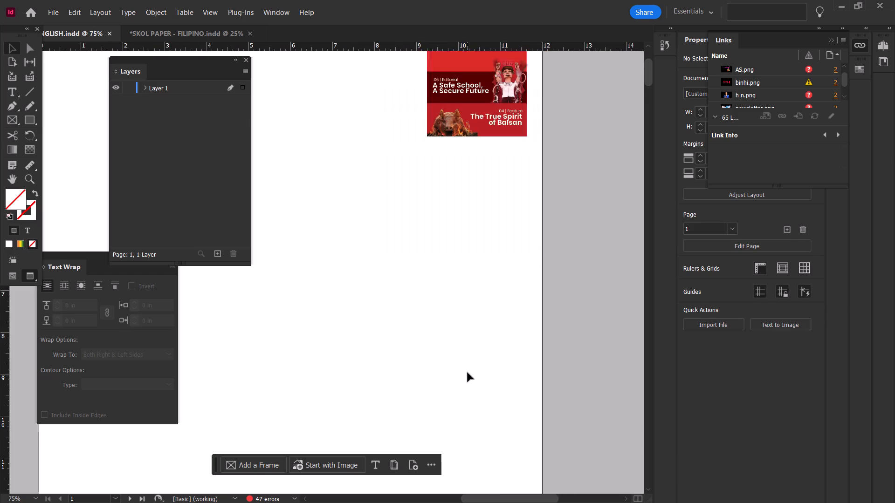
scroll(468, 373, "down", 1, "alt")
scroll(468, 369, "down", 13)
scroll(468, 368, "up", 5, "ctrl")
scroll(468, 368, "down", 5, "ctrl")
scroll(468, 368, "up", 5, "ctrl")
scroll(468, 368, "down", 16, "ctrl")
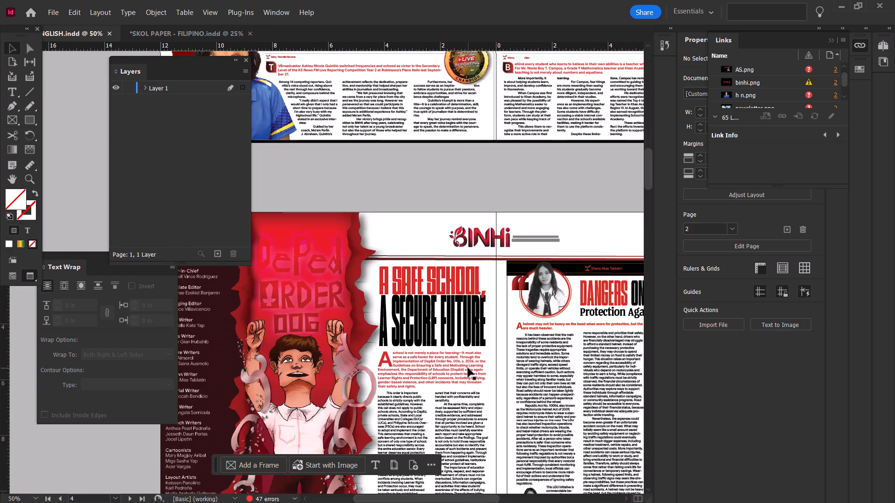
scroll(468, 368, "up", 5)
scroll(468, 368, "down", 17)
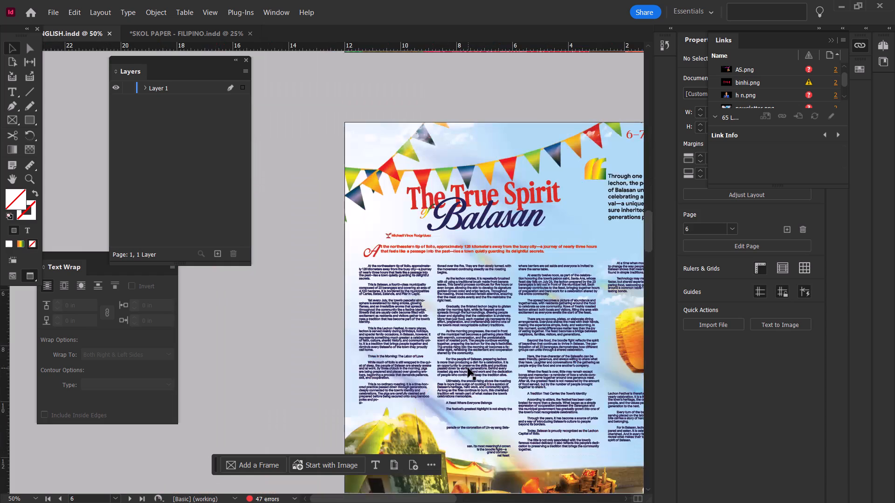
scroll(469, 367, "down", 2, "ctrl")
scroll(469, 367, "down", 4, "alt")
scroll(482, 354, "up", 8)
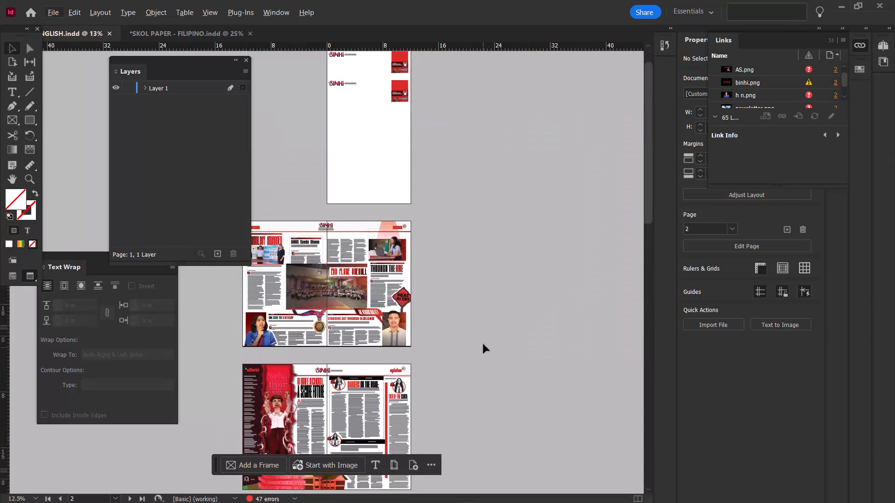
scroll(483, 344, "up", 5)
scroll(404, 127, "up", 3, "alt")
scroll(404, 125, "up", 5)
scroll(404, 124, "down", 3, "ctrl")
scroll(447, 150, "up", 3, "alt")
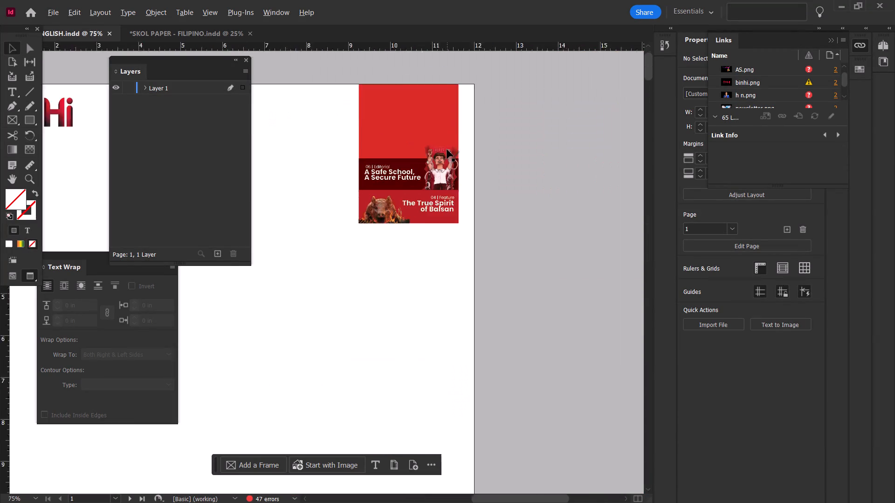
Change the page number in the Editorial label above "A Safe School, A Secure Future" to 04.
scroll(447, 150, "up", 1, "alt")
scroll(307, 196, "up", 2, "alt")
scroll(310, 194, "up", 3, "ctrl")
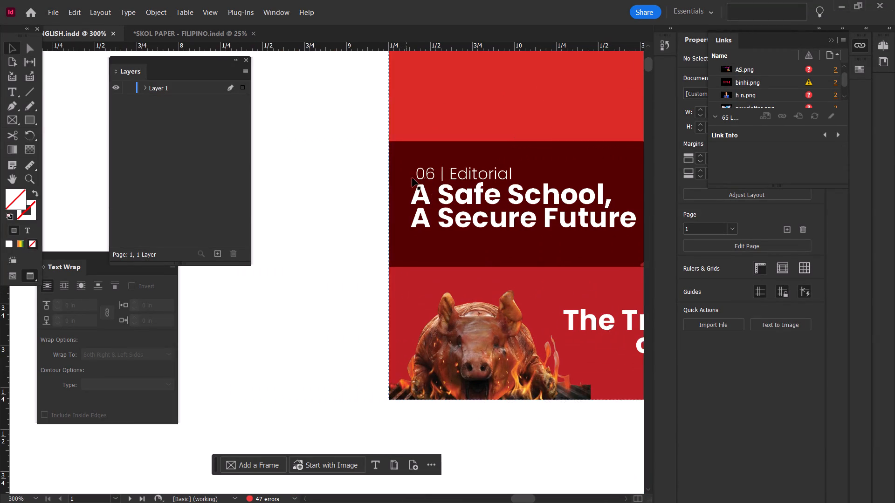
double_click(433, 177)
key("BackSpace")
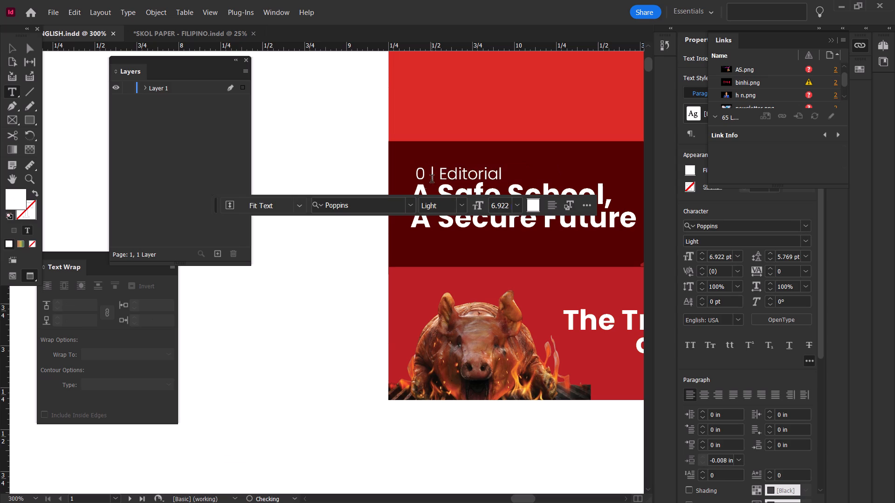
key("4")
left_click(14, 50)
Change the page number in the Feature label above "The True Spirit of Balsan" to 06.
scroll(285, 294, "down", 6, "ctrl")
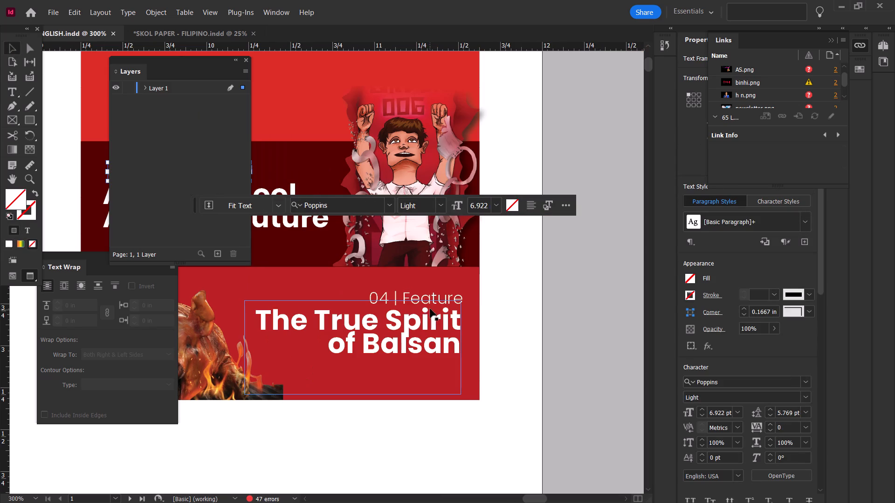
double_click(406, 296)
left_click(387, 299)
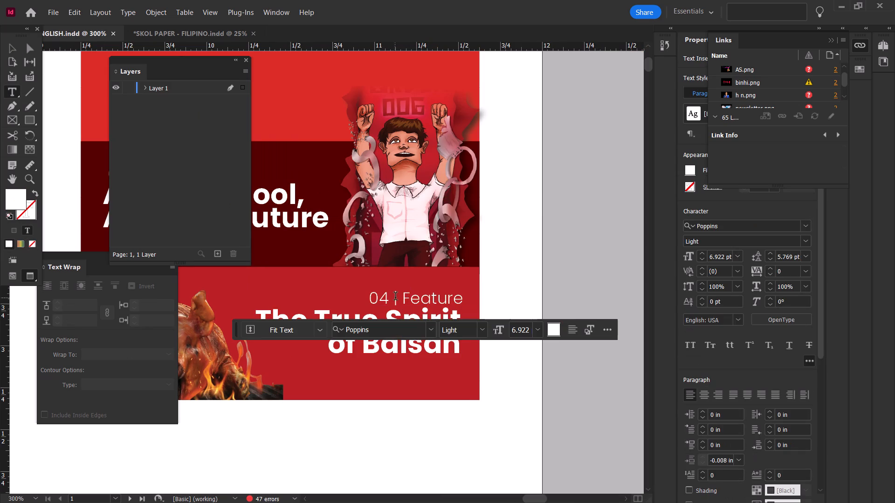
left_click(395, 297)
left_click(387, 299)
key("BackSpace")
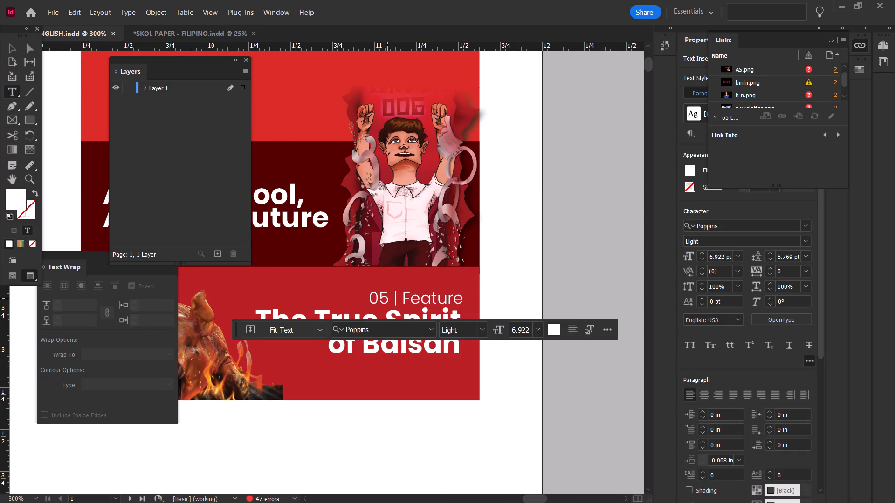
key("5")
key("BackSpace")
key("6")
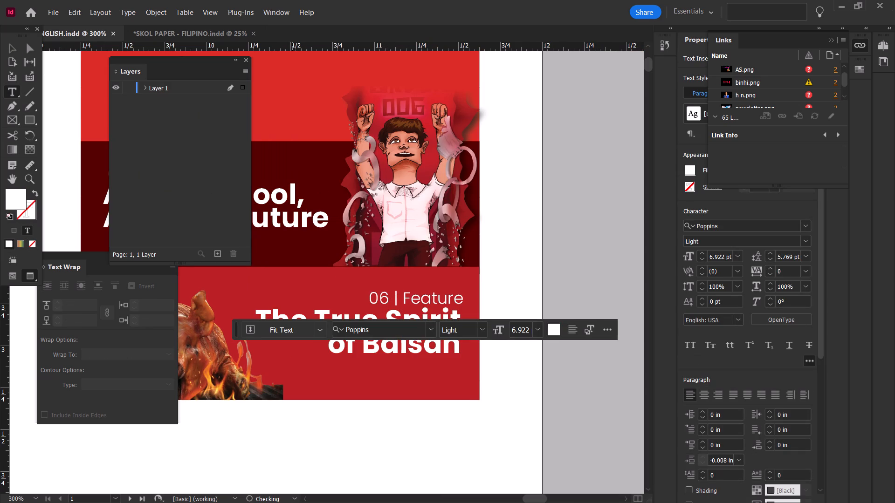
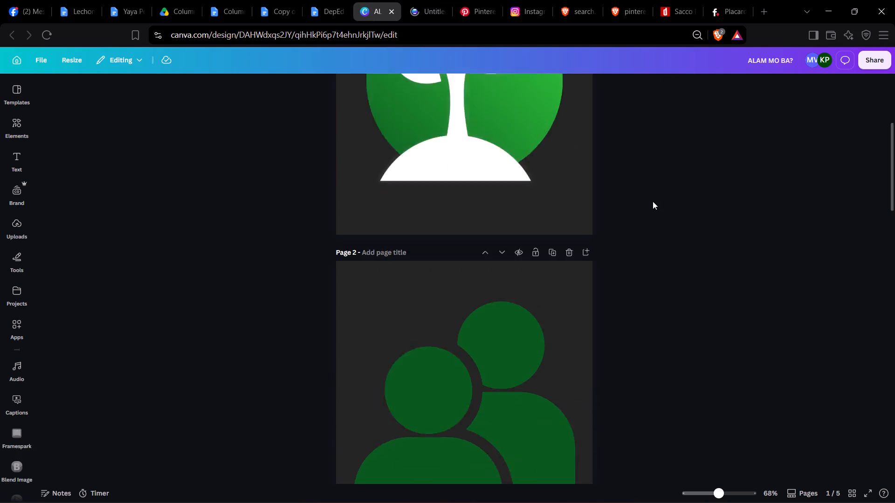
In the ALAM MO BA? Canva design, move the QR code image on page 5 slightly down the page.
scroll(653, 201, "down", 20)
scroll(653, 201, "down", 6)
left_click(624, 221)
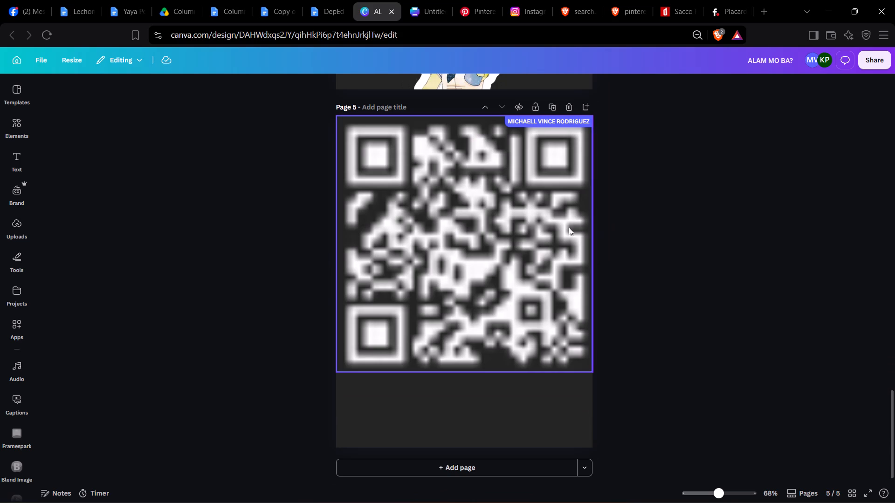
left_click_drag(549, 231, 548, 252)
left_click(601, 248)
left_click(568, 309)
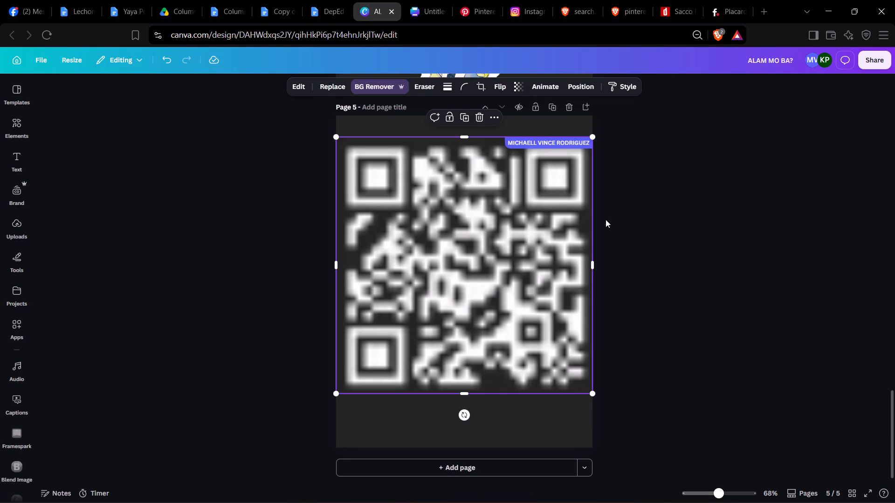
Download page 5 with the QR code as a PNG with transparent background, saved as ALAM MO BA in the Downloads folder.
left_click(606, 219)
left_click(846, 59)
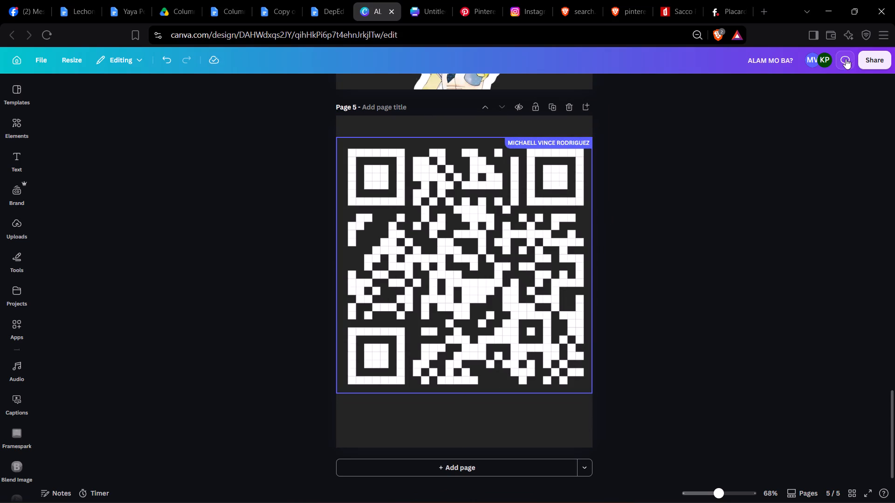
left_click(848, 63)
left_click(886, 66)
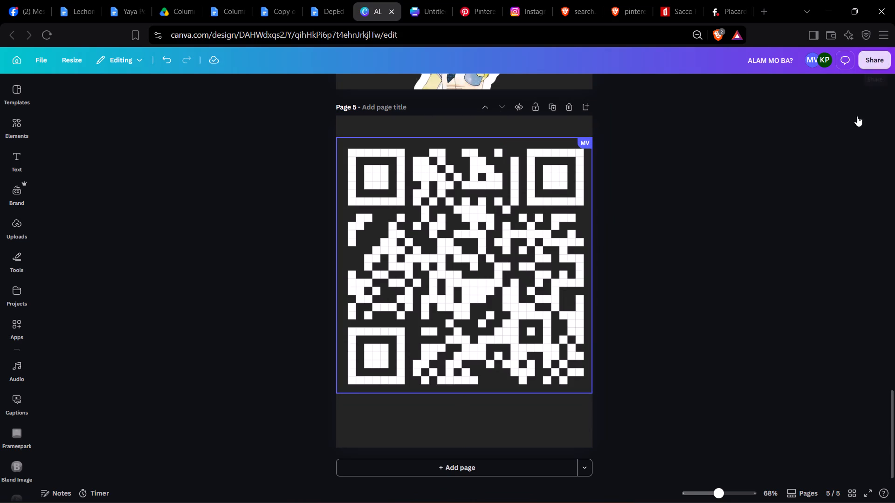
left_click(743, 261)
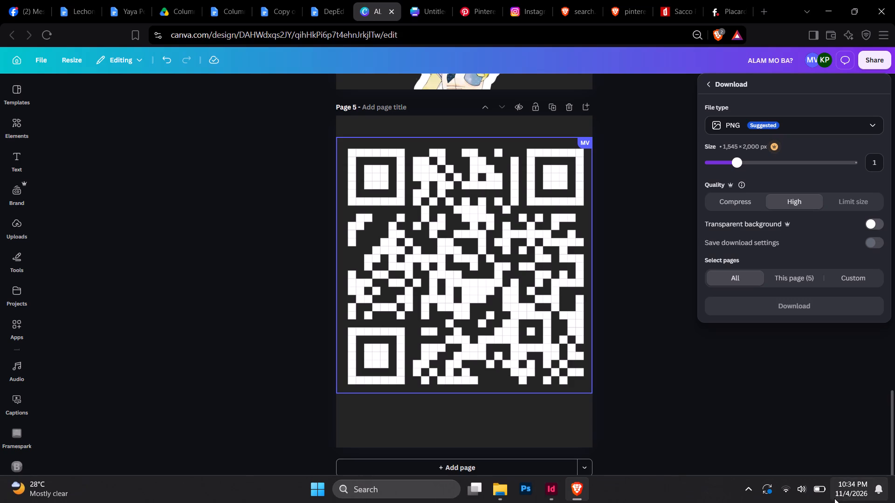
left_click(808, 272)
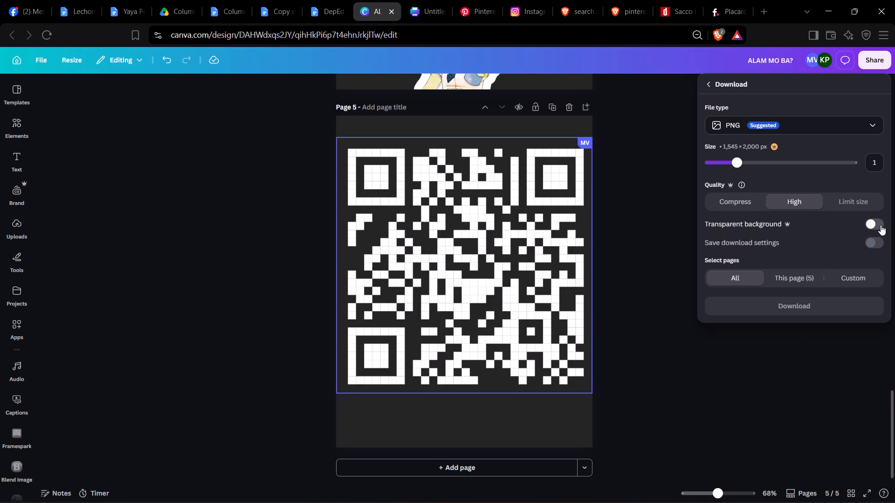
left_click(878, 222)
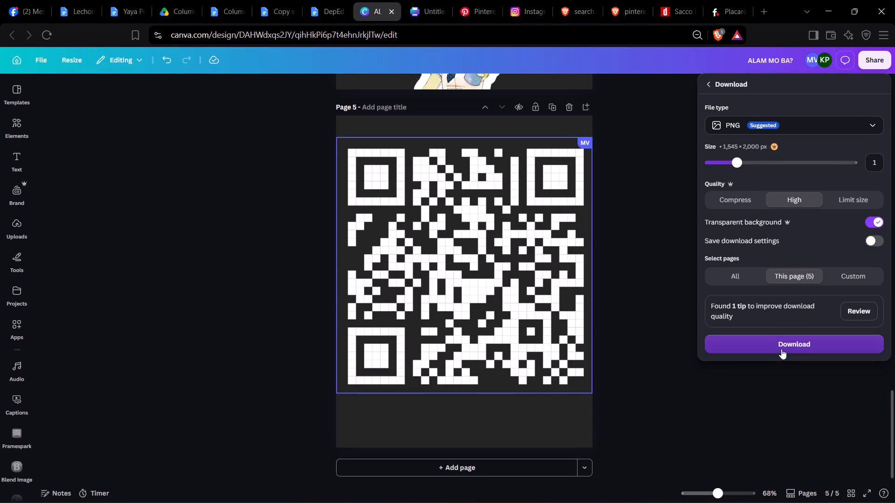
left_click(781, 348)
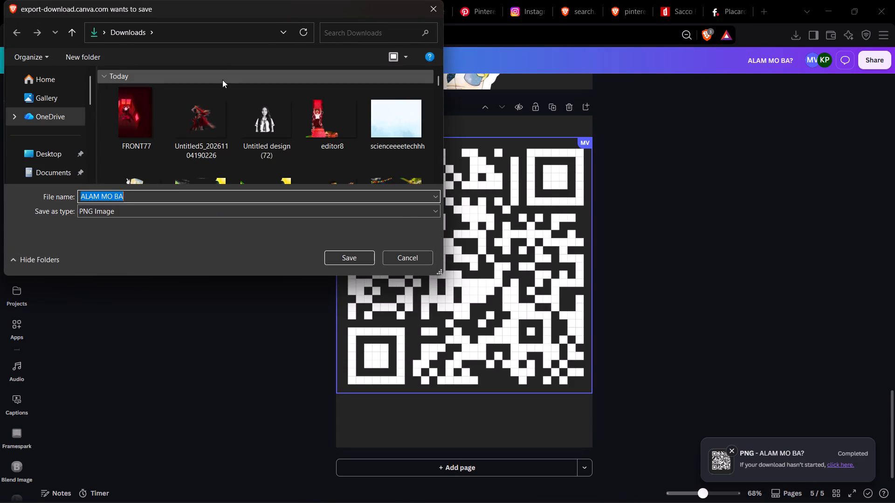
scroll(100, 125, "down", 2)
scroll(62, 136, "down", 1)
left_click(69, 132)
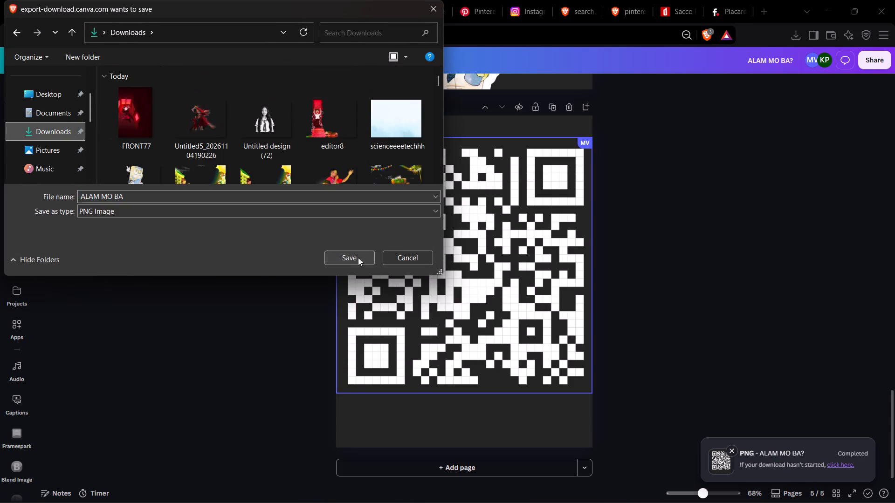
left_click(348, 254)
Place the ALAM MO BA image from the Downloads folder on page 1 of the English InDesign document.
left_click(548, 493)
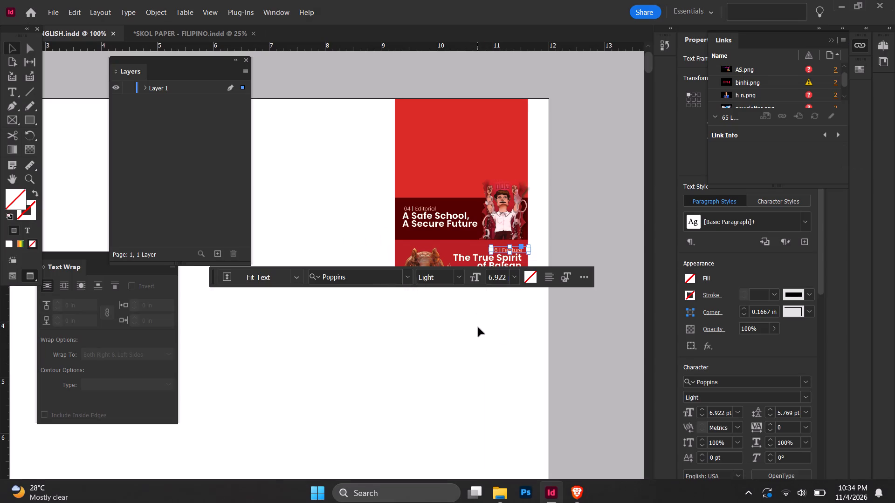
left_click(499, 493)
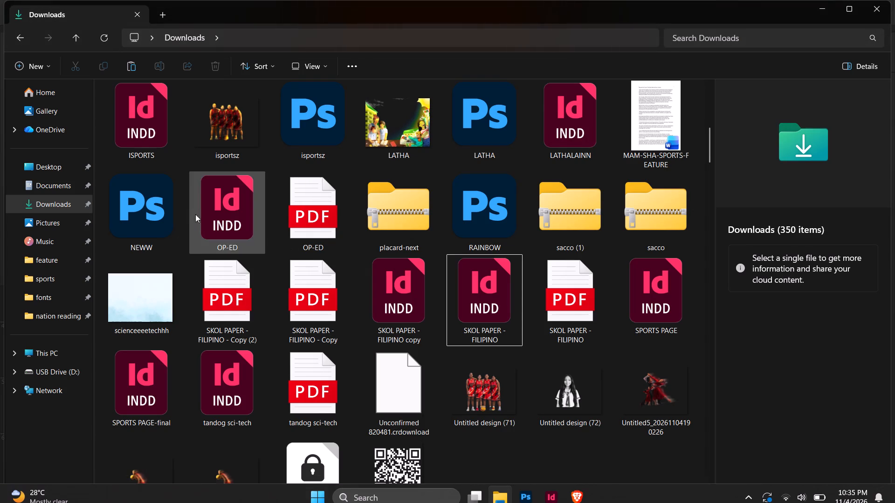
left_click(65, 204)
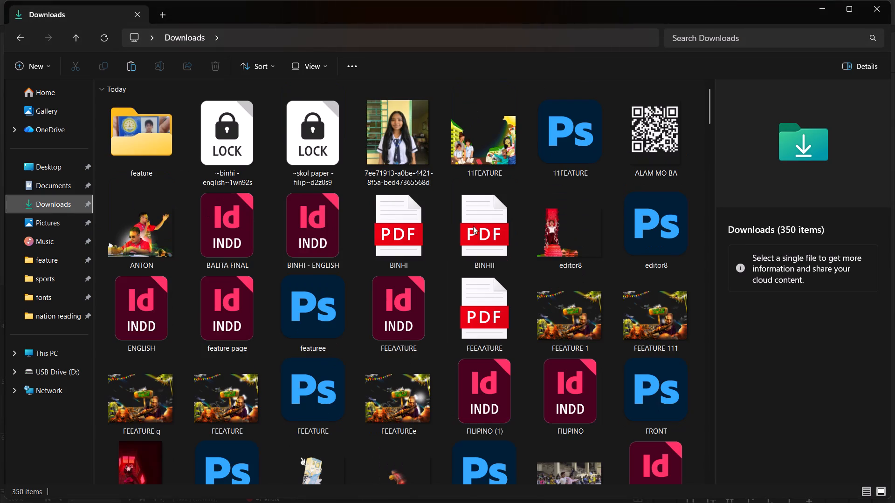
left_click(552, 225)
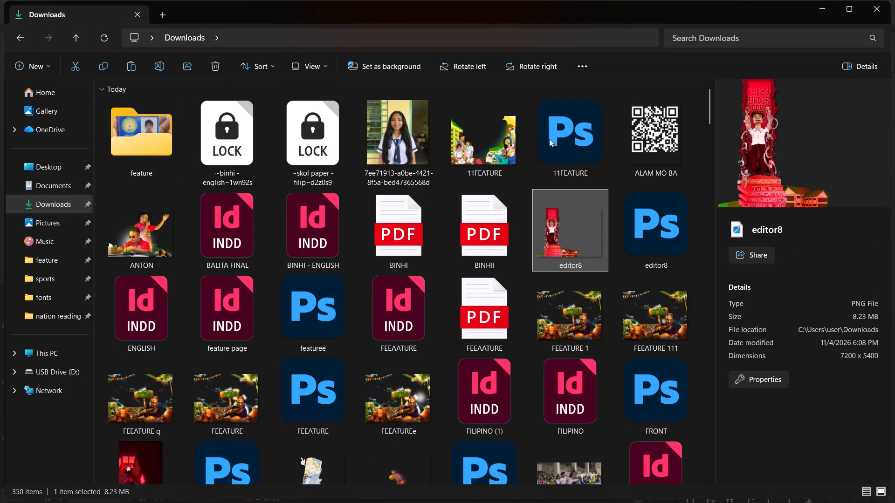
left_click(638, 136)
left_click_drag(653, 135, 557, 492)
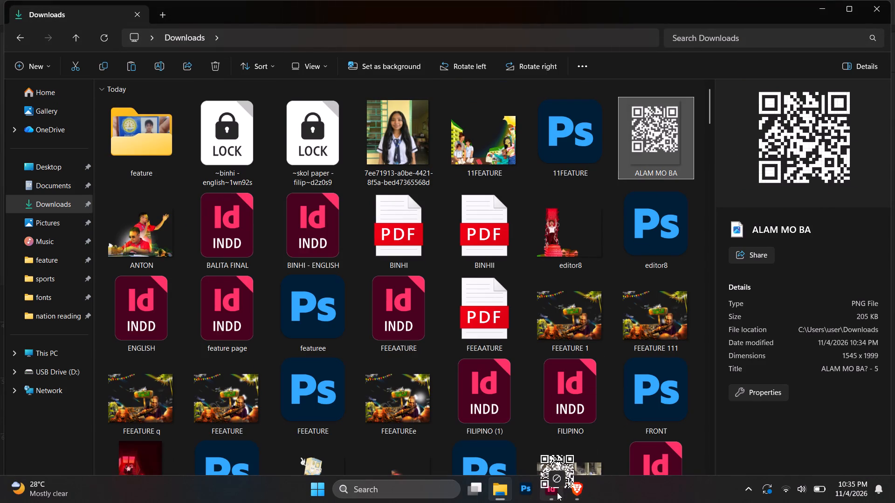
left_click_drag(557, 492, 227, 310)
left_click(227, 310)
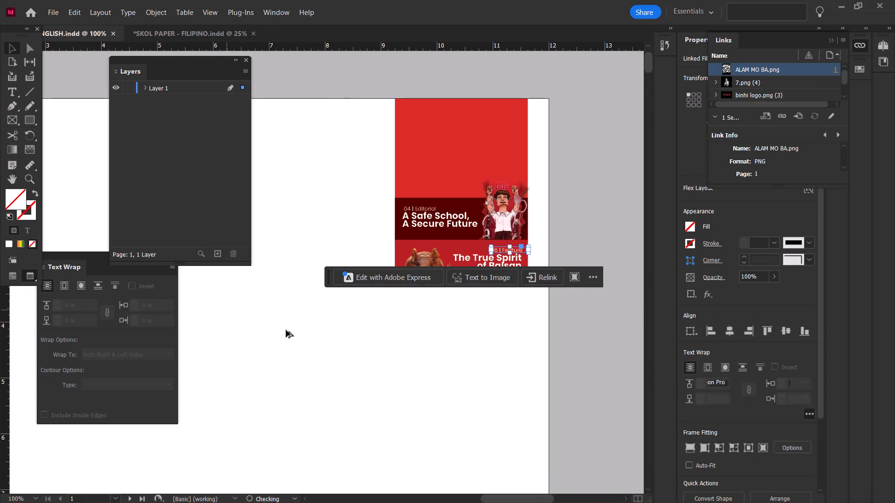
scroll(286, 330, "down", 2, "alt")
key("ctrl+z")
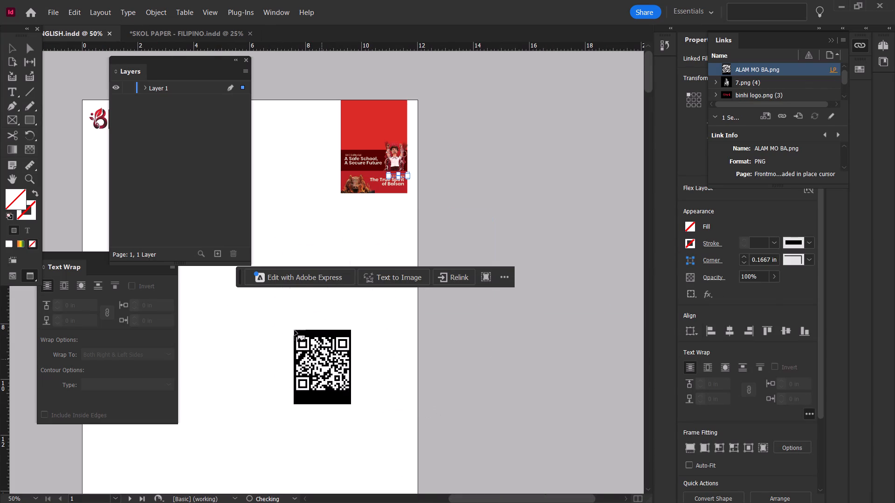
left_click(217, 281)
scroll(306, 306, "down", 1, "alt")
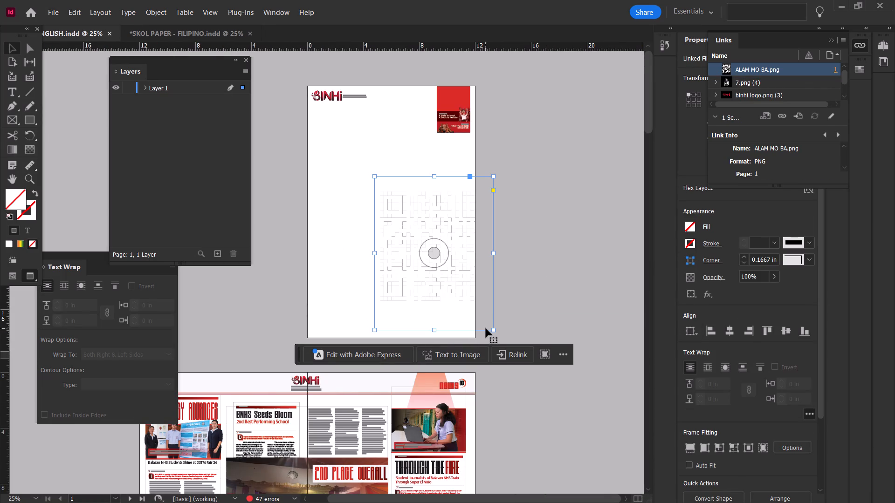
Scale the placed QR code down to under half its size and move it onto the red panel of page 1.
left_click_drag(492, 328, 376, 234, "ctrl+shift")
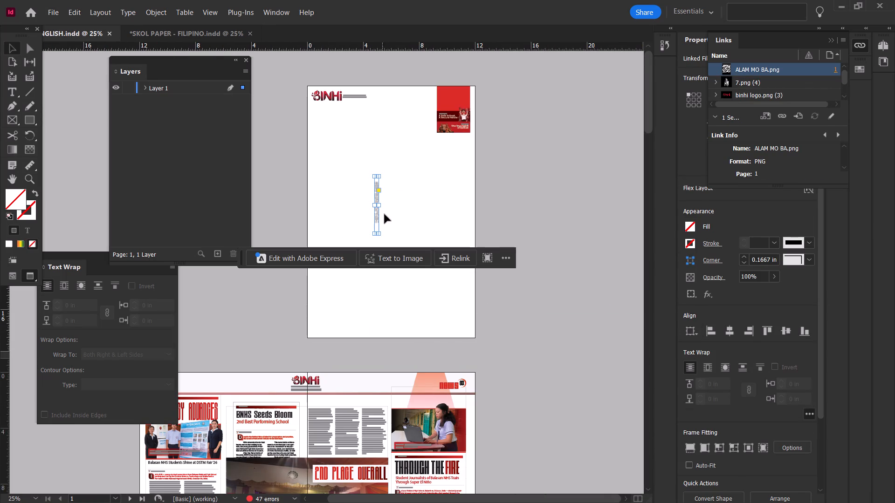
key("ctrl+z")
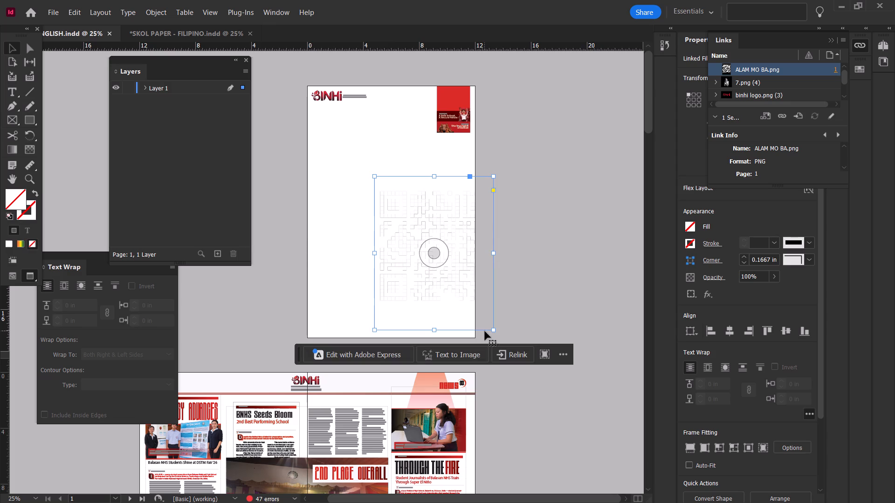
left_click_drag(493, 332, 413, 245, "ctrl+shift")
left_click_drag(407, 197, 411, 184)
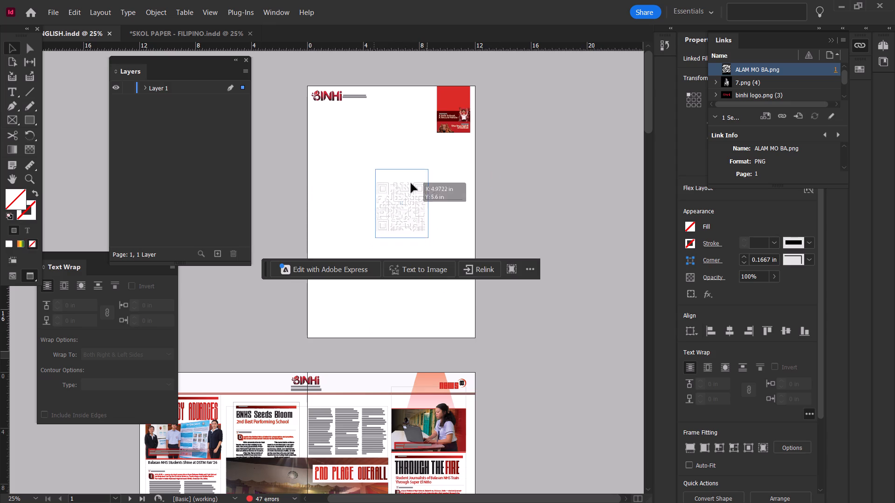
left_click_drag(411, 184, 457, 99)
Shrink the QR code further and center it in the empty red area above the Editorial band.
scroll(457, 99, "up", 4, "alt")
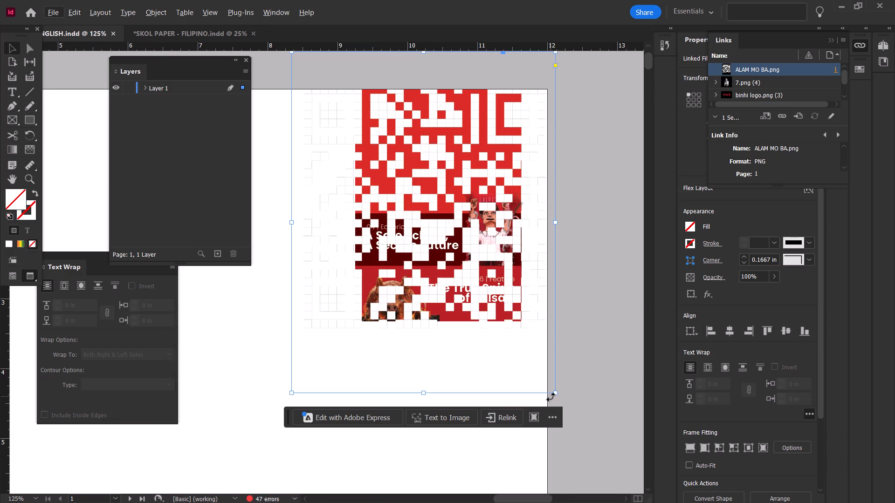
left_click_drag(557, 394, 416, 233, "ctrl+shift")
left_click_drag(393, 157, 452, 170)
left_click_drag(445, 169, 463, 170)
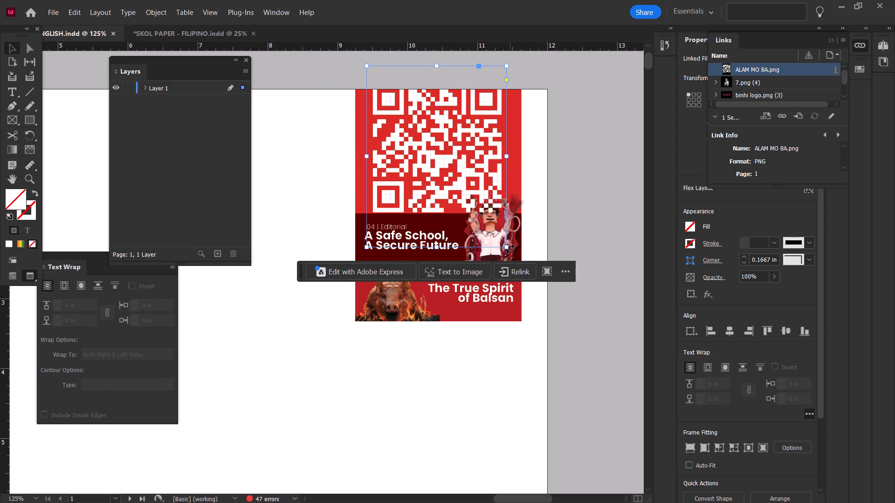
left_click_drag(506, 248, 483, 183, "ctrl+shift")
left_click_drag(461, 125, 471, 139)
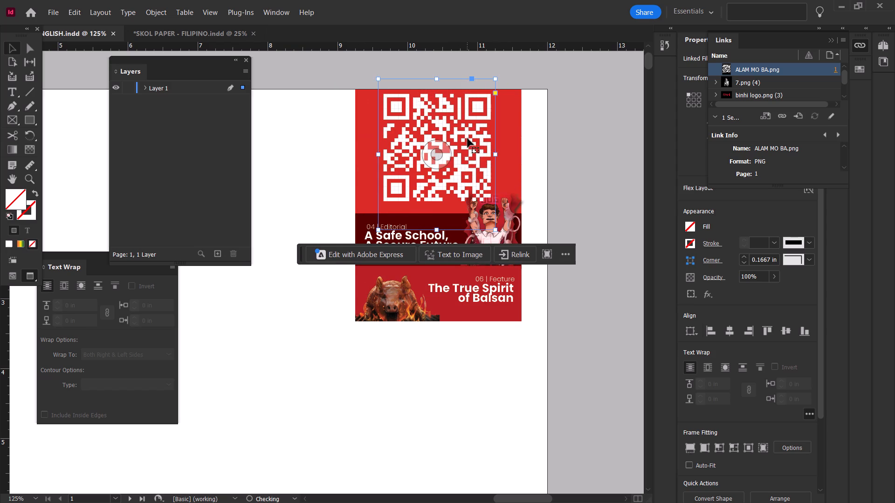
left_click(468, 138)
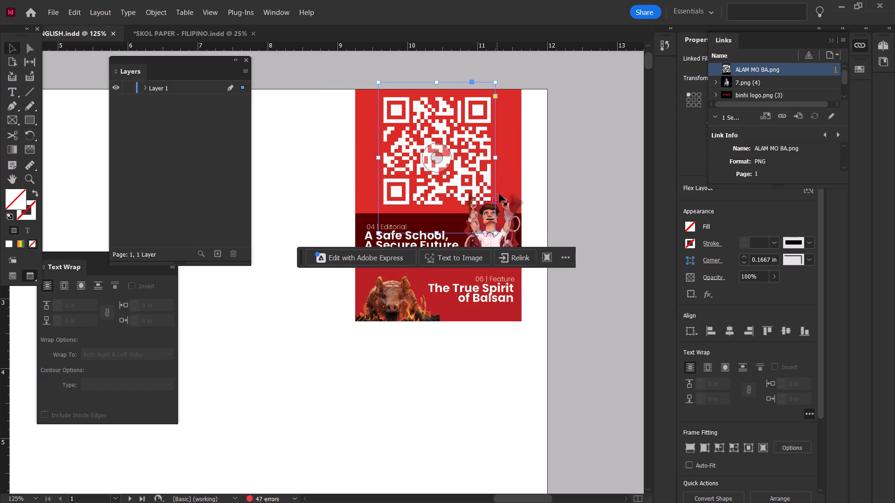
Bring the editorial illustration of the man with raised fists forward so it sits in front of the QR code.
left_click(503, 208)
scroll(503, 208, "up", 1, "alt")
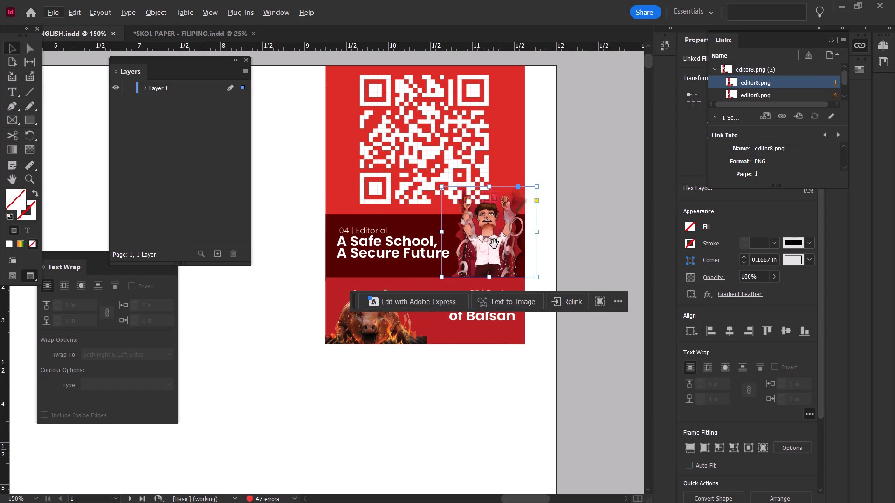
scroll(496, 260, "up", 1, "alt")
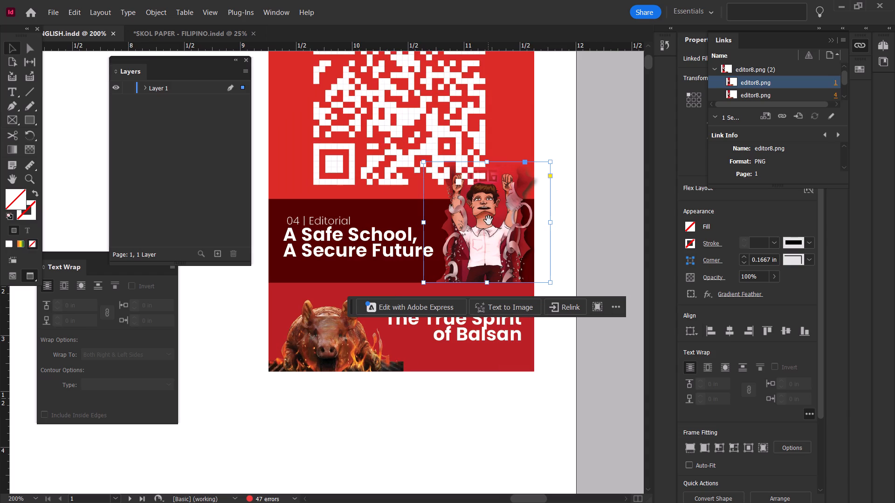
key("ctrl+bracketright")
key("ctrl+bracketright")
key("ctrl+bracketright")
key("ctrl+bracketright")
key("ctrl+bracketright")
key("ctrl+bracketright")
key("ctrl+bracketright")
key("ctrl+bracketright")
key("ctrl+bracketright")
key("ctrl+bracketright")
key("ctrl+bracketright")
key("ctrl+bracketright")
key("ctrl+bracketright")
key("ctrl+bracketright")
key("ctrl+bracketright")
key("ctrl+bracketright")
key("ctrl+bracketright")
key("ctrl+bracketright")
key("ctrl+bracketright")
key("ctrl+bracketright")
key("ctrl+bracketright")
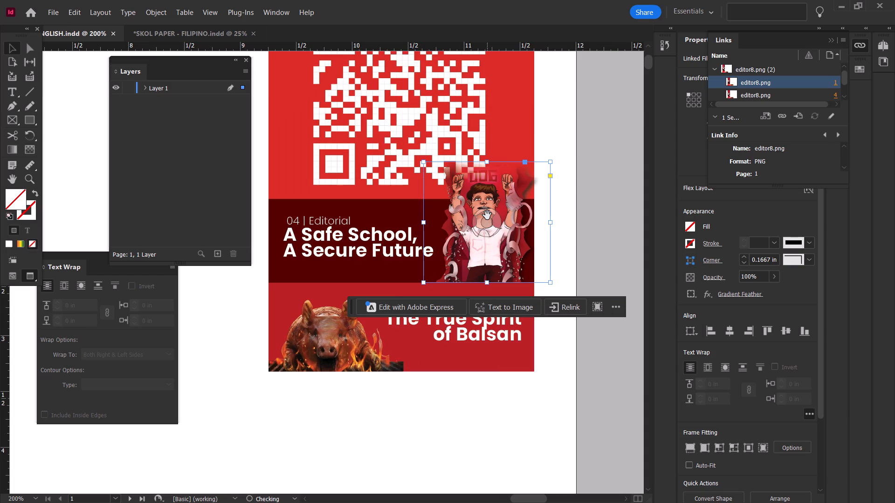
key("ctrl+bracketright")
key("ctrl+bracketright")
key("ctrl+bracketright")
key("ctrl+bracketright")
key("ctrl+bracketright")
key("ctrl+bracketright")
left_click(570, 176)
Shift the QR code slightly toward the red panel's left edge, away from the editorial illustration.
scroll(537, 174, "up", 2)
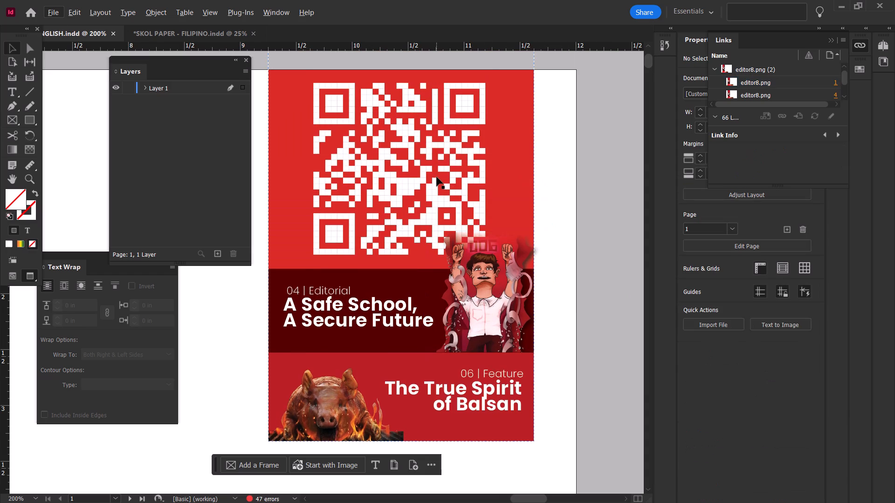
left_click(437, 177)
left_click_drag(464, 152, 446, 152)
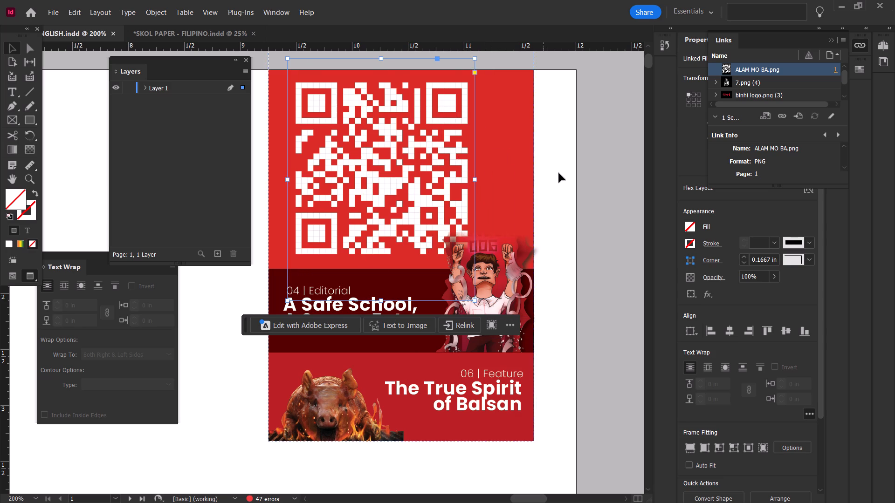
left_click(560, 174)
Add a text frame reading READ MORE on the blank page area beside the red panel.
scroll(560, 174, "up", 2, "ctrl")
left_click(4, 92)
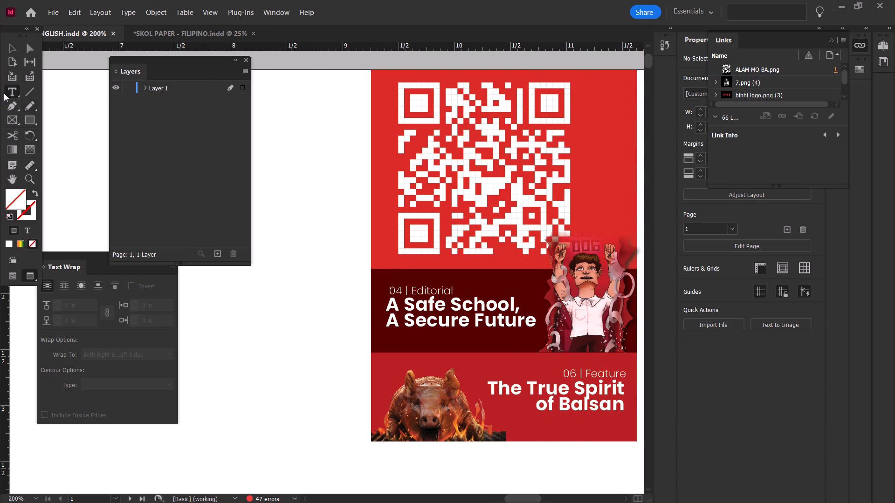
scroll(287, 182, "up", 3, "ctrl")
left_click_drag(267, 156, 463, 219)
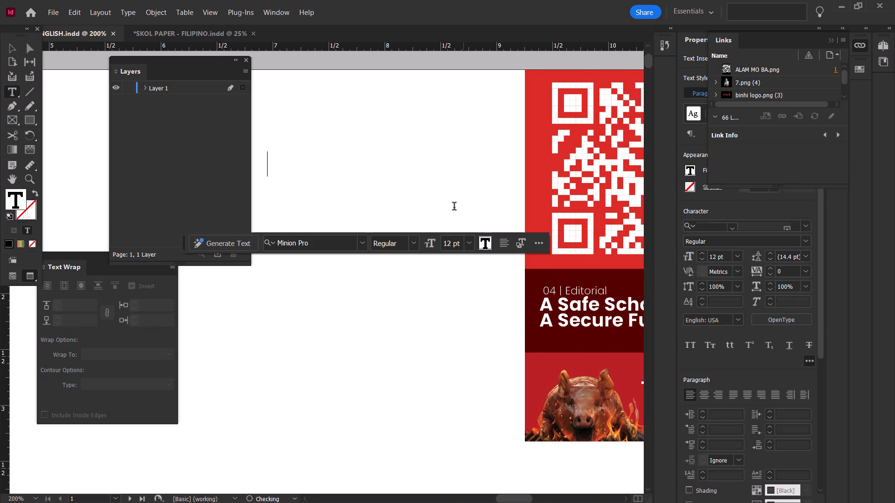
type("READ")
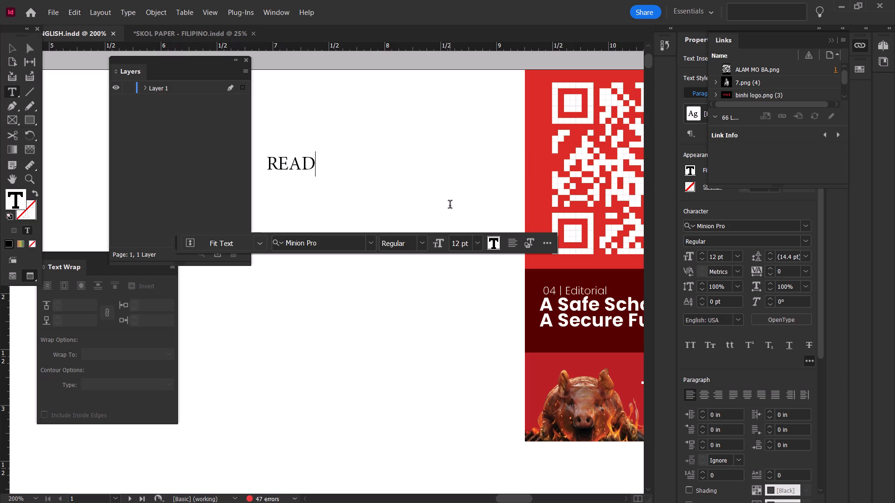
key("space")
key("m")
type("ORE")
Set the READ MORE text to the Poppins font in ExtraBold weight.
left_click(358, 165)
key("ctrl+a")
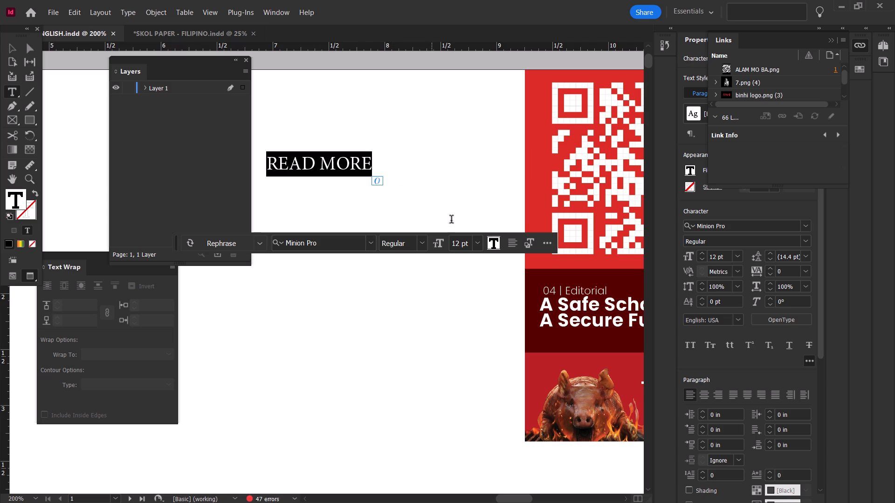
left_click(490, 244)
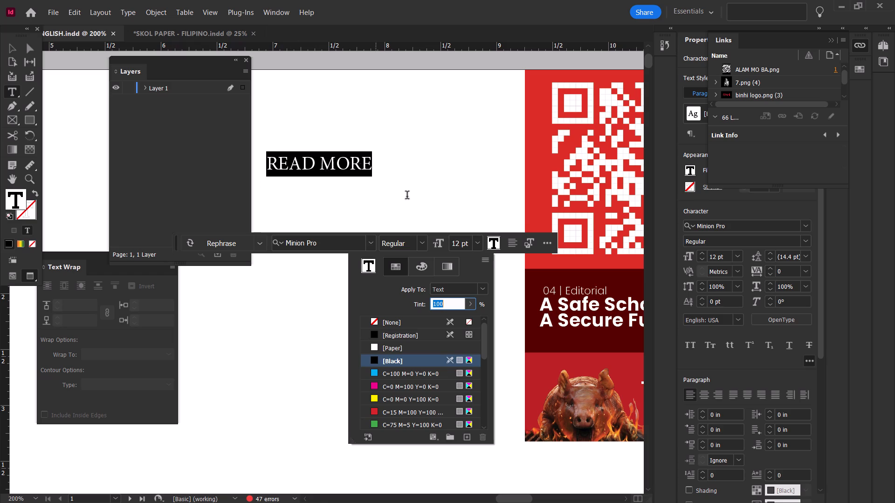
left_click(425, 245)
left_click(419, 241)
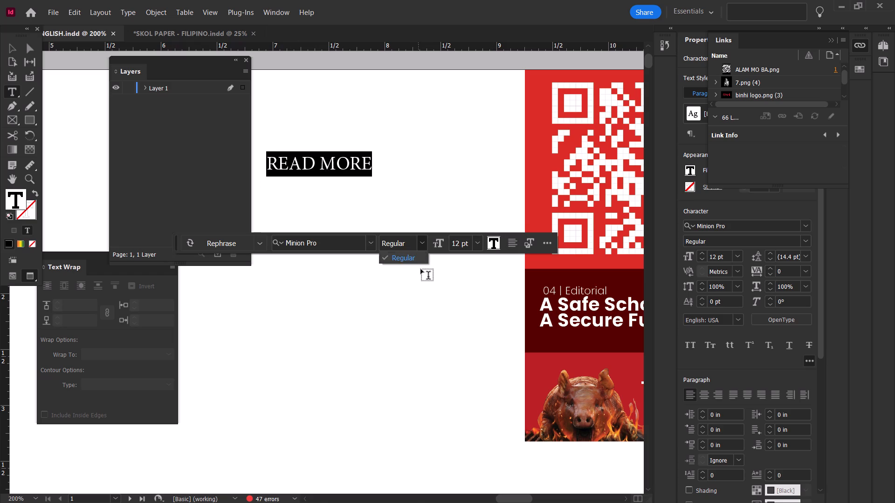
left_click(420, 241)
left_click(348, 242)
type("POPP")
double_click(394, 247)
left_click(422, 244)
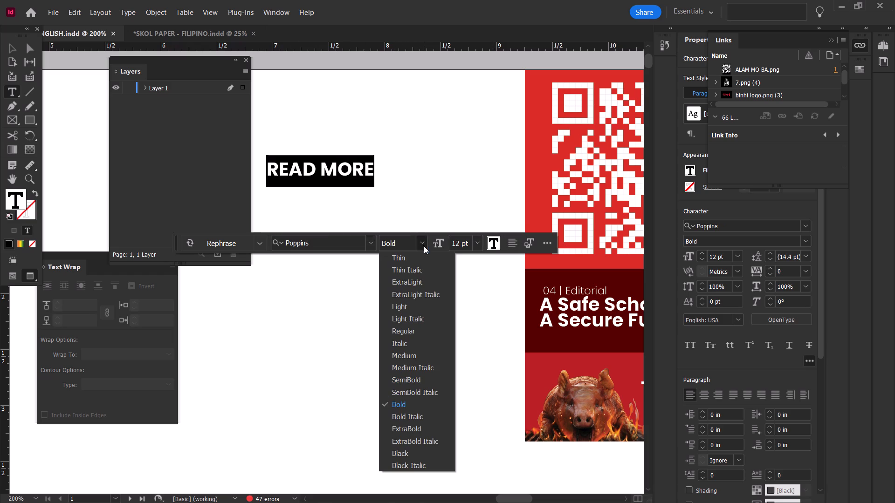
left_click(425, 426)
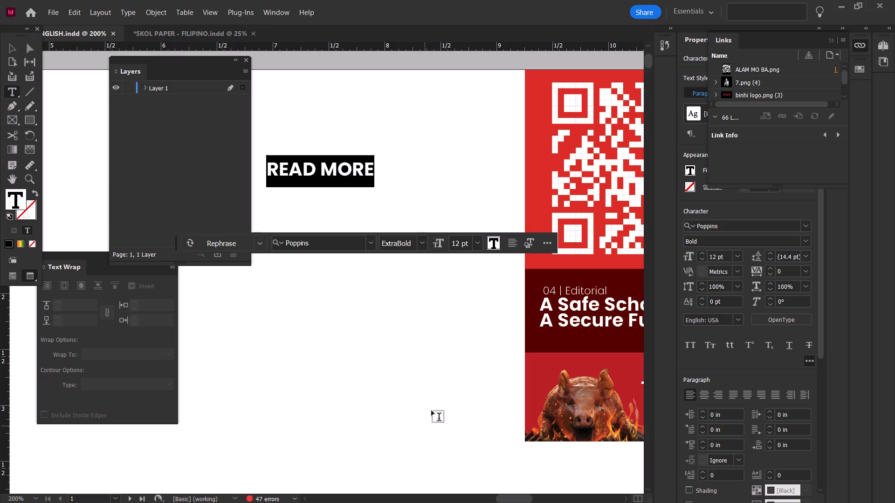
Change the fill colour of the READ MORE text to white.
left_click(496, 244)
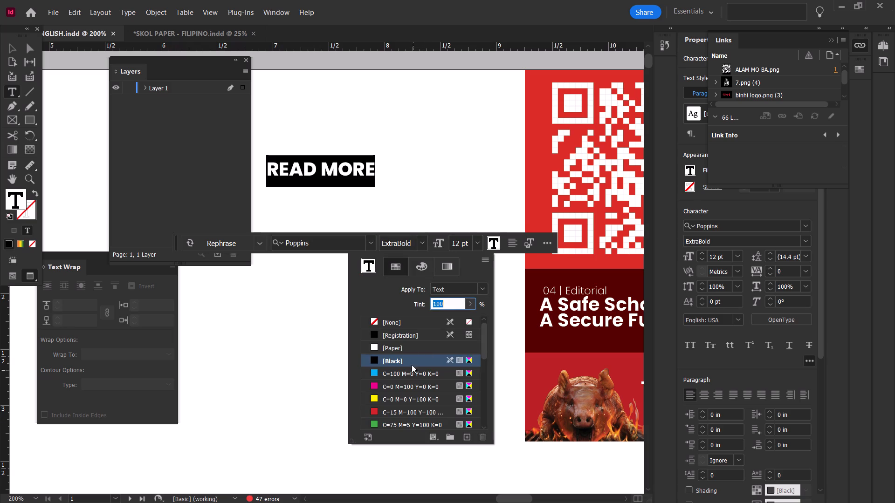
scroll(429, 379, "down", 6)
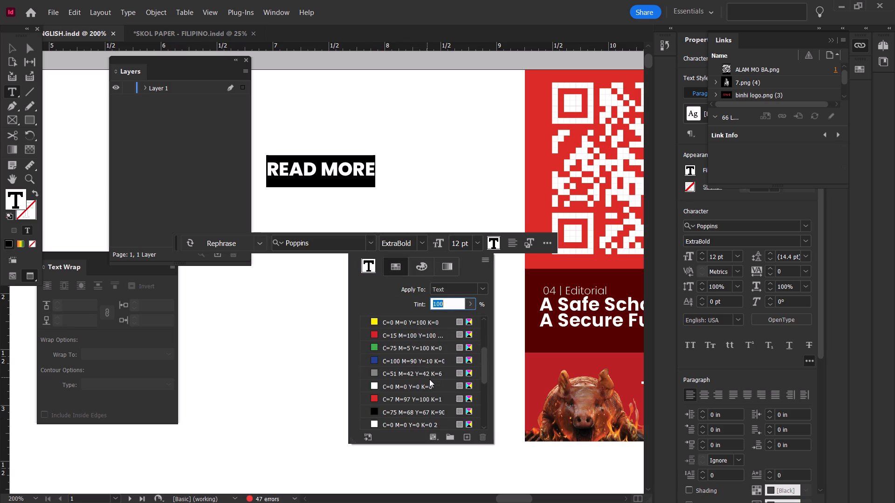
scroll(429, 379, "down", 4)
left_click(431, 374)
Move the READ MORE text frame from the blank page area onto the red panel, overlapping the QR code's far side.
left_click(7, 48)
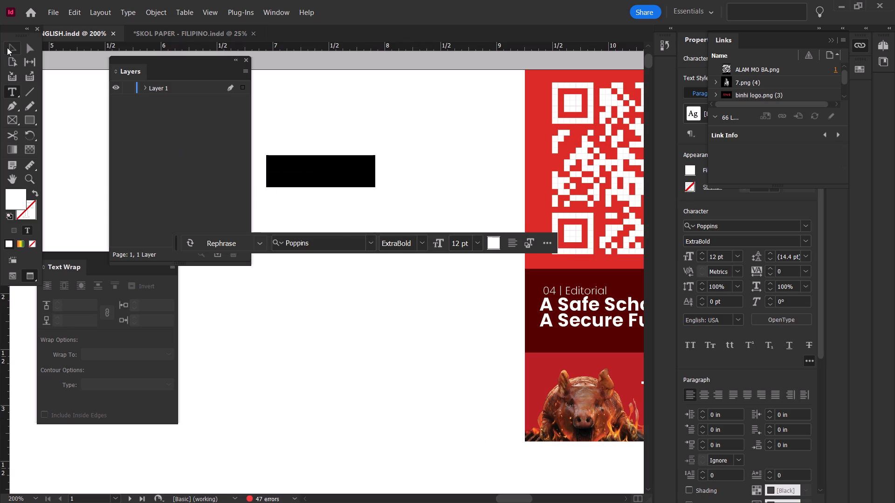
left_click(10, 48)
left_click_drag(377, 197, 591, 151)
scroll(591, 151, "down", 3, "ctrl")
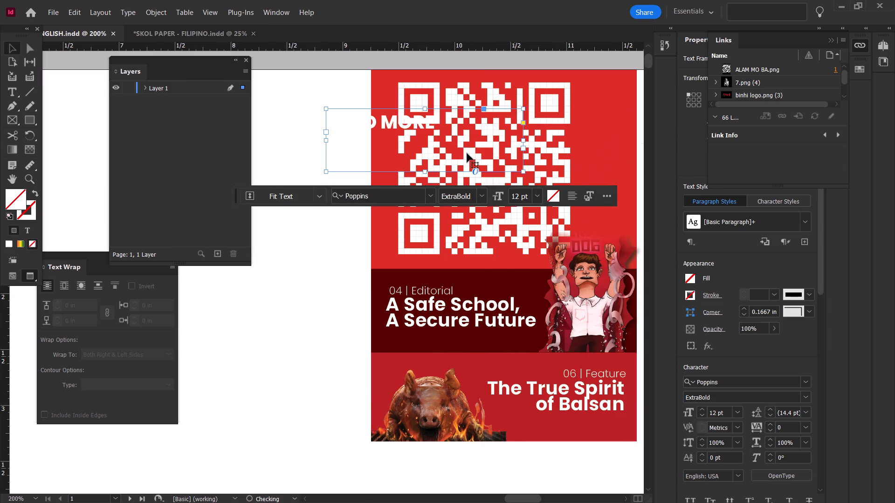
left_click_drag(404, 129, 558, 136)
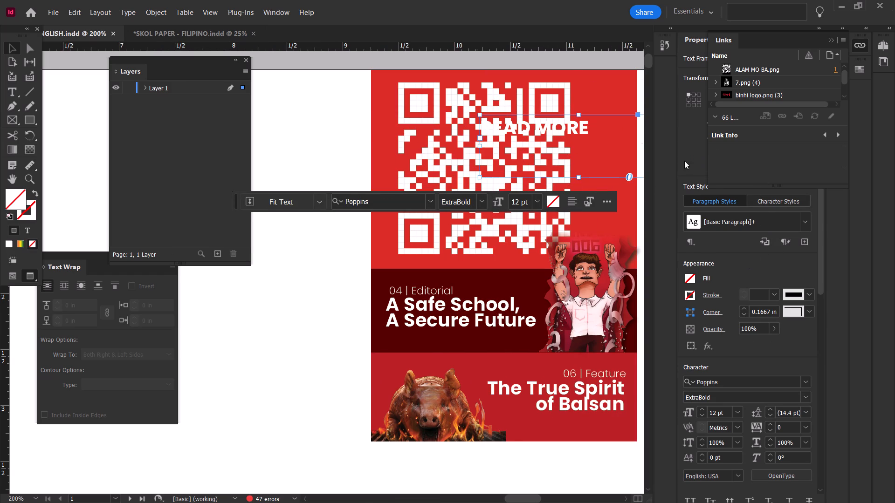
Collapse the floating Links list that covers the transform settings.
left_click(853, 46)
left_click(858, 52)
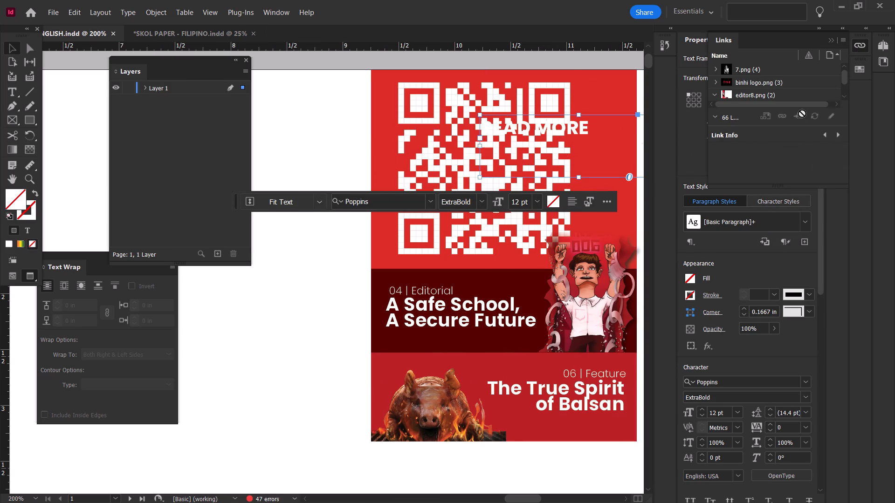
left_click(860, 47)
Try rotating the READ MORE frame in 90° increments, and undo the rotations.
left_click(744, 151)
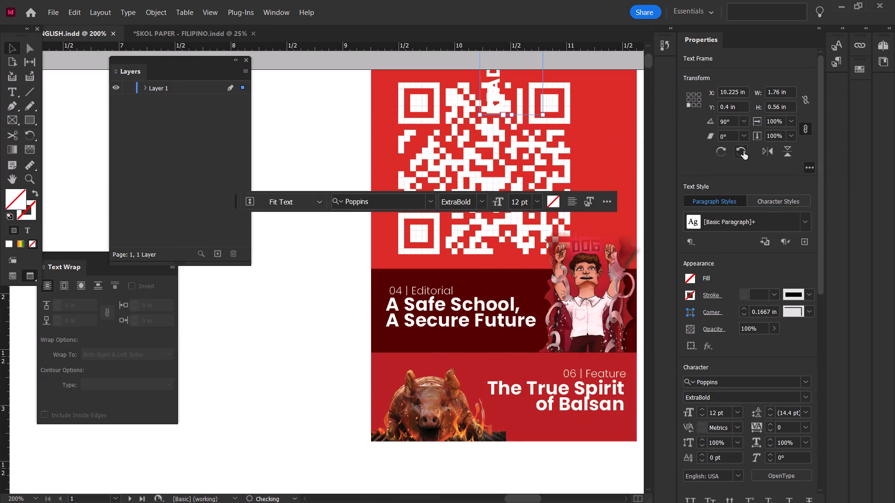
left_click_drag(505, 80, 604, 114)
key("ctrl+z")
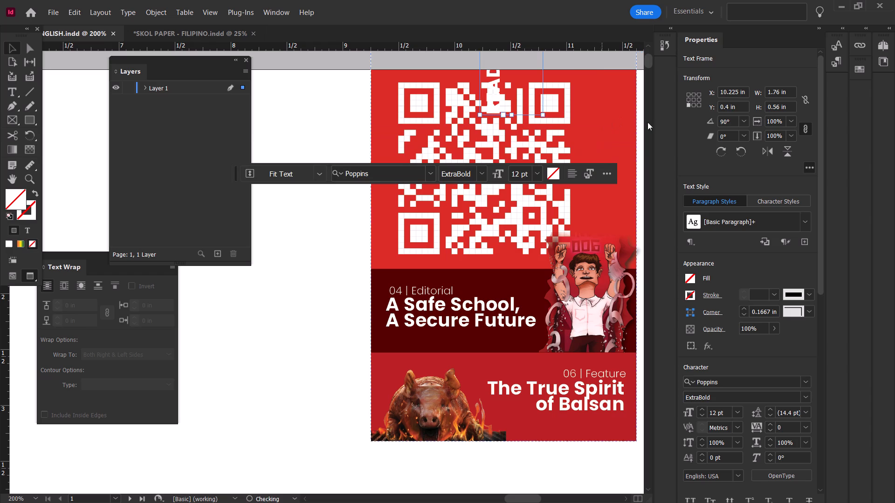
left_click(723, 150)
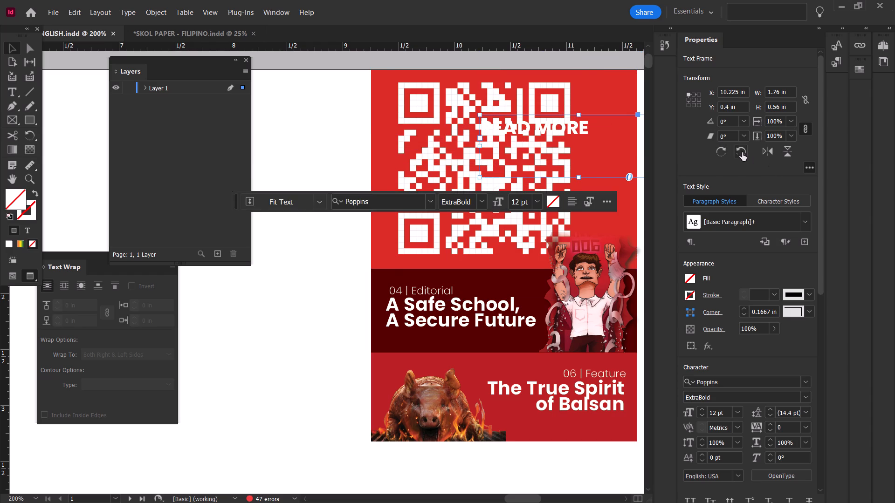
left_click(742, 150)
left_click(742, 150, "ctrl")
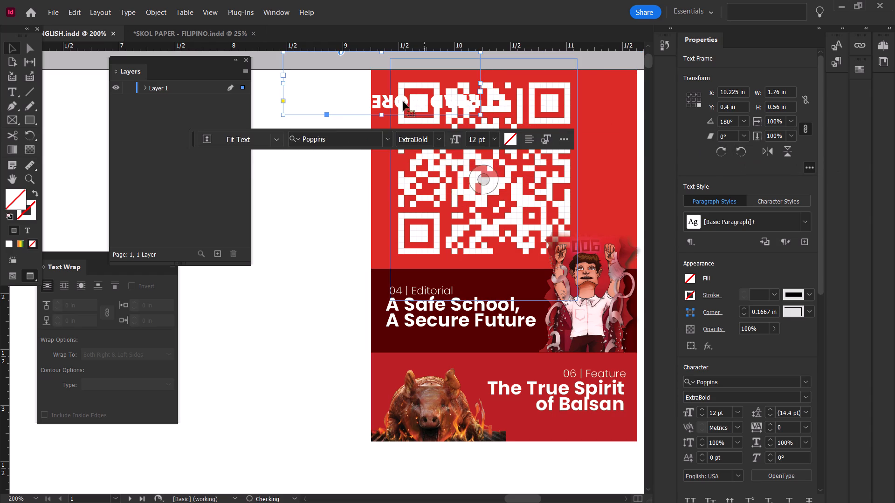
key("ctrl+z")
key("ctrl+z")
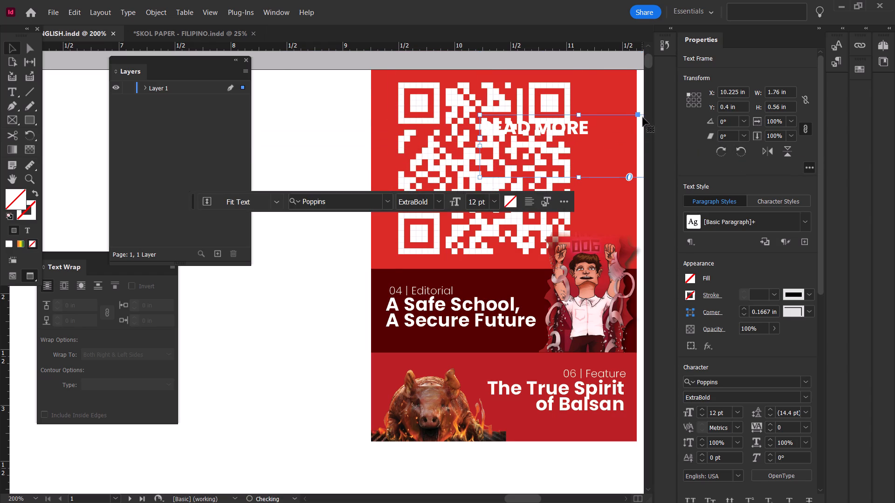
Rotate the READ MORE frame freehand to about -89.5° so it reads downward along the QR code's edge.
left_click_drag(474, 113, 475, 101)
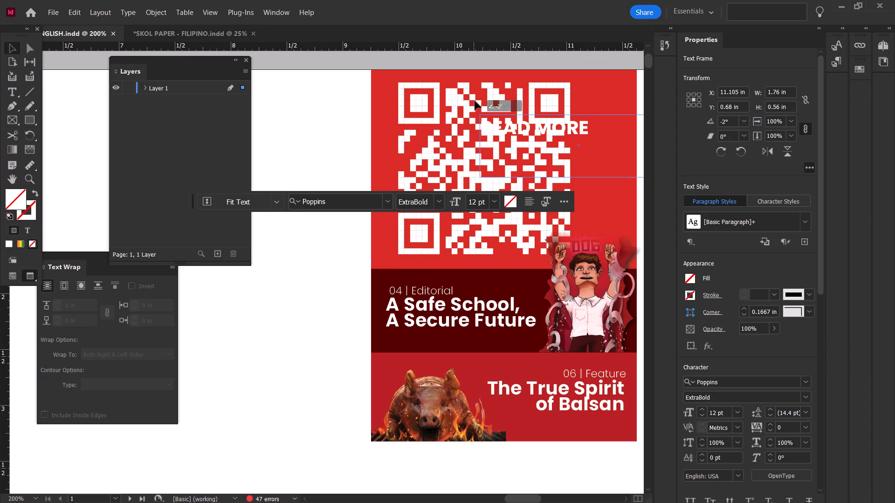
left_click_drag(475, 101, 599, 84)
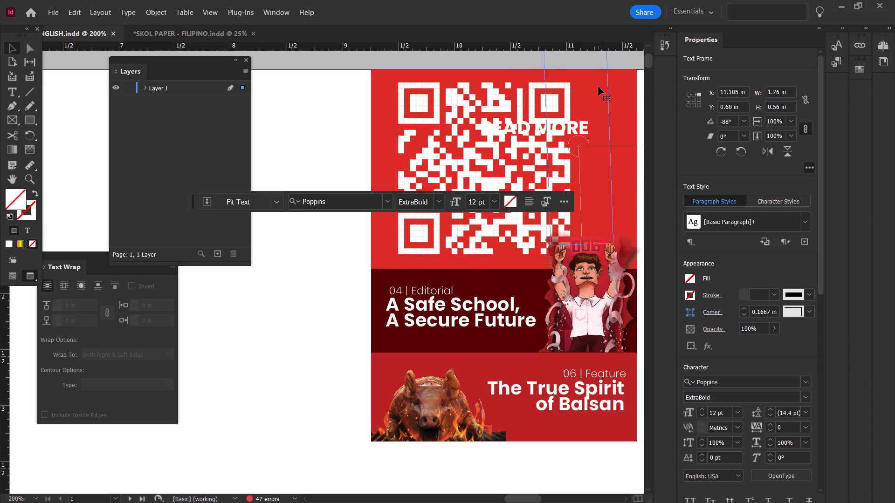
scroll(600, 132, "up", 1, "alt")
scroll(602, 137, "down", 2, "alt")
left_click_drag(597, 133, 597, 149)
left_click_drag(612, 242, 609, 247)
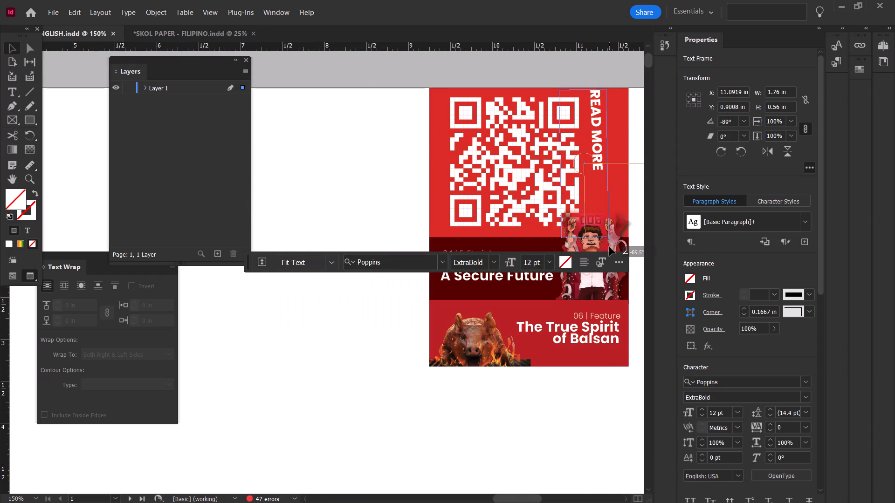
left_click_drag(609, 247, 609, 247)
Position the vertical READ MORE label in the narrow red strip beside the QR code, above the editorial illustration.
left_click_drag(597, 162, 593, 180)
left_click_drag(591, 170, 591, 175)
left_click(592, 171)
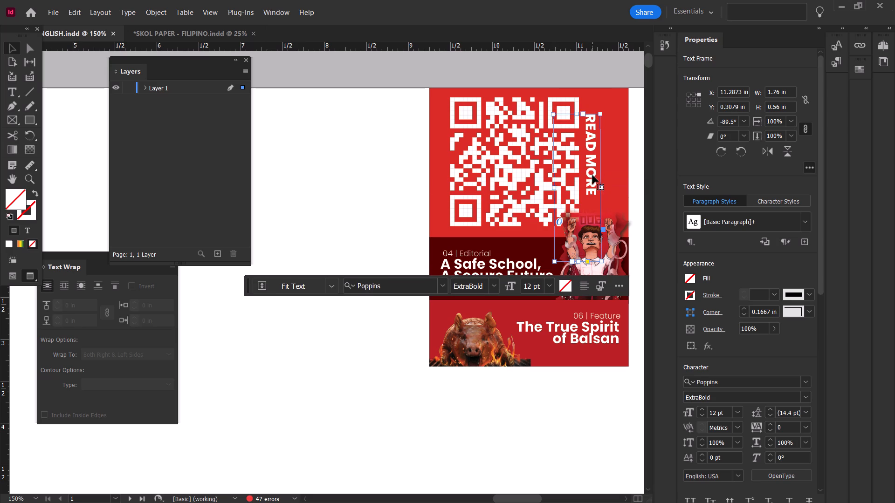
left_click(592, 175)
left_click(592, 178)
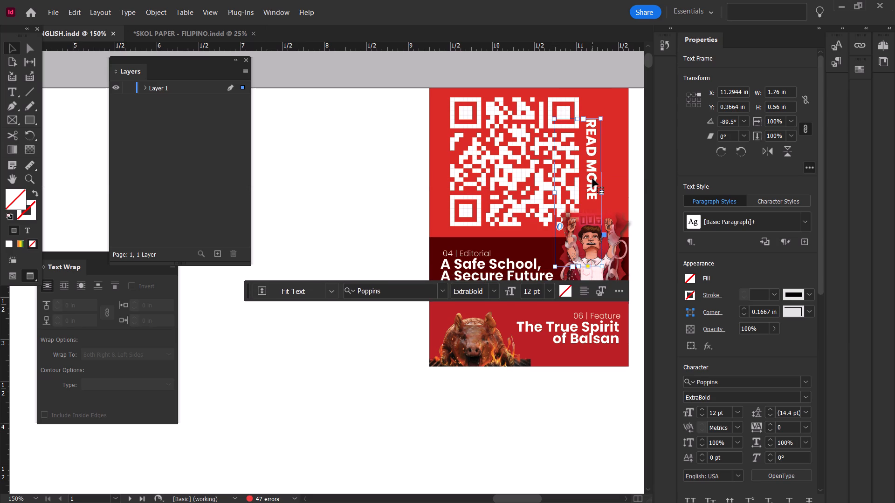
Set the READ MORE text size to 13 pt.
double_click(594, 179)
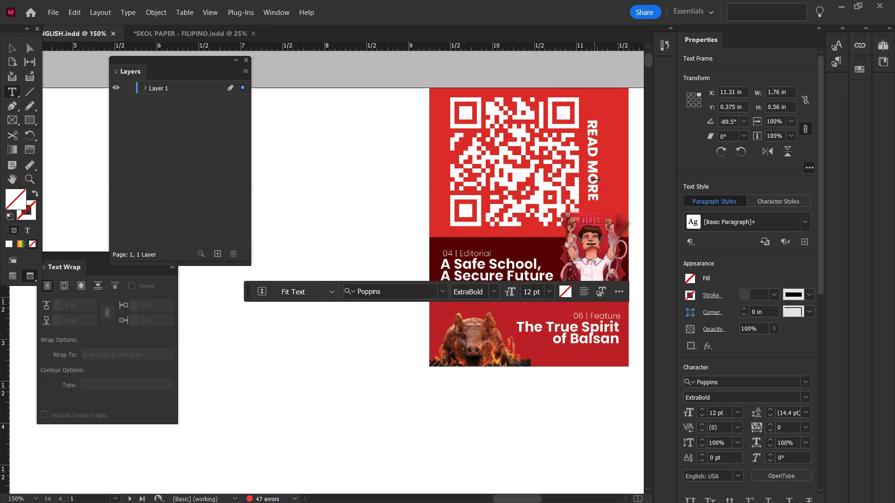
key("ctrl+a")
left_click(704, 251)
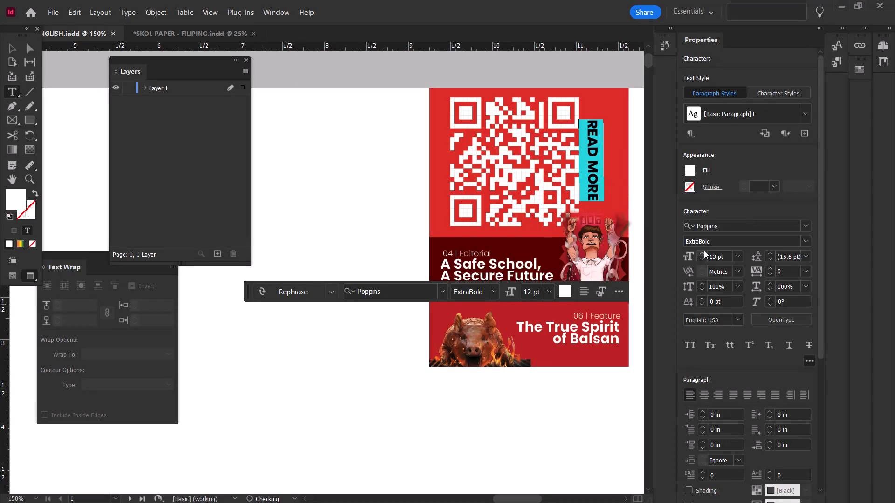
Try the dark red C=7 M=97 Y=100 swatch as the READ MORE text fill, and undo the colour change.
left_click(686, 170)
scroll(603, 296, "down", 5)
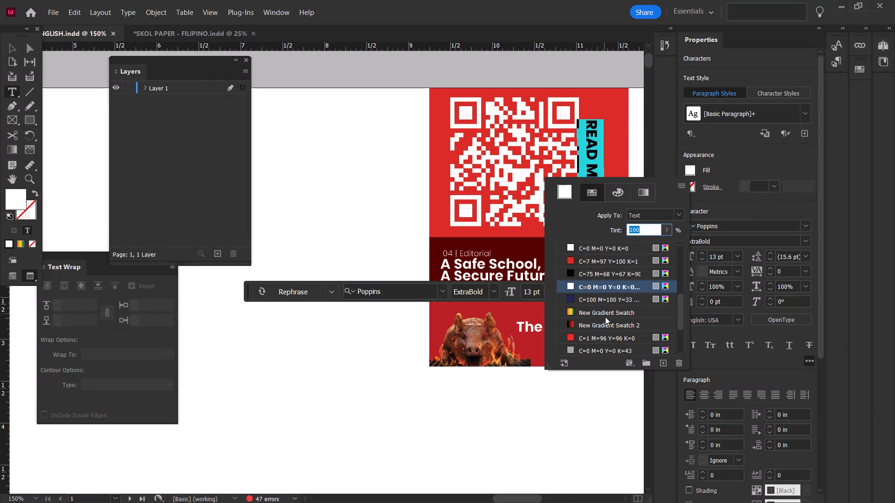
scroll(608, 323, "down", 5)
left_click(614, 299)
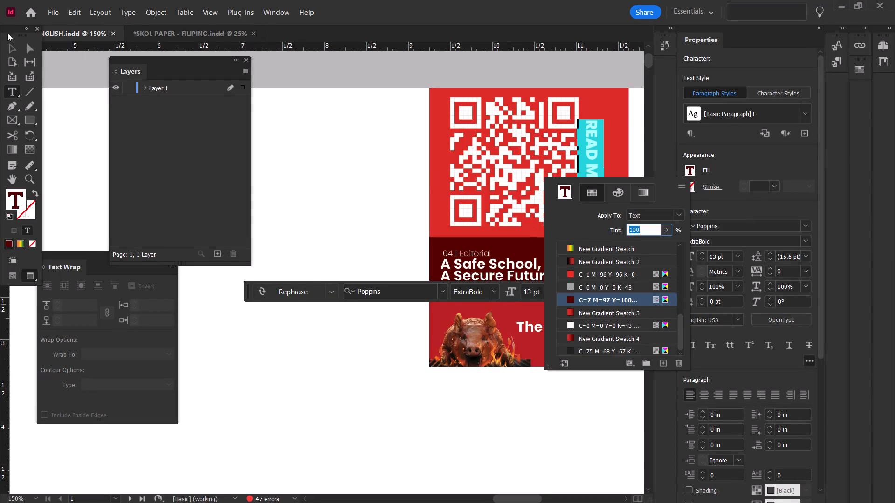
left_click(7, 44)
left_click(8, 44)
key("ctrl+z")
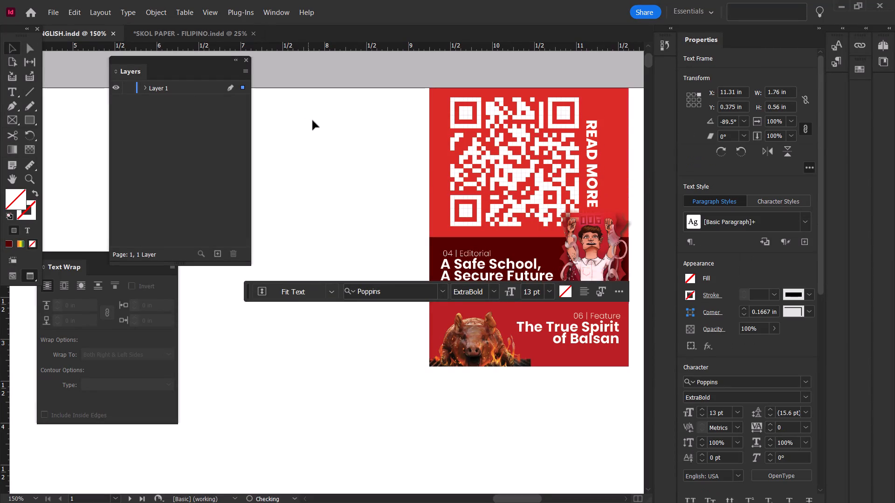
Shift the READ MORE label slightly up and away from the QR code.
scroll(596, 180, "up", 1, "alt")
left_click(594, 180)
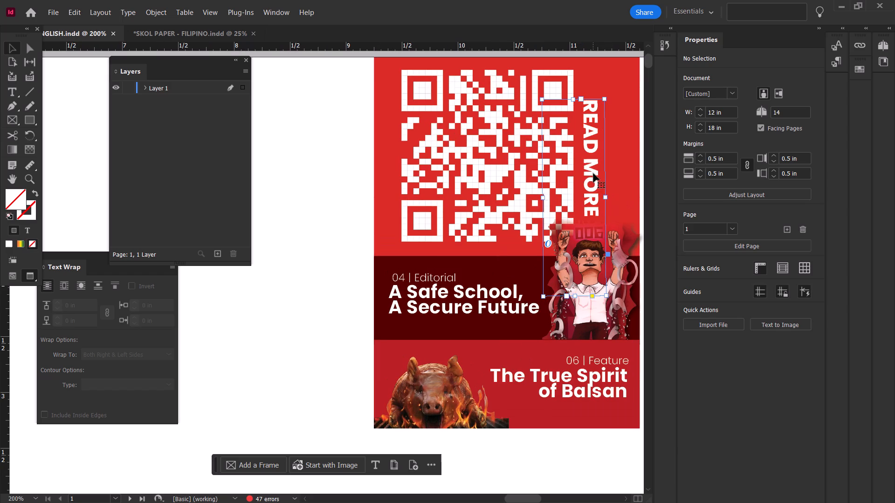
left_click_drag(593, 173, 596, 162)
left_click(595, 161)
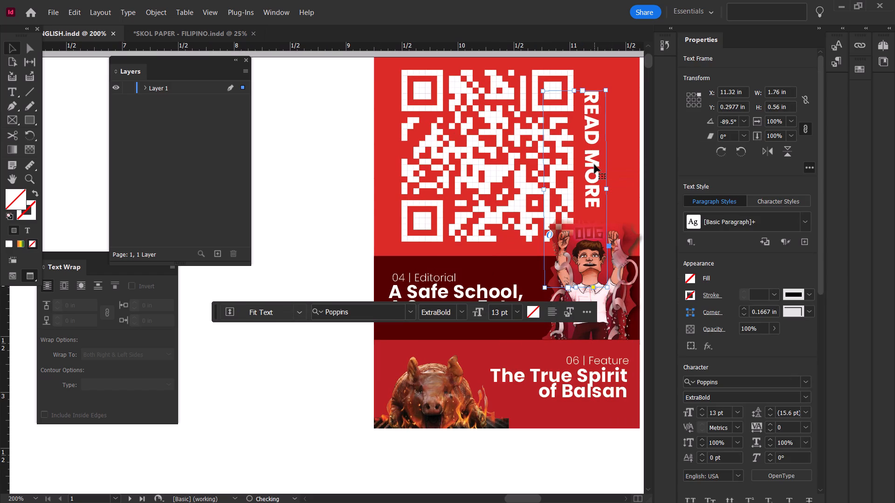
left_click_drag(594, 164, 599, 164)
Stretch the READ MORE text to a vertical scale of 118%.
double_click(599, 164)
key("ctrl+a")
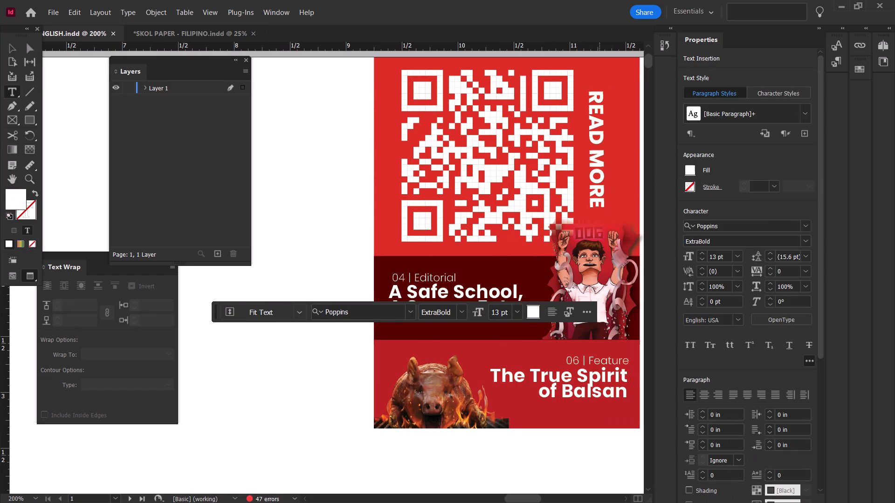
triple_click(700, 283)
triple_click(700, 283)
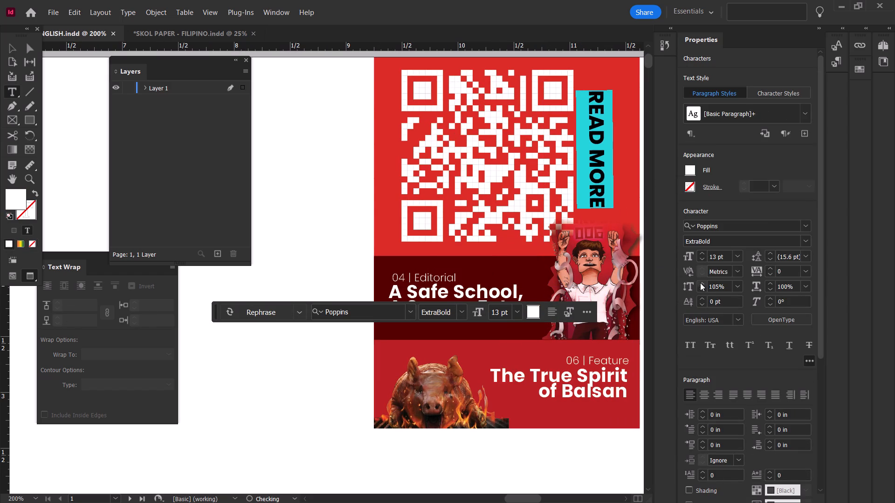
triple_click(700, 283)
triple_click(700, 283)
triple_click(700, 281)
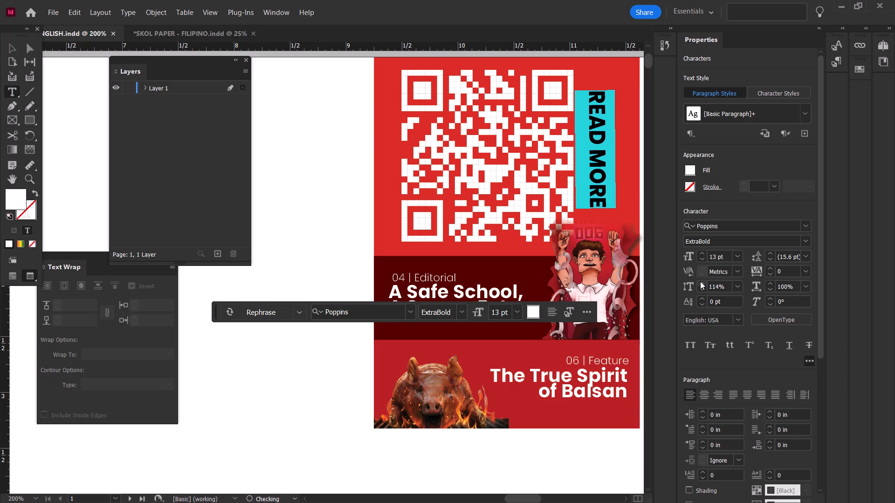
triple_click(700, 281)
left_click_drag(700, 281, 689, 273)
left_click(7, 46)
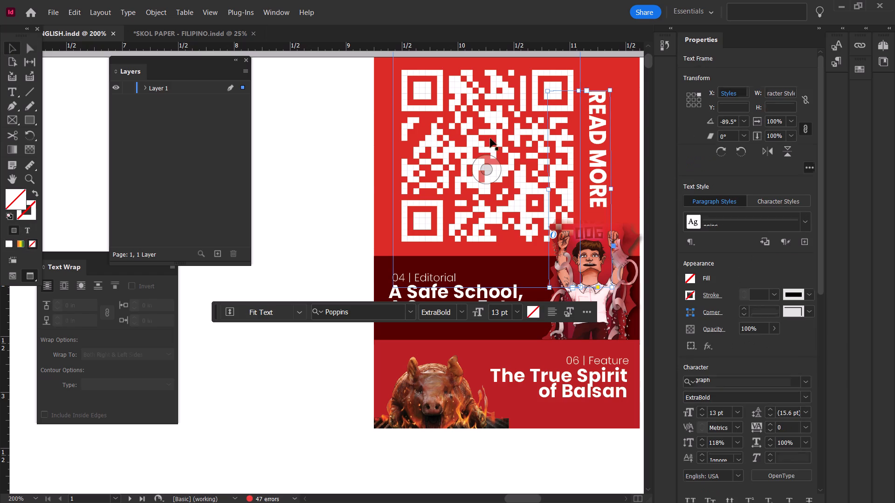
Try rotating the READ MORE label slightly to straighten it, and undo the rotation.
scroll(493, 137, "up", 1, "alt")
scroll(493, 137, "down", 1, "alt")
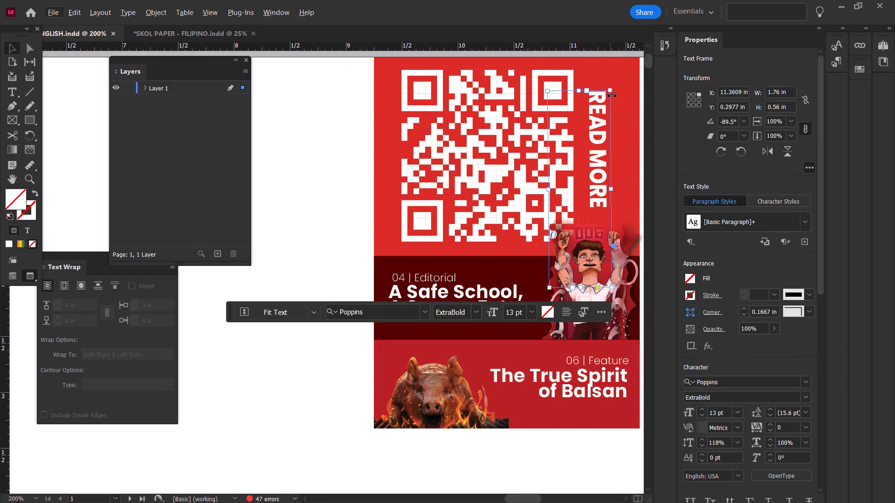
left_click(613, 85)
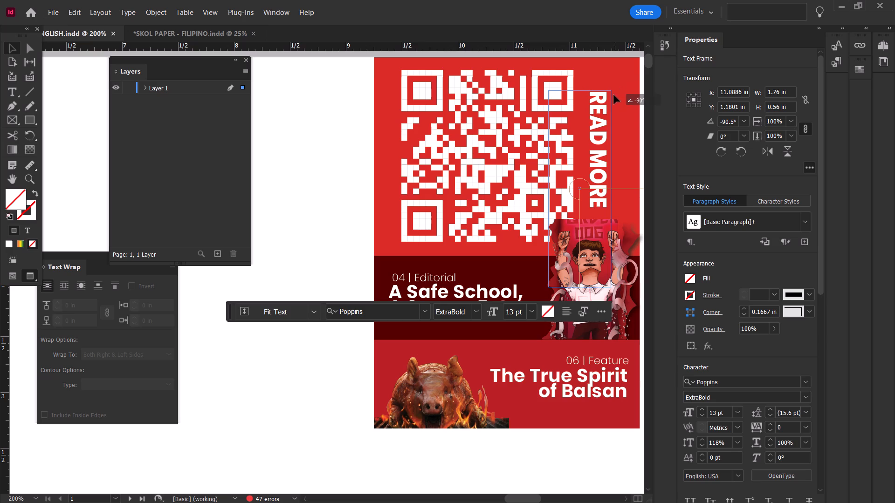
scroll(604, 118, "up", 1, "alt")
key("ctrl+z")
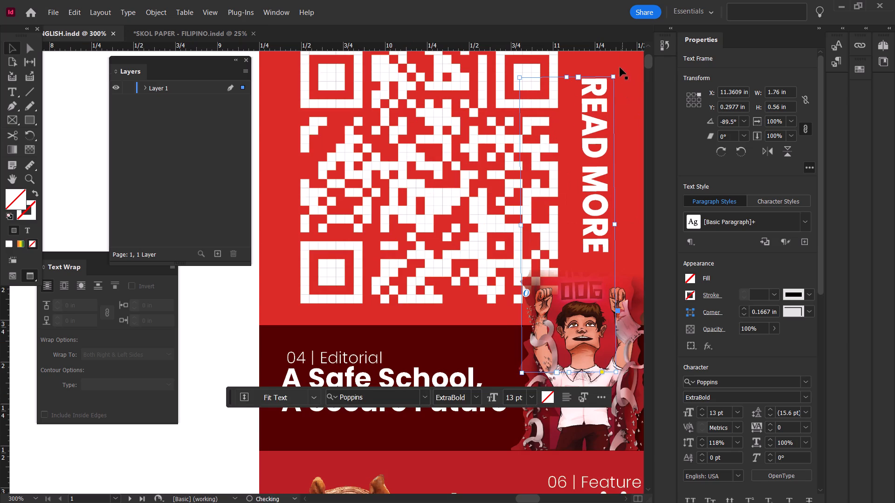
Rotate the READ MORE label to -89.75° and nudge it closer to the QR code and slightly up.
left_click(616, 72)
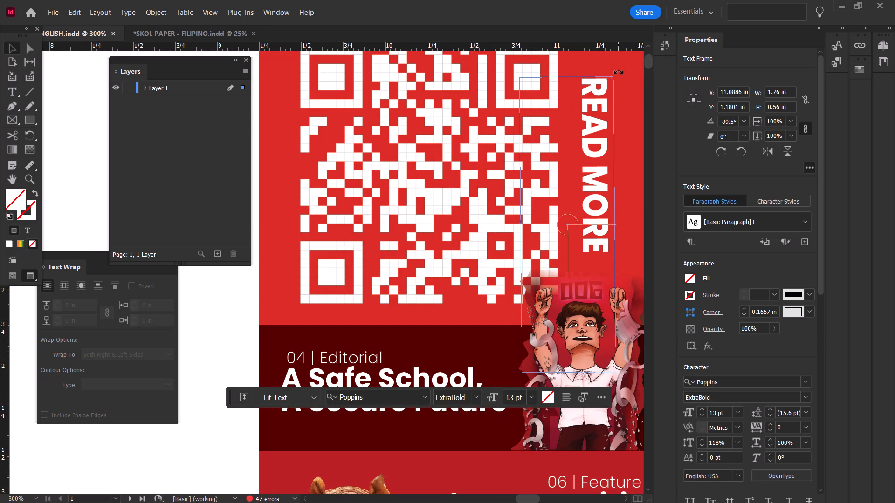
left_click_drag(604, 109, 597, 109)
left_click(609, 71)
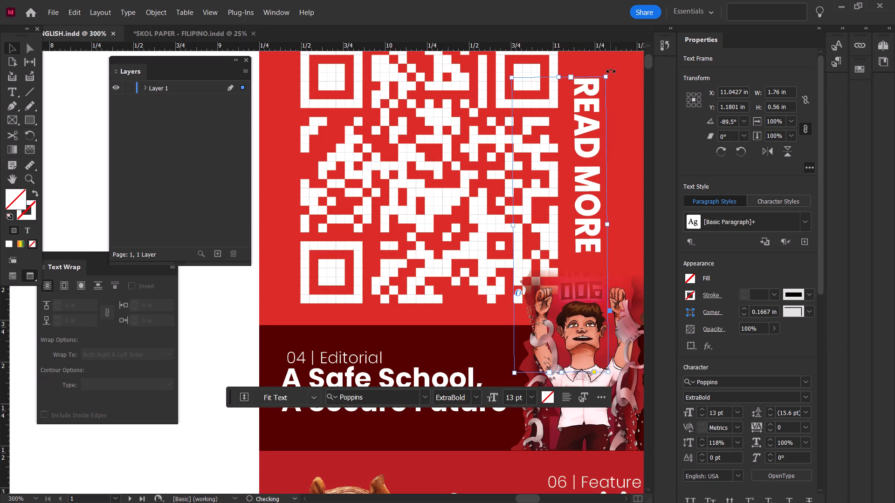
left_click_drag(597, 114, 596, 114)
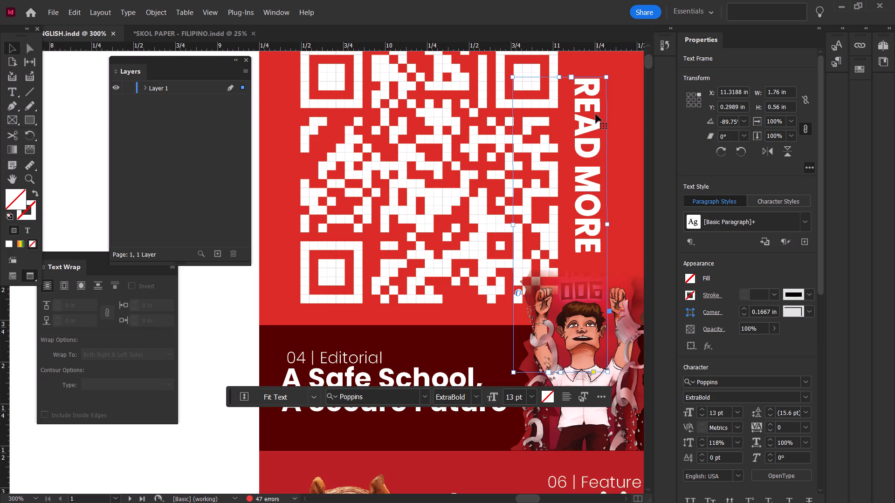
left_click_drag(596, 114, 599, 104)
scroll(599, 107, "up", 1)
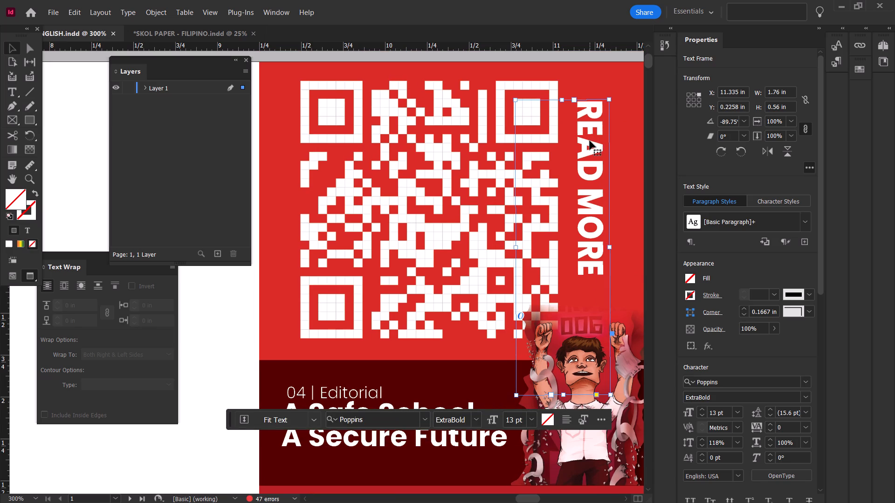
left_click_drag(590, 141, 590, 145)
left_click(187, 313)
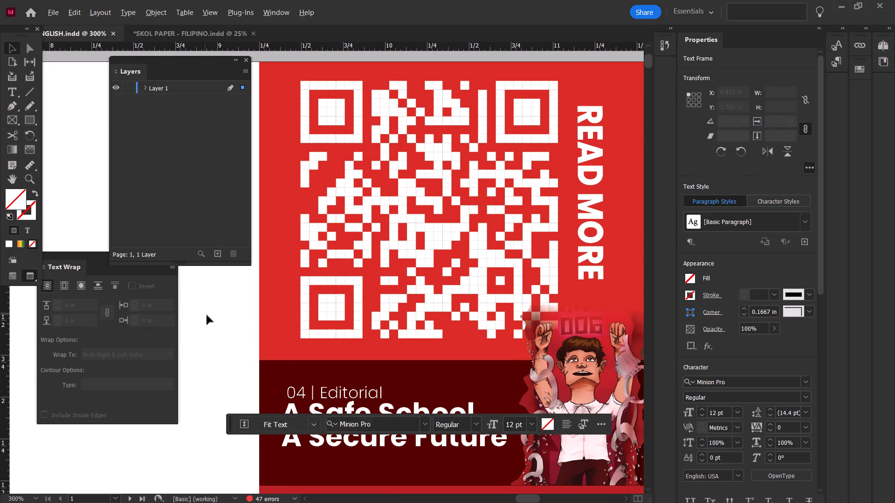
Review page 1's red contents panel in presentation mode and at several zoom levels.
scroll(207, 315, "down", 1, "alt")
scroll(220, 312, "up", 2, "ctrl")
scroll(241, 305, "down", 1)
left_click(241, 305)
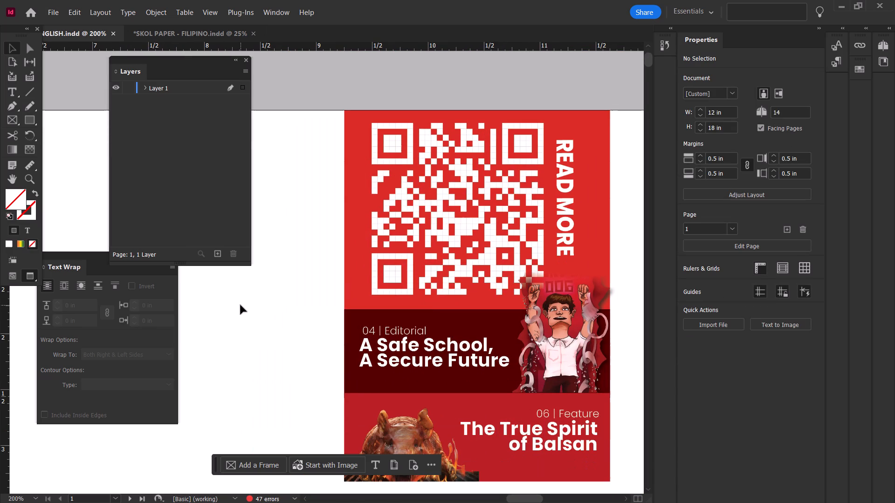
key("shift+w")
left_click(241, 304)
key("shift+w")
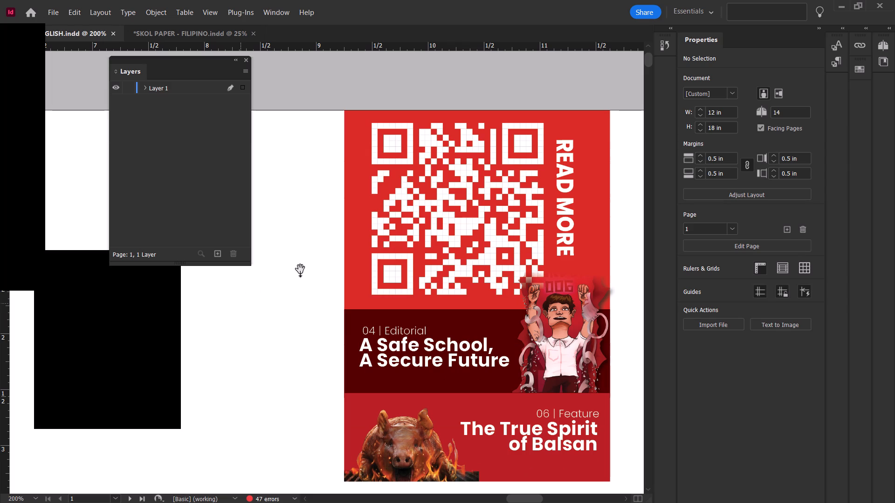
key("shift+w")
scroll(524, 163, "up", 1)
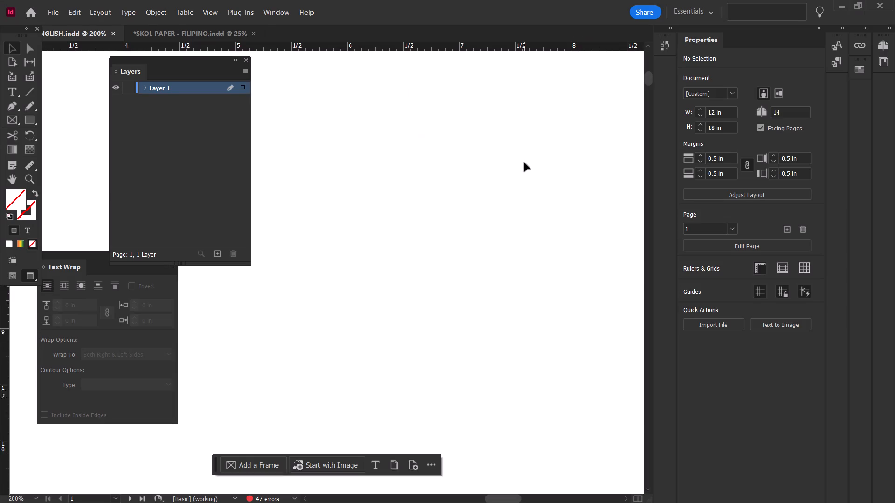
scroll(524, 163, "up", 7)
scroll(524, 155, "down", 8, "ctrl")
scroll(524, 155, "down", 3, "alt")
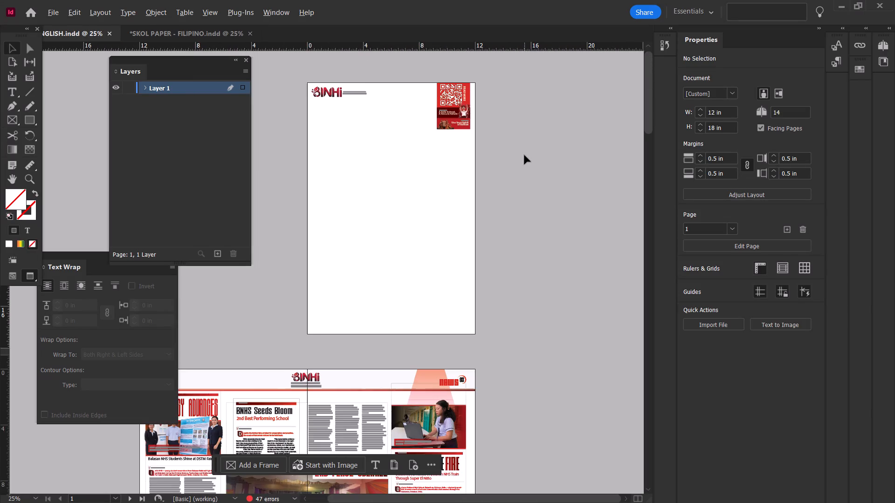
scroll(525, 153, "up", 4)
scroll(529, 131, "up", 10, "alt")
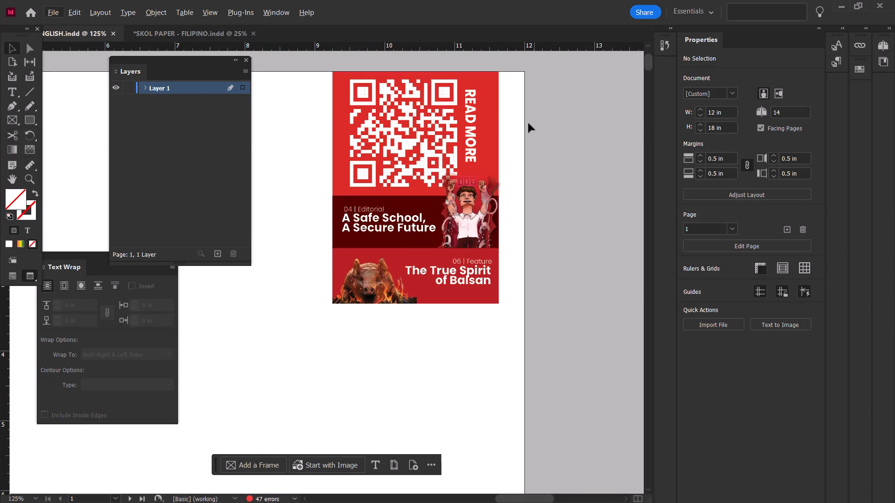
scroll(516, 120, "up", 2)
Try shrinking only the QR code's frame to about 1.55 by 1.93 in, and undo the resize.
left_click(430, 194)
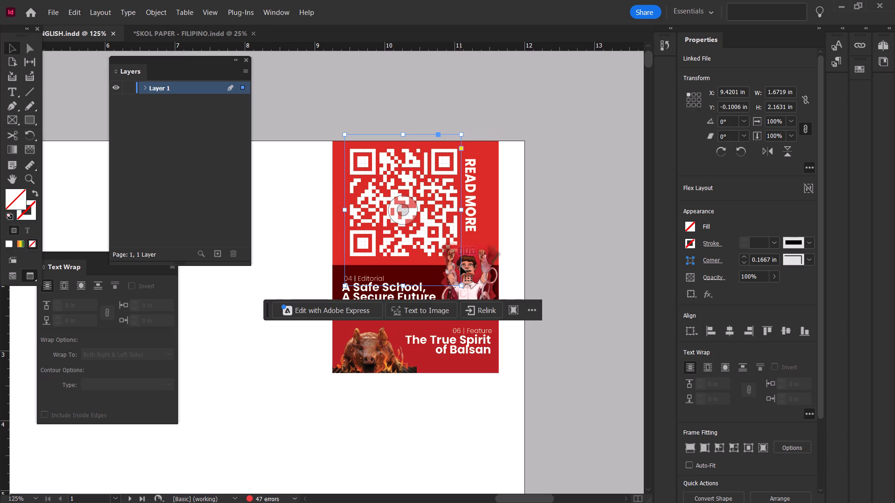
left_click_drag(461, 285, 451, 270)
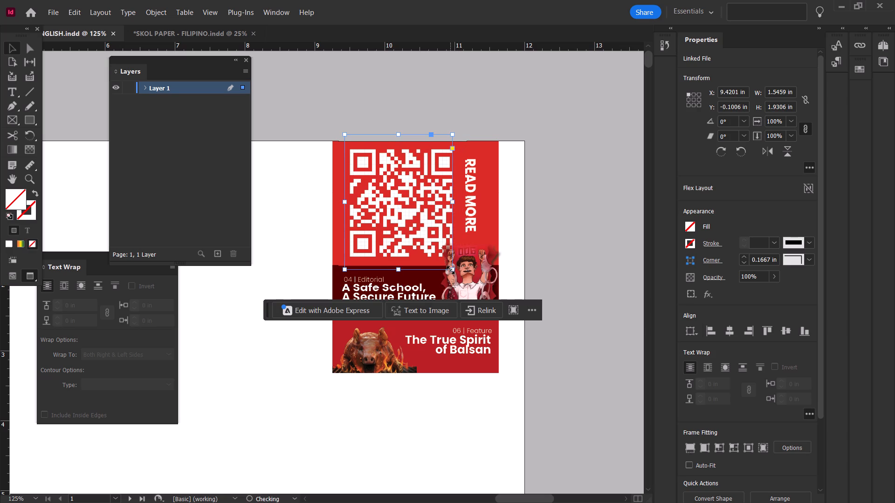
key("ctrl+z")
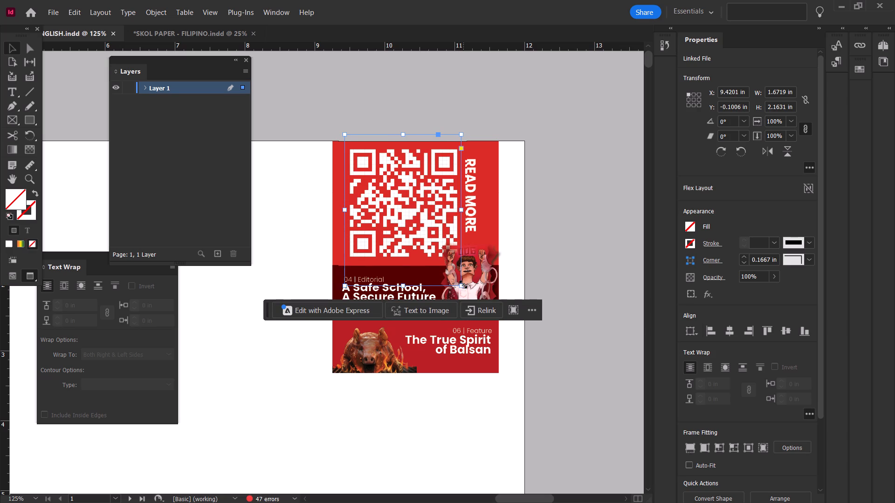
Scale the QR code down proportionally to about 1.58 by 2.04 in and move it closer to the READ MORE label.
left_click_drag(463, 285, 455, 271, "ctrl+shift")
left_click_drag(420, 161, 420, 165)
left_click_drag(422, 166, 431, 166)
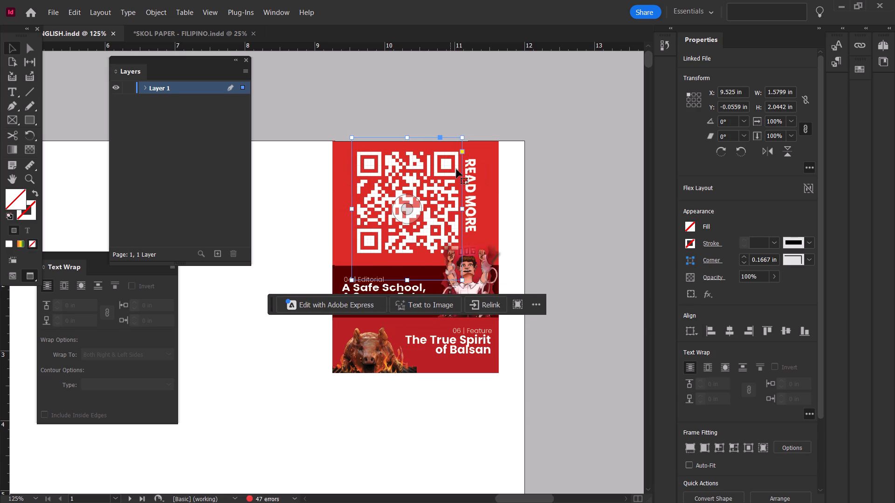
left_click(471, 174)
left_click(558, 171)
Check the resized QR code and READ MORE label in presentation mode and at closer zoom.
key("shift+w")
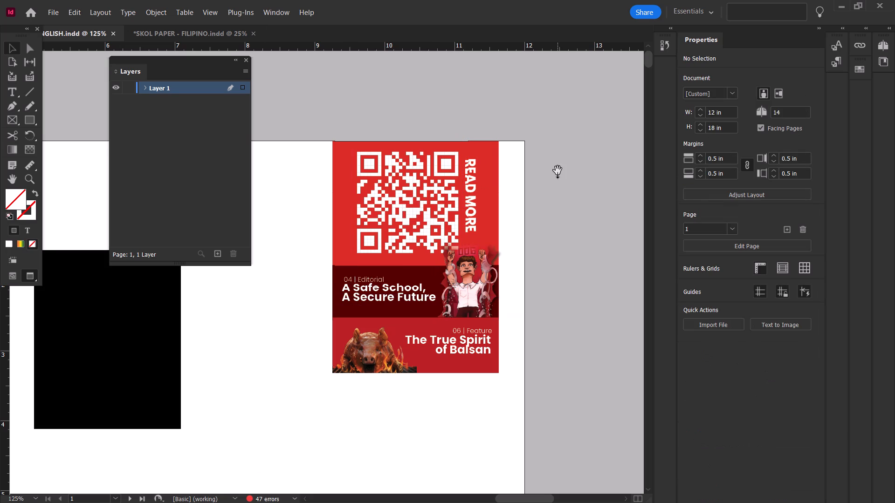
key("shift+w")
scroll(567, 152, "up", 7)
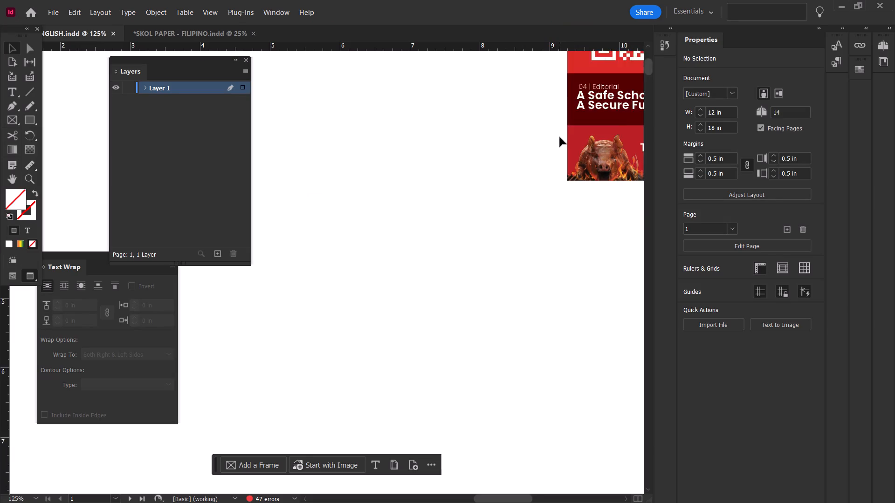
scroll(560, 137, "up", 4)
scroll(560, 137, "down", 5, "ctrl")
scroll(560, 137, "up", 5)
scroll(555, 145, "up", 2, "ctrl")
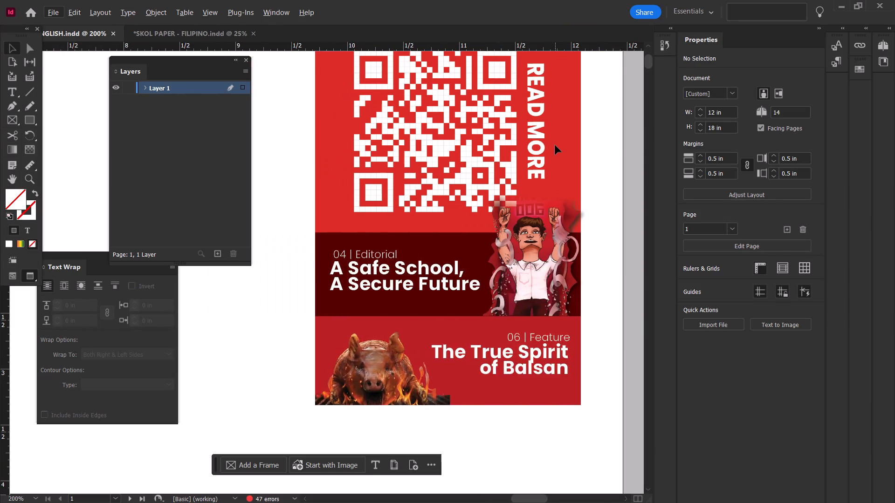
scroll(555, 145, "up", 2)
scroll(555, 145, "down", 2, "ctrl")
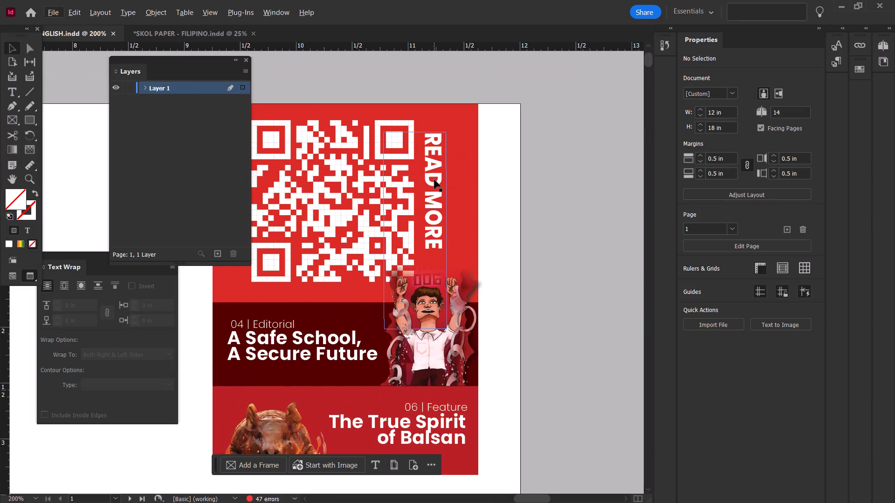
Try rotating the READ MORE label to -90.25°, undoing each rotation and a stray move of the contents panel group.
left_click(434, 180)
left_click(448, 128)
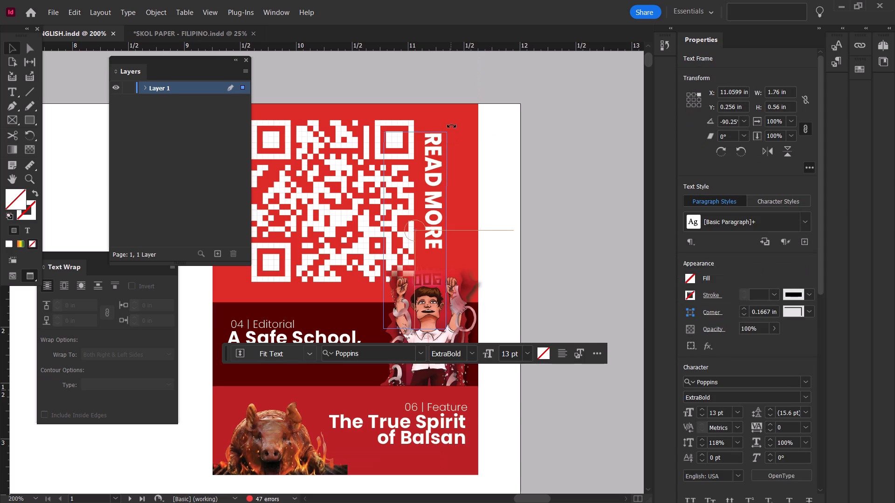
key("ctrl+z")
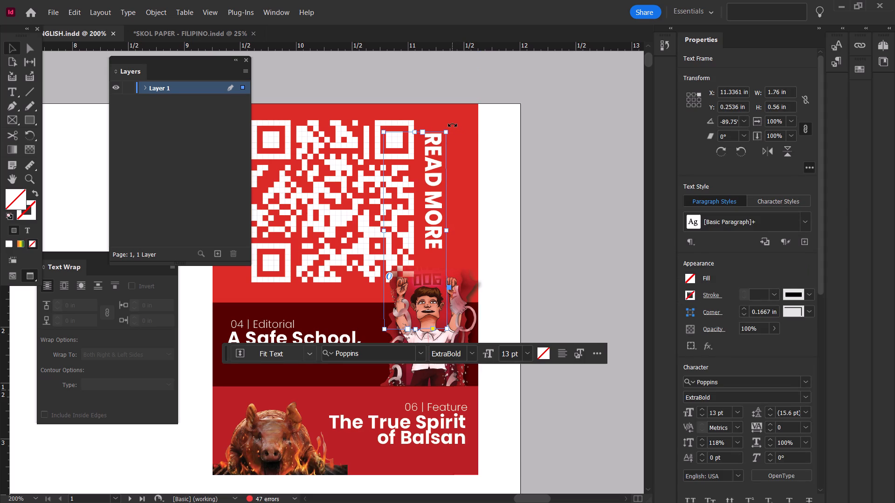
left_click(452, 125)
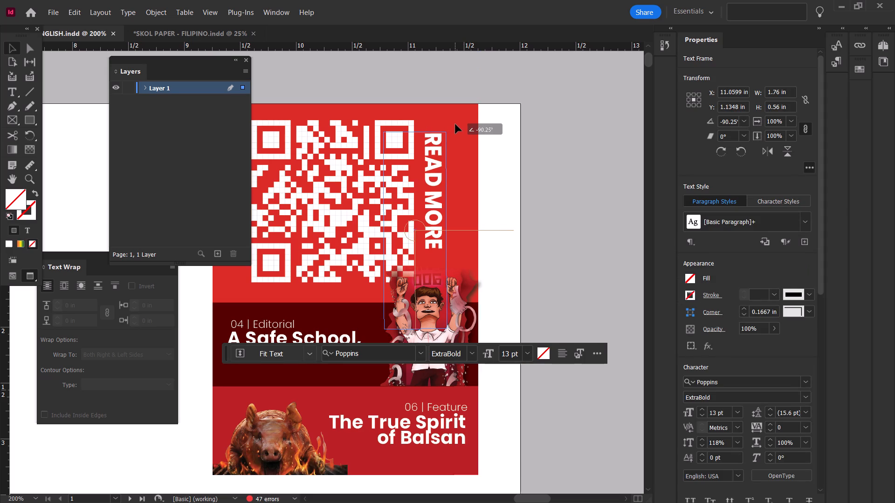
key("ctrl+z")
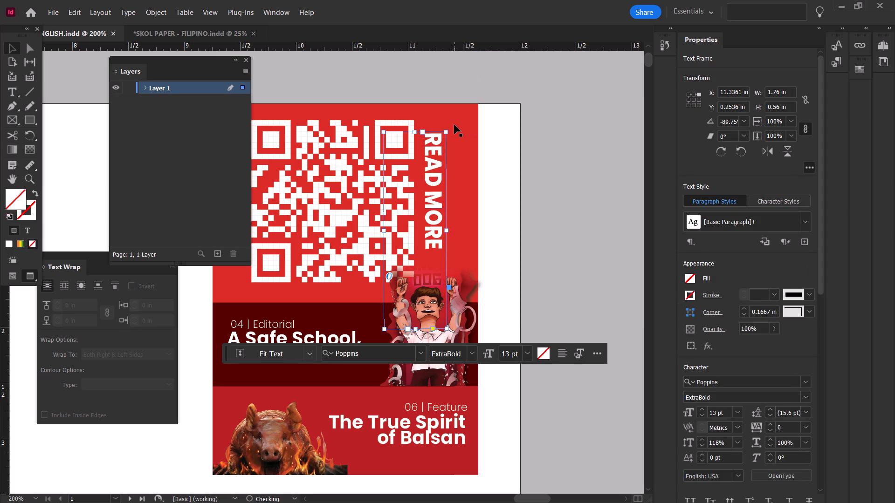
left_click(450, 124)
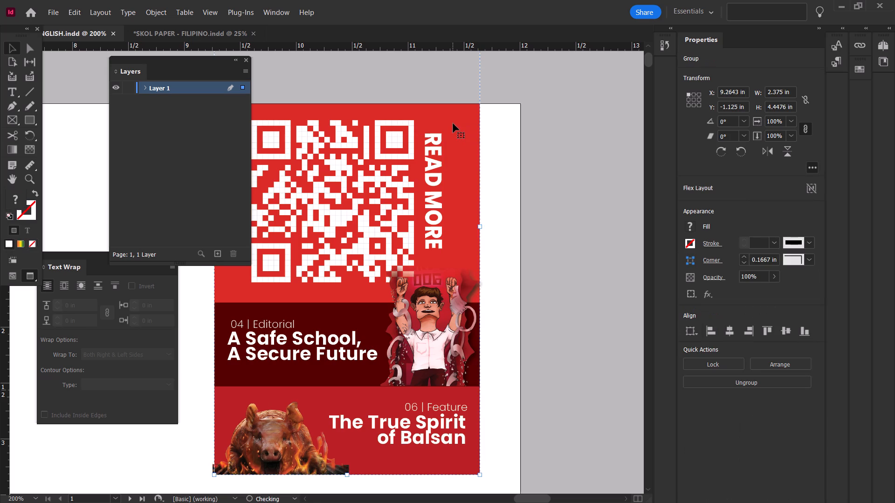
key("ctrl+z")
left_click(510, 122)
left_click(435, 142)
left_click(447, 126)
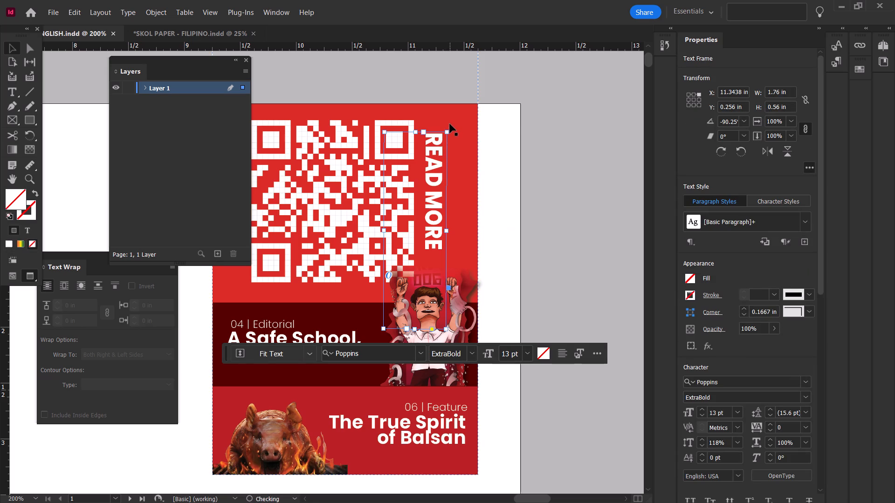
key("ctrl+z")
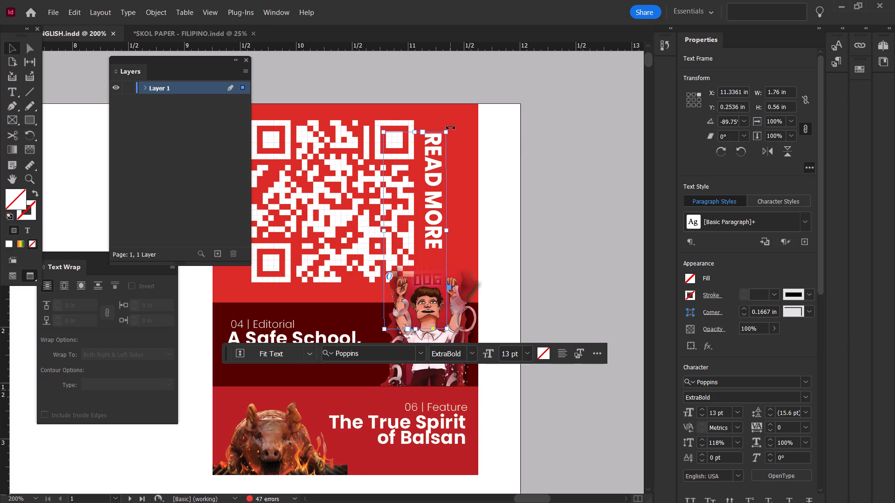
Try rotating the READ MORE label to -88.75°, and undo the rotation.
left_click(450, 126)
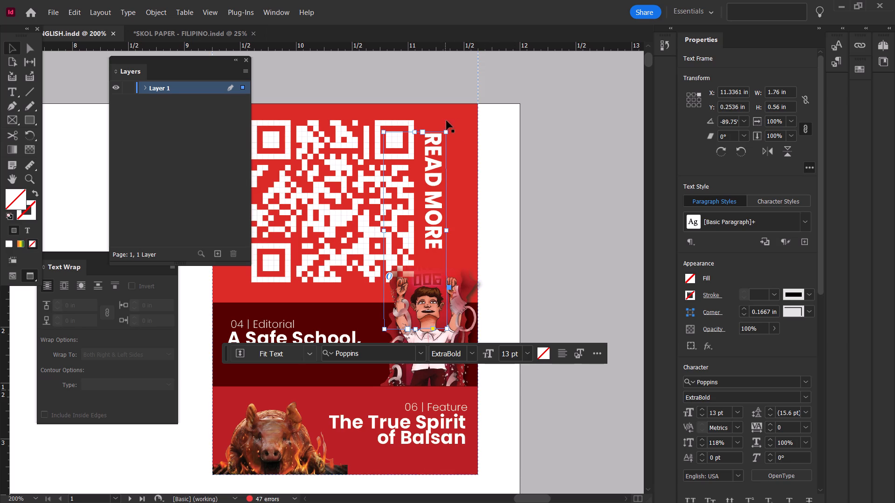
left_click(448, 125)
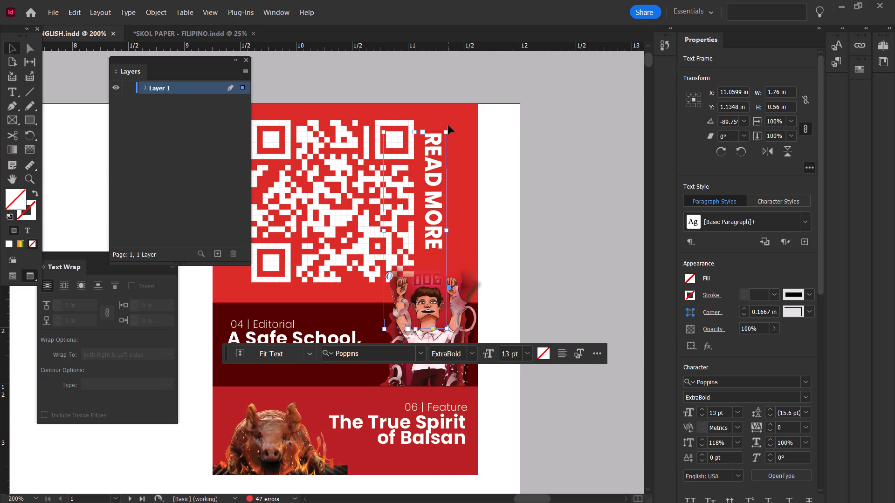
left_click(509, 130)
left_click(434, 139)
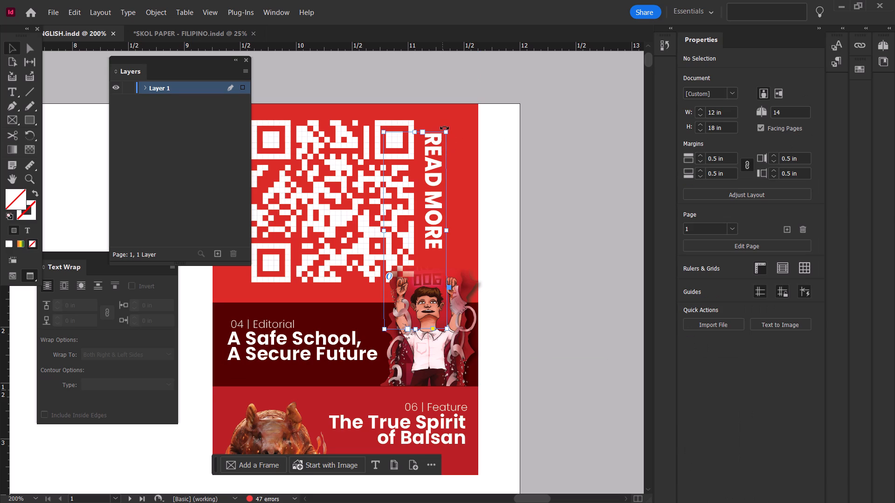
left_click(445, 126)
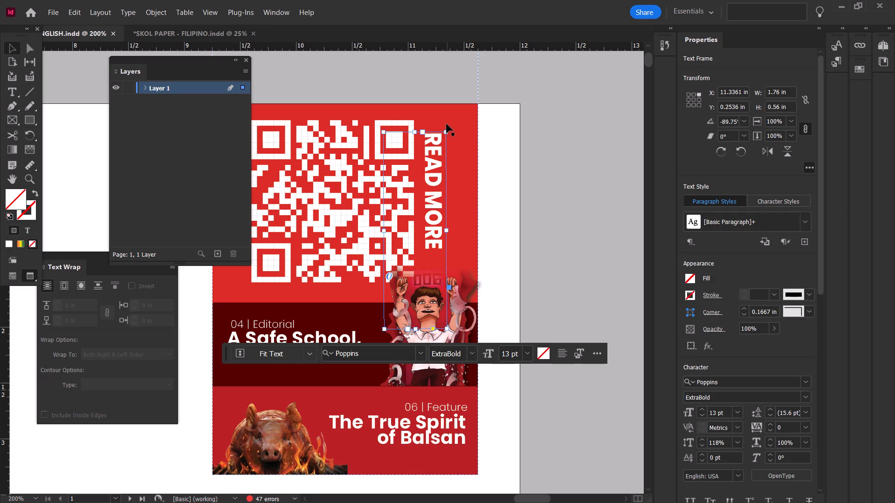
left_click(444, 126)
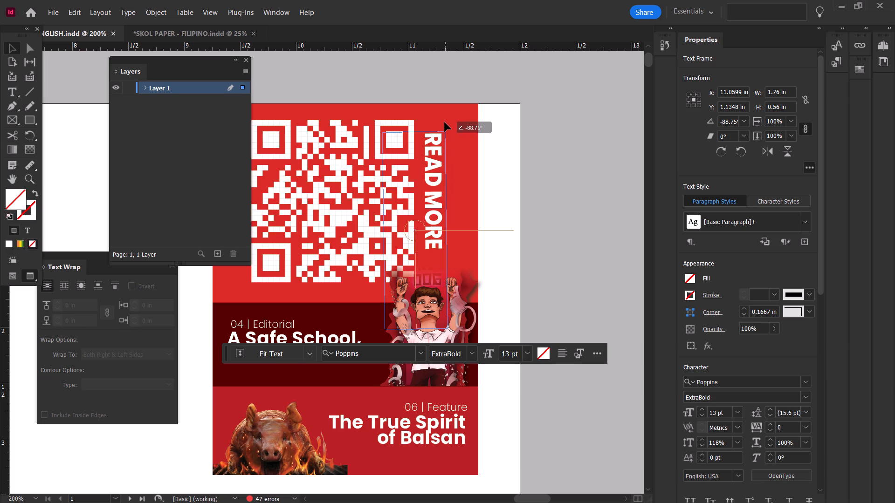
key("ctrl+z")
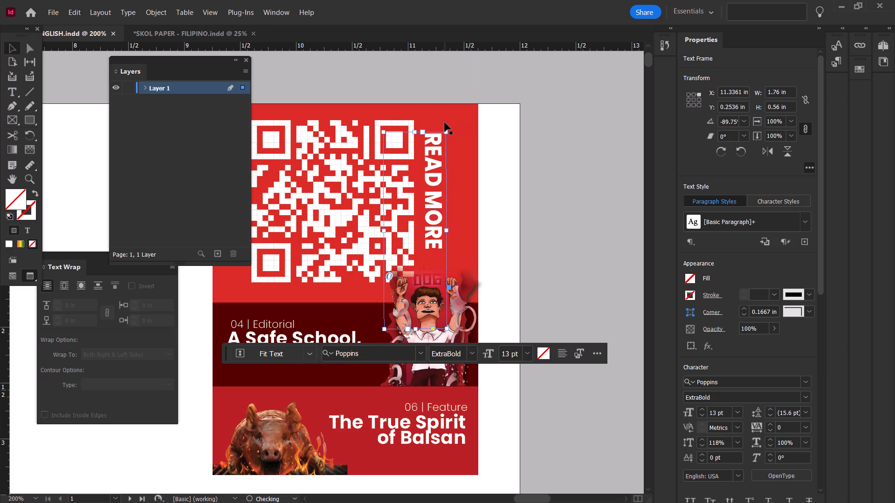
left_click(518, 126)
Scale the READ MORE label down proportionally to about 1.66 by 0.53 in, with its text at 12.285 pt.
left_click(418, 213)
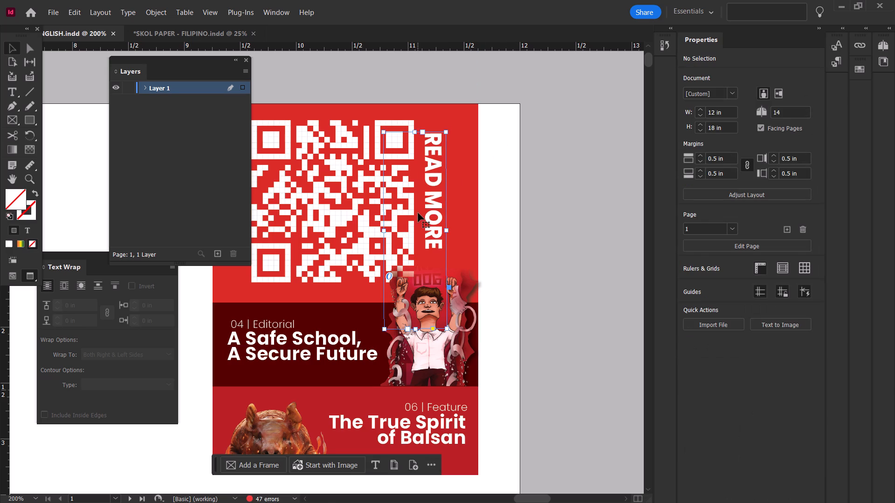
left_click_drag(381, 132, 387, 139, "ctrl+shift")
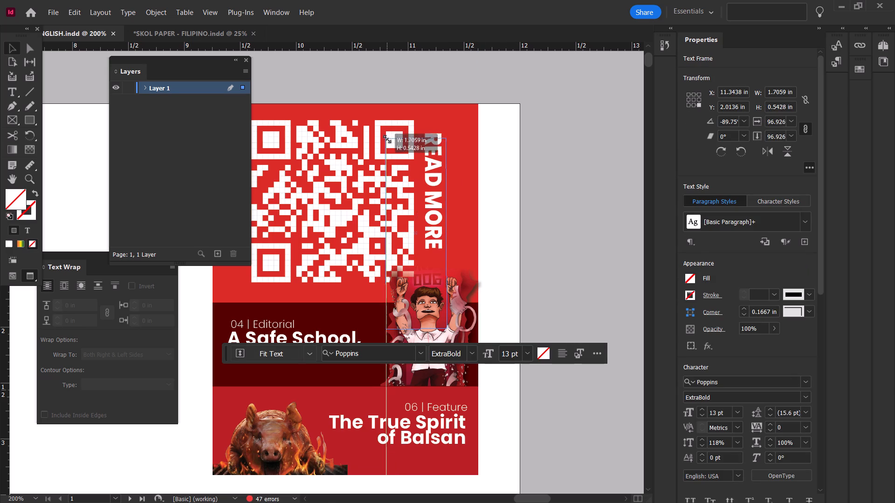
left_click_drag(387, 139, 389, 143, "ctrl+shift")
Adjust the READ MORE label's horizontal spacing by nudging it four increments away from the QR code and two increments back.
left_click(430, 181)
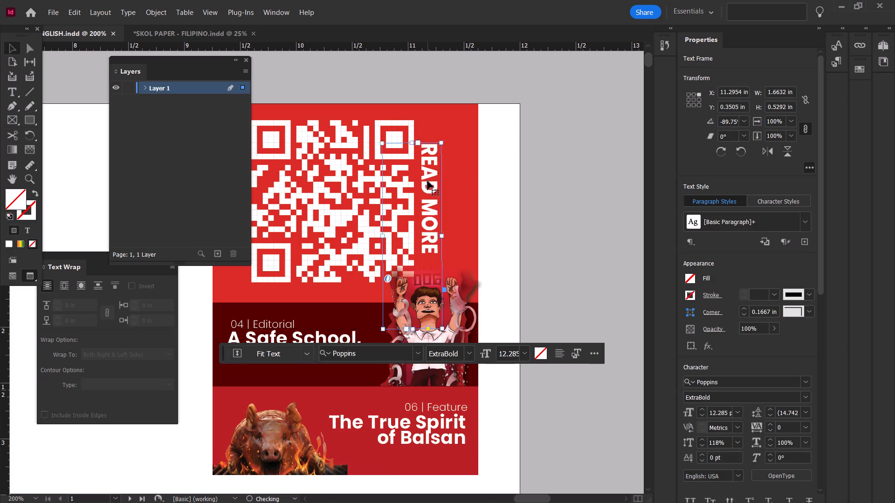
left_click(429, 181)
left_click(431, 180)
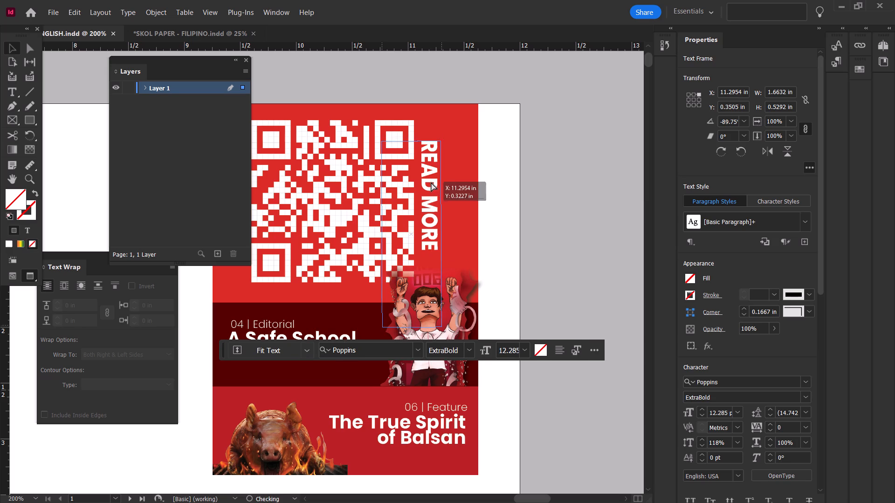
key("Right")
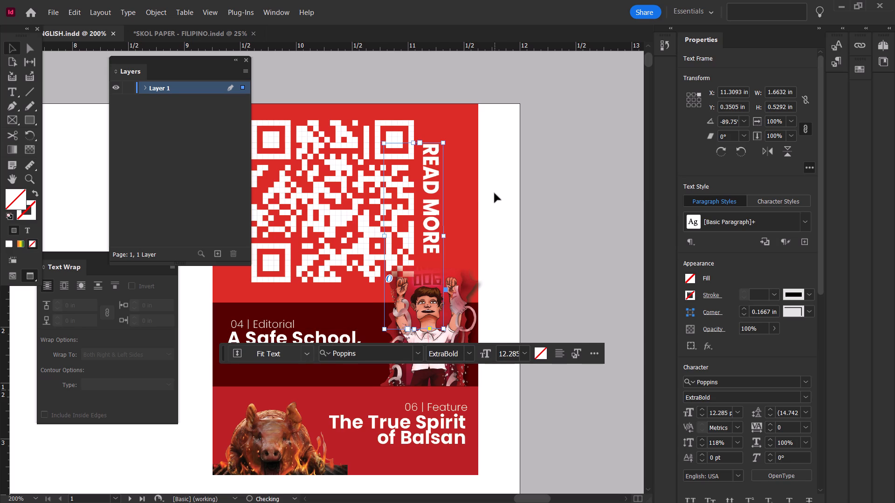
key("Right")
key("Right")
key("Right")
left_click(531, 200)
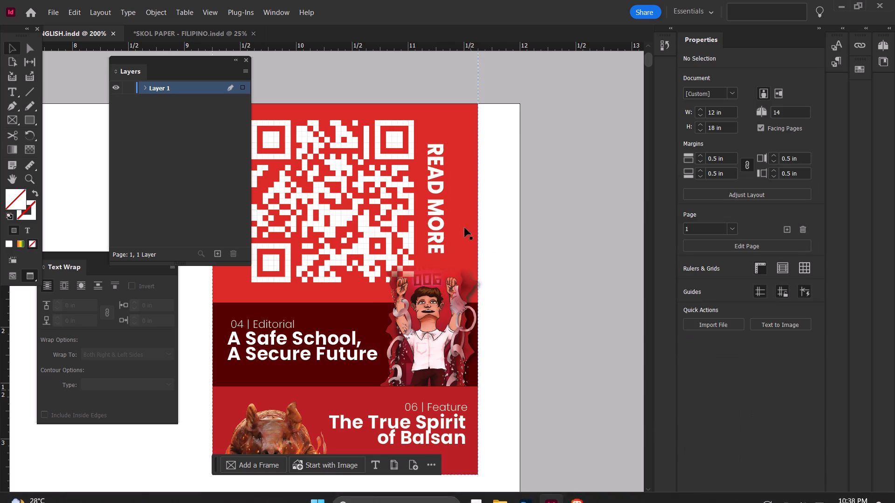
left_click(437, 212)
key("Left")
key("Left")
left_click(522, 212)
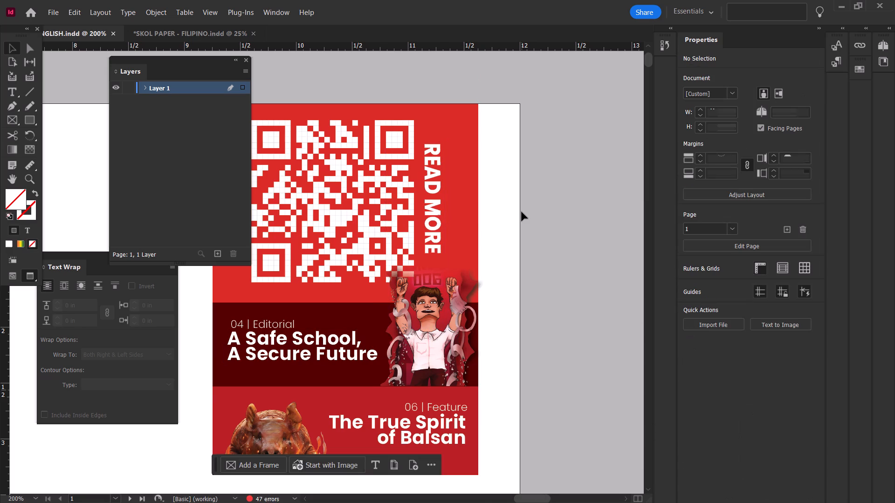
Check the repositioned READ MORE label beside the QR code in presentation mode.
key("shift+w")
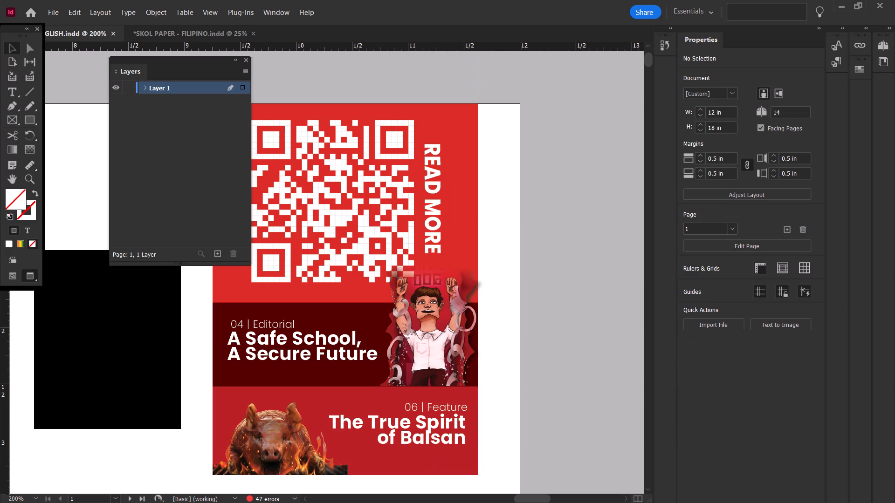
key("shift+w")
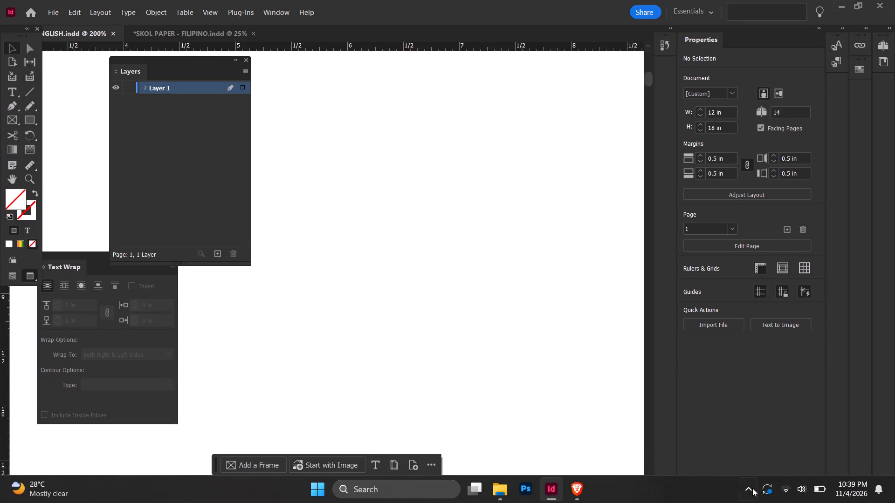
Switch to the Windows system tray and eject the connected UDisk USB drive.
left_click(756, 489)
left_click(727, 453)
left_click(764, 476)
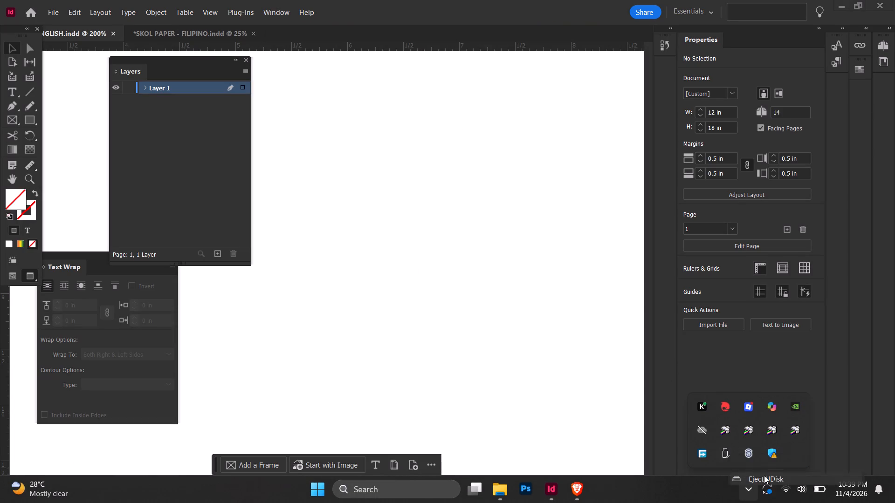
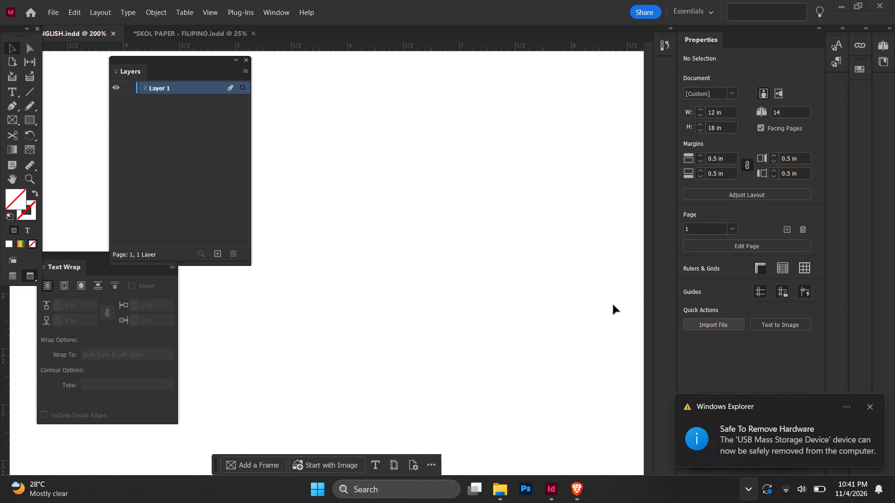
Switch to File Explorer, open the ffeng InDesign document from USB Drive (D:), and skip replacing its missing fonts.
left_click(500, 482)
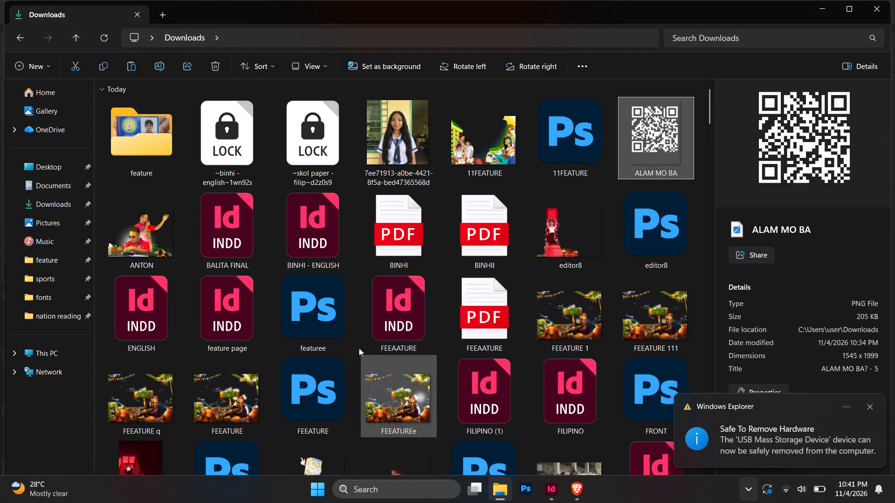
scroll(350, 343, "down", 2)
scroll(234, 352, "down", 1)
left_click(68, 365)
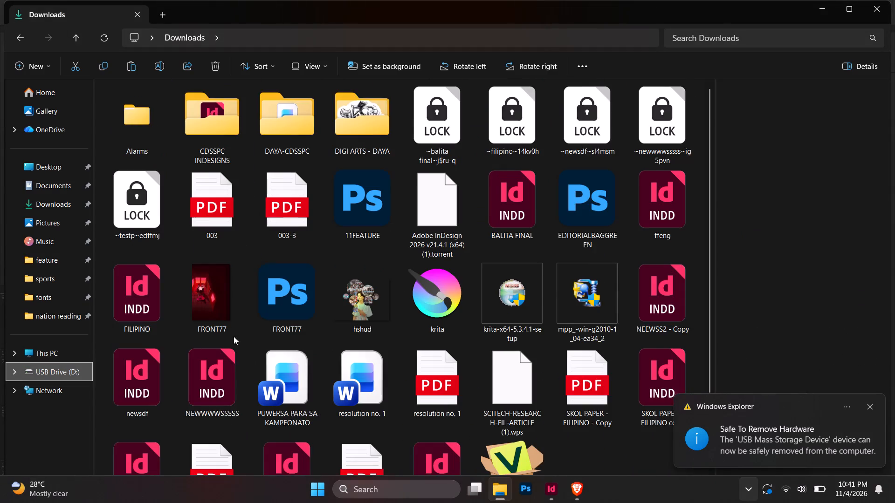
scroll(234, 336, "down", 5)
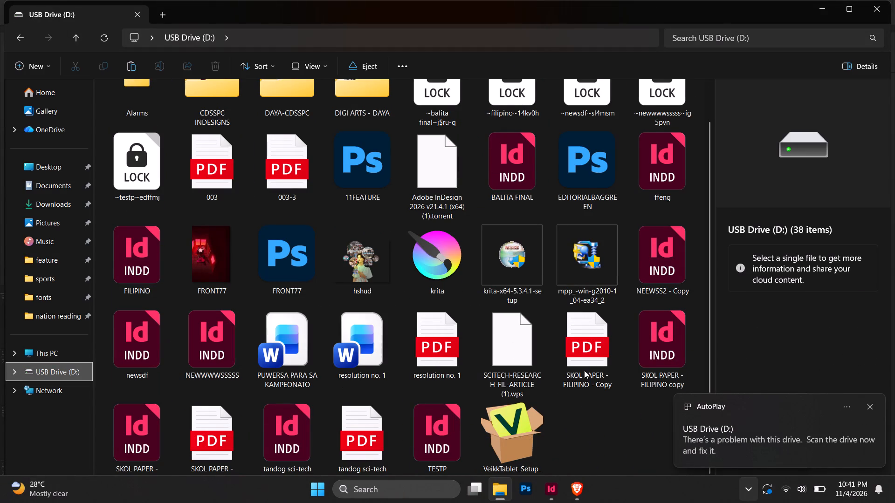
scroll(581, 377, "down", 2)
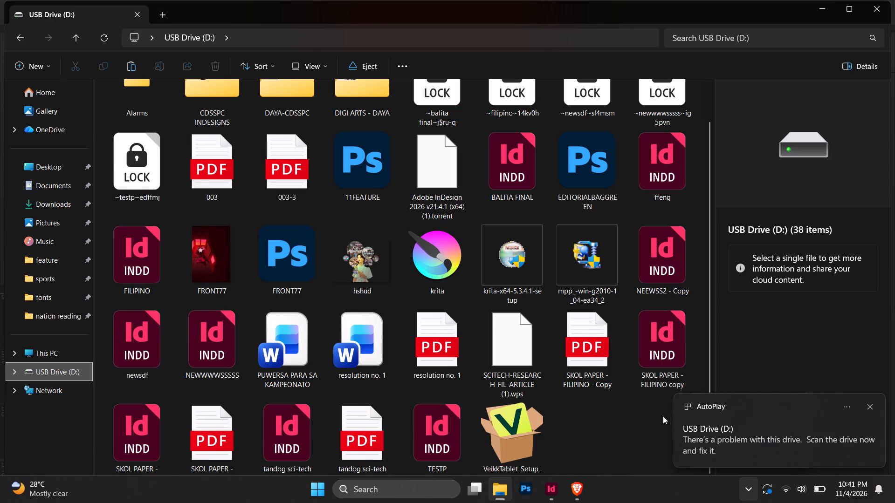
left_click(635, 426)
double_click(669, 196)
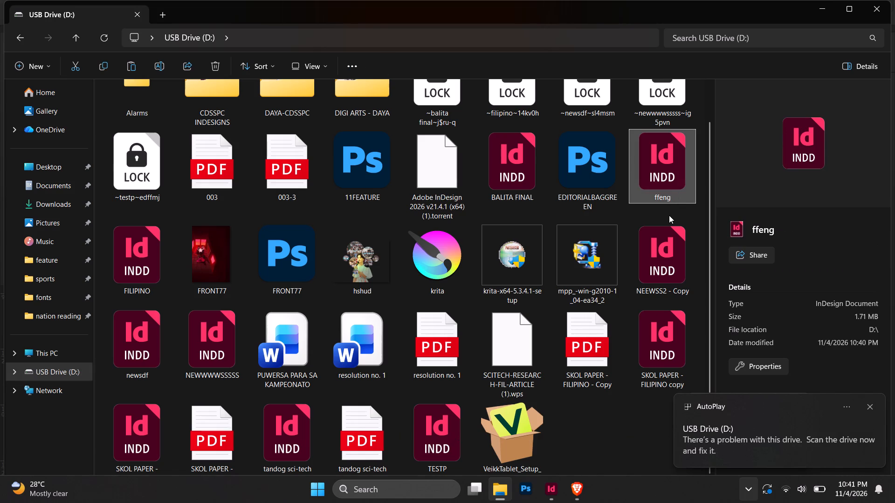
left_click(564, 273)
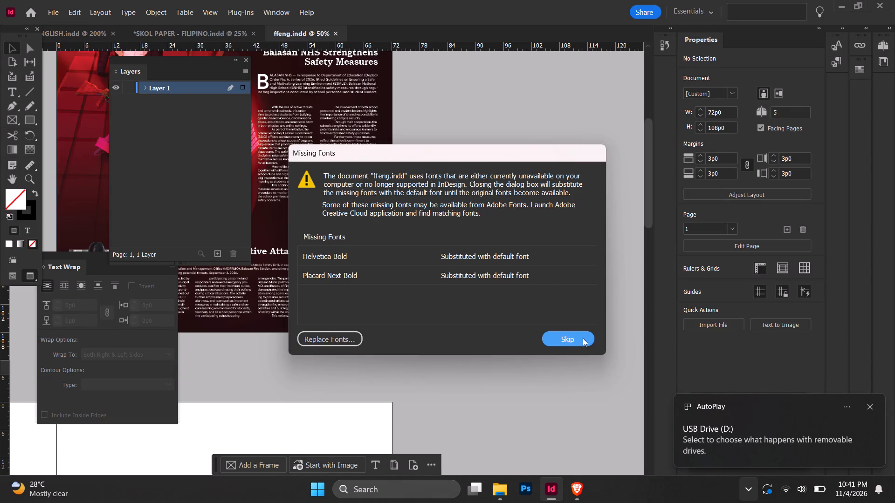
left_click(583, 338)
Examine the front page layout of ffeng.indd, from the BINHI masthead and SAFETY FIRST headline to the bottom article.
scroll(454, 256, "up", 4, "ctrl")
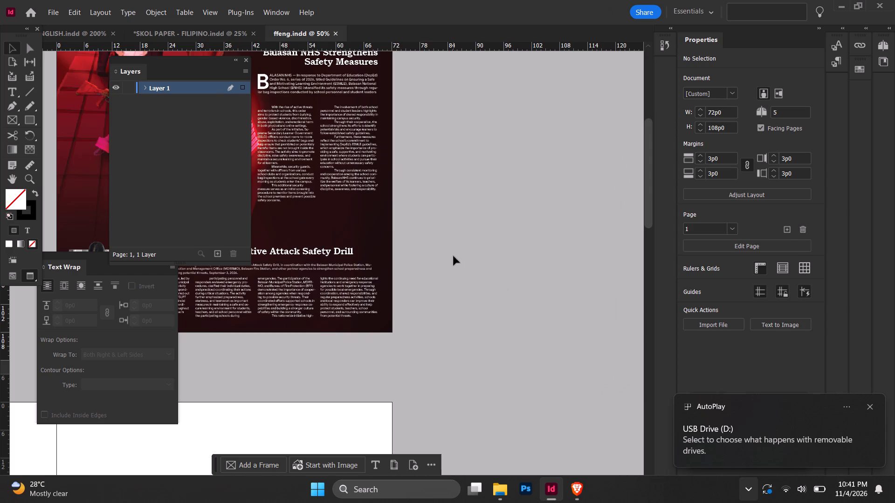
scroll(454, 256, "up", 3, "ctrl")
scroll(451, 259, "down", 3, "ctrl")
scroll(451, 259, "down", 1, "alt")
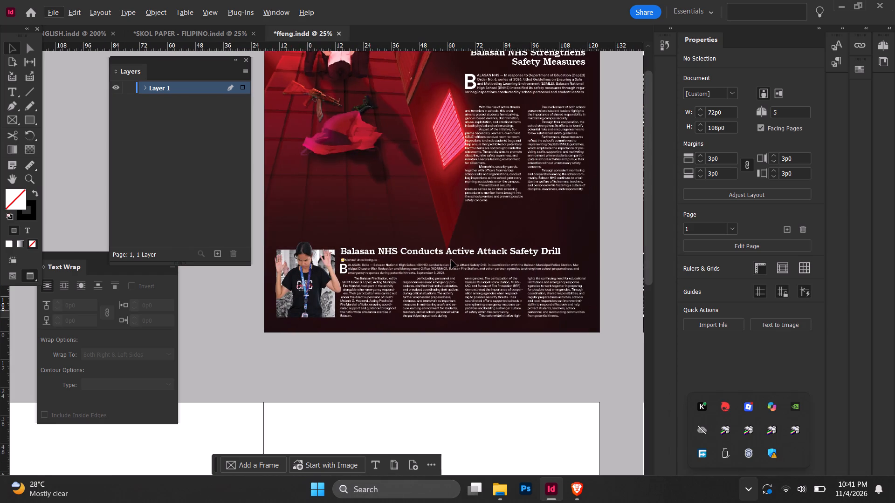
scroll(452, 259, "up", 1)
scroll(452, 259, "up", 1, "alt")
scroll(452, 259, "down", 1, "alt")
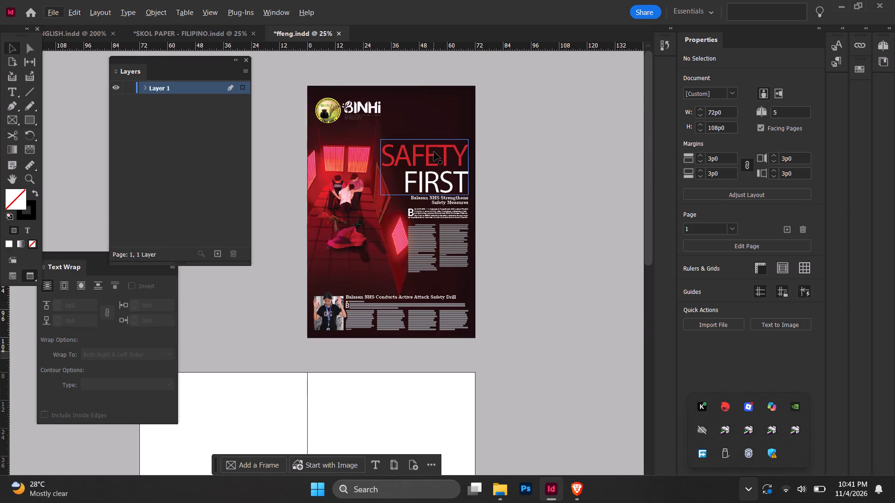
scroll(435, 153, "up", 1, "alt")
scroll(444, 161, "down", 1, "alt")
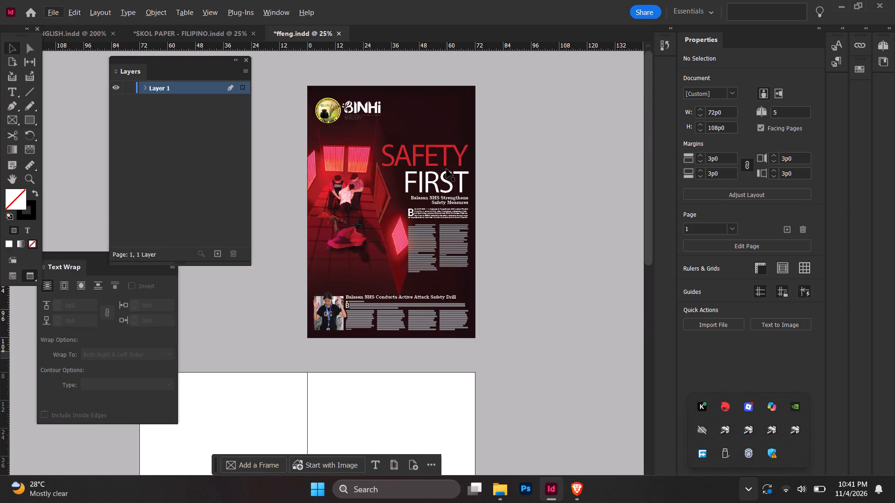
scroll(449, 168, "up", 1, "alt")
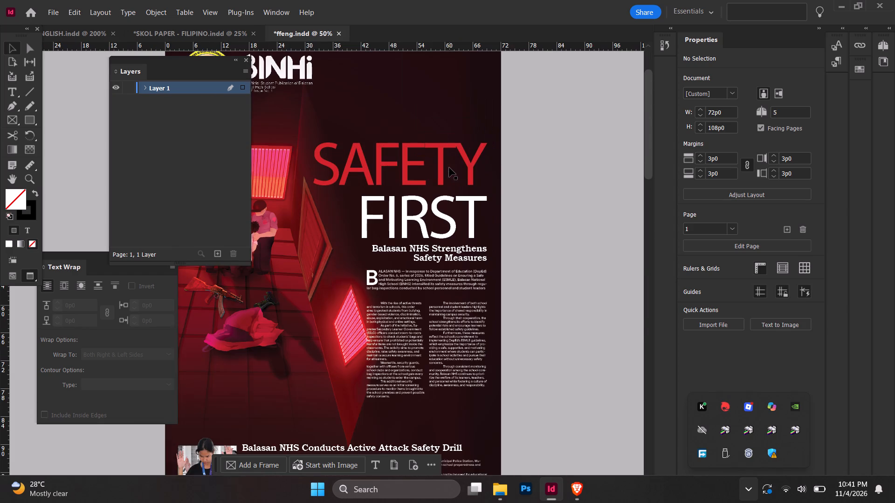
scroll(449, 168, "up", 2, "ctrl")
scroll(449, 168, "down", 2, "ctrl")
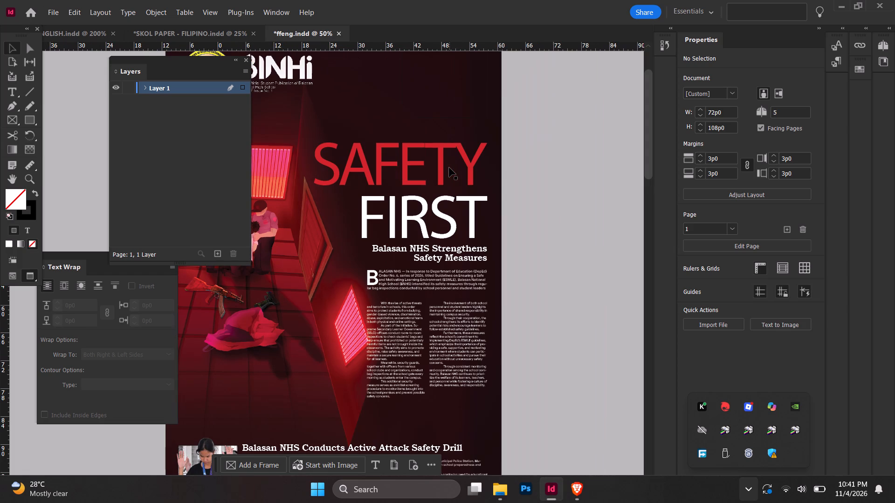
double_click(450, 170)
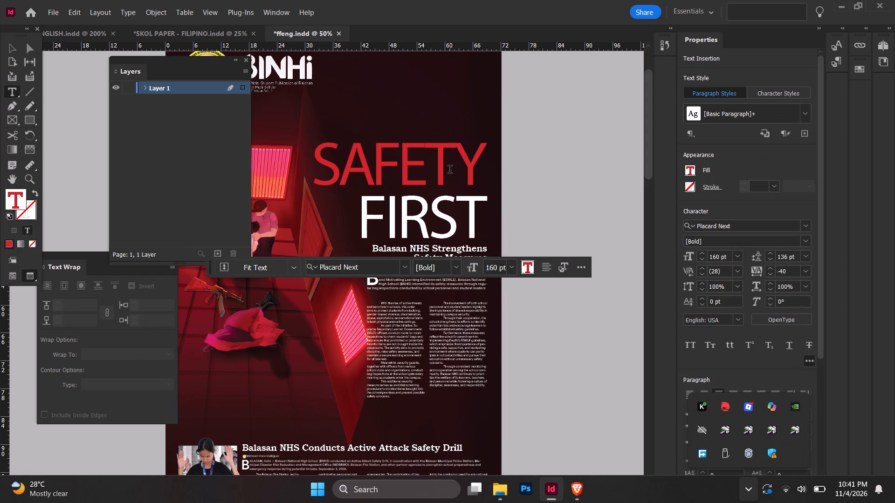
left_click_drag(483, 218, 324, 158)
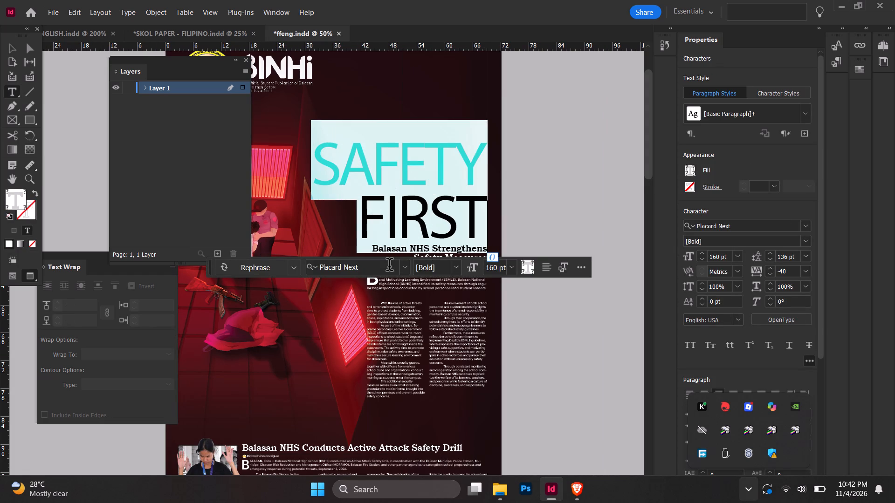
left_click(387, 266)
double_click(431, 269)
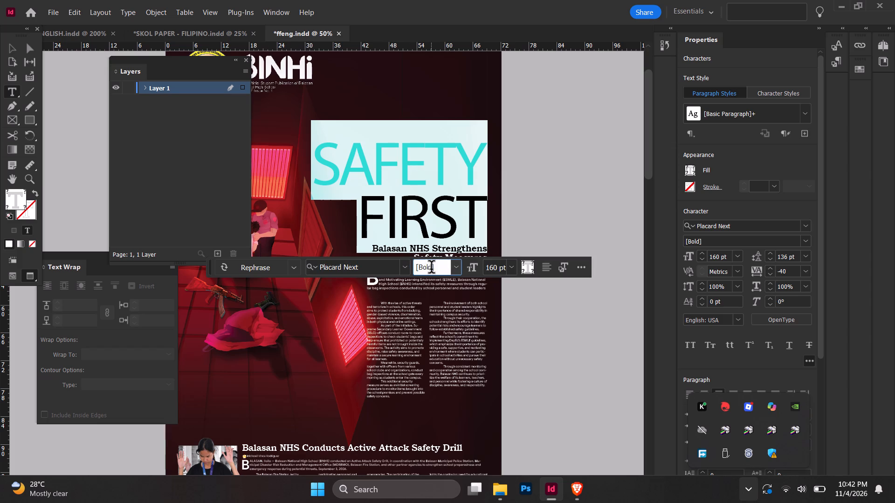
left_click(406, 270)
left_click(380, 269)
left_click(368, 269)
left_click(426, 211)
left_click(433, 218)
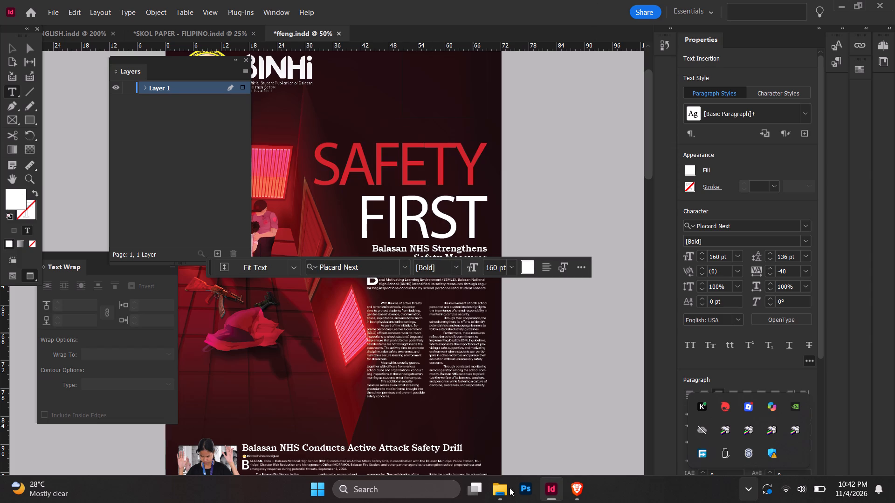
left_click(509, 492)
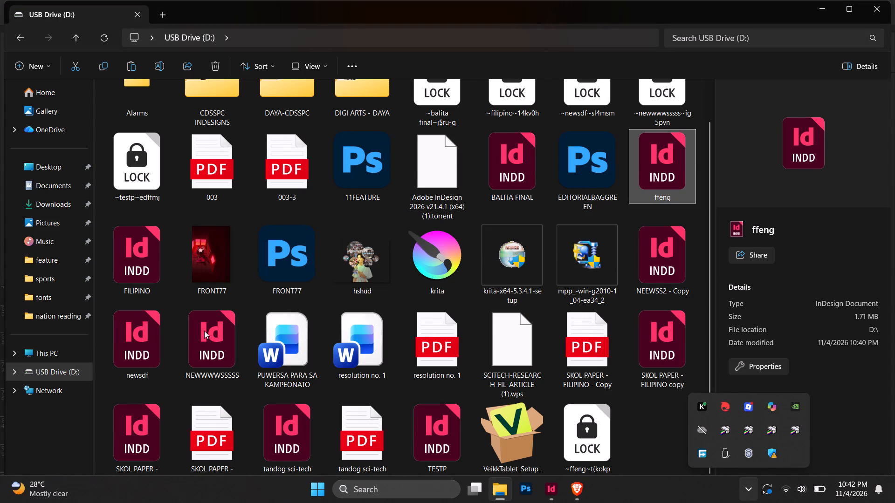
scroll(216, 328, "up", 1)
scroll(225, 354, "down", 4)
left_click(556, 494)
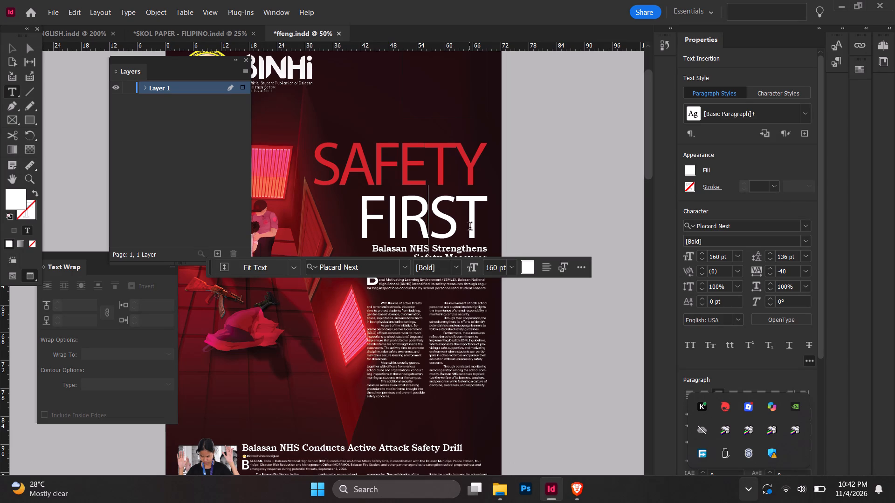
Change the whole SAFETY FIRST headline to the Psilograph Bold font at 168 pt.
left_click(447, 208)
key("ctrl+a")
left_click(389, 270)
type("PSI")
double_click(424, 262)
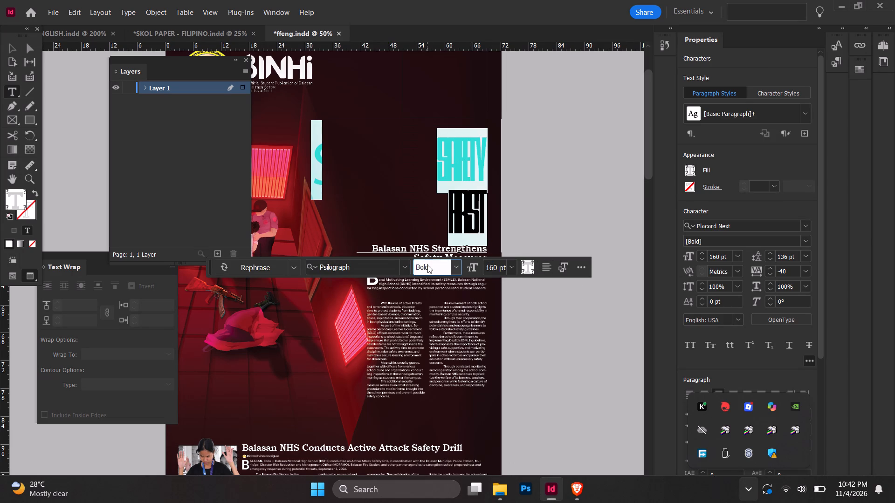
double_click(699, 252)
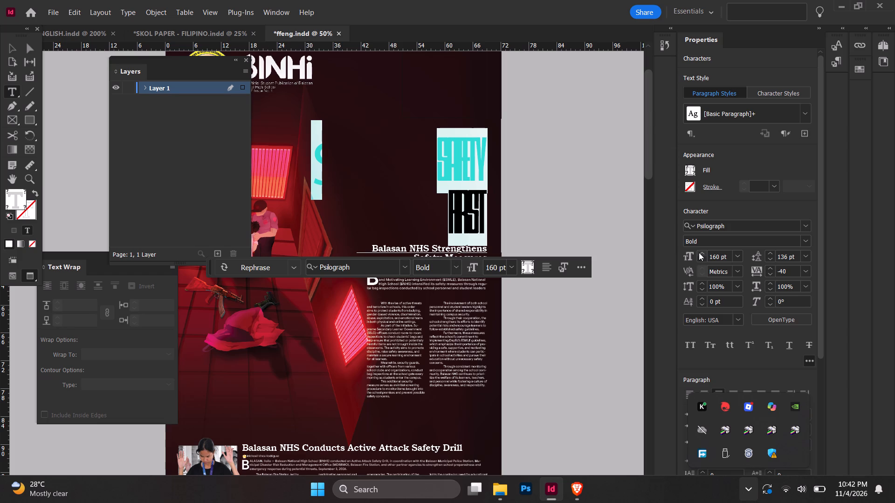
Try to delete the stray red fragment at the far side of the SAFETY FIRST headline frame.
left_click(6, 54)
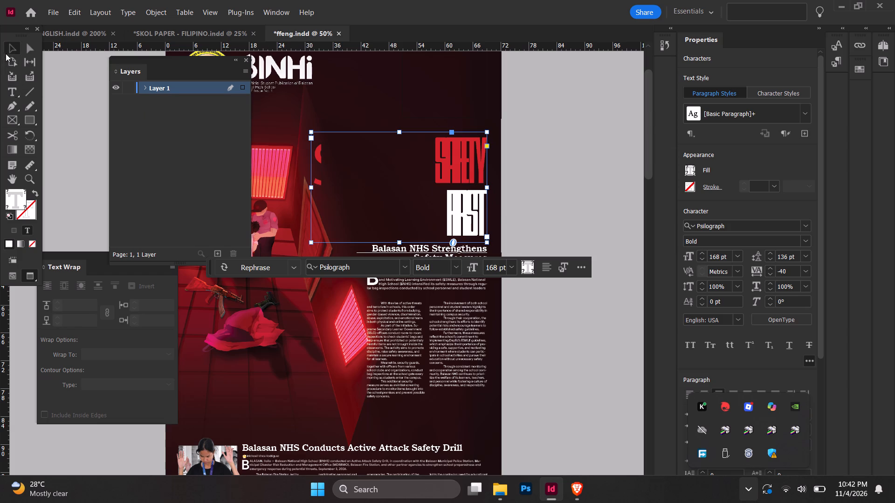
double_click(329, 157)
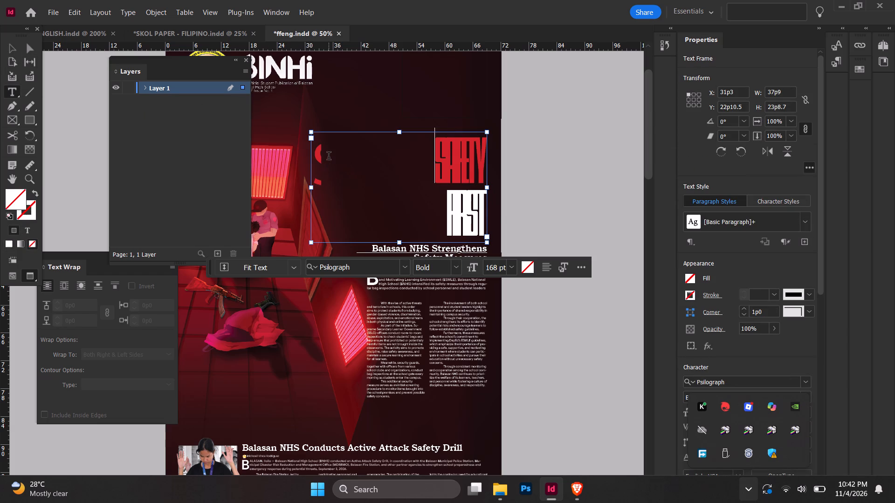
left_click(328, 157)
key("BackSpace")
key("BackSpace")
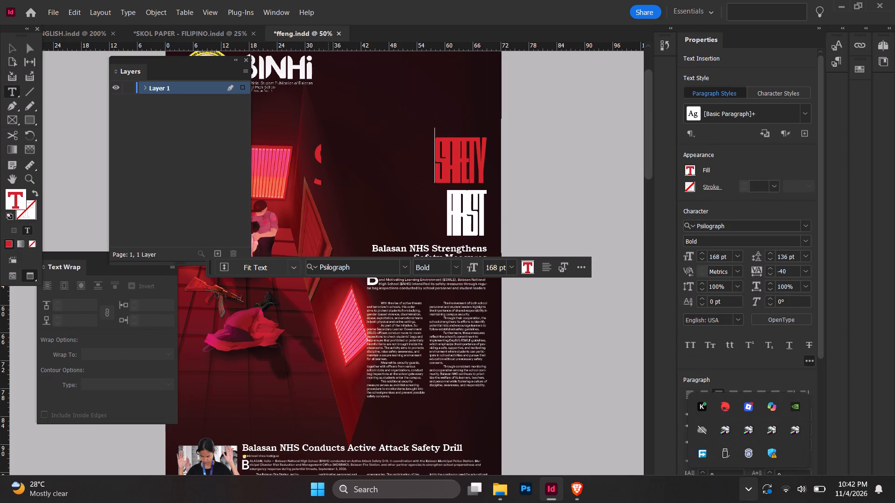
Move the SAFETY FIRST frame up toward the masthead and scale it to about 50p7 by 31p9, with text at 225.12 pt.
left_click(9, 49)
left_click_drag(342, 172, 324, 161)
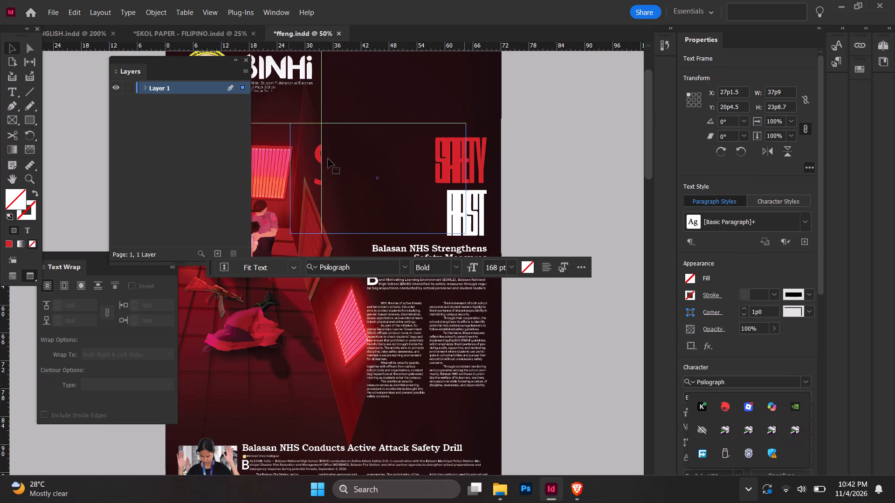
left_click_drag(447, 171, 389, 153)
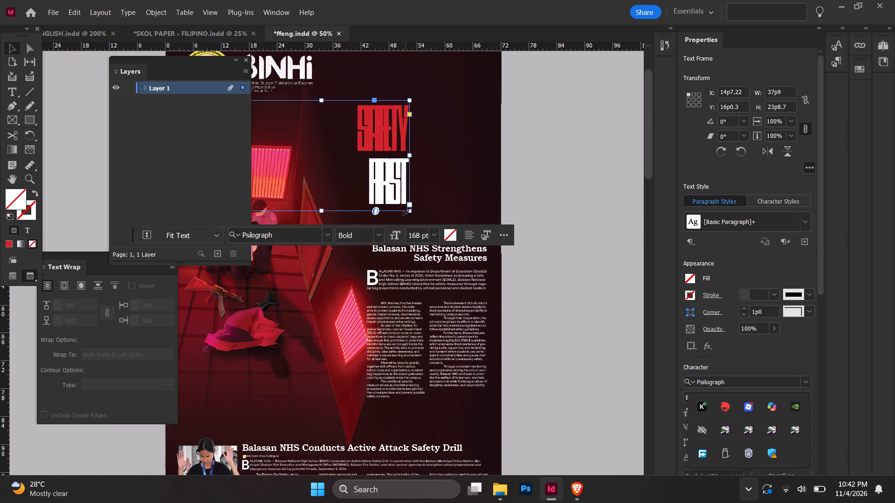
left_click_drag(409, 210, 467, 249, "ctrl+shift")
left_click_drag(443, 207, 416, 192)
Set the tracking of all the SAFETY FIRST headline text to 0.
double_click(422, 192)
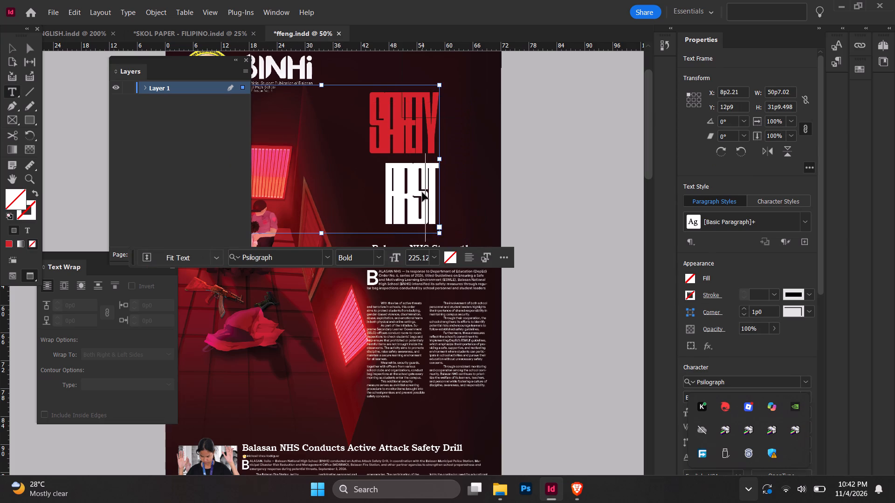
key("ctrl+a")
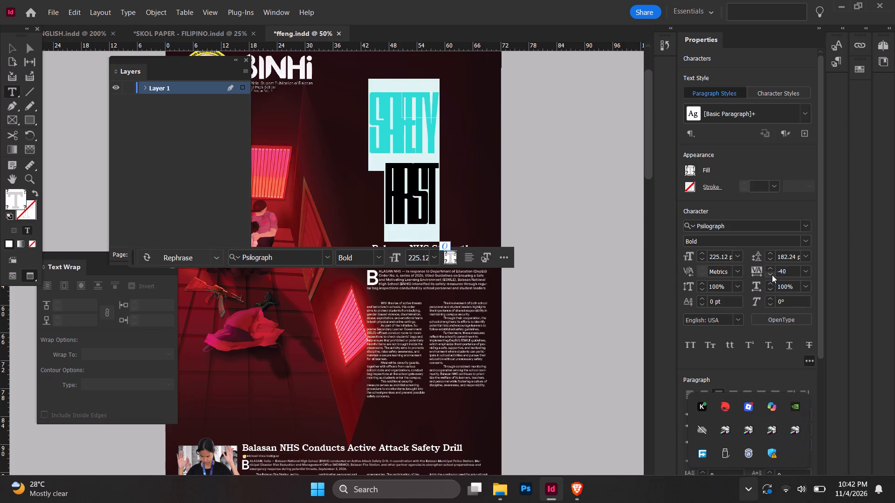
triple_click(772, 274)
left_click(772, 274)
left_click(772, 274)
left_click(772, 274)
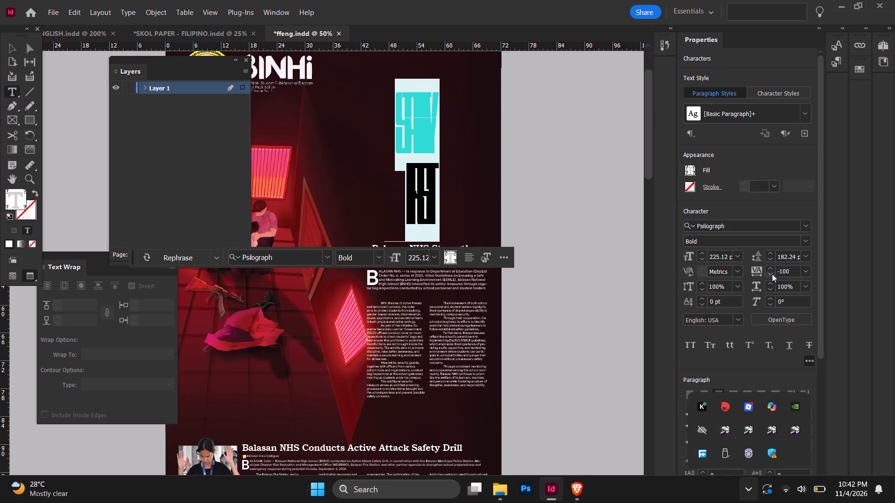
triple_click(772, 271)
triple_click(772, 271)
triple_click(772, 271)
double_click(772, 271)
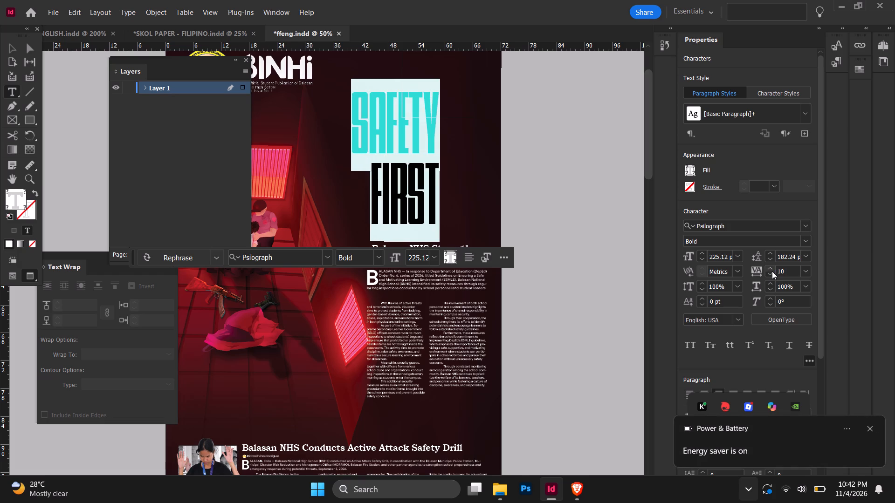
left_click(771, 276)
Tighten the leading between the SAFETY and FIRST lines to 171 pt.
left_click(412, 177)
left_click_drag(435, 188, 354, 125)
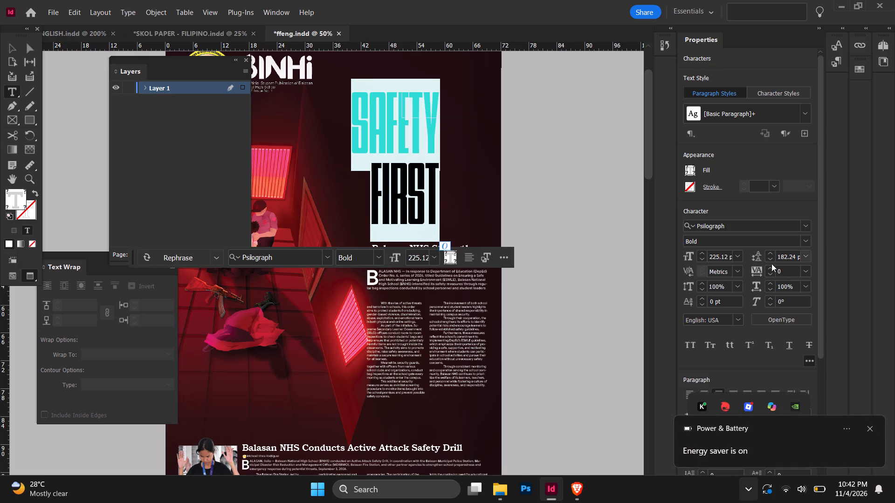
triple_click(771, 259)
triple_click(771, 258)
triple_click(771, 257)
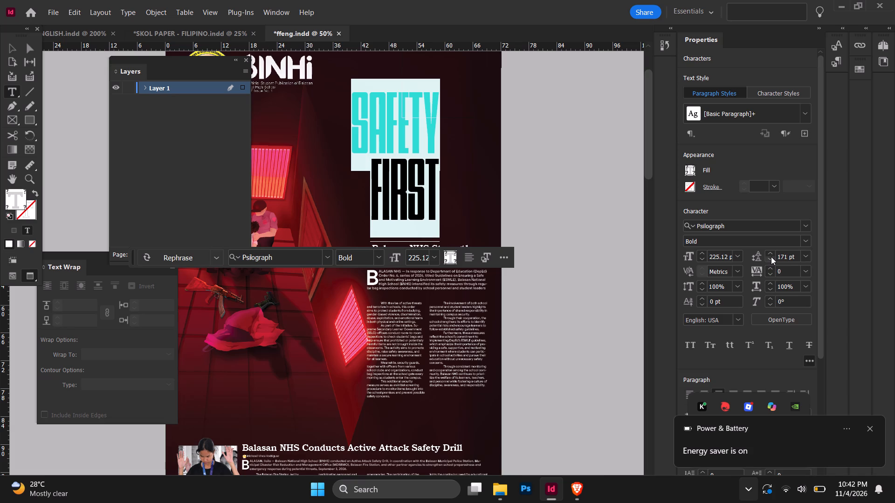
Tighten the leading of the SAFETY FIRST headline text to 163 pt.
triple_click(771, 257)
triple_click(771, 257)
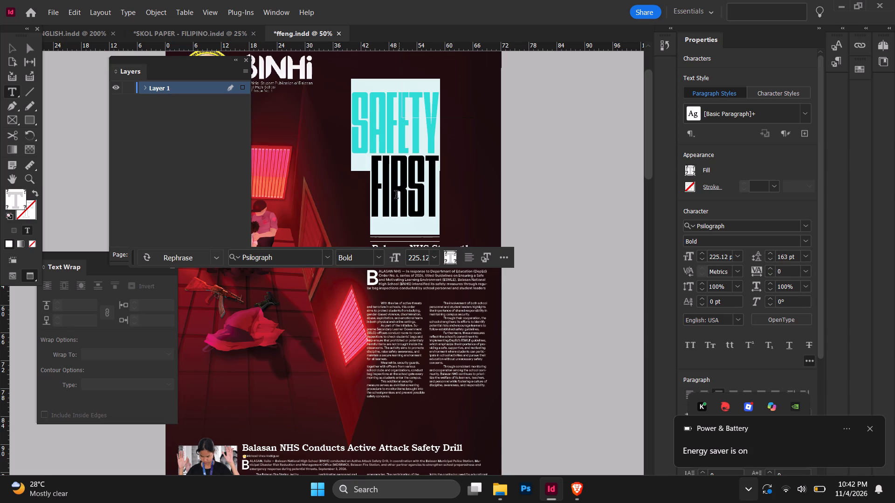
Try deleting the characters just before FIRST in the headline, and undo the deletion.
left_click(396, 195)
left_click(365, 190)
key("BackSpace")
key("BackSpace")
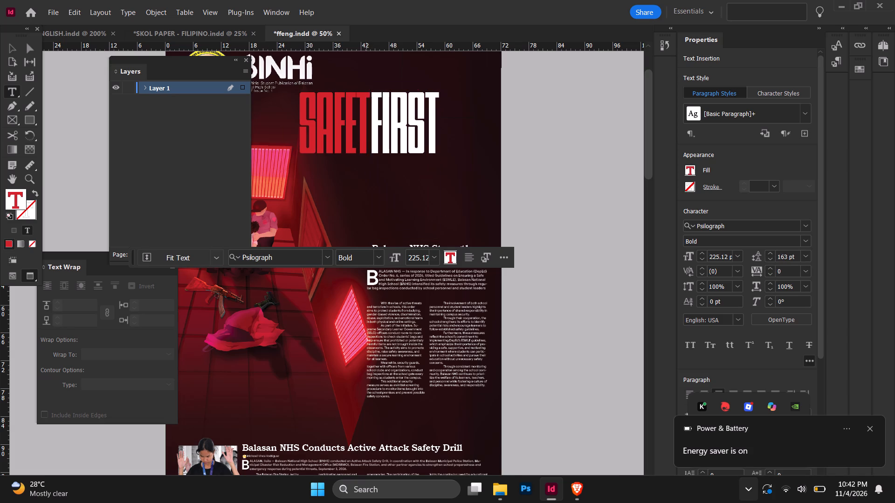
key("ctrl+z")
Scale the SAFETY FIRST frame up to about 59p10 by 37p7, with text at 266.37 pt.
left_click(15, 51)
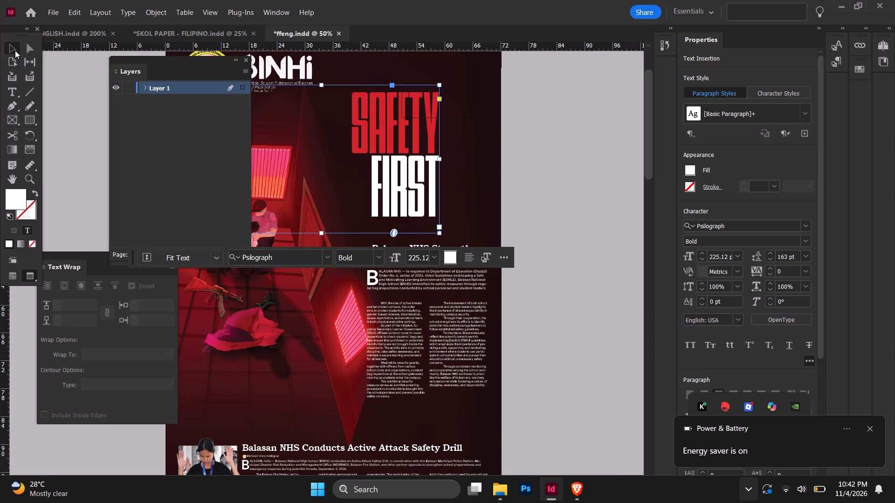
left_click_drag(441, 231, 463, 255, "ctrl+shift")
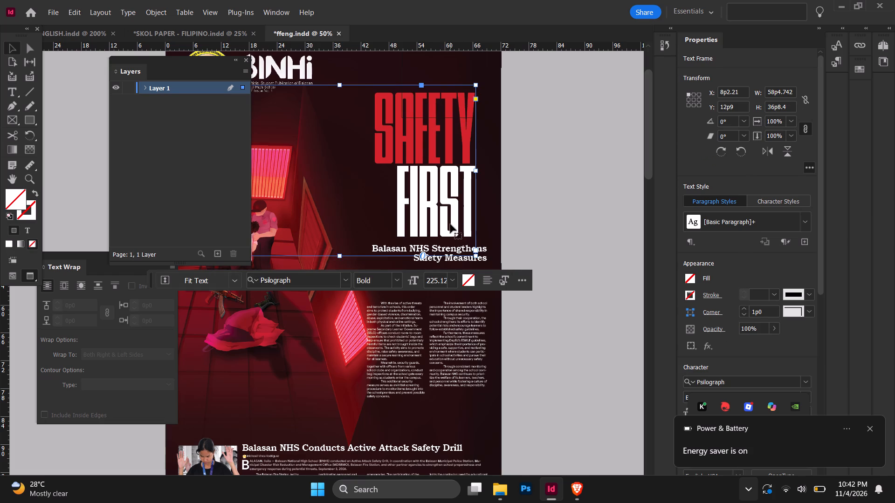
left_click_drag(450, 224, 446, 224)
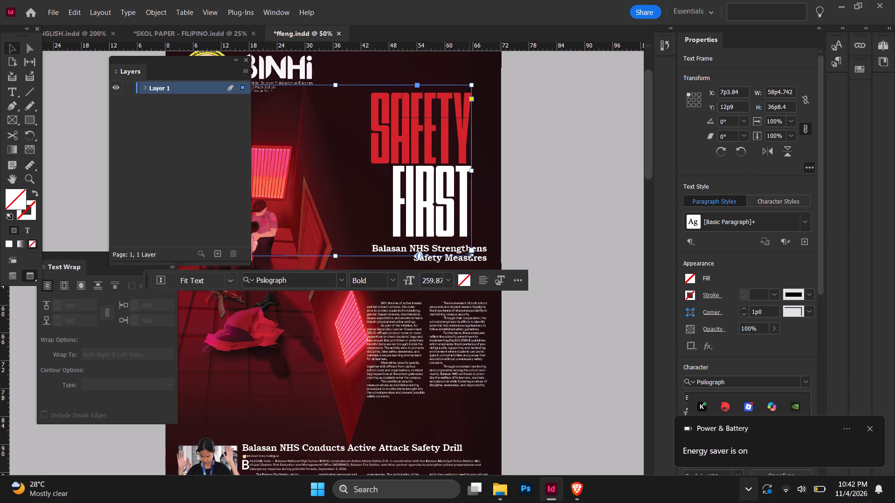
left_click_drag(472, 253, 479, 259, "ctrl+shift")
left_click_drag(456, 220, 456, 214)
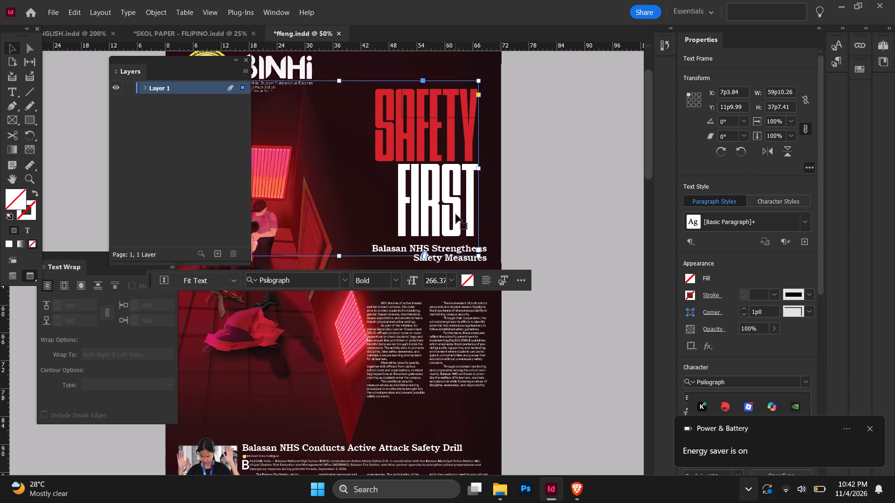
Position the SAFETY FIRST frame above the Balasan NHS Strengthens Safety Measures title, at about X 8p4.5, Y 12p11.8.
left_click_drag(456, 214, 464, 216)
left_click(464, 216)
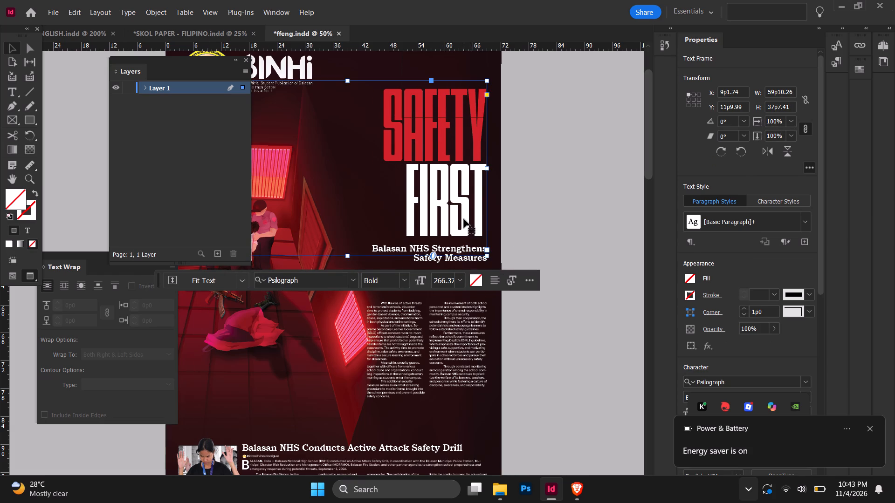
left_click(465, 215)
left_click(463, 215)
left_click(512, 204)
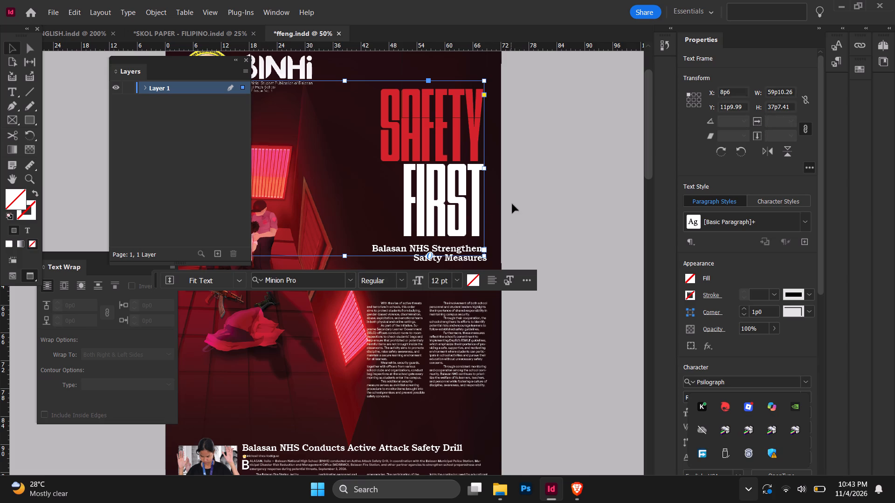
scroll(512, 204, "down", 1)
key("shift+w")
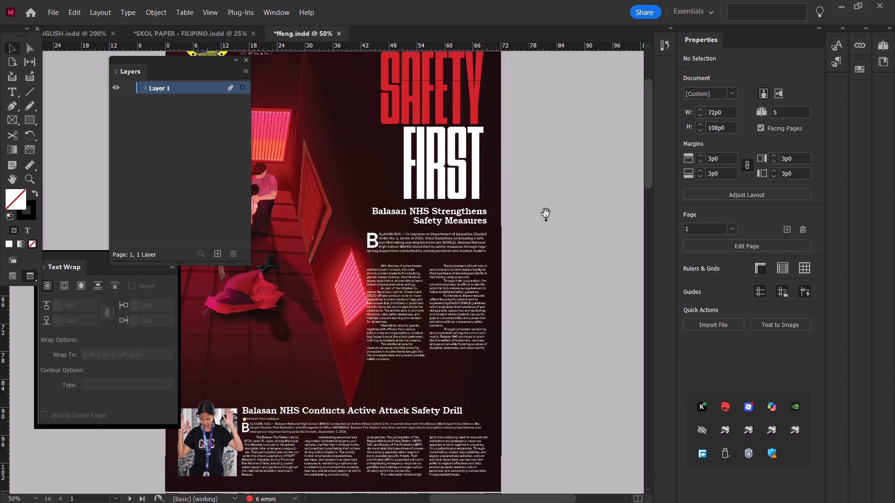
key("shift+w")
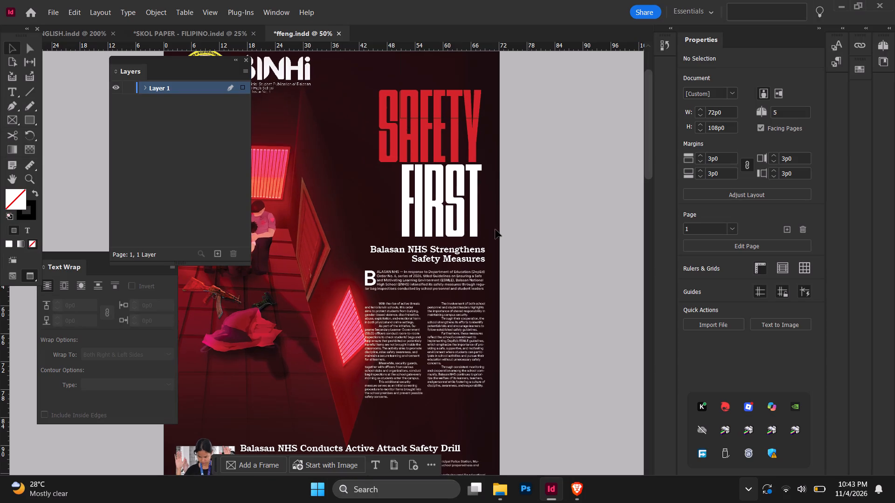
left_click_drag(458, 206, 458, 211)
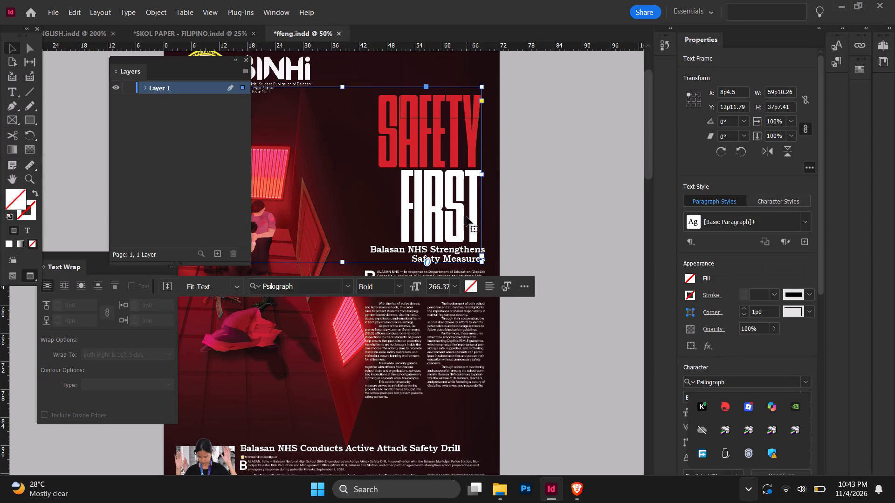
left_click(513, 213)
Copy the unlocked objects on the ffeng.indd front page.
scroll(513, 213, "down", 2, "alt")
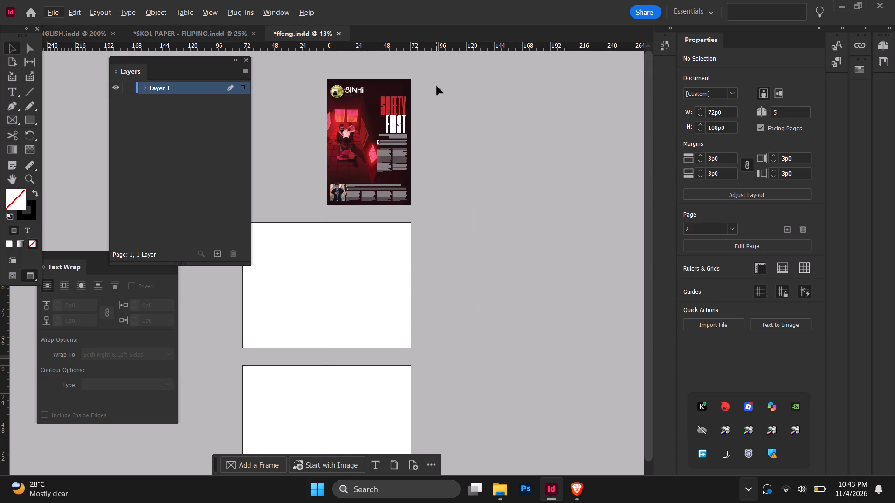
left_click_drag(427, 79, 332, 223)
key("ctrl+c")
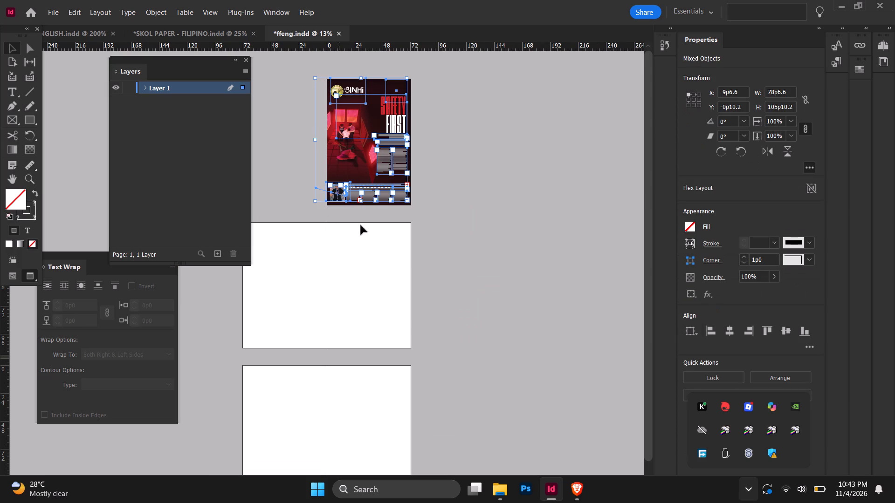
Close the SKOL PAPER - FILIPINO.indd document.
left_click(206, 37)
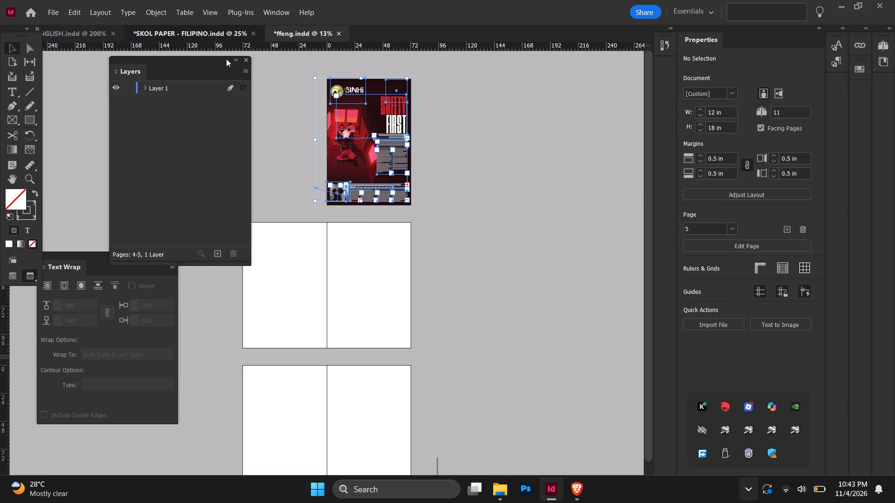
left_click(249, 31)
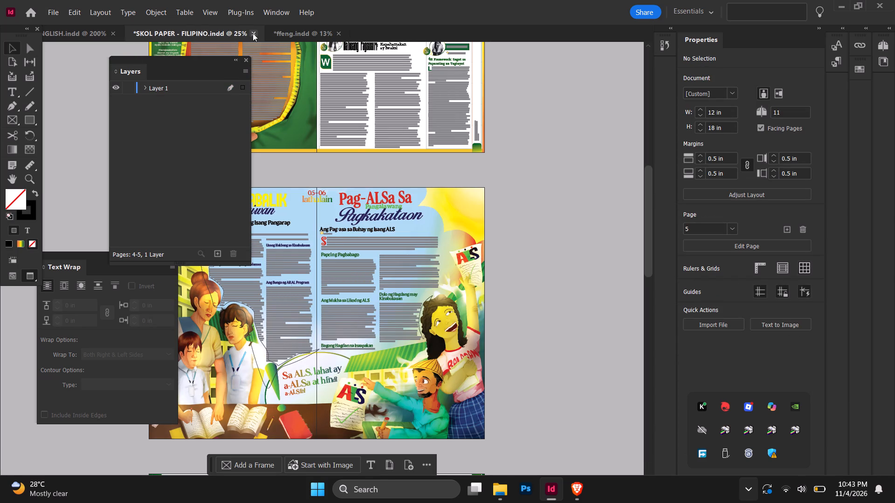
left_click(253, 33)
left_click(448, 268)
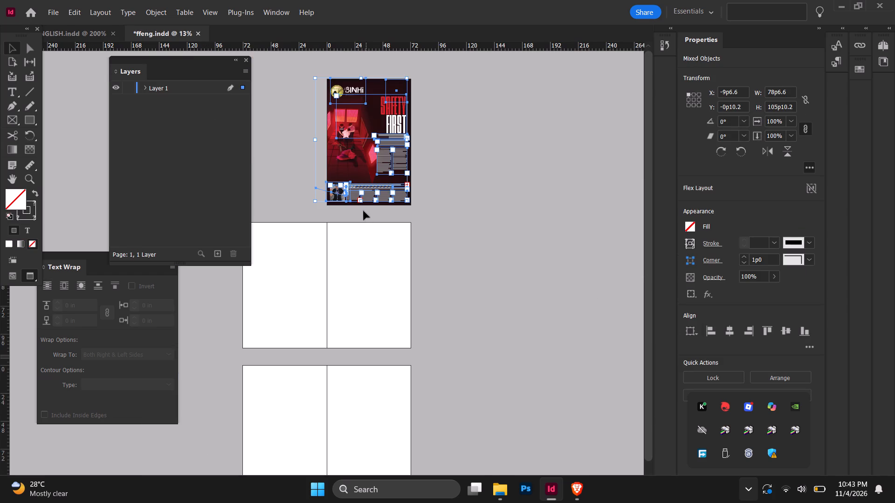
Switch to the ENGLISH.indd document and save it.
left_click(81, 35)
scroll(491, 168, "up", 4)
scroll(492, 168, "down", 4, "alt")
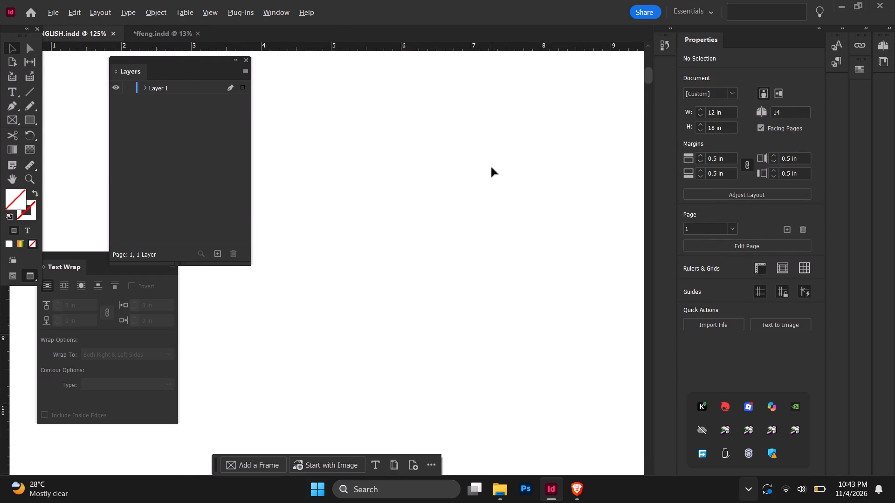
scroll(492, 168, "down", 4, "alt")
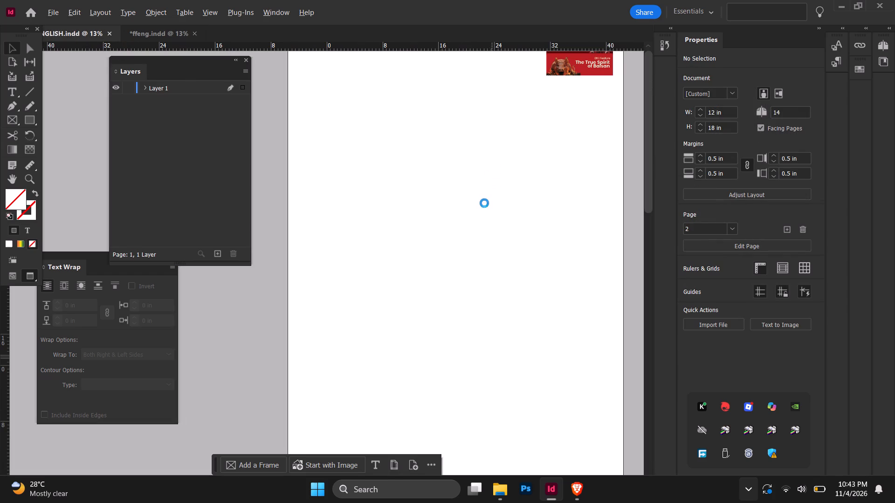
key("ctrl+s")
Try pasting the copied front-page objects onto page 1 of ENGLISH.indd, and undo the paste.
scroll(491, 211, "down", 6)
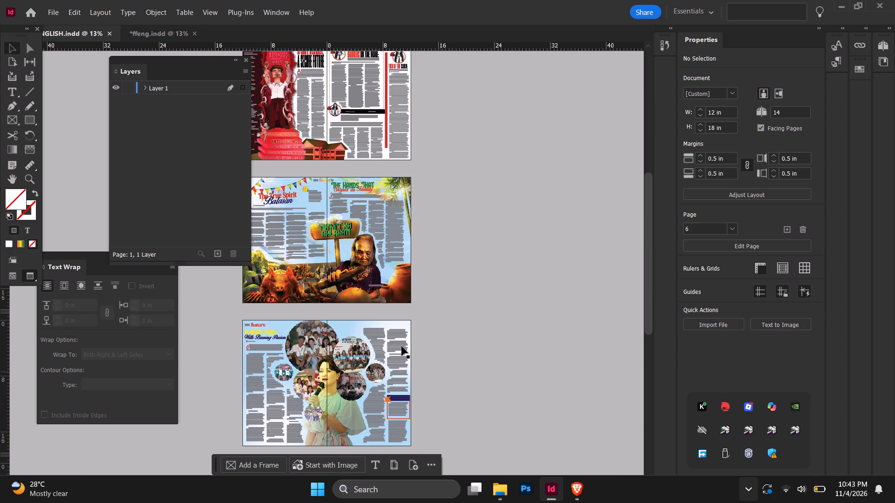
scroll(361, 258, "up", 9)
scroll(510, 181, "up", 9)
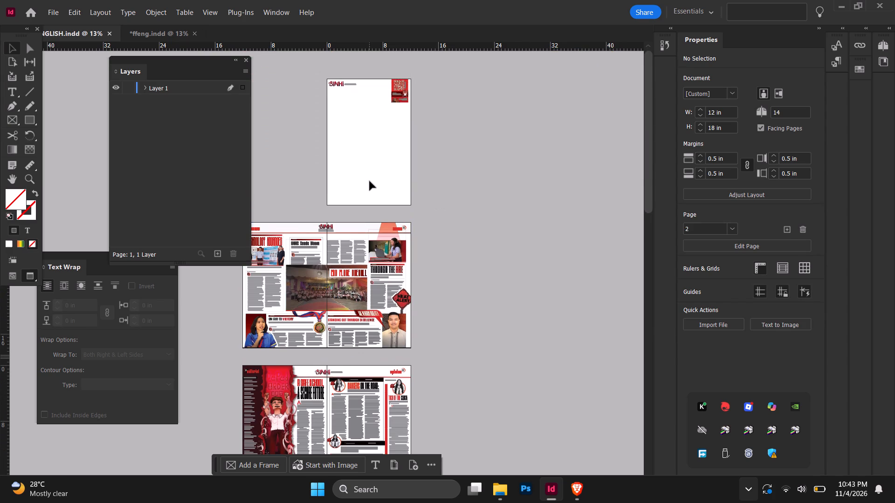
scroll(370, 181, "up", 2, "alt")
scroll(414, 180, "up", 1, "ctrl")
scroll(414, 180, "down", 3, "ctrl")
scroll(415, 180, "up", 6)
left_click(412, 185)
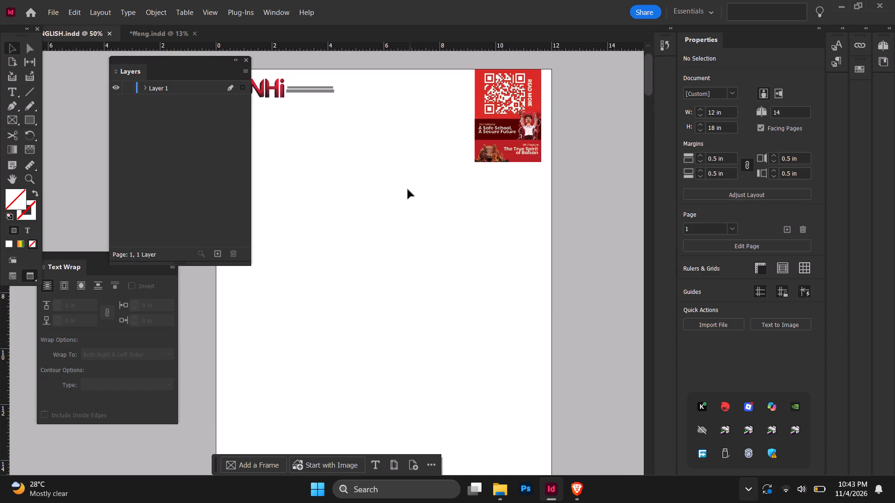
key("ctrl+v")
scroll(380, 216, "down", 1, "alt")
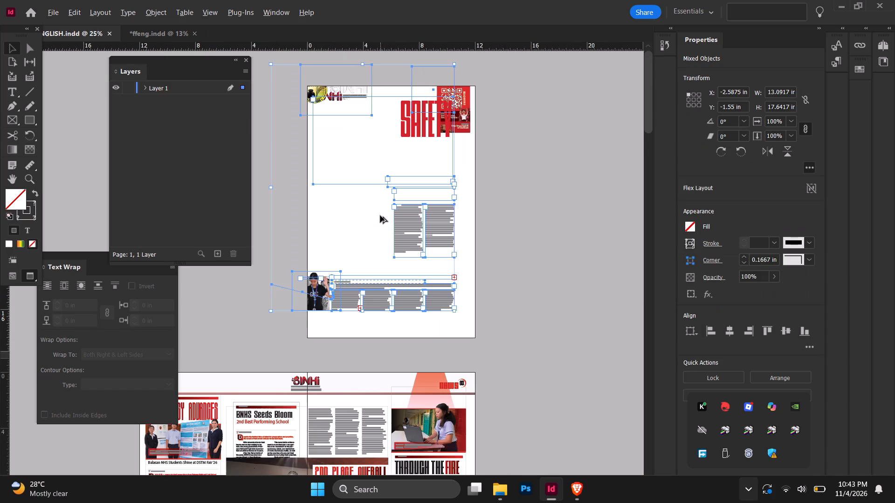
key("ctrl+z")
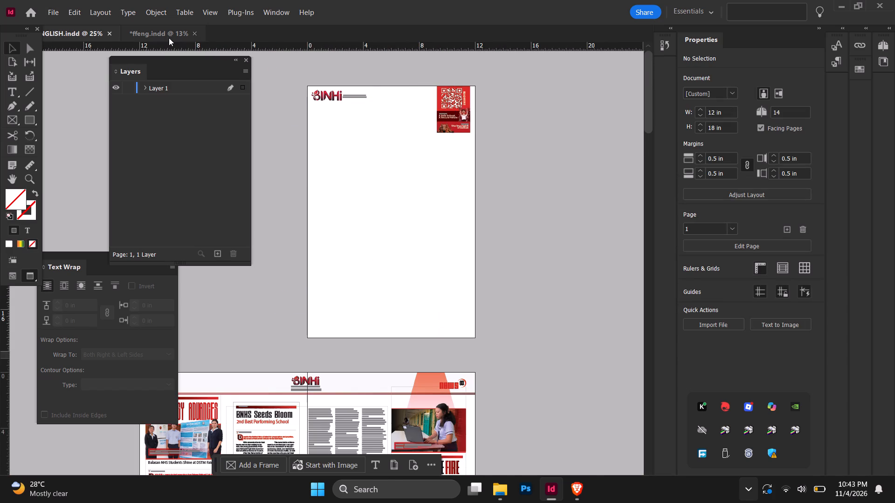
Unlock the FRONT77.png background image in Layer 1 of ffeng.indd.
left_click(165, 35)
left_click(287, 127)
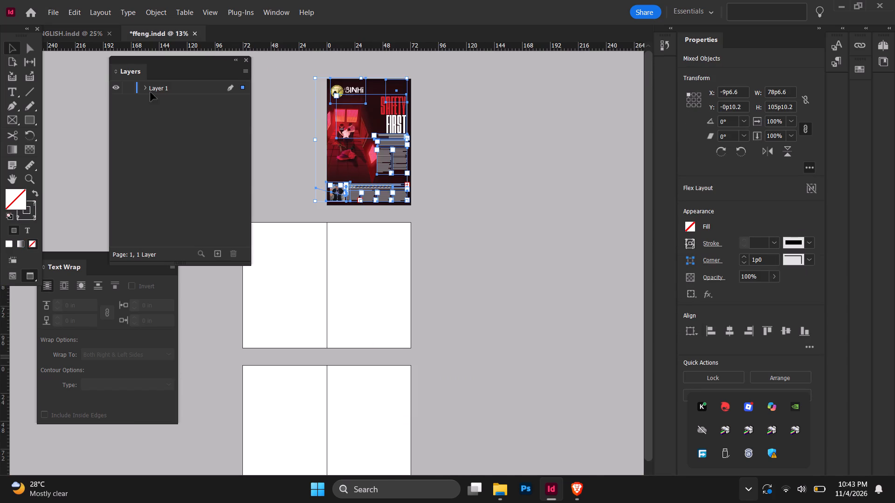
left_click(147, 91)
scroll(168, 167, "down", 16)
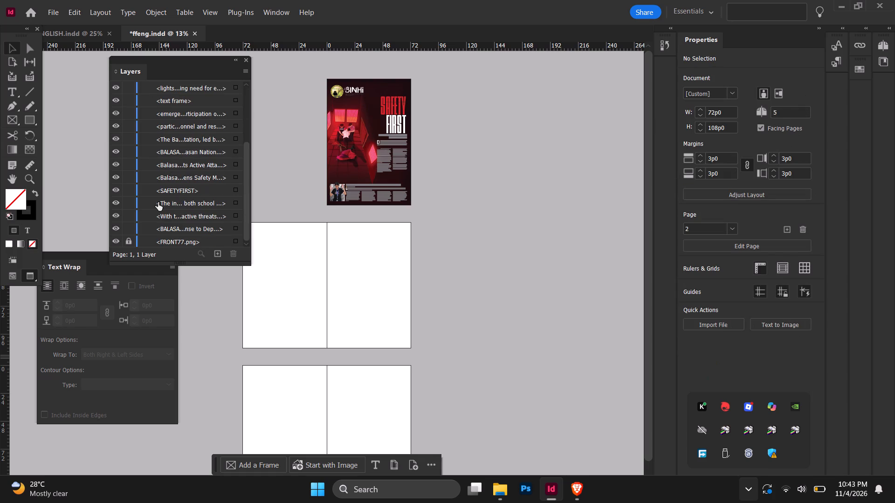
left_click(129, 239)
Copy all the ffeng.indd front-page objects, including the FRONT77.png background.
left_click_drag(445, 219, 325, 74)
scroll(400, 103, "up", 1, "alt")
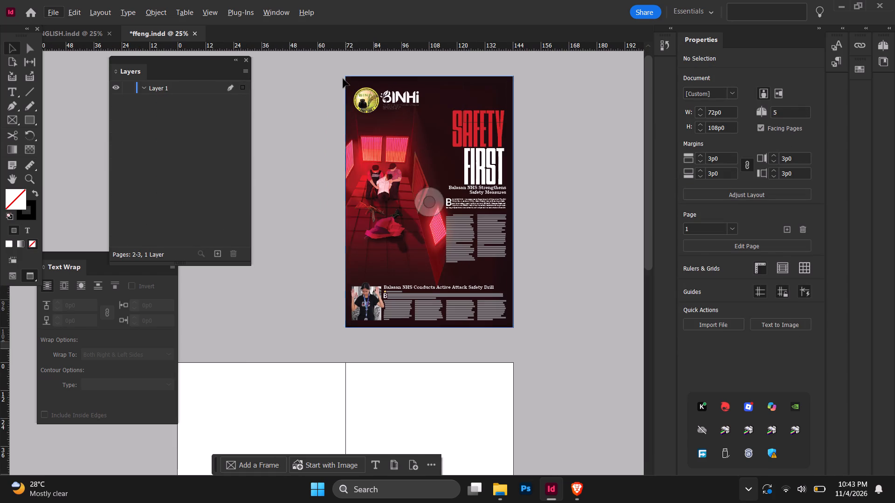
left_click_drag(335, 76, 533, 335)
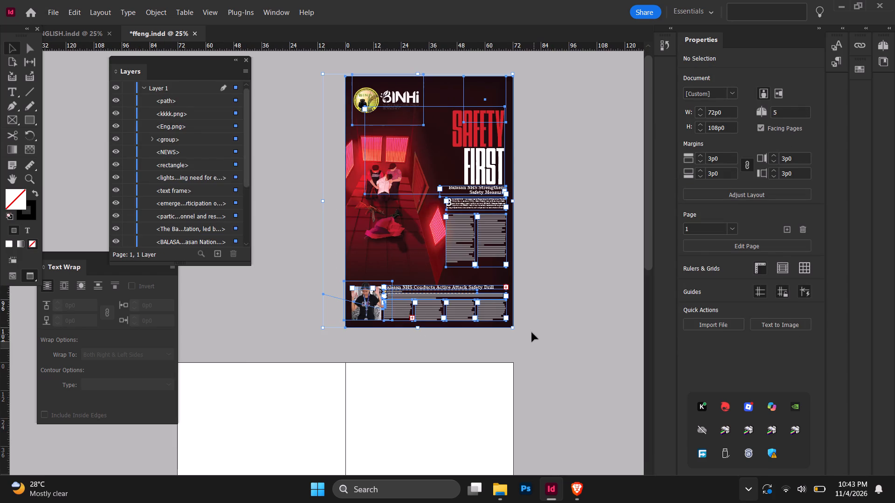
key("ctrl+c")
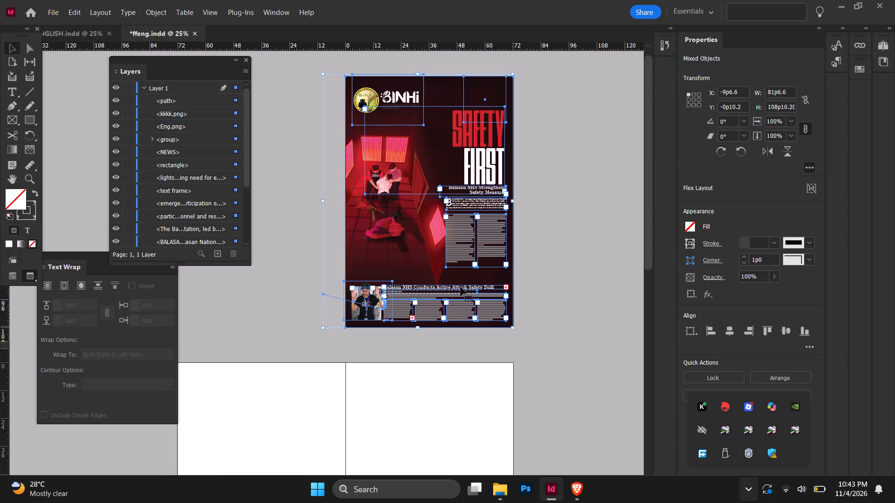
Paste the front-page layout onto page 1 of ENGLISH.indd and align it to the page at X -1.5917 in, Y -0.1417 in.
left_click(88, 30)
left_click(361, 129)
key("ctrl+v")
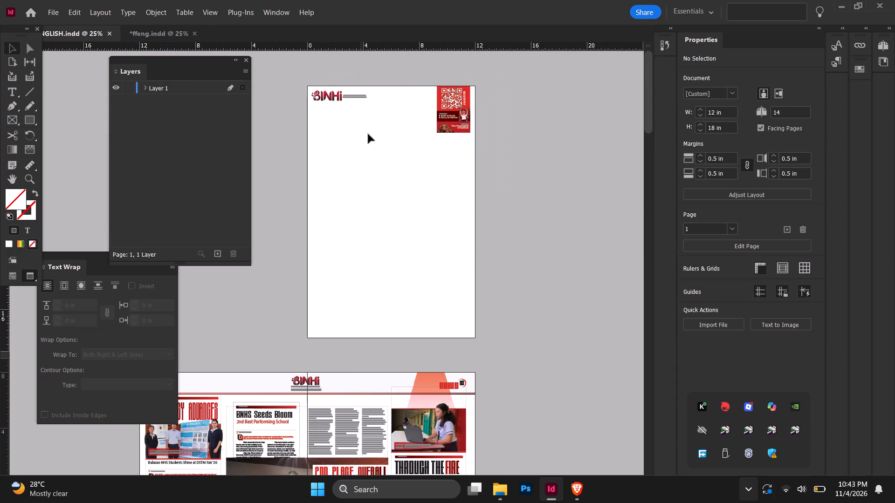
left_click_drag(355, 150, 406, 156)
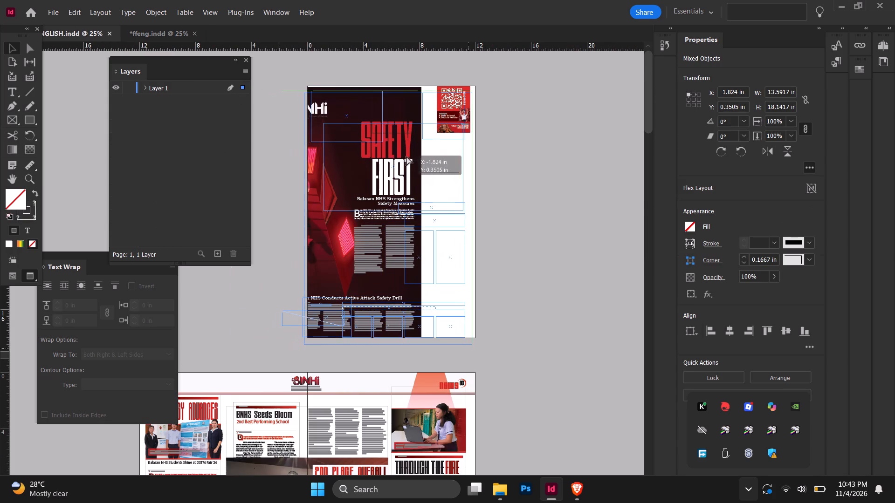
left_click_drag(406, 156, 411, 150)
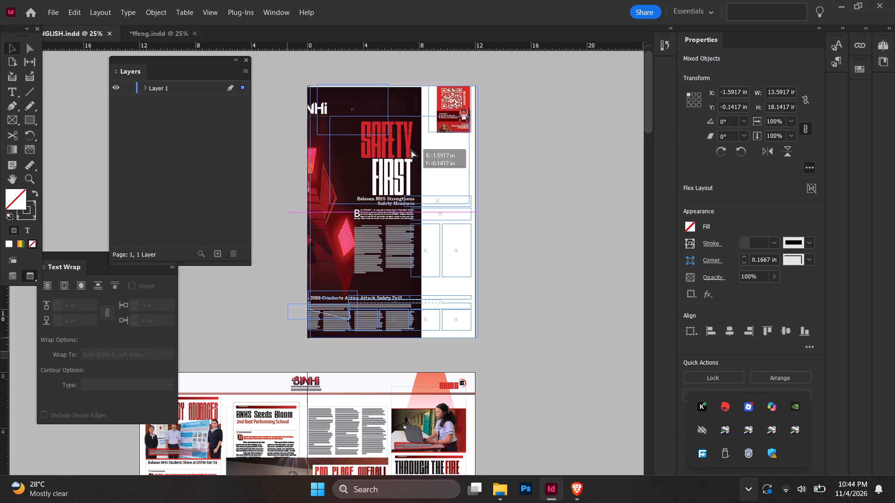
left_click_drag(411, 150, 411, 150)
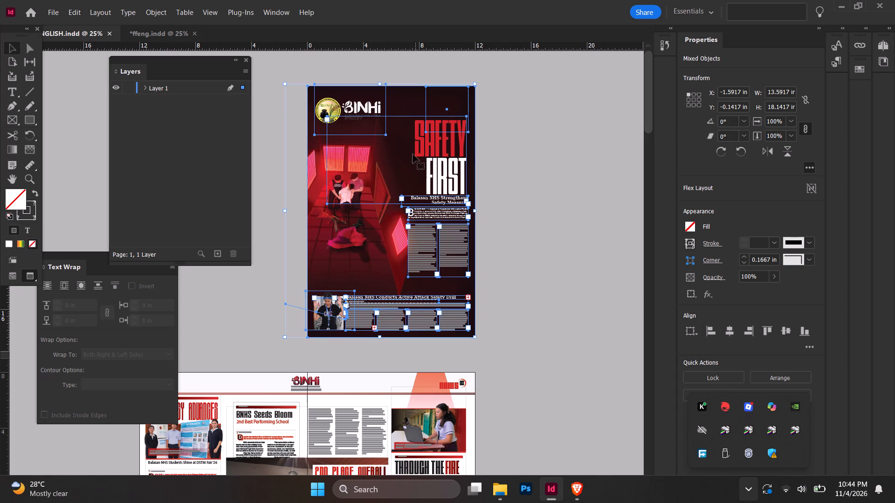
Send the pasted front-page layout backward behind the page's existing BINHI masthead and QR code panel.
key("ctrl+bracketleft")
key("ctrl+bracketleft")
key("ctrl+bracketleft")
key("ctrl+bracketleft")
key("ctrl+bracketleft")
key("ctrl+bracketleft")
key("ctrl+bracketleft")
key("ctrl+bracketleft")
key("ctrl+bracketleft")
key("ctrl+bracketleft")
key("ctrl+bracketleft")
key("ctrl+bracketleft")
key("ctrl+bracketleft")
key("ctrl+bracketleft")
key("ctrl+bracketleft")
key("ctrl+bracketleft")
key("ctrl+bracketleft")
key("ctrl+bracketleft")
key("ctrl+bracketleft")
key("ctrl+bracketleft")
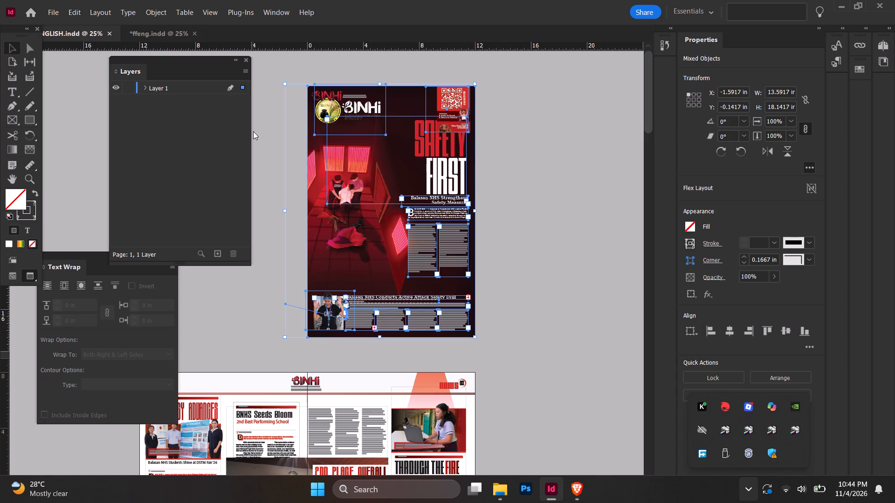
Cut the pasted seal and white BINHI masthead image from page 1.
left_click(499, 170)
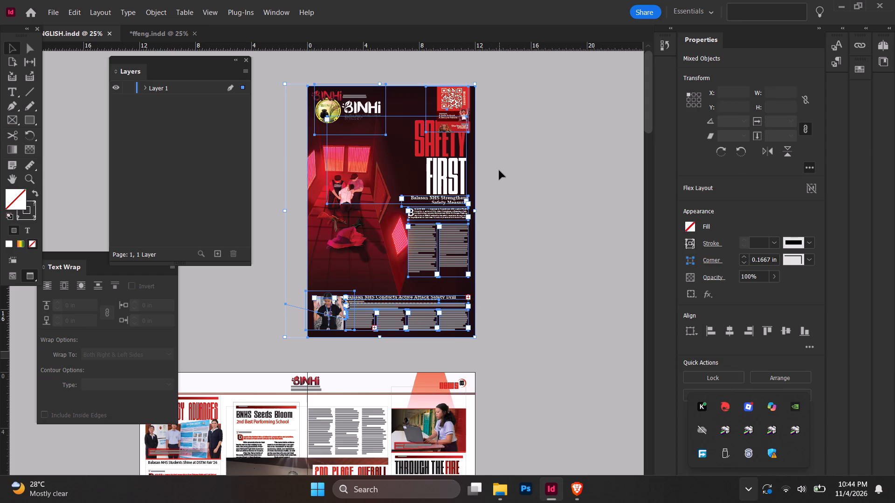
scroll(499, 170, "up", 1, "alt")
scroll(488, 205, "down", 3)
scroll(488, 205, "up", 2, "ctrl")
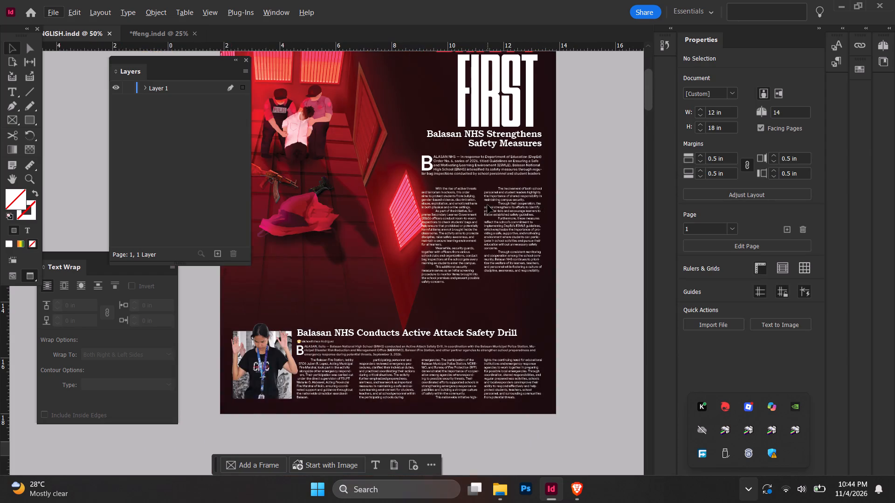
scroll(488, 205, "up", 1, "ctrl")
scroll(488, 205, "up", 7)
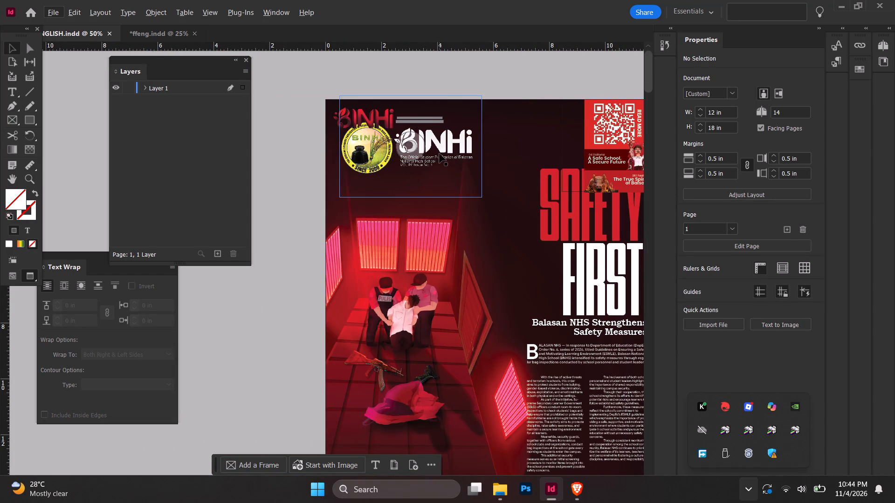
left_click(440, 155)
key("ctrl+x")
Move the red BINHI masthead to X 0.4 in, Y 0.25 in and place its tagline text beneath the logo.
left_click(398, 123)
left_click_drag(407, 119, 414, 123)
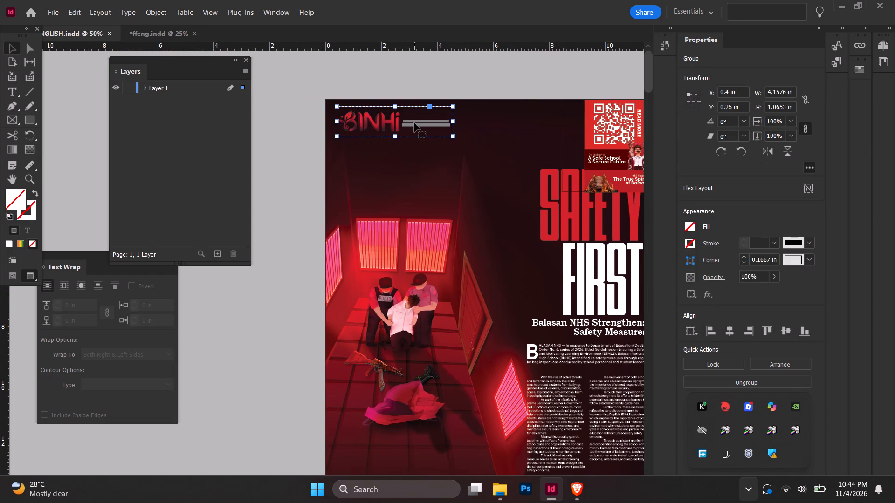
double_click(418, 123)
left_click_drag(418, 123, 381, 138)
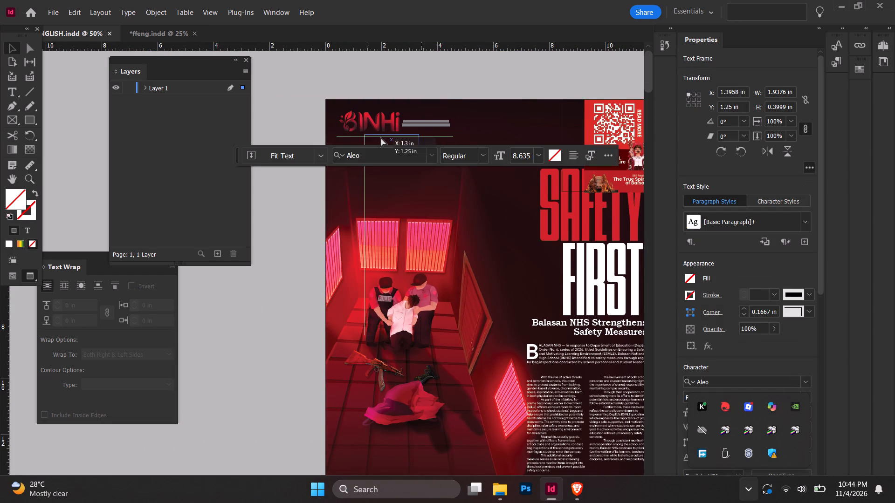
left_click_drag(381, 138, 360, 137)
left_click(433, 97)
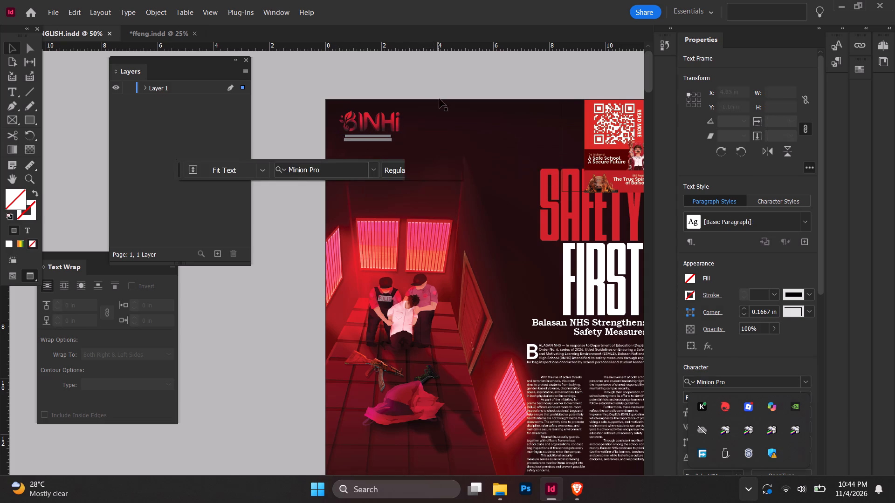
Examine the whole front page, including in full-screen presentation view.
scroll(440, 99, "down", 2, "alt")
scroll(461, 196, "up", 3, "alt")
scroll(468, 195, "down", 2, "ctrl")
scroll(470, 193, "up", 2)
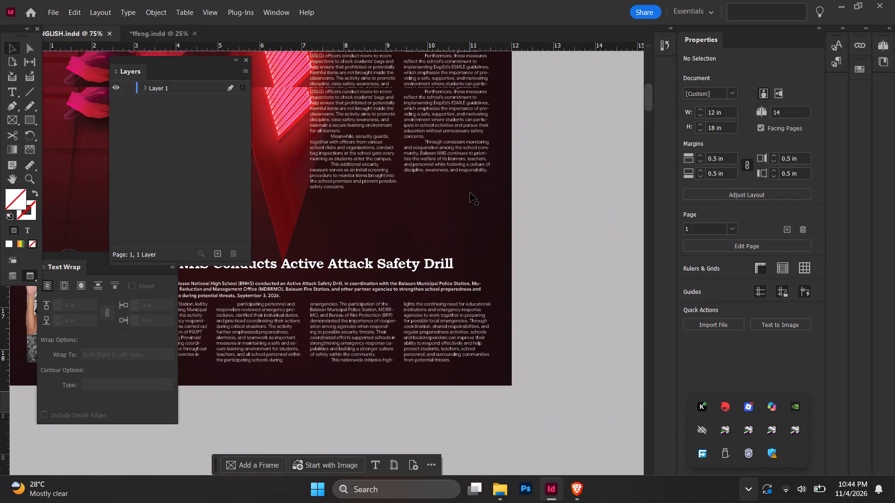
scroll(470, 193, "down", 1, "alt")
scroll(421, 171, "up", 7)
scroll(371, 160, "up", 3)
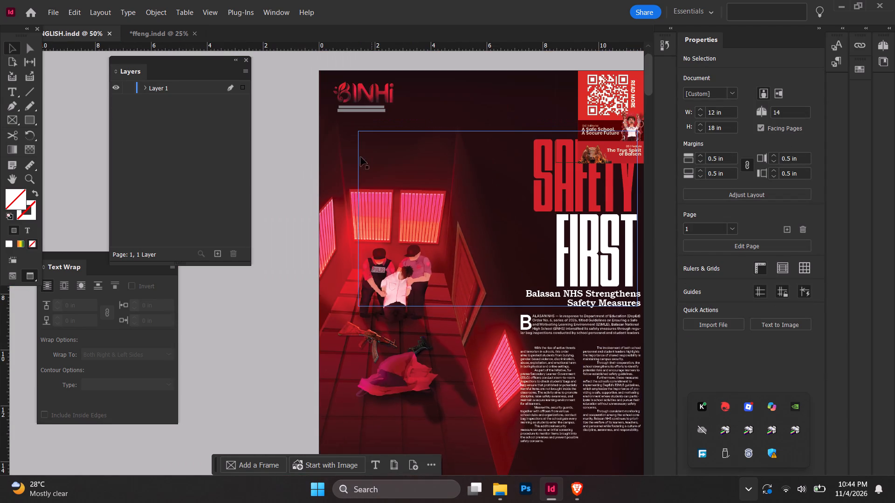
left_click(296, 159)
key("shift+w")
key("shift+w")
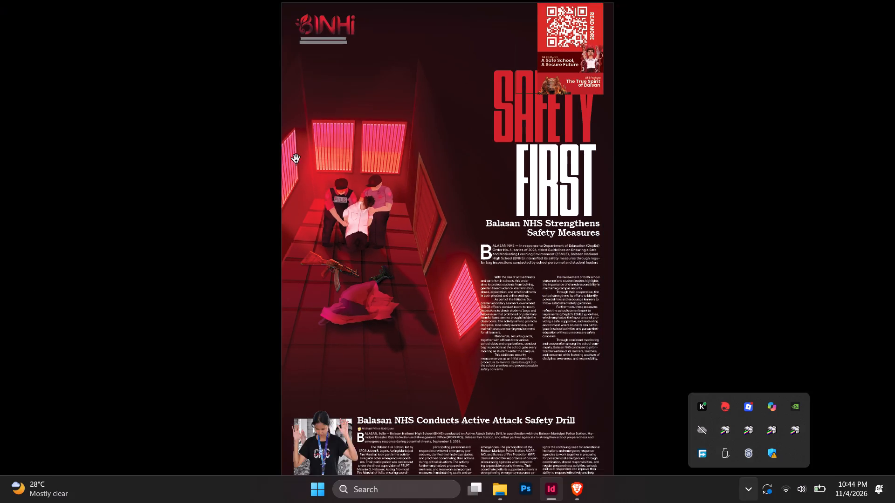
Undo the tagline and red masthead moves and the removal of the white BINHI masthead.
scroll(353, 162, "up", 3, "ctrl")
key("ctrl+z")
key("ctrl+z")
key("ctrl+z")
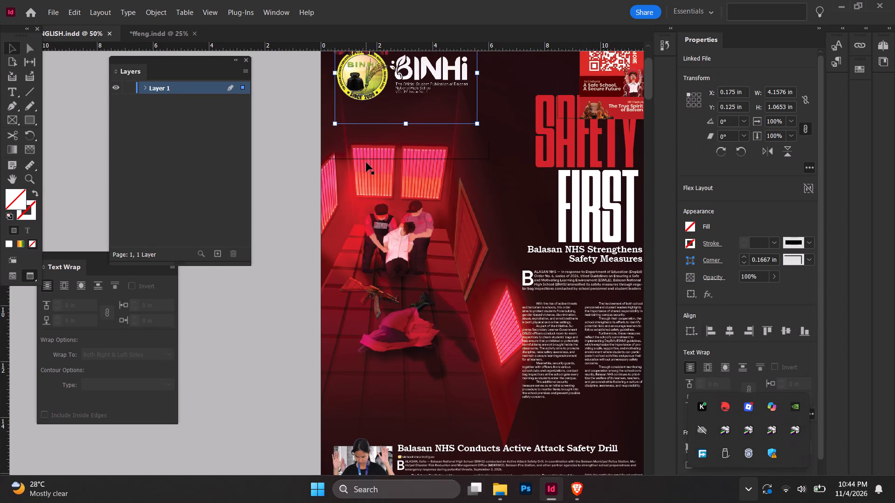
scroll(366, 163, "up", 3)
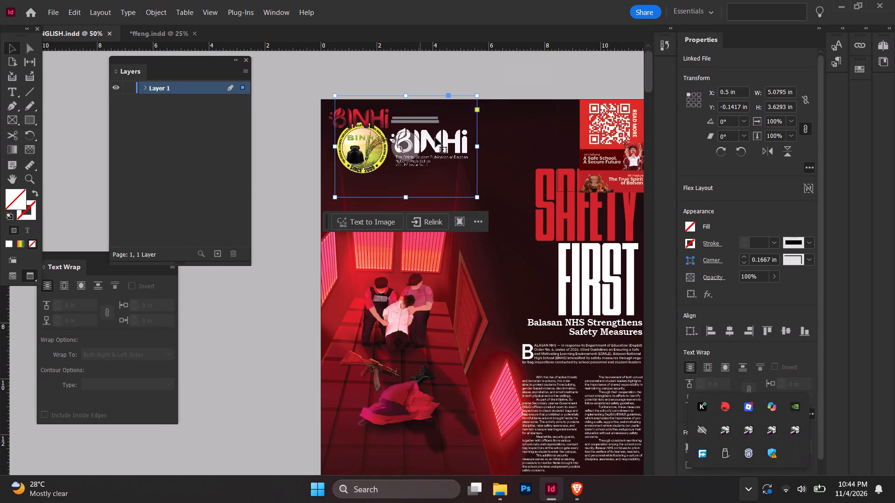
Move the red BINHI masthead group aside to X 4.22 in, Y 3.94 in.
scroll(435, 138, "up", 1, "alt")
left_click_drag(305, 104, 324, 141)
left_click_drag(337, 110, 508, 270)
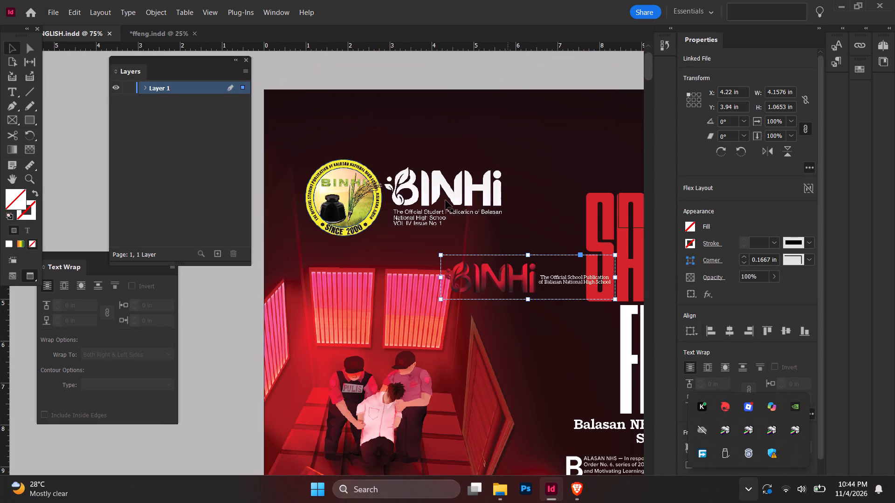
Position the seal and white BINHI masthead near the upper-left corner of page 1.
left_click_drag(442, 198, 428, 163)
left_click_drag(431, 167, 424, 155)
left_click_drag(424, 157, 424, 153)
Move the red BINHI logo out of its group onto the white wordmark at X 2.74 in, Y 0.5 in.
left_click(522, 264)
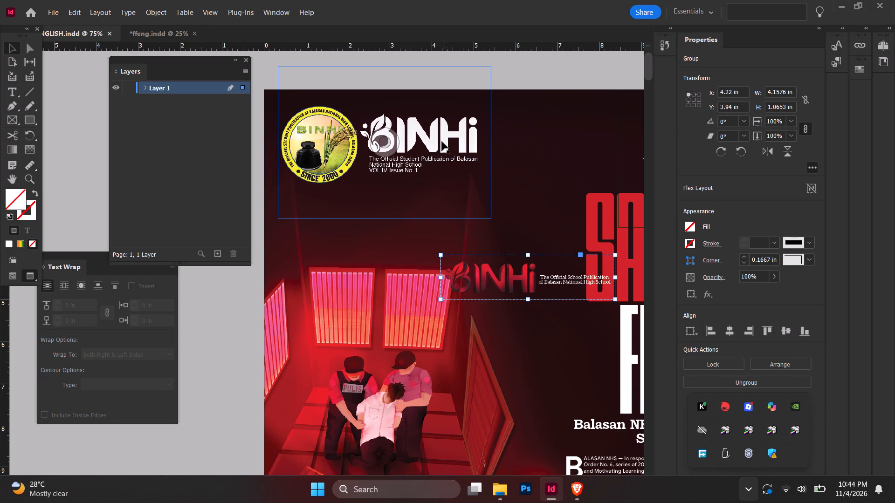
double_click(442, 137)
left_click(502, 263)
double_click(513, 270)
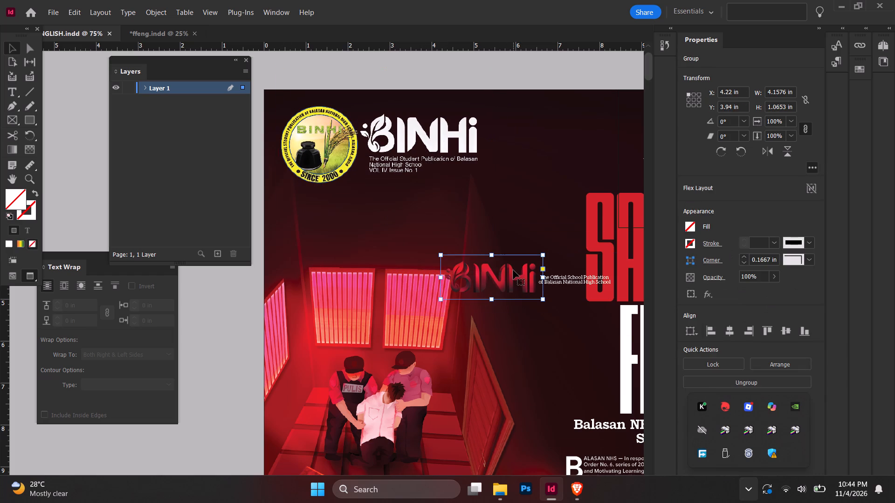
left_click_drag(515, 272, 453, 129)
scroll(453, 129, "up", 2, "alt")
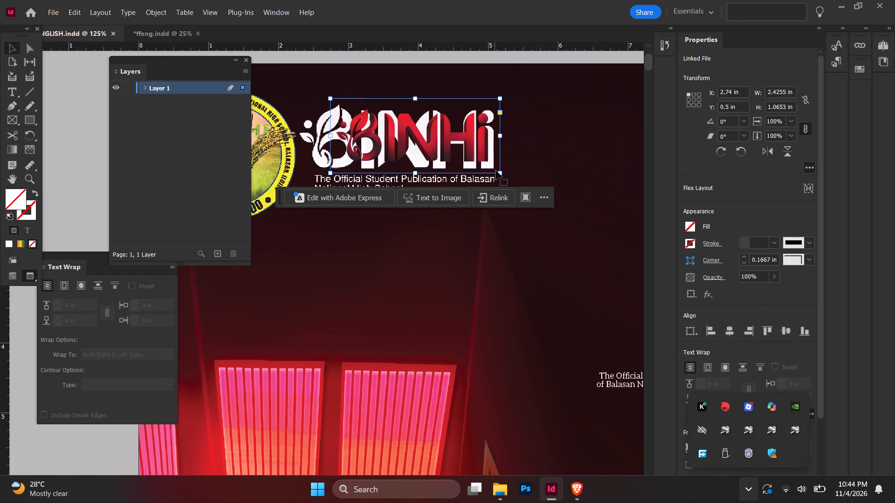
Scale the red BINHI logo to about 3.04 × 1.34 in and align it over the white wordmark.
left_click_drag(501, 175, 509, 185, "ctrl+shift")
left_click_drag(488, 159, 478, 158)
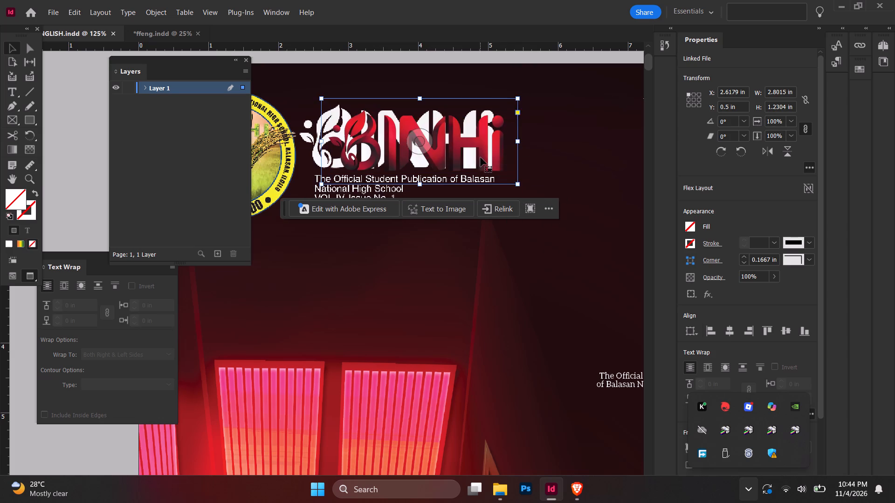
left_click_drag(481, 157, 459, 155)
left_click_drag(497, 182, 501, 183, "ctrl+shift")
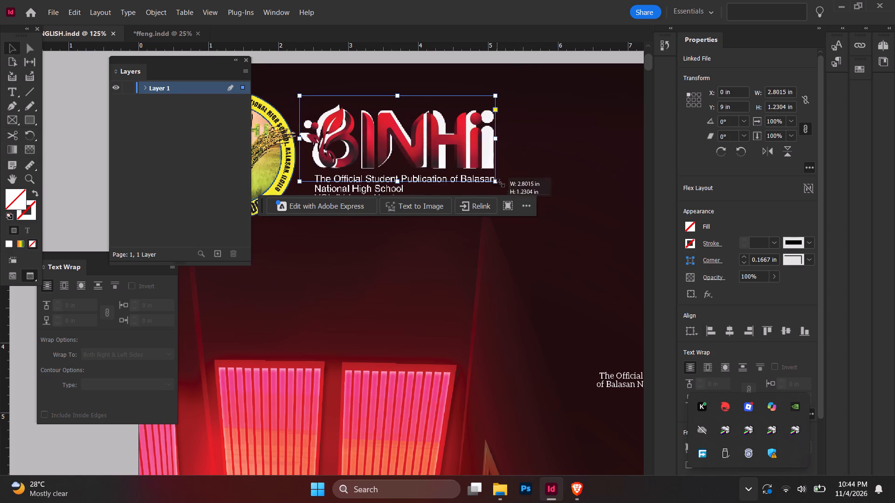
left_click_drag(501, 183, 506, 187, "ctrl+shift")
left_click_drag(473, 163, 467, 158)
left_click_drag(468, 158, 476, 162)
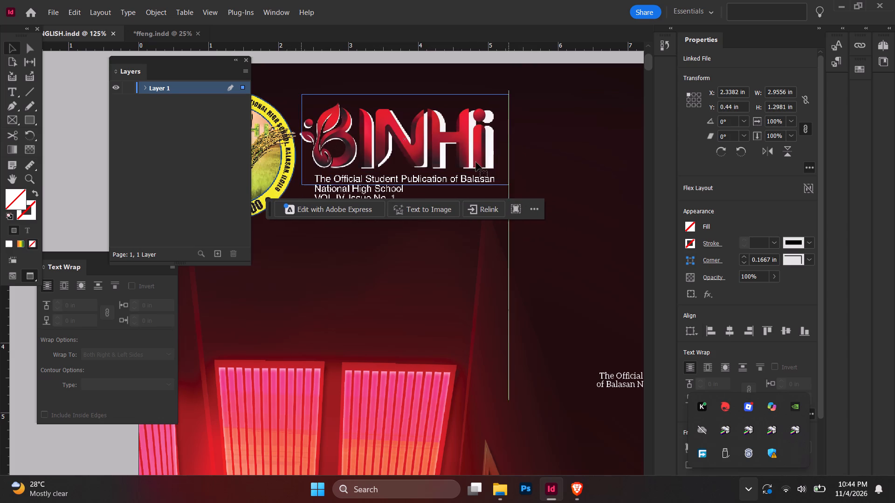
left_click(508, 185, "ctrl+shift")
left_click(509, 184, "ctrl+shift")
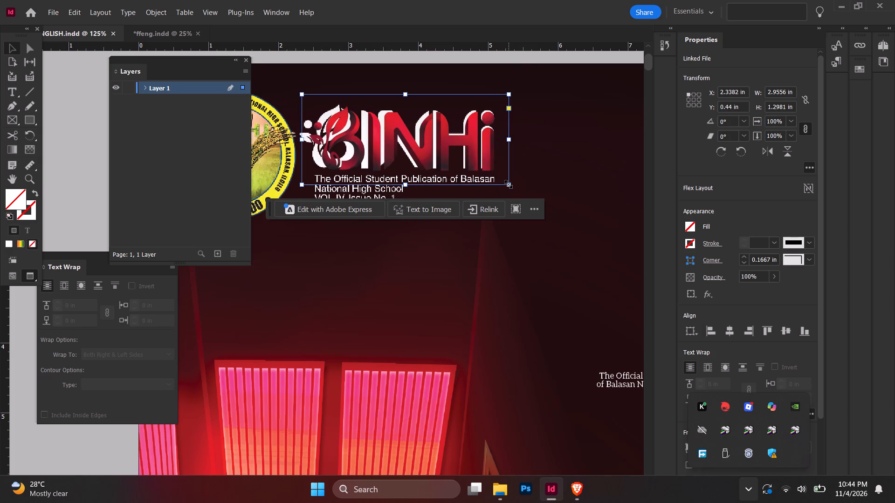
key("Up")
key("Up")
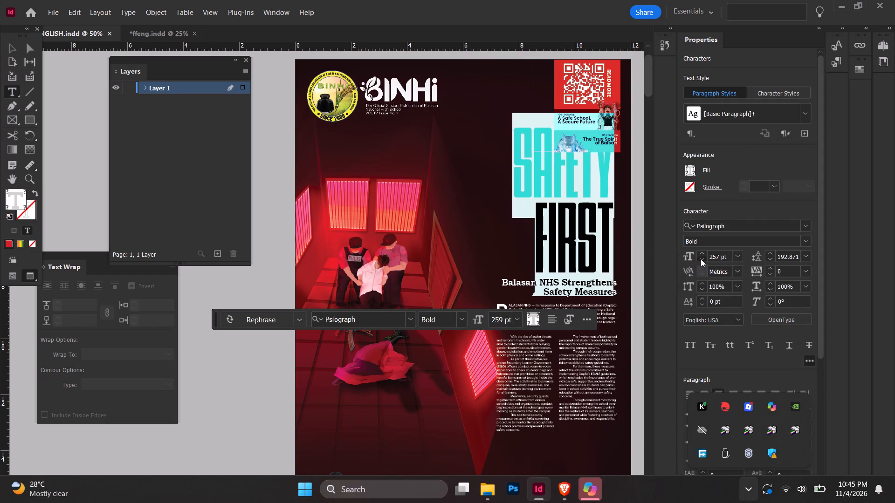
left_click(701, 259)
triple_click(771, 260)
triple_click(771, 260)
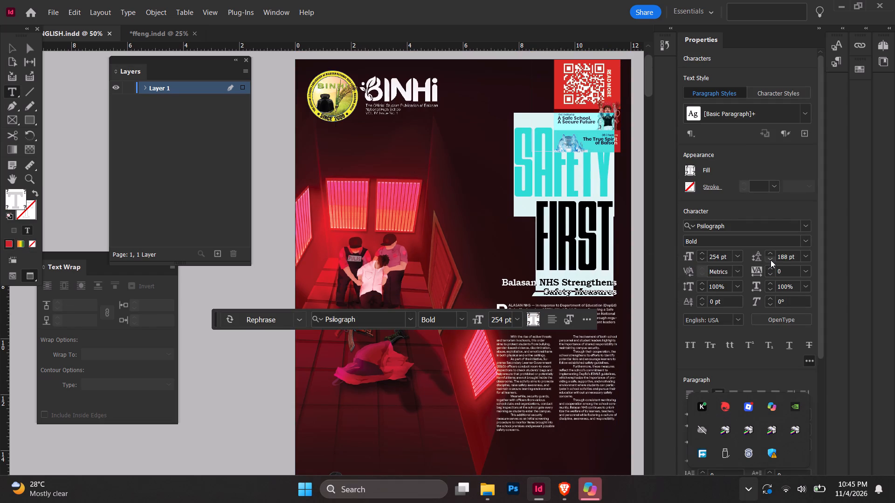
double_click(771, 260)
Move the SAFETY FIRST headline frame down to X 1.3546 in, Y 2.54 in.
left_click(9, 51)
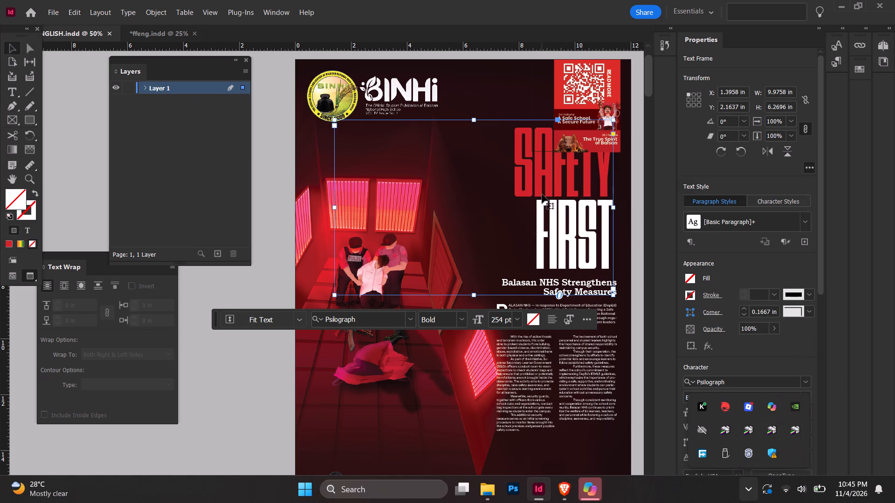
left_click_drag(542, 194, 543, 205)
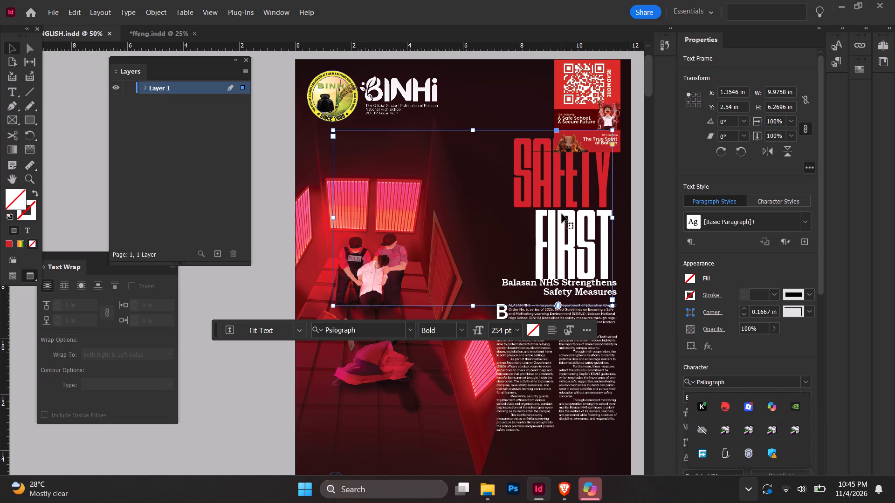
Select both lines of the SAFETY FIRST headline text on page 1.
double_click(521, 174)
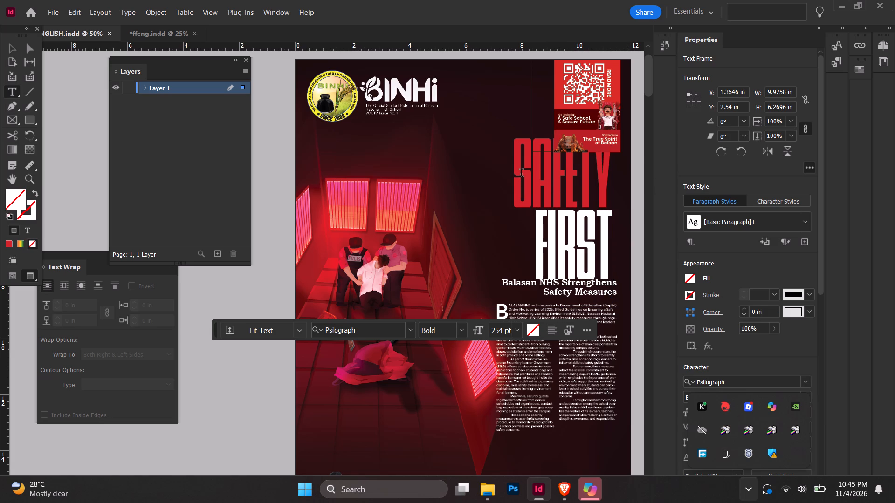
left_click_drag(520, 174, 611, 258)
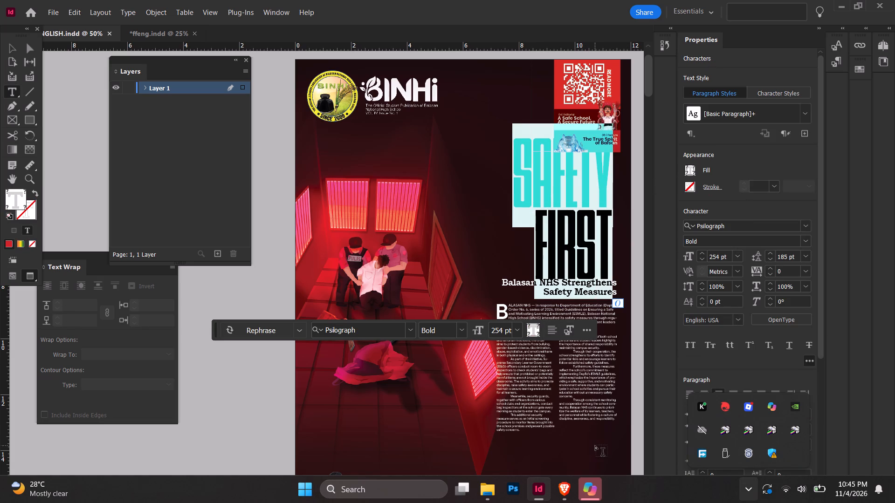
Switch to Brave, search the web for "placard next font download" and open the font.download page for Placard Next.
left_click(561, 482)
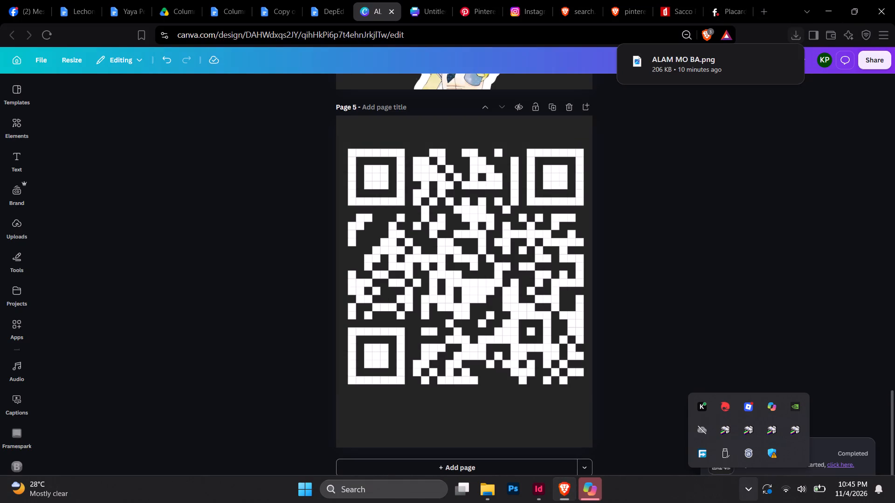
left_click(766, 13)
type("PLACARD")
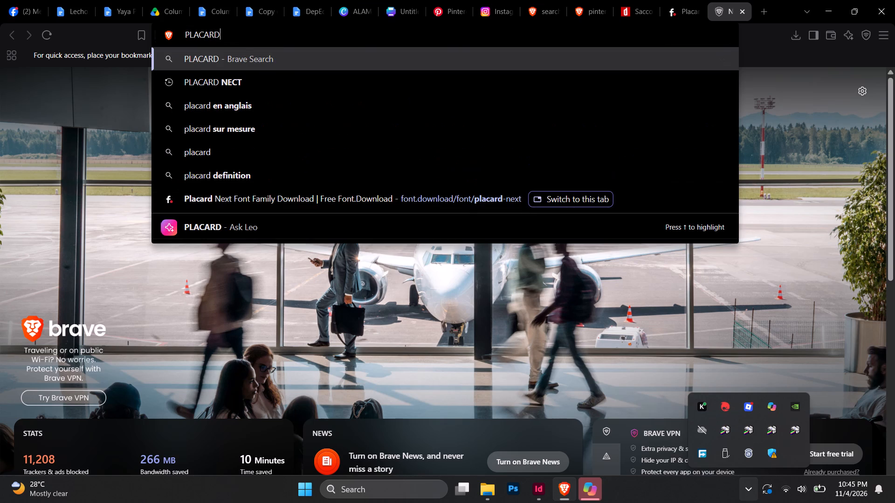
key("BackSpace")
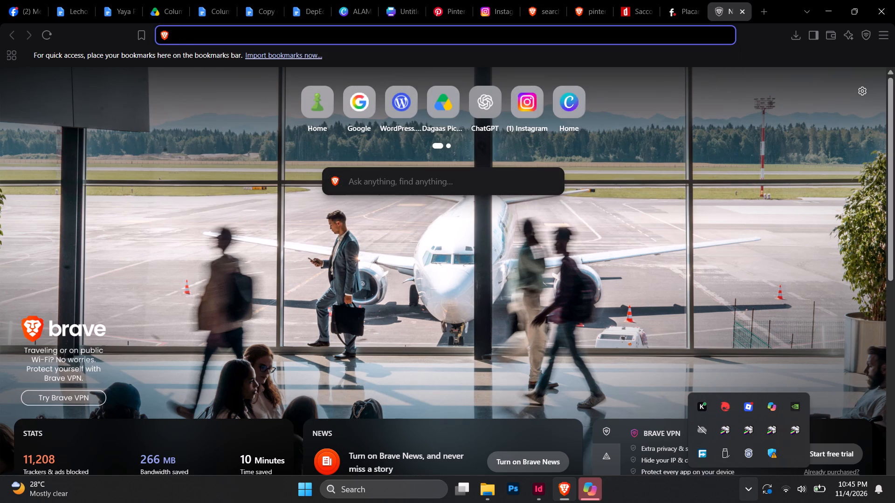
type("la")
key("BackSpace")
key("BackSpace")
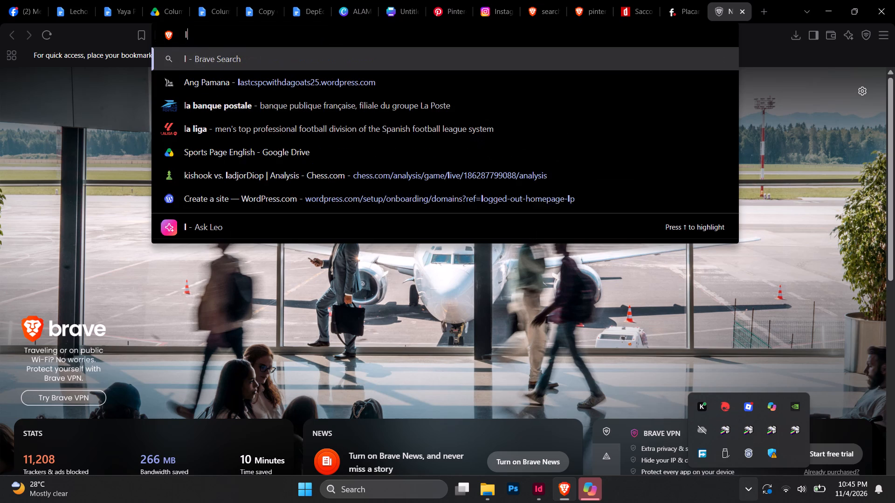
type("placar")
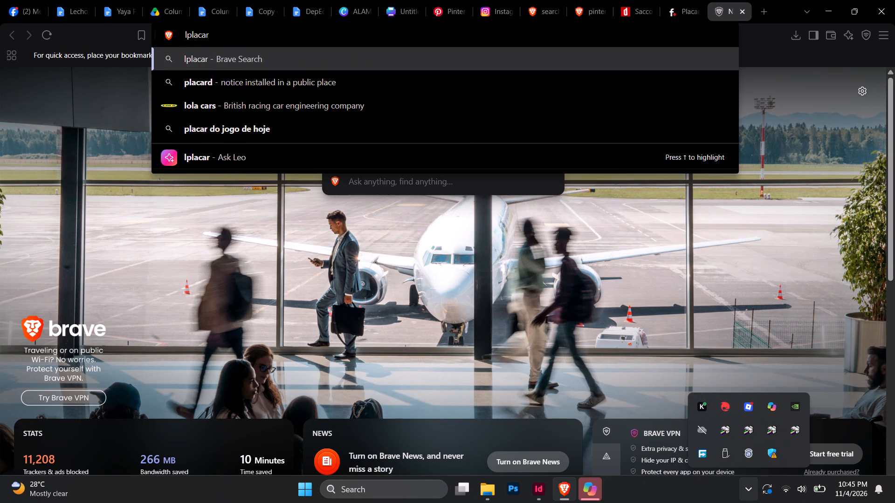
key("BackSpace")
key("BackSpace")
key("BackSpace")
key("BackSpace")
key("BackSpace")
key("BackSpace")
key("BackSpace")
key("BackSpace")
type("pla")
type("card")
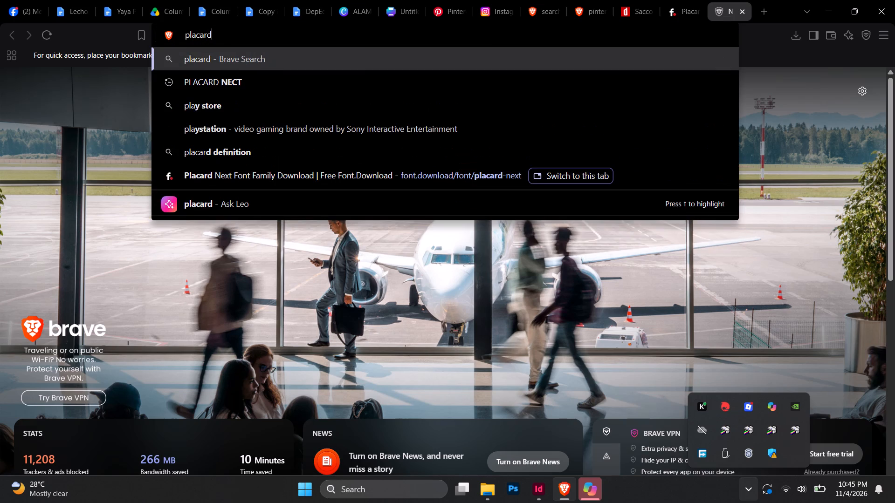
key("space")
type("next font dow")
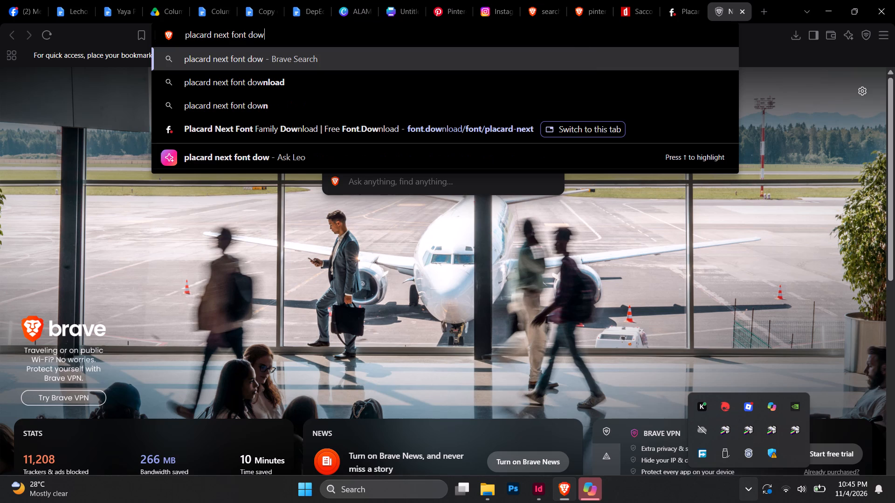
left_click(592, 86)
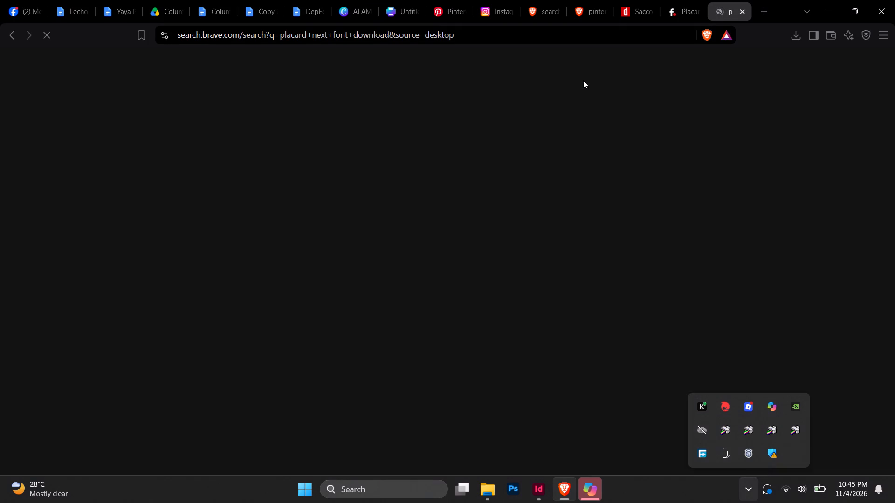
double_click(430, 165)
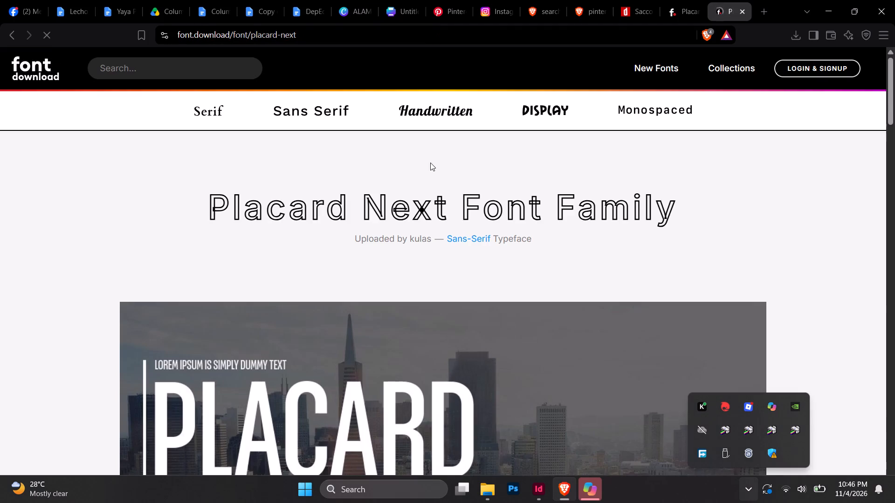
Download the free Placard Next font archive and save it in the Downloads folder.
scroll(513, 201, "down", 7)
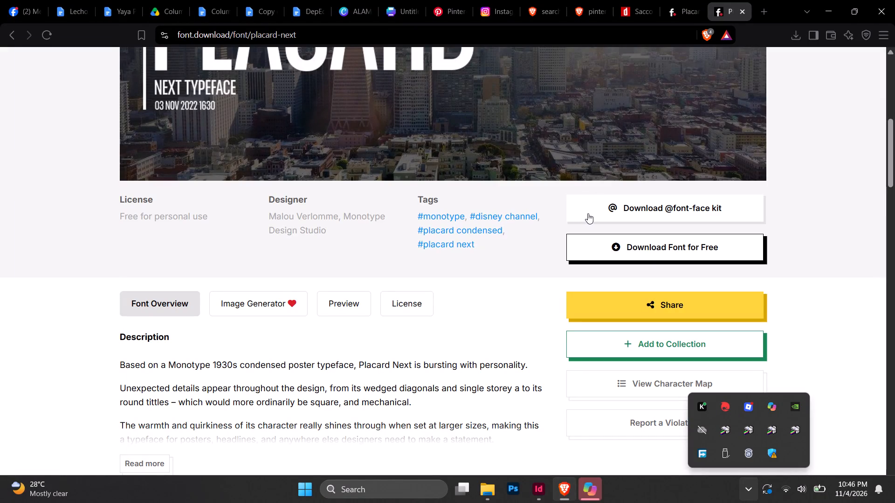
left_click(600, 240)
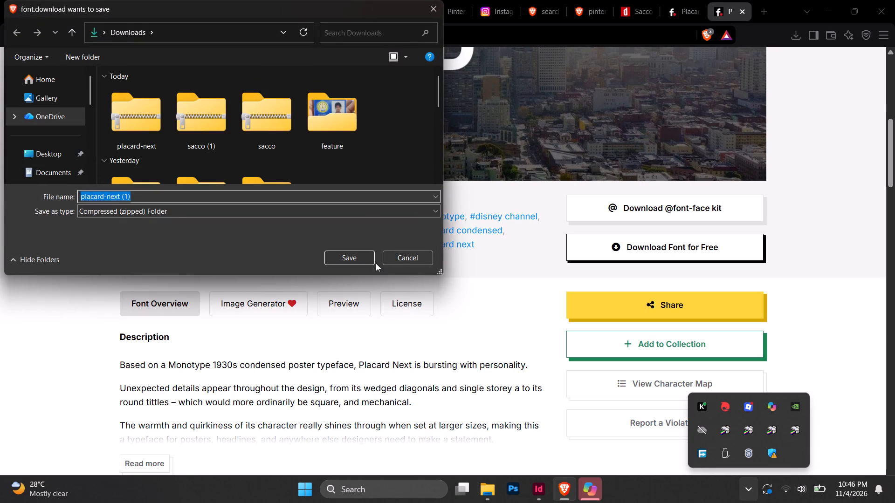
left_click(370, 262)
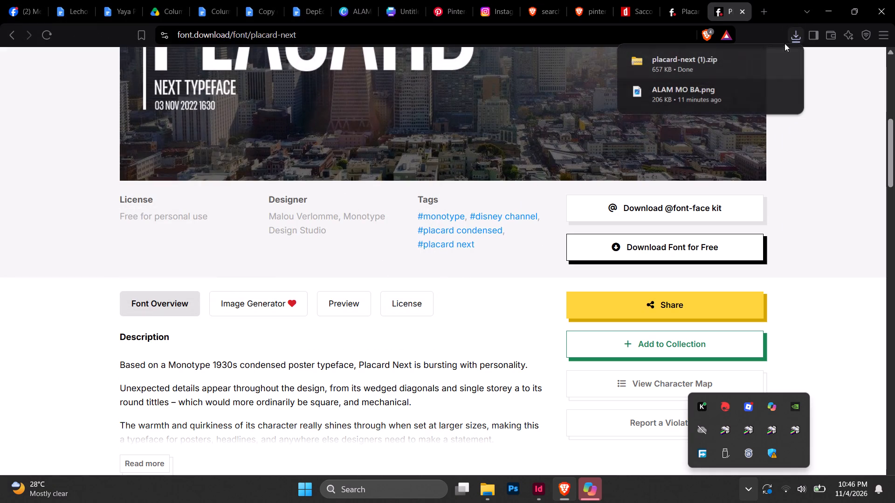
Open the downloaded Placard Next archive and install the PlacardNextBold font file.
double_click(702, 70)
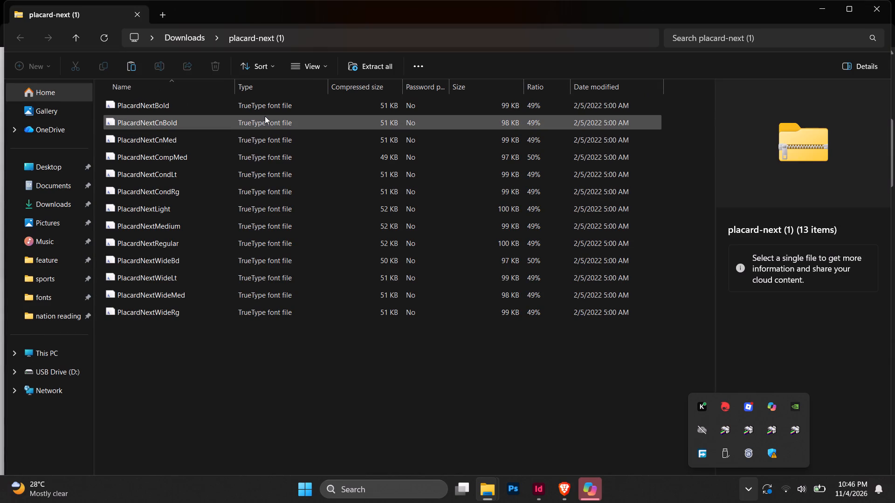
triple_click(267, 114)
double_click(268, 111)
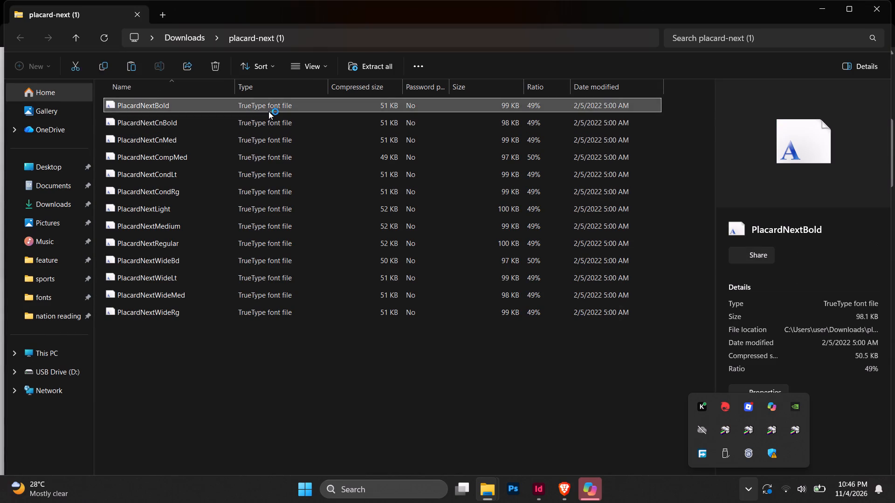
left_click(89, 44)
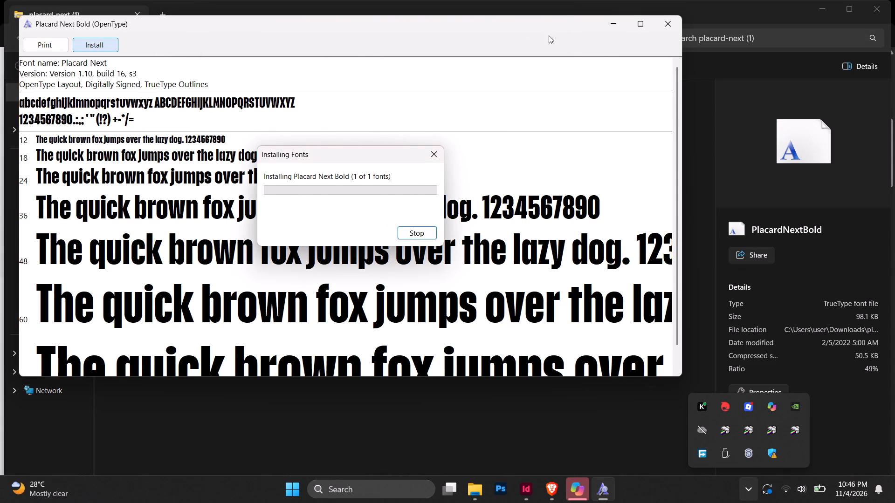
left_click(667, 26)
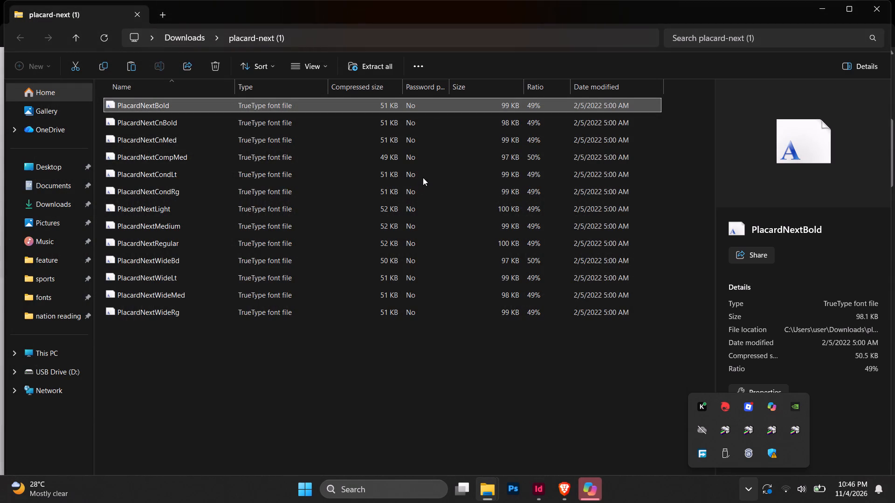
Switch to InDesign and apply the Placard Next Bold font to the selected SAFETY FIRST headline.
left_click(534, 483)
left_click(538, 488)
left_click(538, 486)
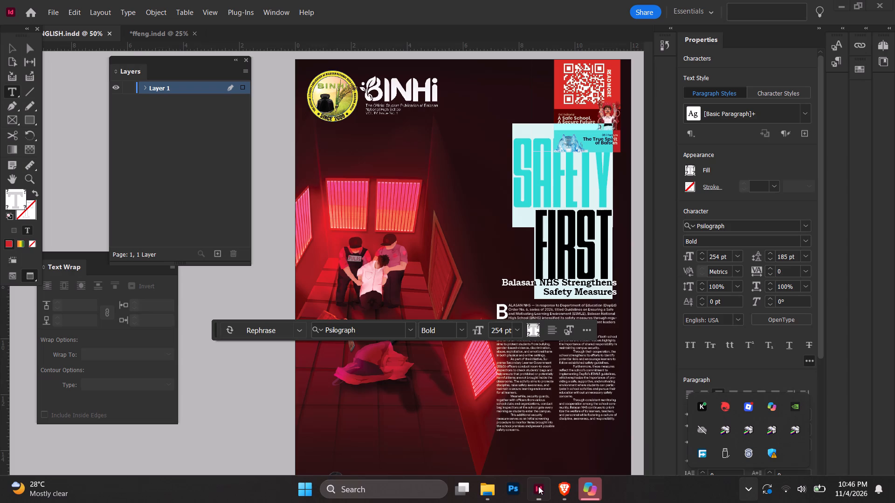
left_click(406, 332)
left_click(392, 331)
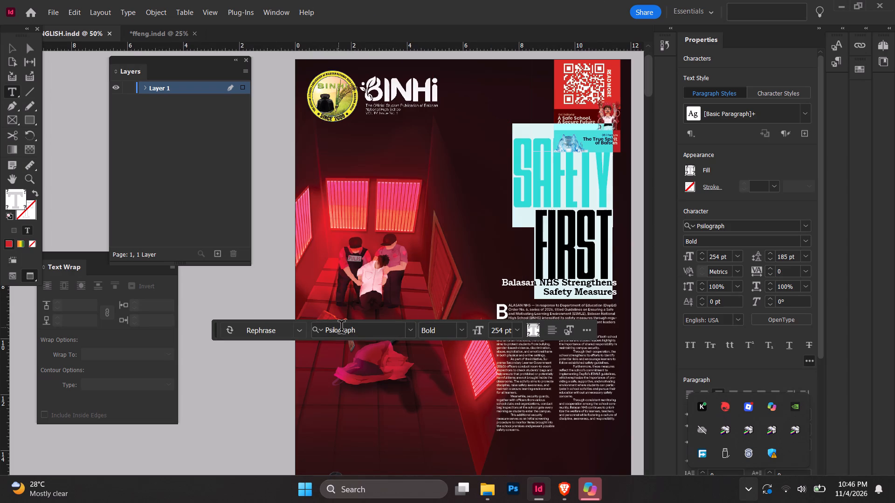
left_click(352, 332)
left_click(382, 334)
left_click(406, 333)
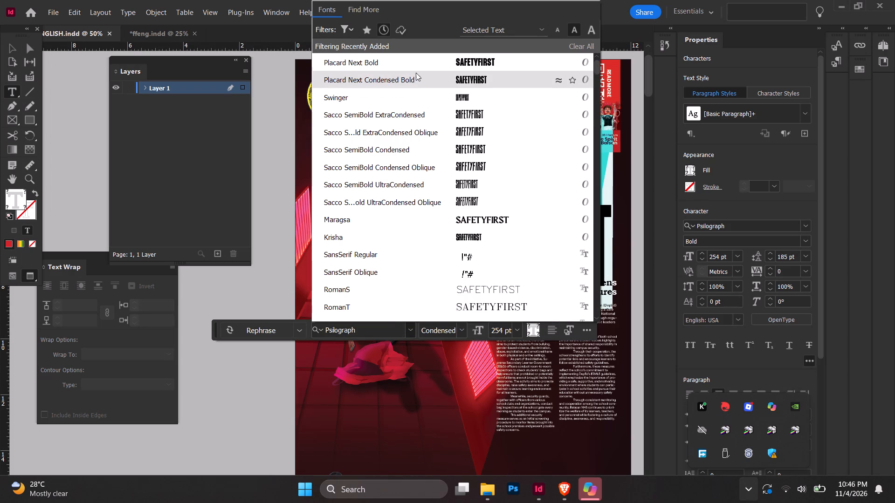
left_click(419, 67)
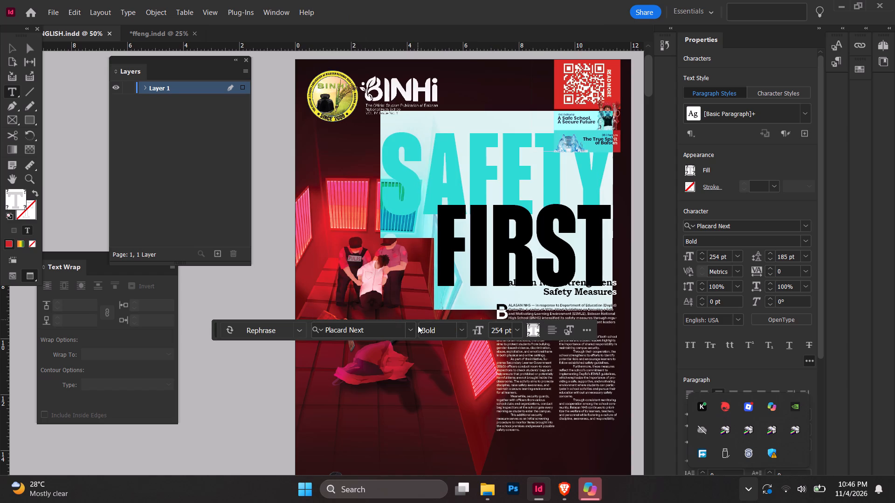
Set the SAFETY FIRST headline's font to Placard Next Condensed Bold.
left_click(416, 329)
left_click(412, 332)
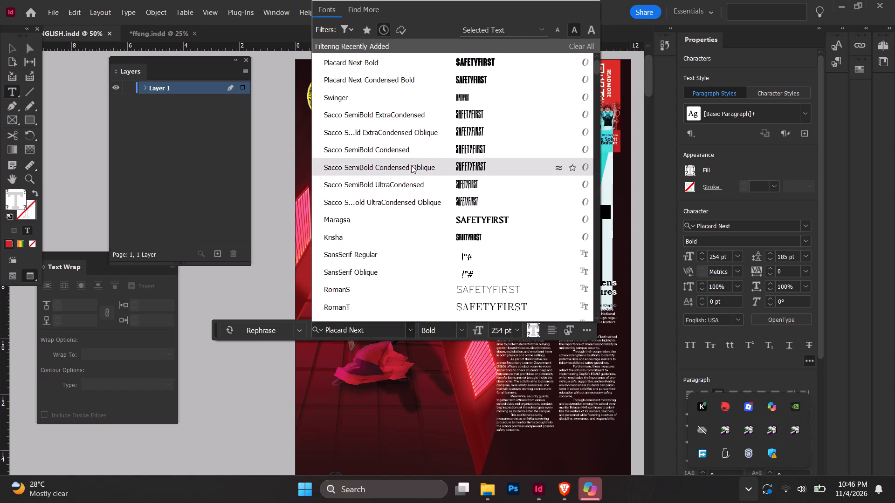
left_click(425, 78)
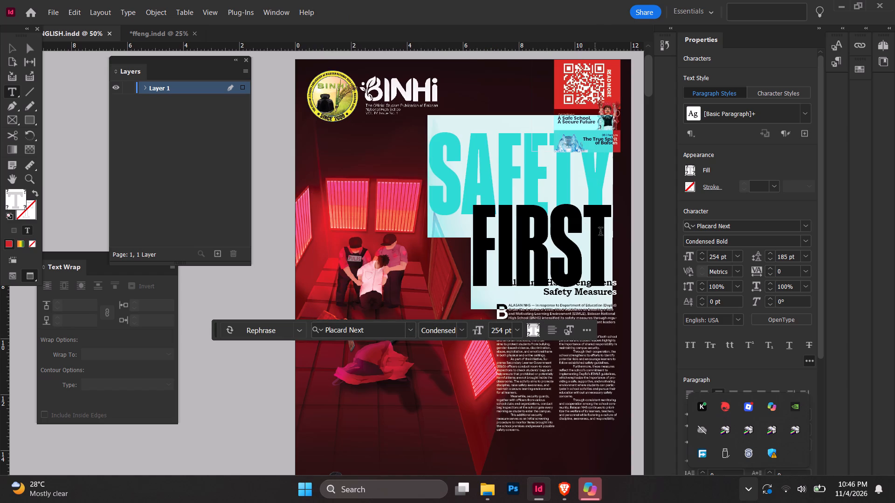
Reduce the SAFETY FIRST headline's font size to 213 pt.
triple_click(702, 258)
triple_click(702, 258)
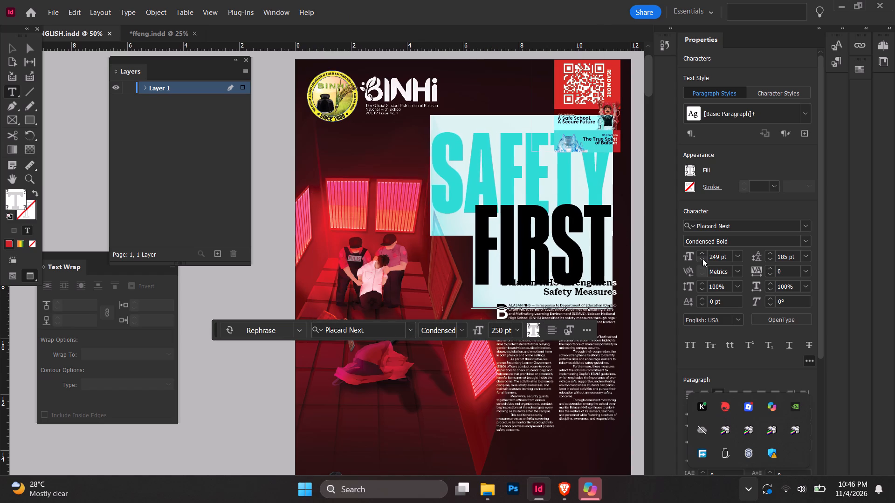
triple_click(702, 258)
triple_click(702, 258)
triple_click(702, 258)
triple_click(702, 258)
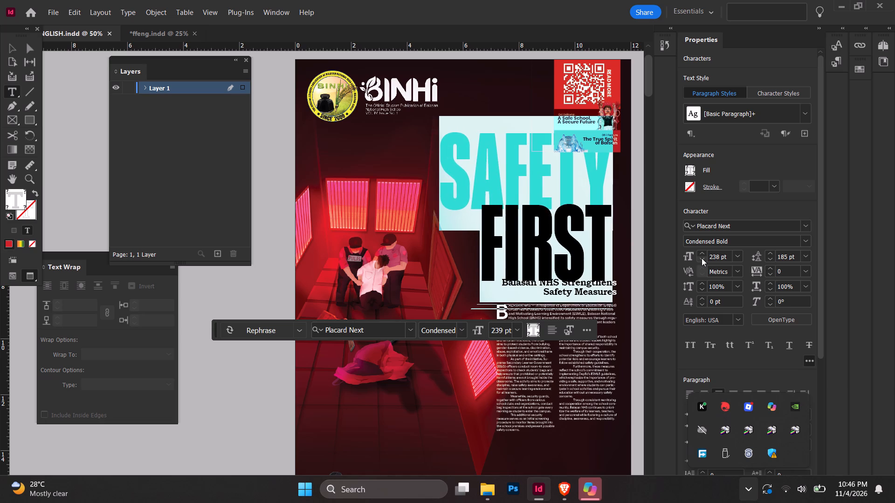
triple_click(702, 258)
triple_click(702, 258)
triple_click(702, 258)
triple_click(702, 258)
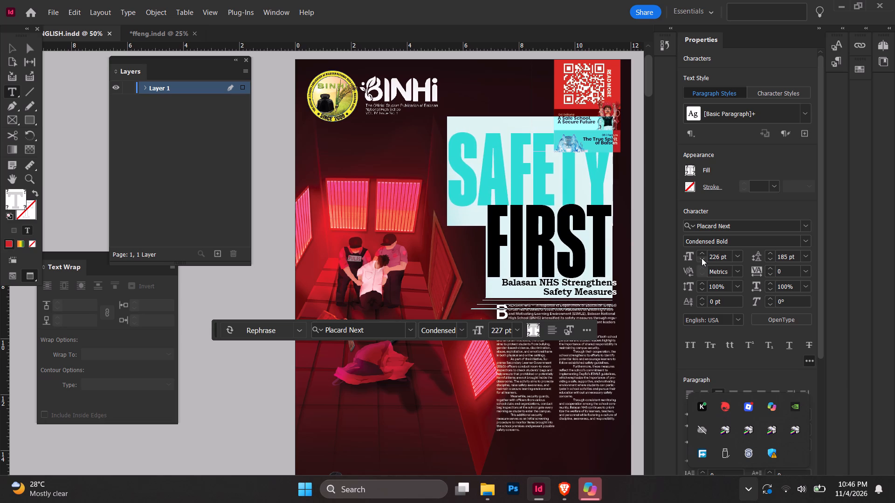
triple_click(702, 258)
triple_click(702, 258)
triple_click(702, 256)
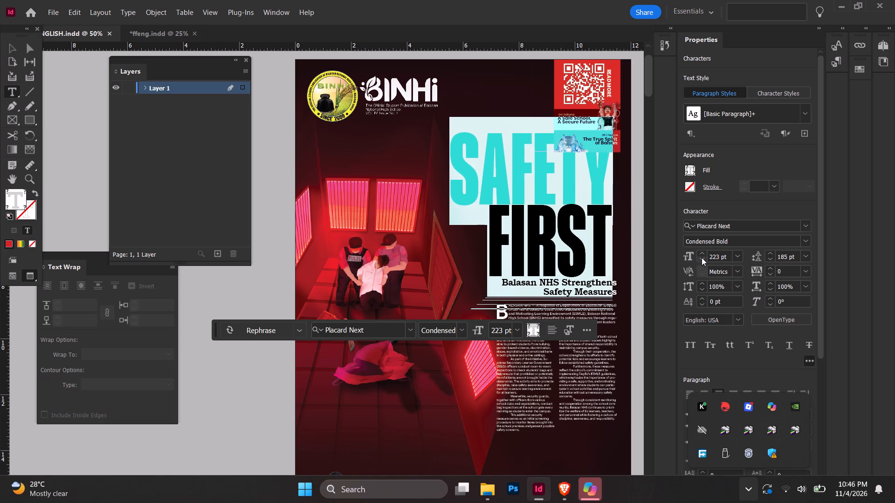
triple_click(702, 258)
triple_click(702, 258)
triple_click(702, 258)
triple_click(702, 258)
triple_click(702, 258)
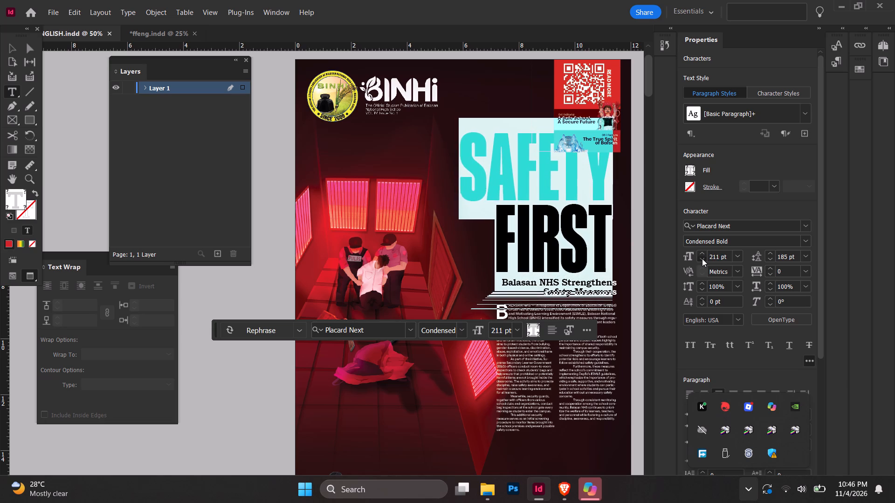
triple_click(702, 253)
double_click(702, 253)
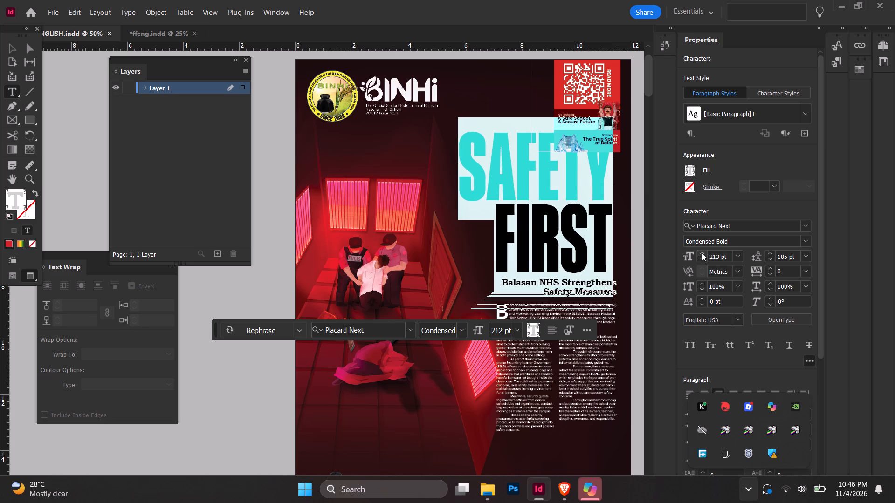
Select the word FIRST in the headline and reduce its font size to 179 pt.
double_click(512, 247)
double_click(696, 254)
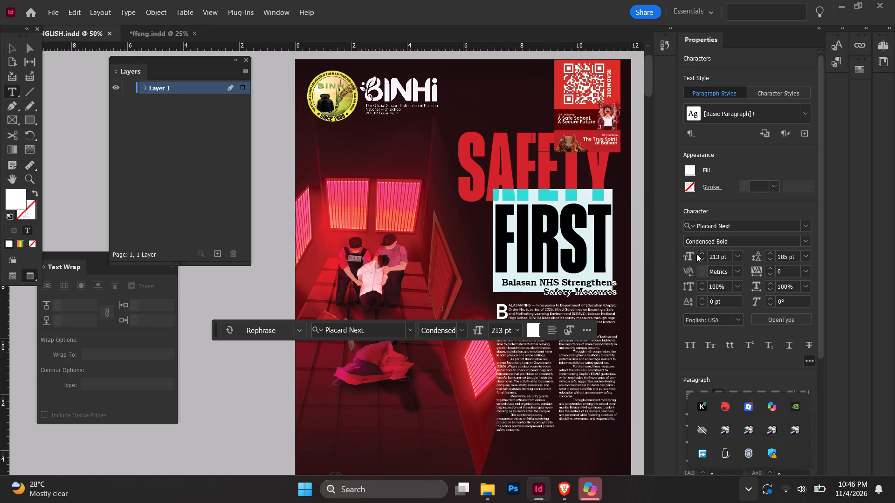
triple_click(699, 253)
double_click(700, 253)
triple_click(701, 256)
double_click(701, 257)
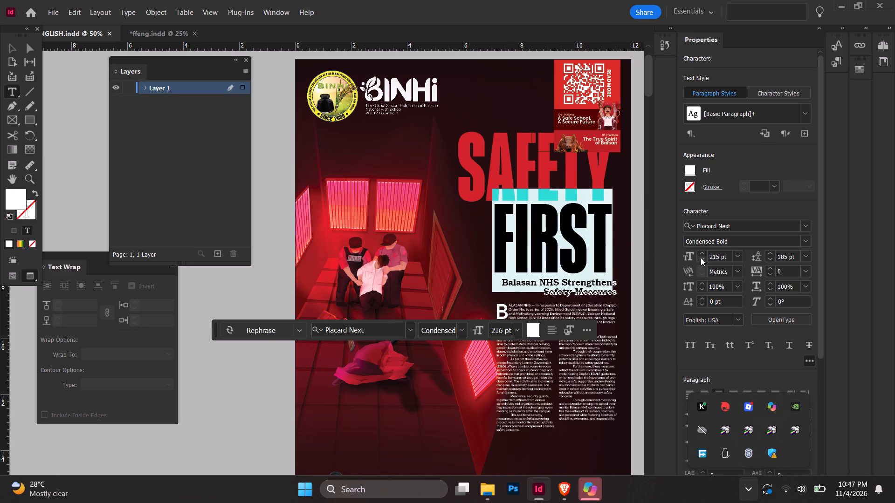
scroll(700, 258, "down", 1)
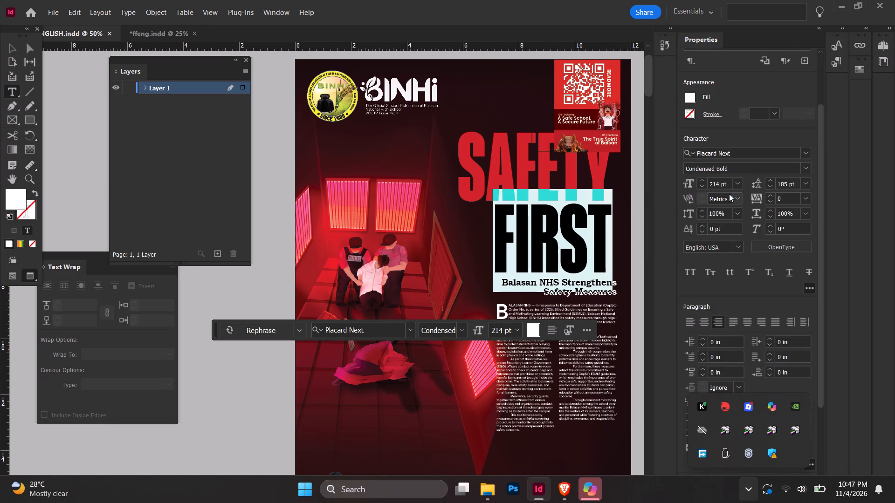
triple_click(701, 188)
triple_click(701, 187)
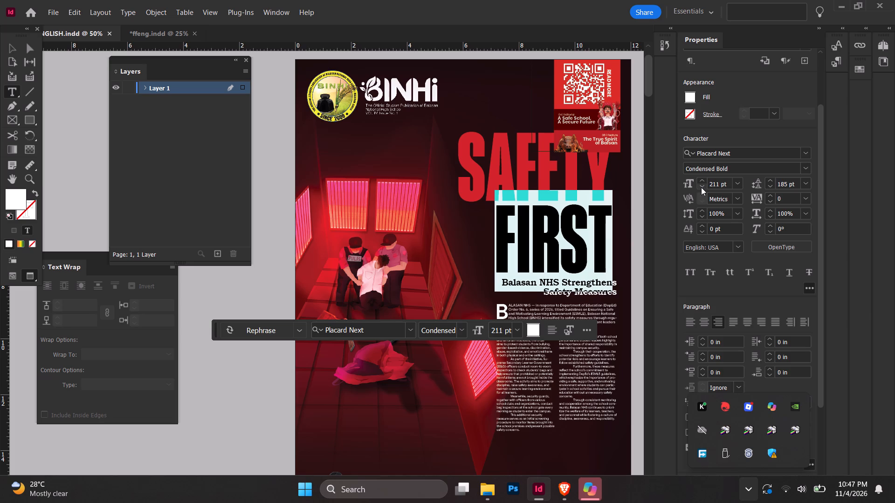
triple_click(701, 187)
triple_click(702, 187)
triple_click(702, 187)
triple_click(702, 187)
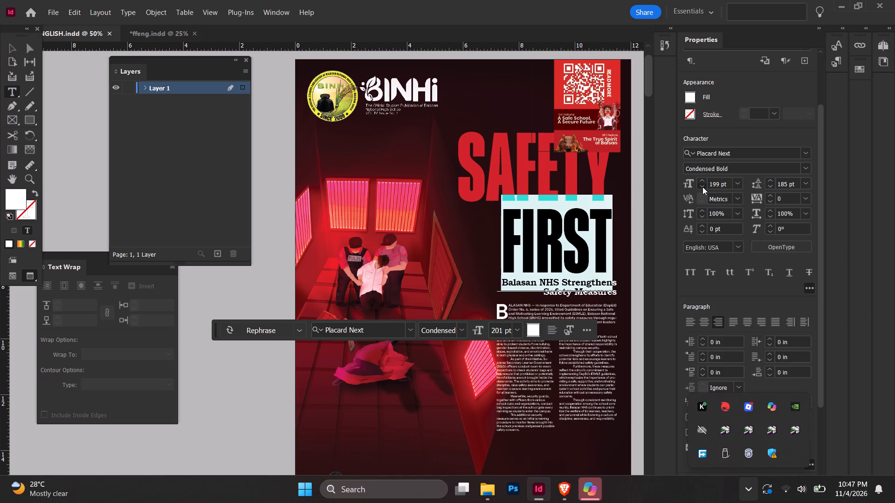
triple_click(702, 187)
triple_click(703, 188)
triple_click(703, 188)
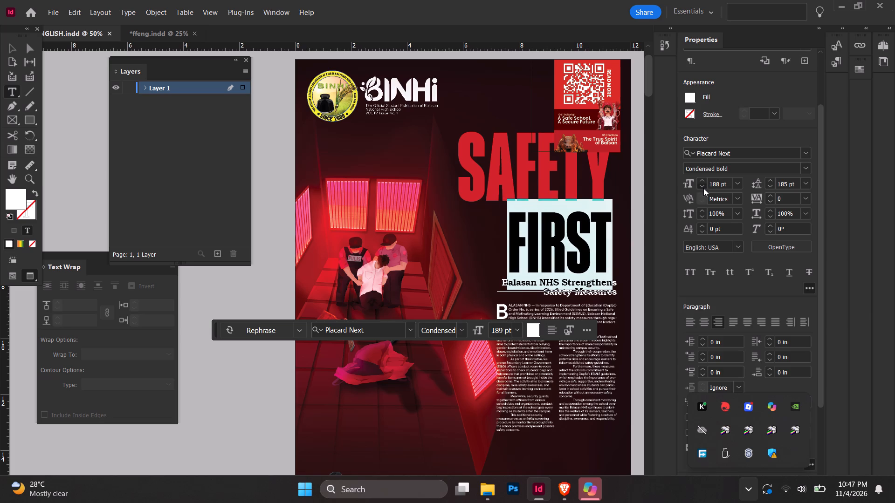
triple_click(703, 188)
triple_click(703, 188)
triple_click(703, 188)
triple_click(703, 188)
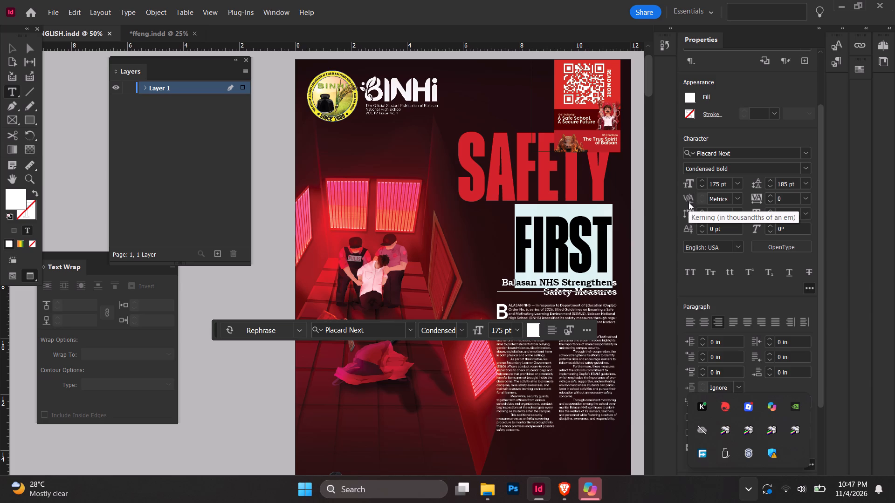
triple_click(703, 181)
left_click(703, 181)
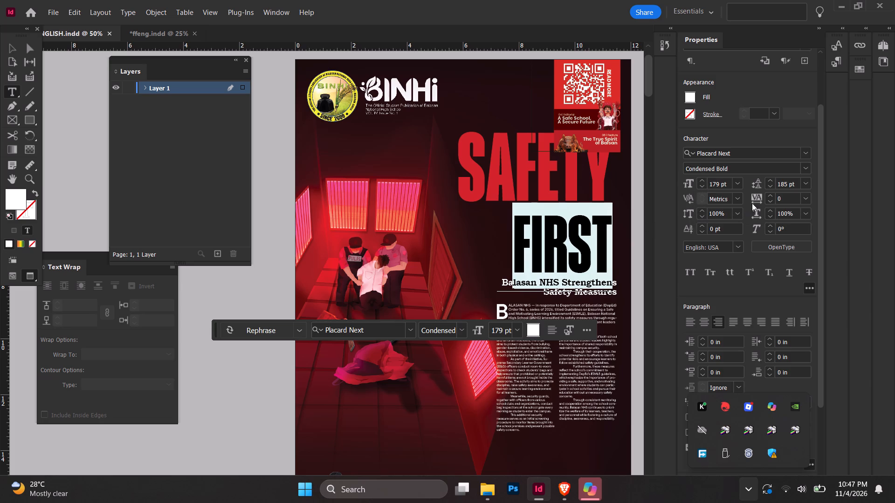
Set the vertical scale of the word FIRST to 103%.
left_click(704, 218)
triple_click(705, 218)
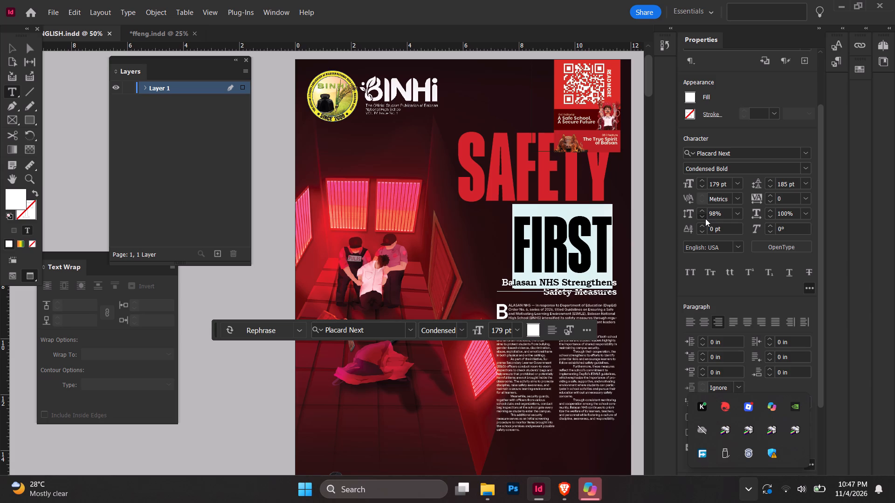
left_click(705, 218)
triple_click(706, 213)
triple_click(706, 213)
double_click(706, 213)
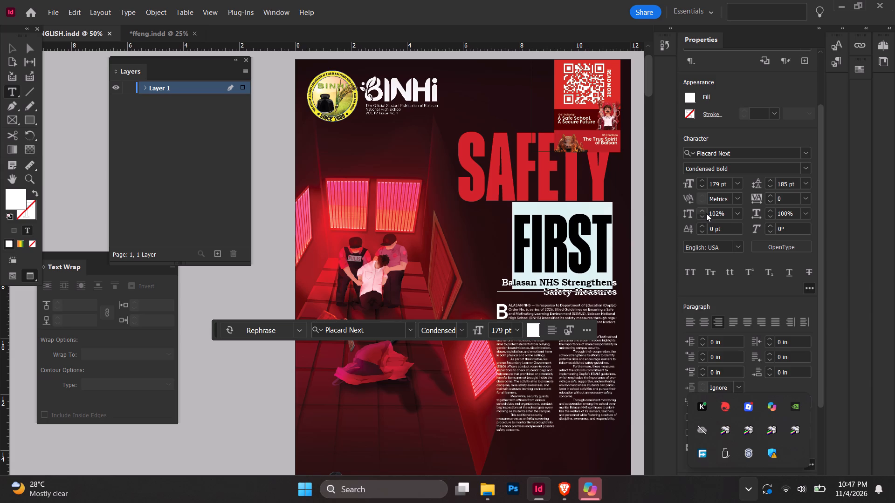
Tighten the tracking of the word FIRST to -10.
double_click(770, 201)
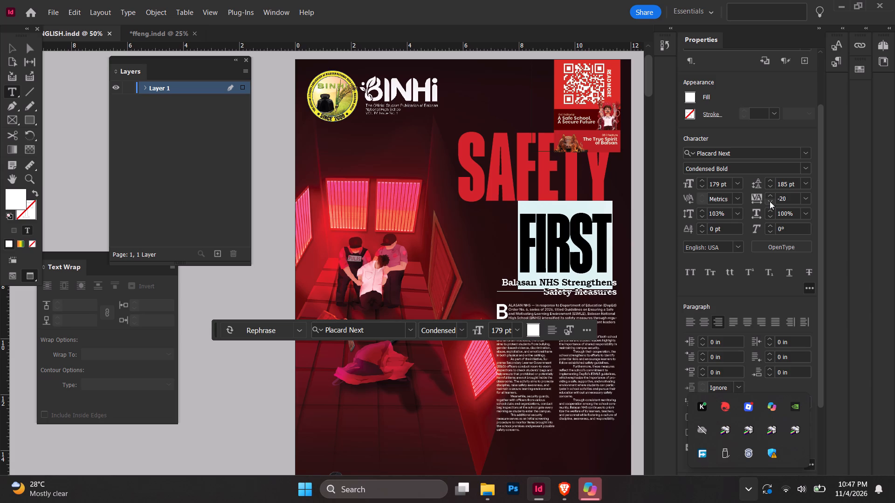
left_click(771, 197)
left_click(770, 198)
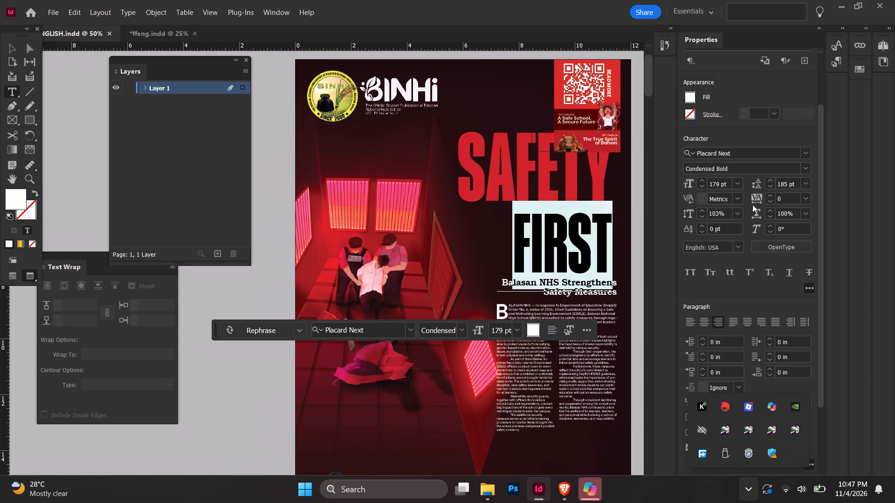
left_click(767, 202)
Select the word SAFETY in the headline and set its tracking to -20.
double_click(492, 201)
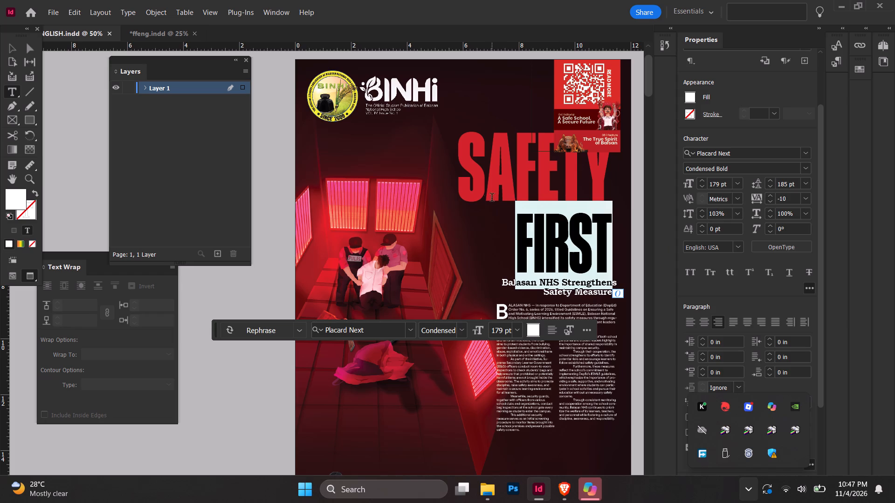
triple_click(477, 189)
left_click(599, 185)
left_click_drag(602, 186, 573, 184)
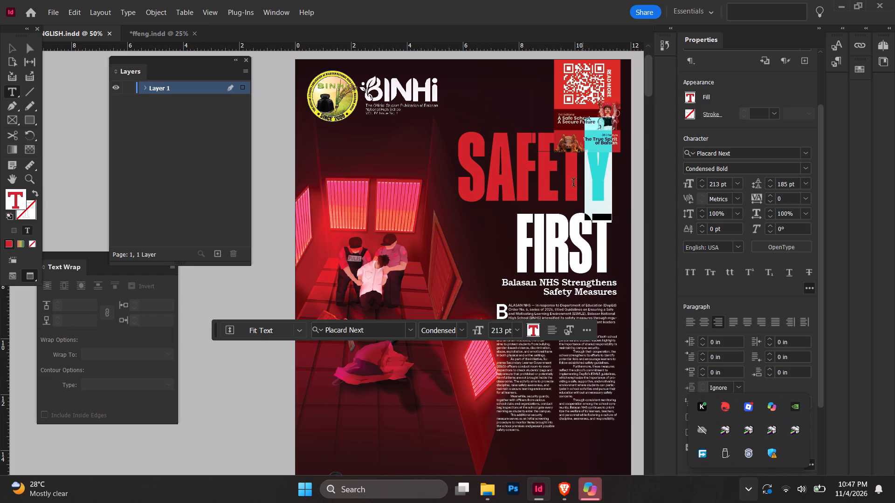
left_click_drag(573, 184, 458, 175)
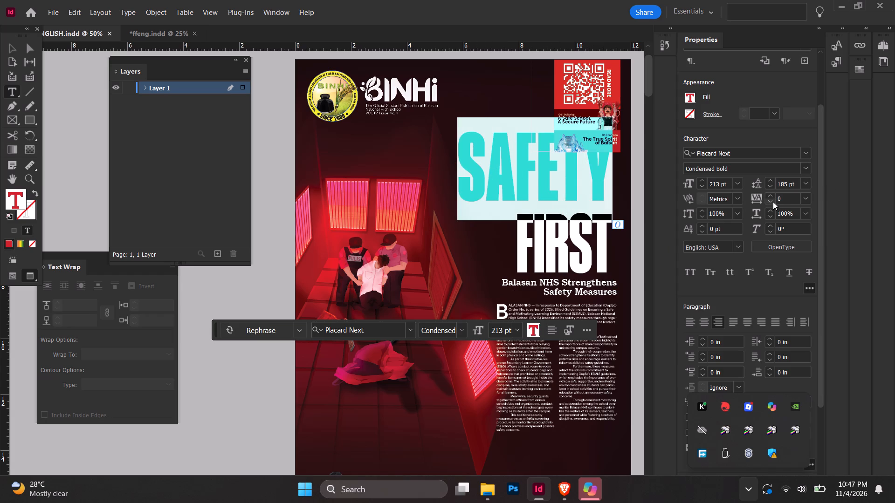
triple_click(772, 202)
left_click(773, 197)
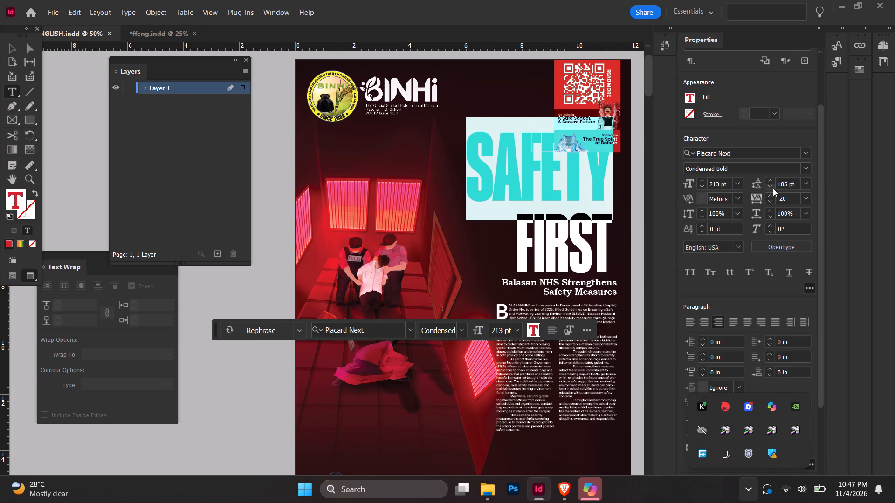
triple_click(770, 189)
triple_click(771, 182)
Reselect the word FIRST, reduce its leading to 160 pt to bring it closer to SAFETY, and deselect the text.
left_click_drag(603, 238, 524, 233)
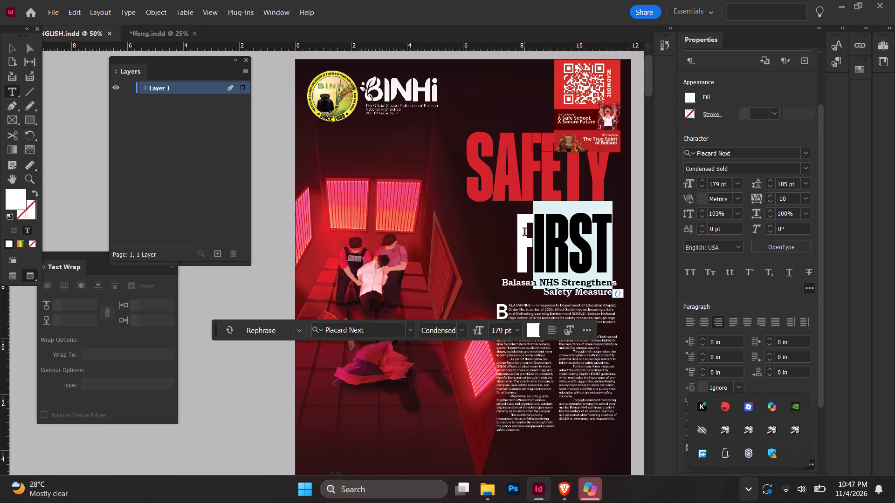
left_click(524, 233)
left_click_drag(524, 233, 532, 233)
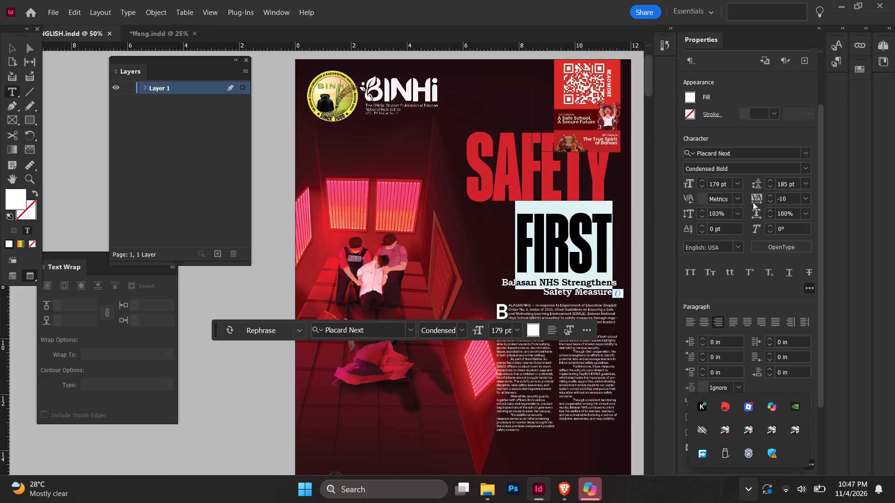
left_click(768, 204)
left_click(767, 196)
triple_click(767, 188)
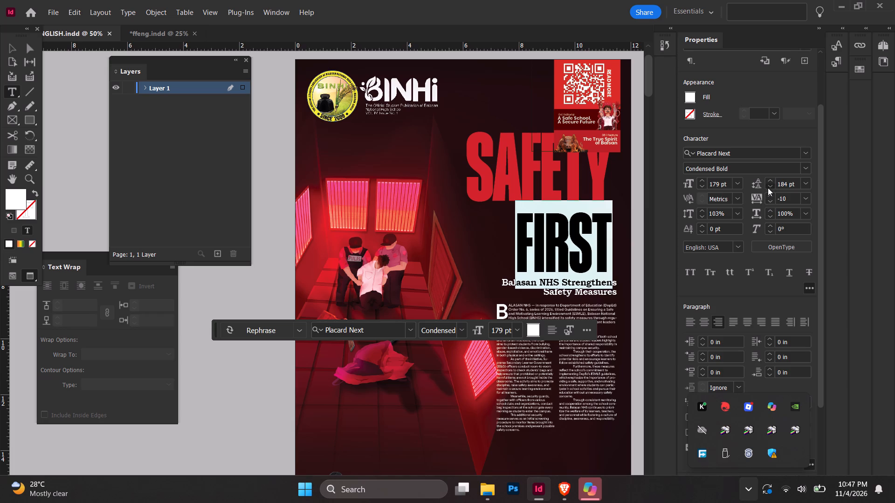
triple_click(768, 188)
triple_click(769, 187)
triple_click(769, 187)
triple_click(769, 187)
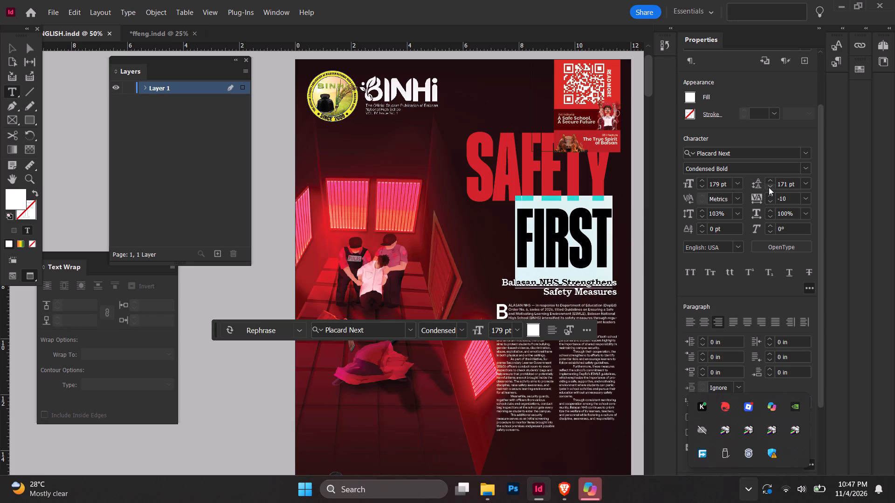
triple_click(769, 187)
triple_click(769, 186)
triple_click(769, 186)
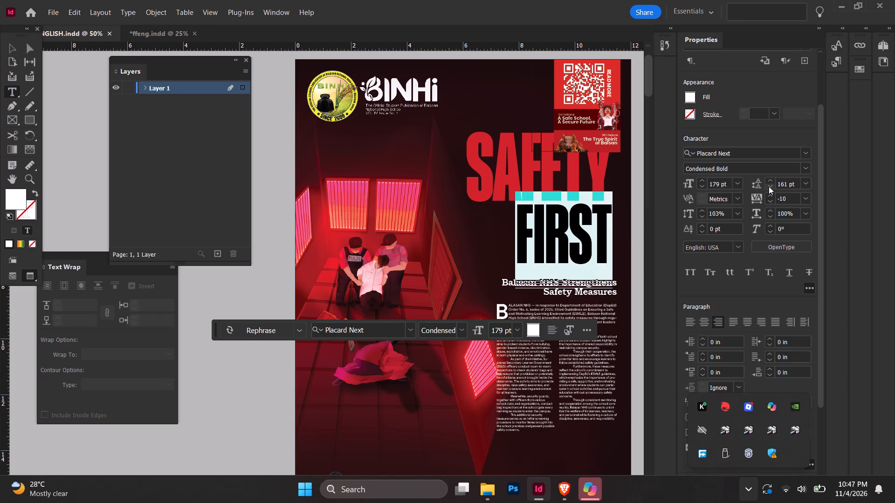
left_click(769, 186)
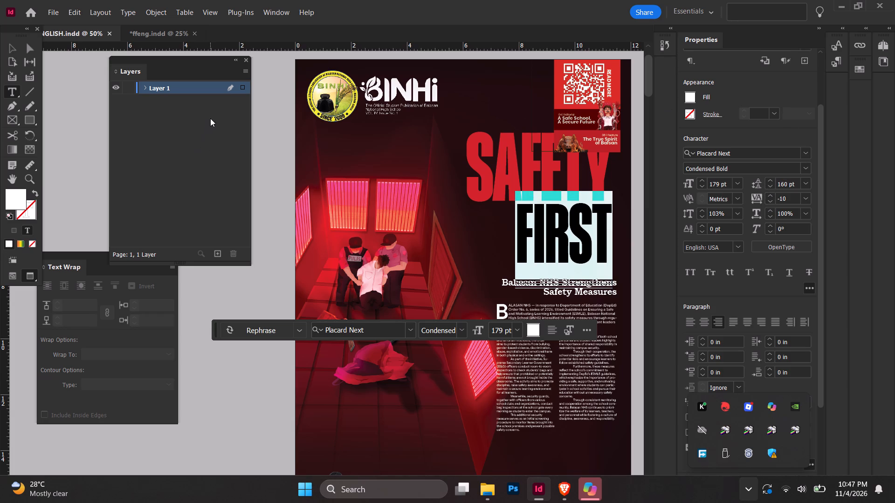
left_click(210, 118)
left_click(274, 145)
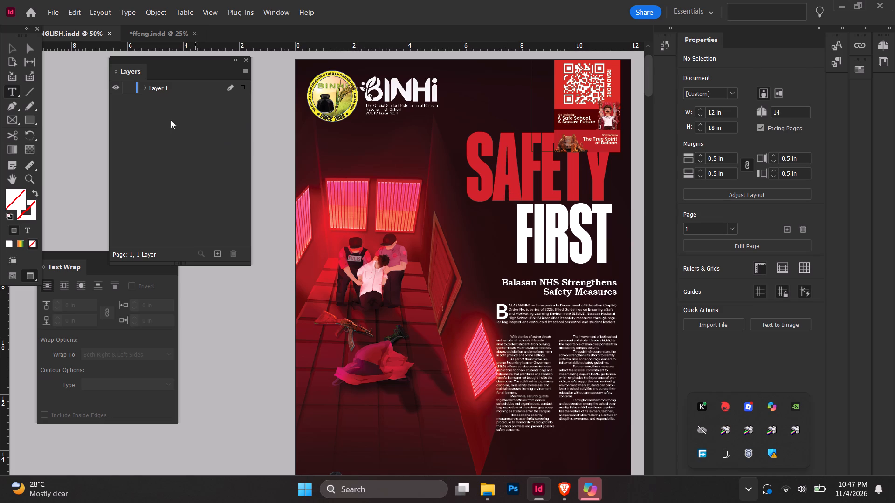
Move the SAFETY FIRST text frame slightly right and down to X 1.5392 in, Y 2.7591 in, aligning it with the subheadline's right edge.
scroll(447, 246, "down", 3)
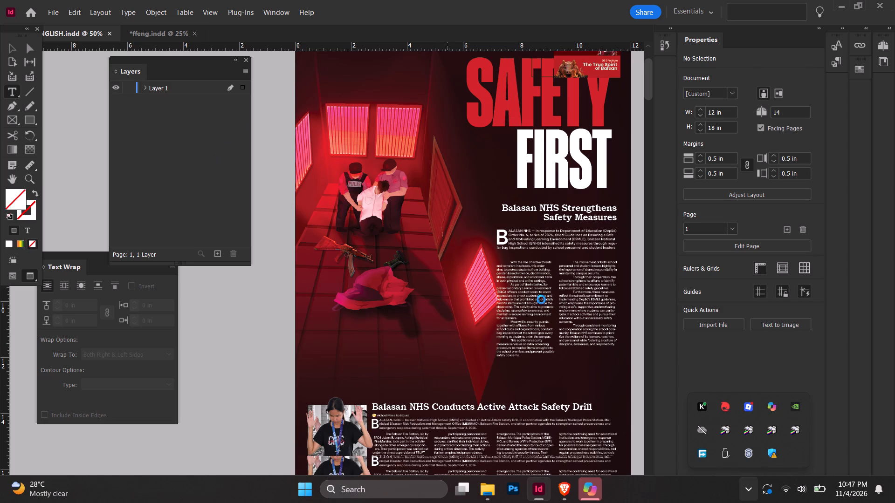
scroll(536, 309, "down", 2)
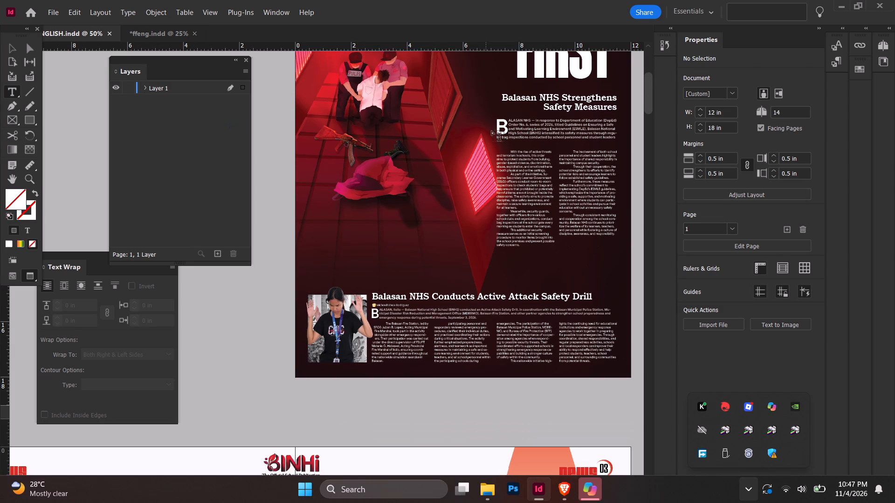
scroll(544, 124, "up", 4)
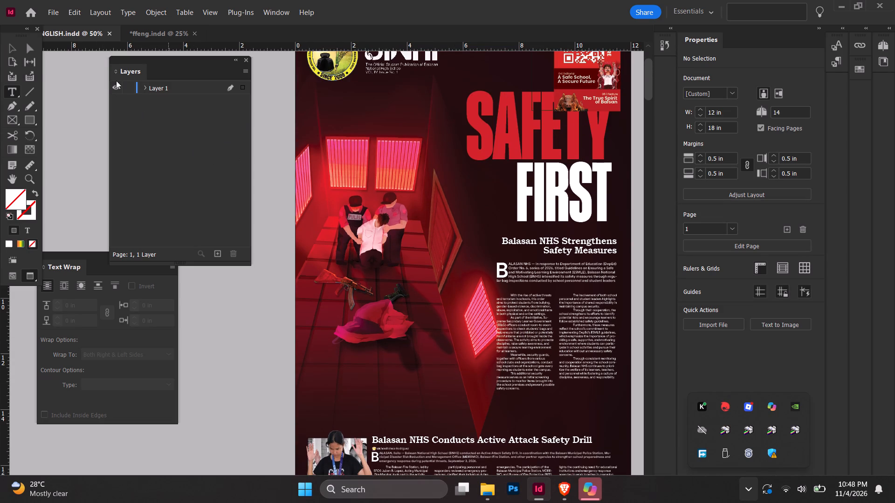
left_click(9, 51)
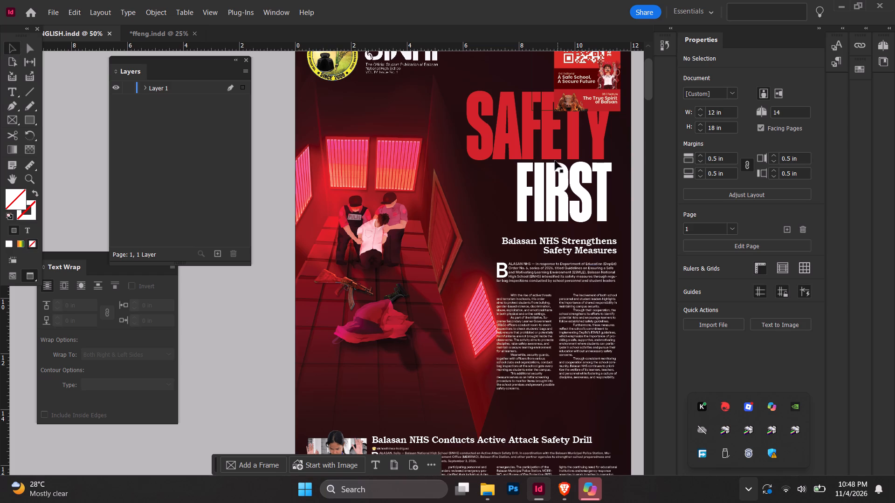
left_click_drag(540, 156, 547, 163)
left_click(547, 163)
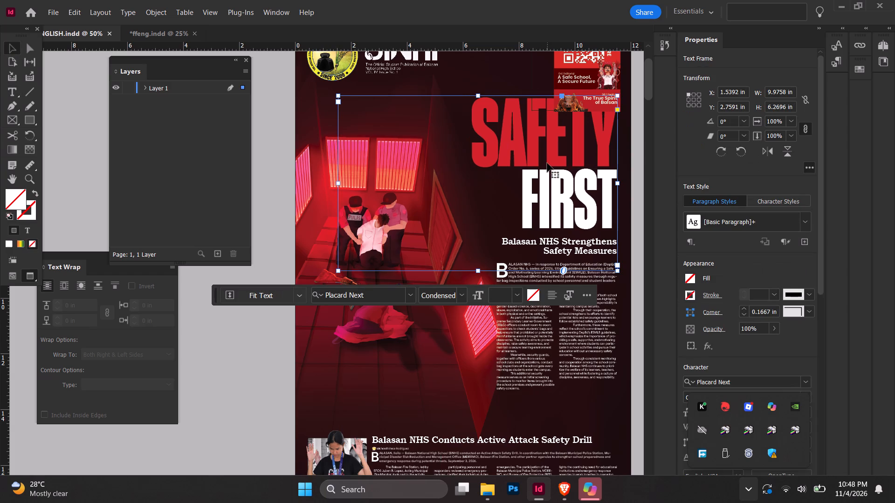
left_click(269, 161)
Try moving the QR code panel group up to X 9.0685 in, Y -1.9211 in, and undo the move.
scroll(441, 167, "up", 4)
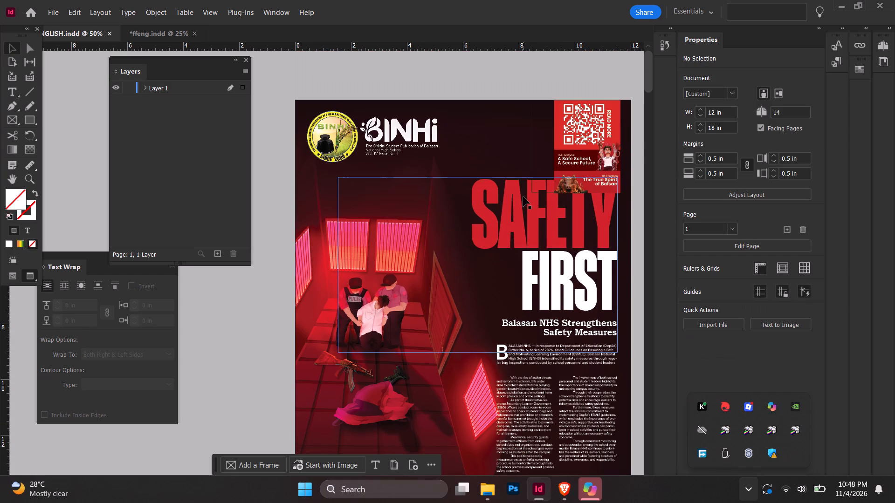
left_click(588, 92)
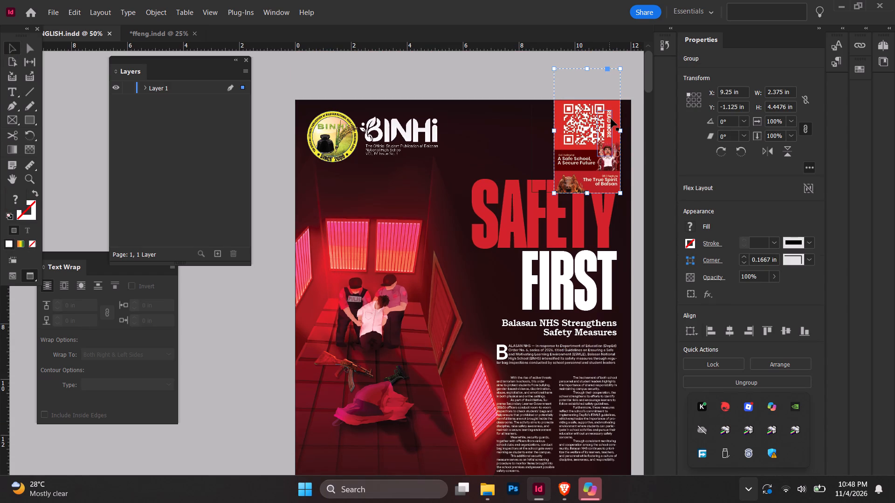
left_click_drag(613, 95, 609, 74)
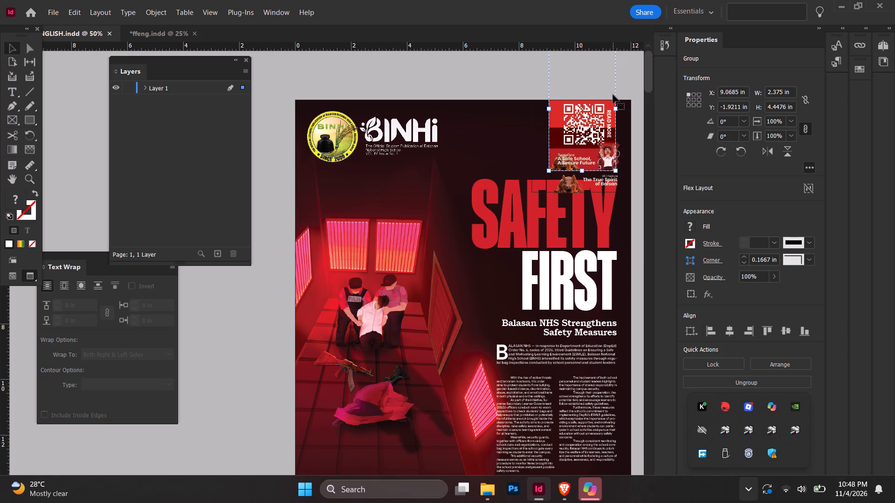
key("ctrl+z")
Move the SAFETY FIRST headline frame down and slightly left so it sits clear of the QR code panel.
left_click(595, 248)
left_click_drag(592, 251, 582, 300)
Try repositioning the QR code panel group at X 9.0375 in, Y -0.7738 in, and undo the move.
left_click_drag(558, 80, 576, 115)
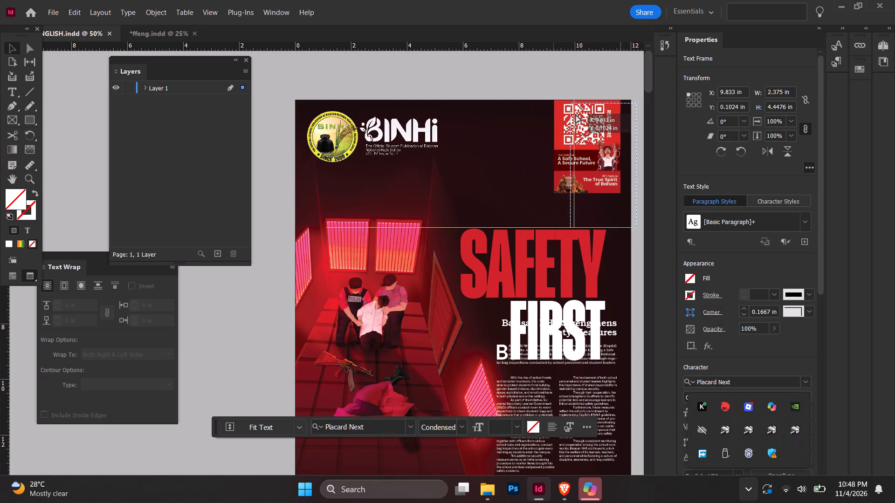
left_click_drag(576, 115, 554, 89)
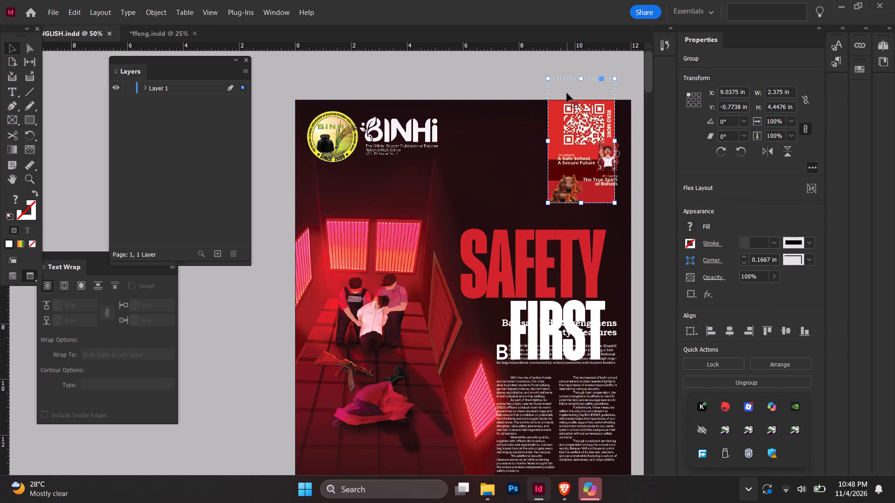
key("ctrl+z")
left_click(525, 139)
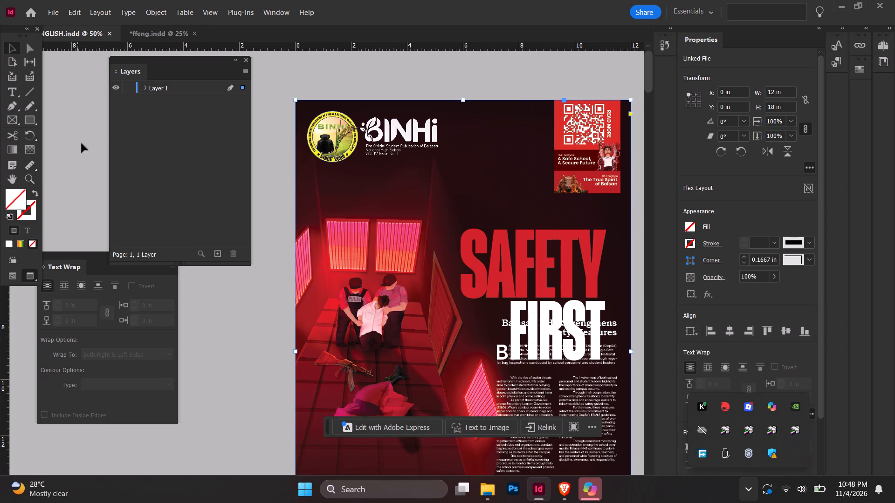
Lock the FRONT77.png background image in the page 1 layer contents.
left_click(147, 89)
scroll(175, 149, "down", 17)
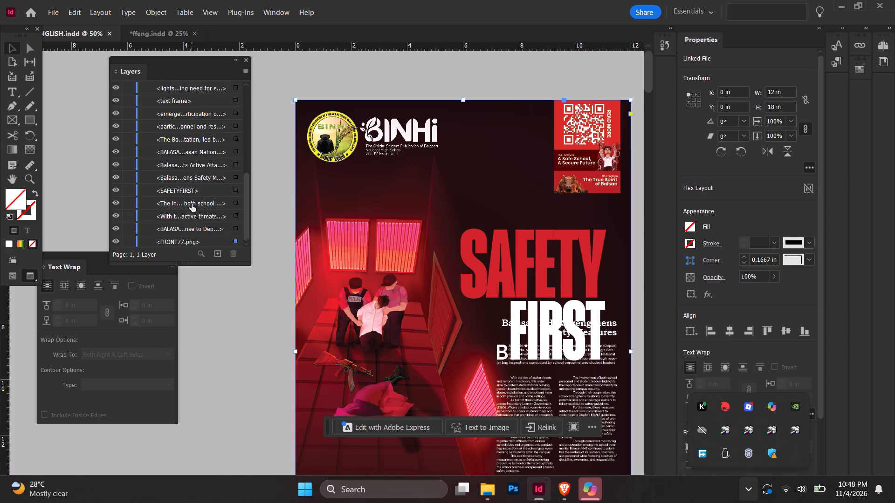
scroll(192, 204, "down", 11)
left_click(183, 240)
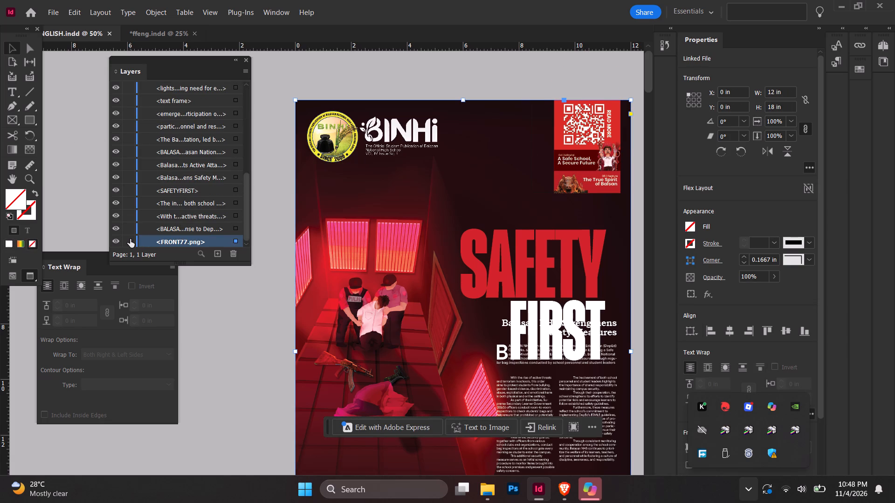
left_click(130, 239)
Group all the QR code panel elements and shift the group slightly left to X 8.2292 in, Y -1.175 in.
left_click(578, 92)
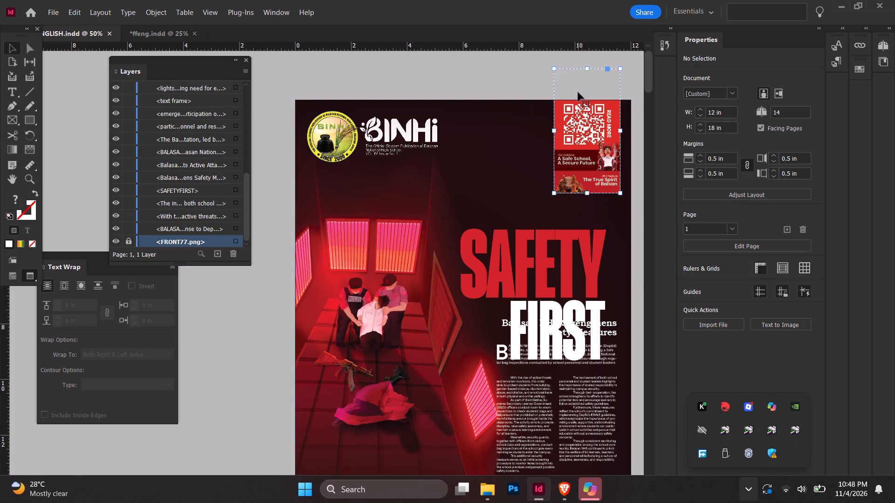
left_click(538, 83)
left_click_drag(551, 77, 593, 145)
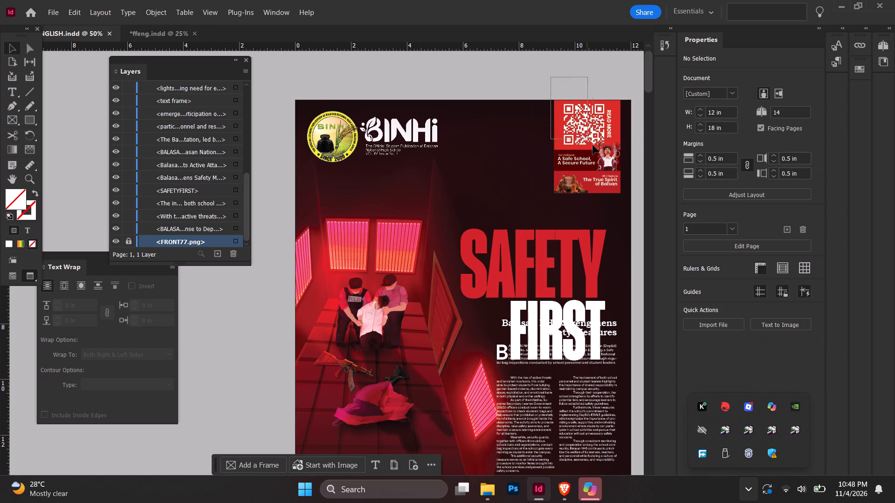
left_click_drag(593, 145, 610, 181)
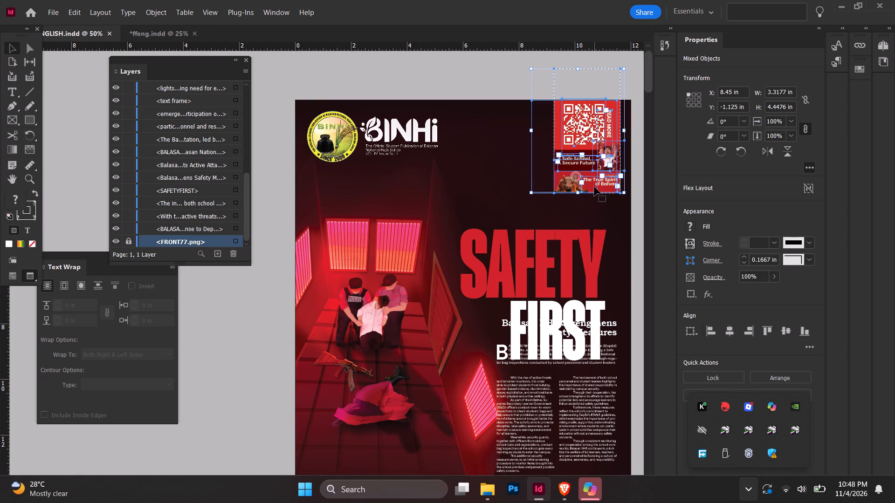
key("ctrl+g")
left_click_drag(591, 154, 588, 153)
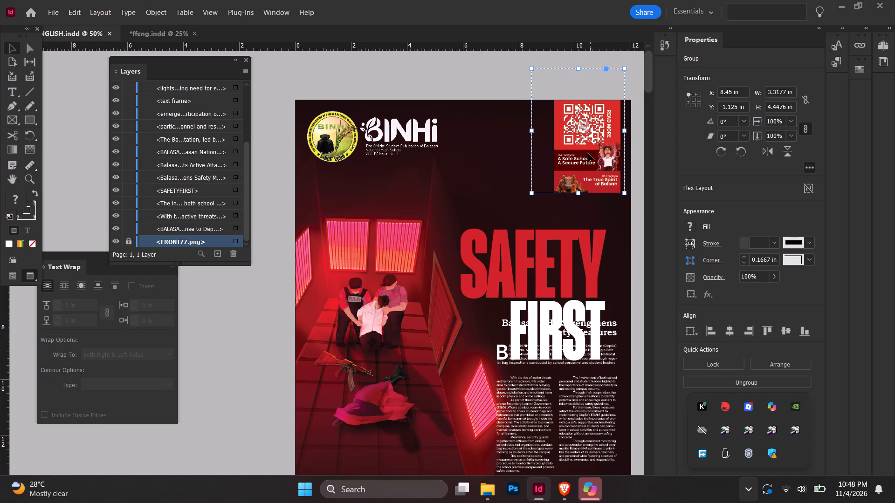
left_click_drag(588, 153, 585, 153)
Move the SAFETY FIRST headline frame up and right to X 1.7454 in, Y 2.8762 in, above the Balasan NHS subheadline.
left_click_drag(581, 258, 599, 215)
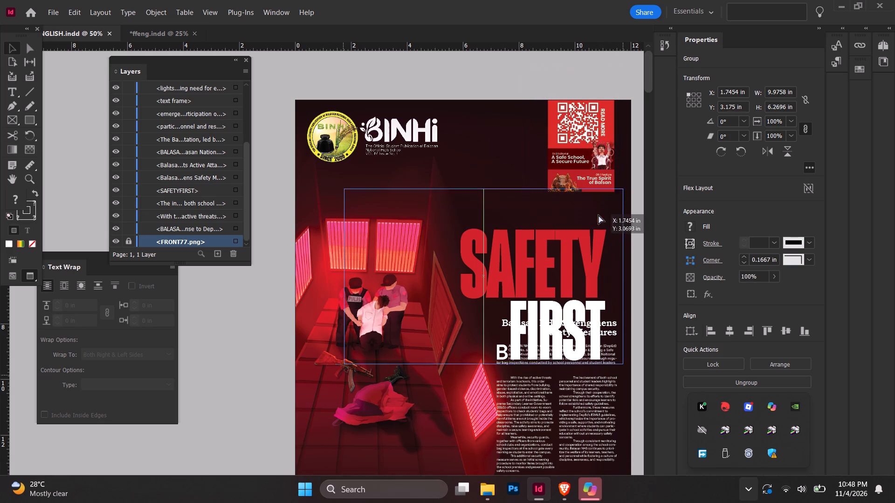
left_click_drag(599, 215, 599, 210)
left_click(600, 245)
left_click(599, 248)
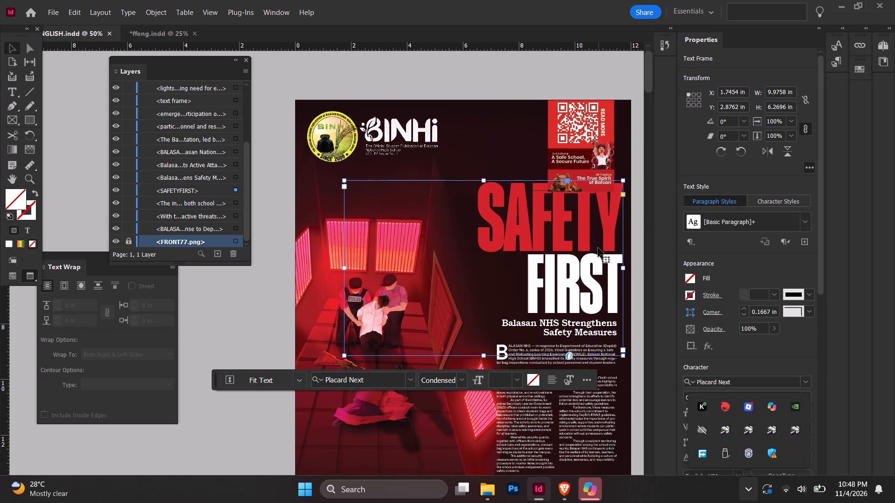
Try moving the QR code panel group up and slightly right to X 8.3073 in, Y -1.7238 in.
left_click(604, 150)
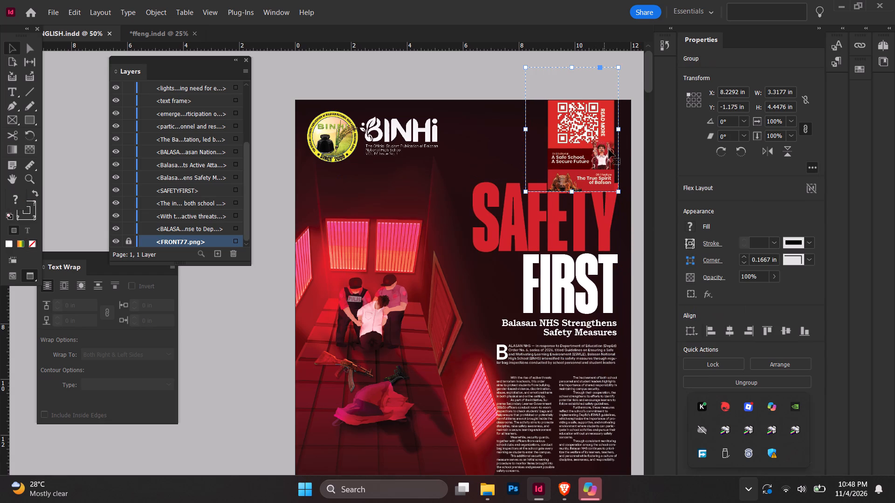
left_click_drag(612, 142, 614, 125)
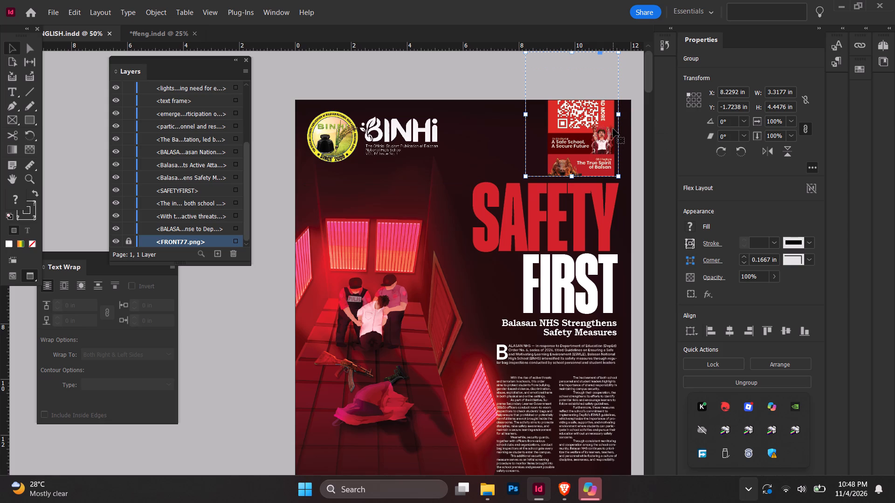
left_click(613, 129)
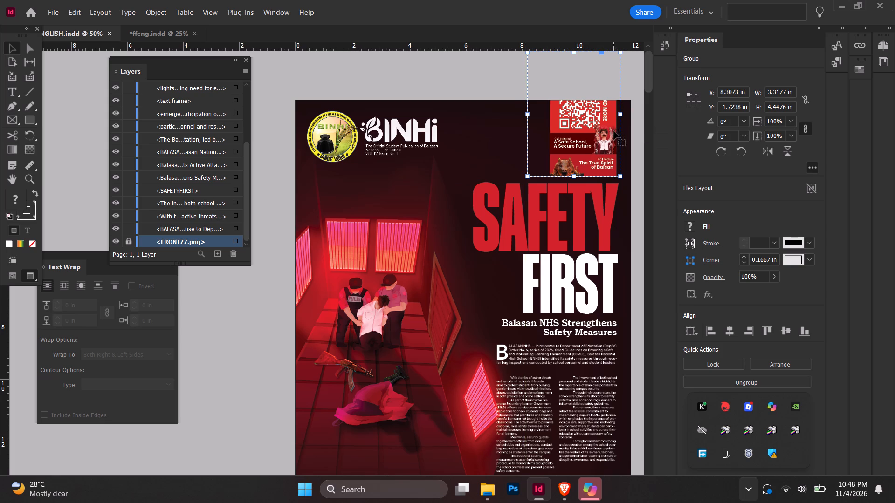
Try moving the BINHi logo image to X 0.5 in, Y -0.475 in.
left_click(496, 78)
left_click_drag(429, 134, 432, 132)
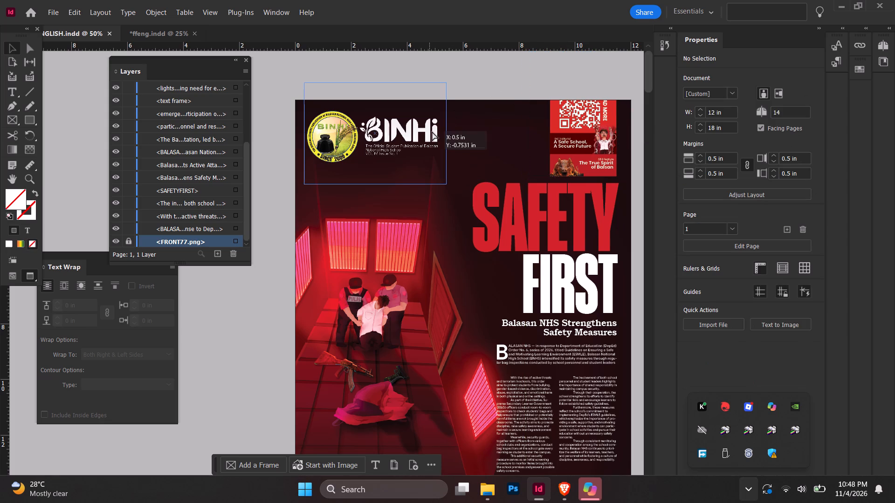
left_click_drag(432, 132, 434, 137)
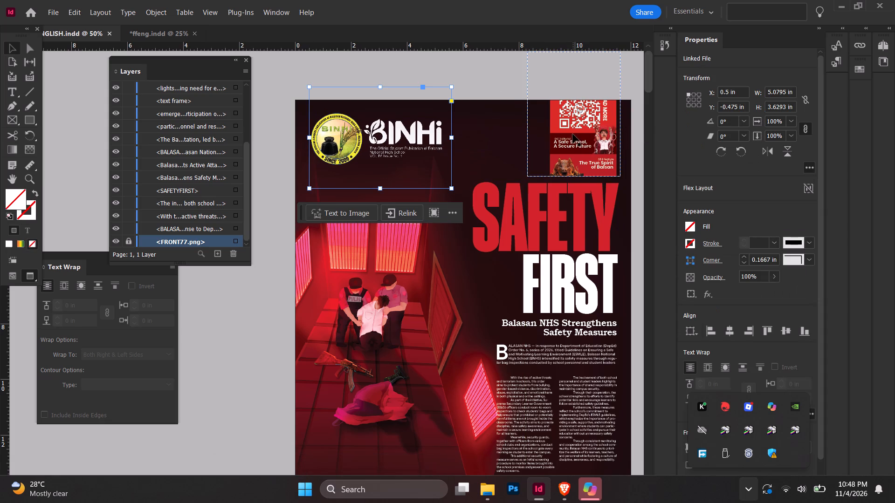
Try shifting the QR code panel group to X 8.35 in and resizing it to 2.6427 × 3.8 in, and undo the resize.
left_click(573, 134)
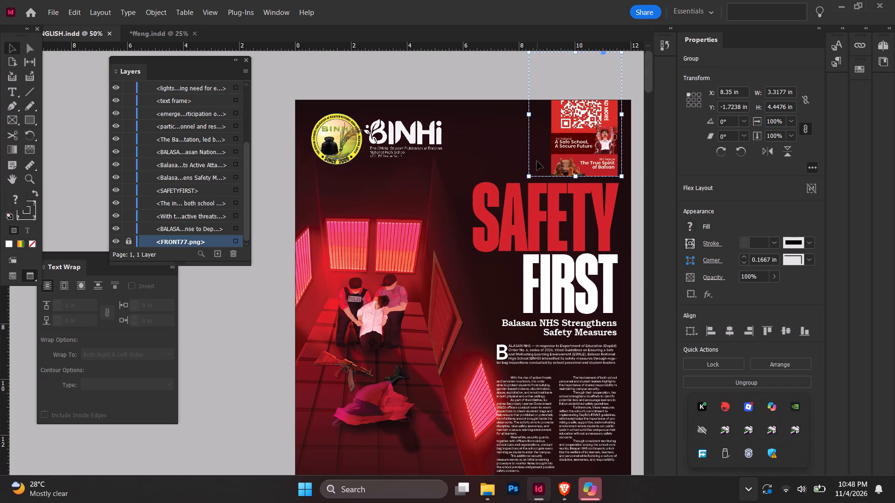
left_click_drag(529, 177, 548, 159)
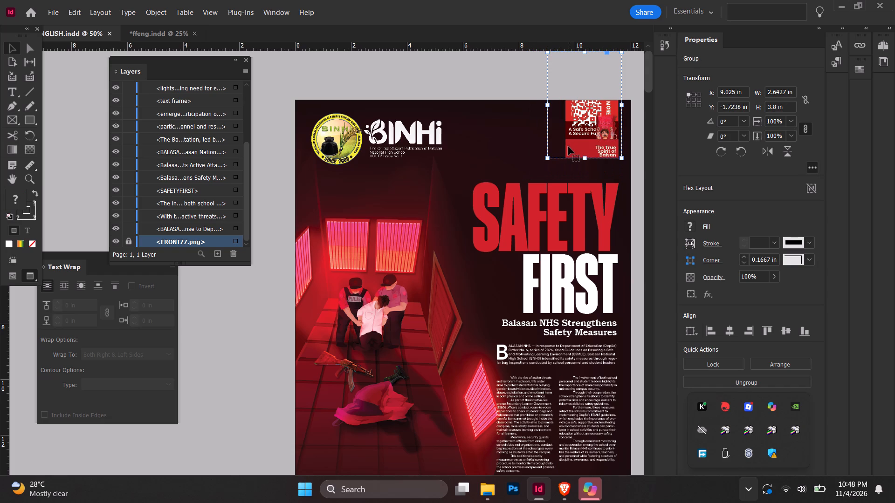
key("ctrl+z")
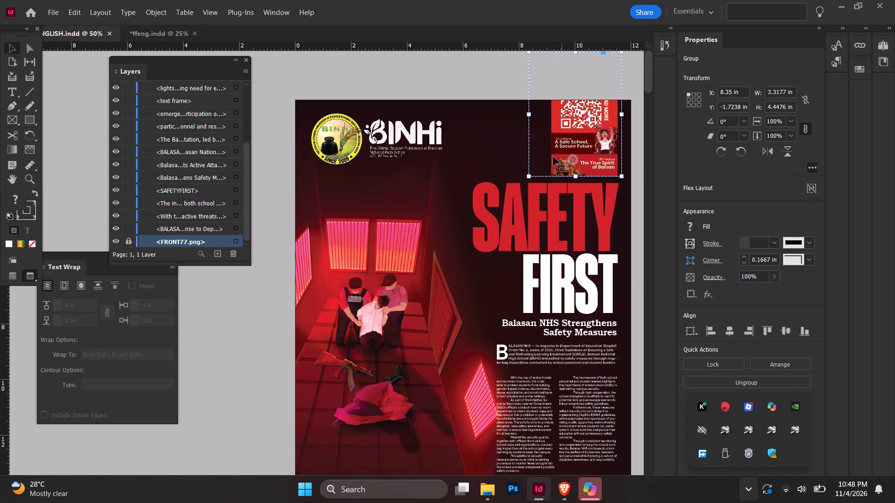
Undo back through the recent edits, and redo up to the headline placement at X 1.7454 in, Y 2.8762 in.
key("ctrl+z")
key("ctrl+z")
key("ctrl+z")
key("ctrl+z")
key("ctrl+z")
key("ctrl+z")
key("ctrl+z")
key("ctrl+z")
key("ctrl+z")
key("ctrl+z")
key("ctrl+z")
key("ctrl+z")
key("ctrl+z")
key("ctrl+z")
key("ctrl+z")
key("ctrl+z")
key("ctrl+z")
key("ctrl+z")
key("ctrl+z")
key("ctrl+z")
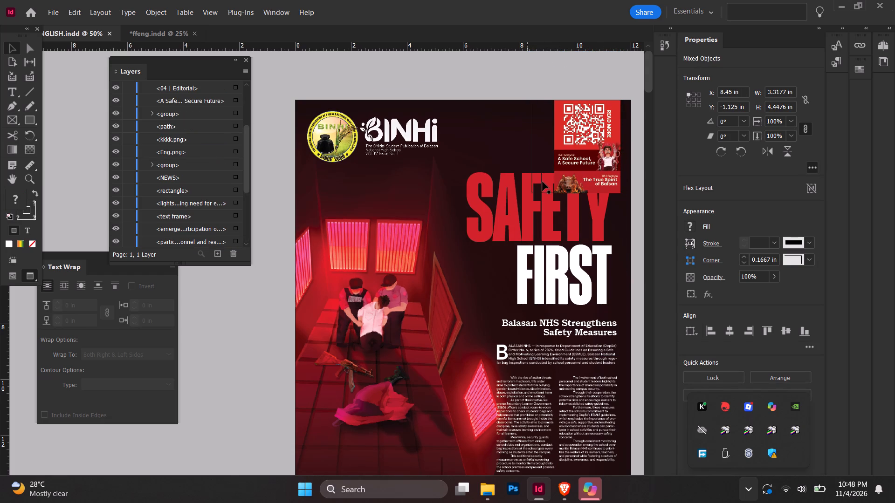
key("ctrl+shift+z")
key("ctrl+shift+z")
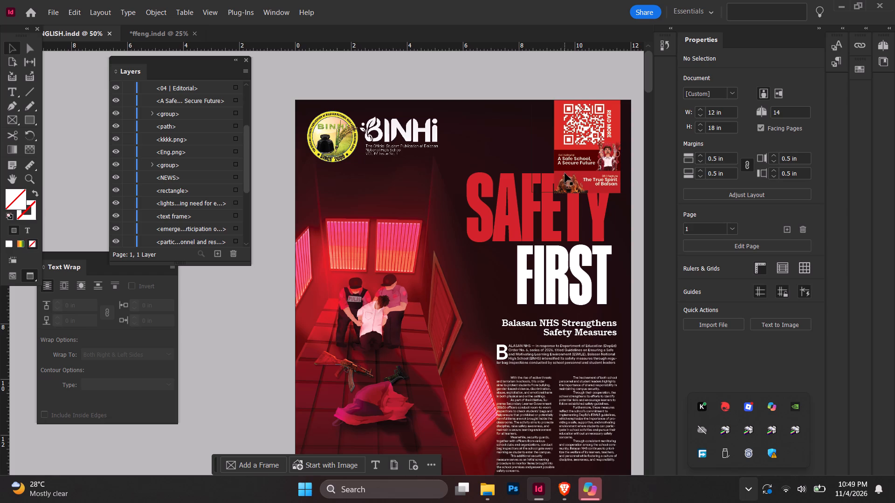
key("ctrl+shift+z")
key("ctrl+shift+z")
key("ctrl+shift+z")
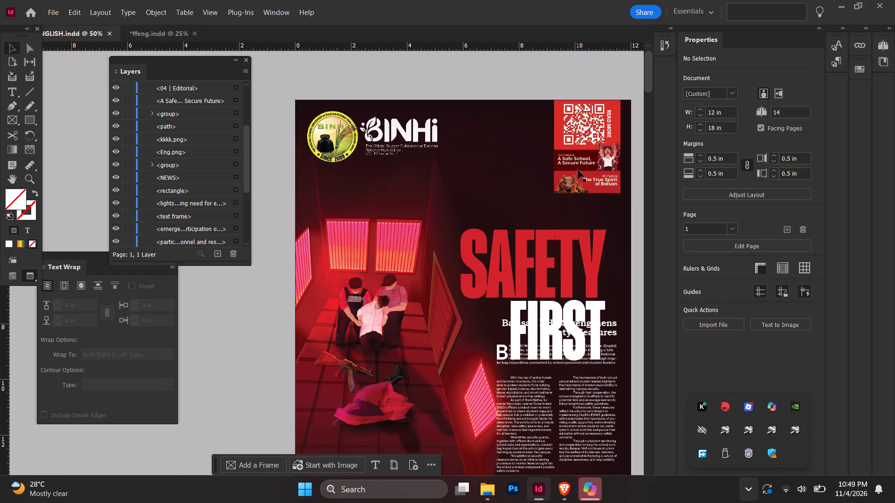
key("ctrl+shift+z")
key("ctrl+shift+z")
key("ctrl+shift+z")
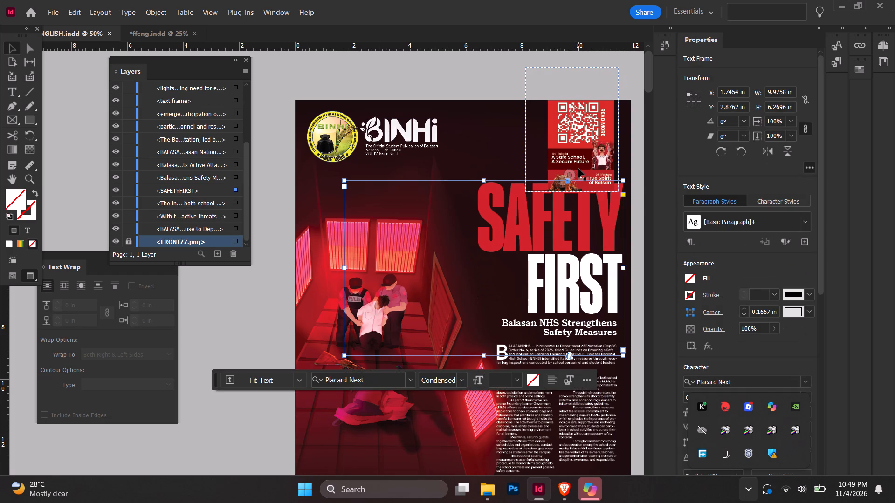
Move the QR code panel group up and right to align with the headline's right edge, and scale it down to 2.576 × 3.4533 in.
left_click(581, 151)
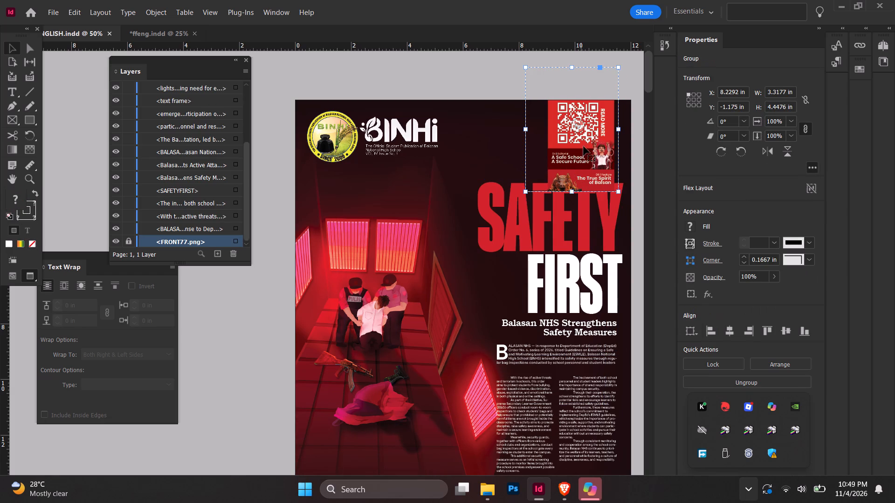
left_click_drag(586, 85, 590, 69)
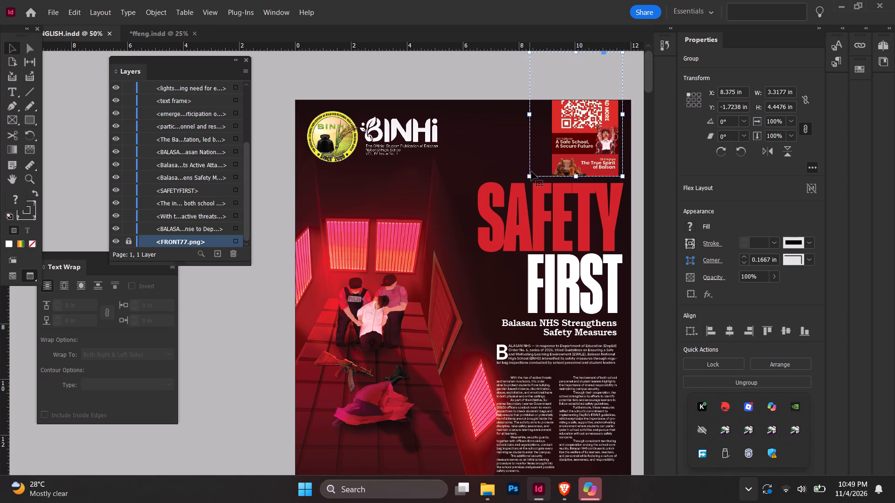
left_click_drag(530, 177, 547, 158, "ctrl+shift")
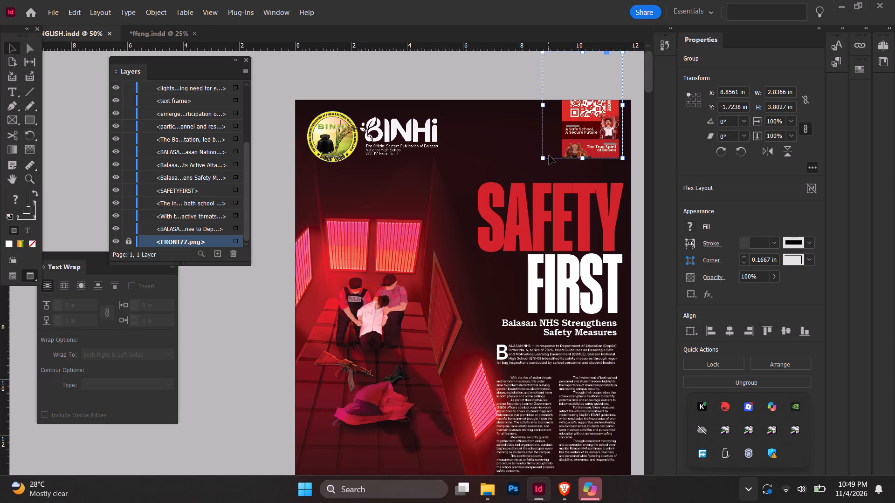
left_click_drag(542, 157, 551, 147, "ctrl+shift")
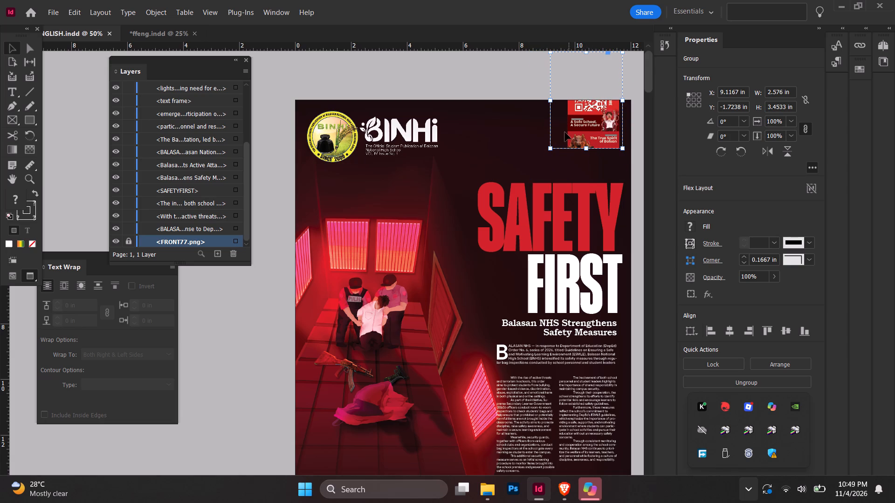
Move the scaled-down QR code panel group down to X 9.1167 in, Y -0.8283 in, keeping it clear of the SAFETY FIRST headline.
left_click(557, 134)
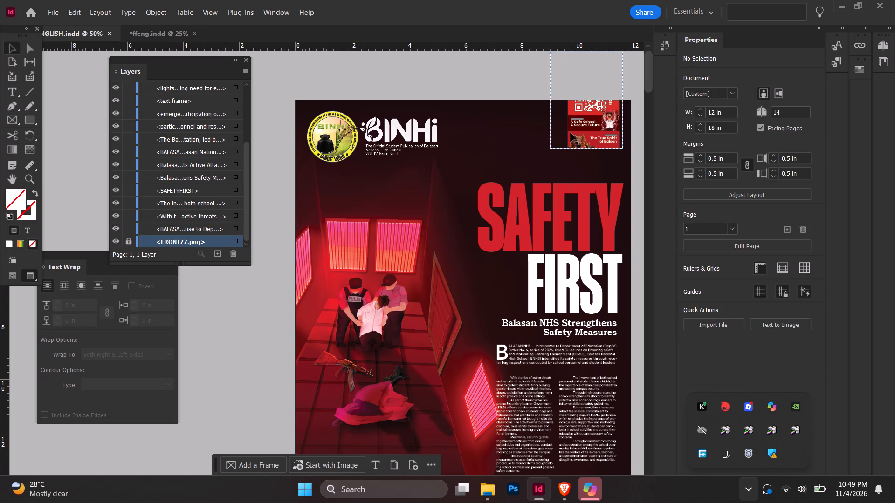
left_click(571, 133)
left_click_drag(571, 133, 568, 145)
left_click(511, 94)
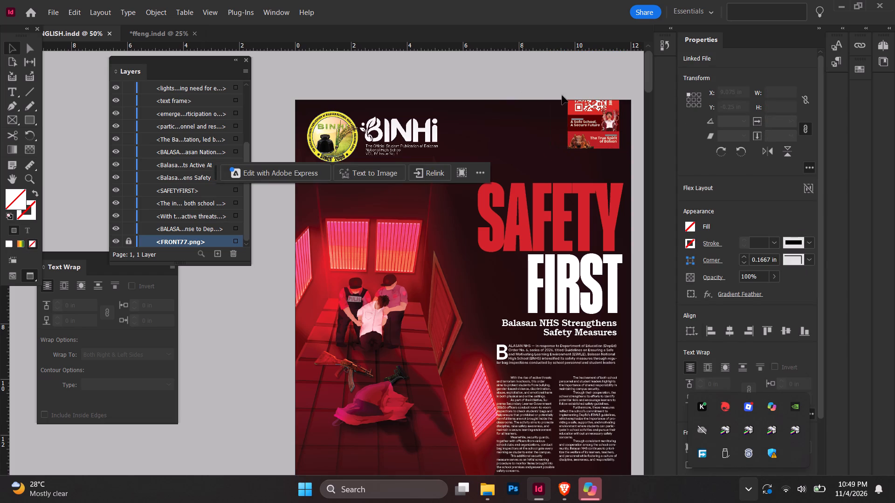
left_click(567, 110)
left_click_drag(560, 119, 564, 116)
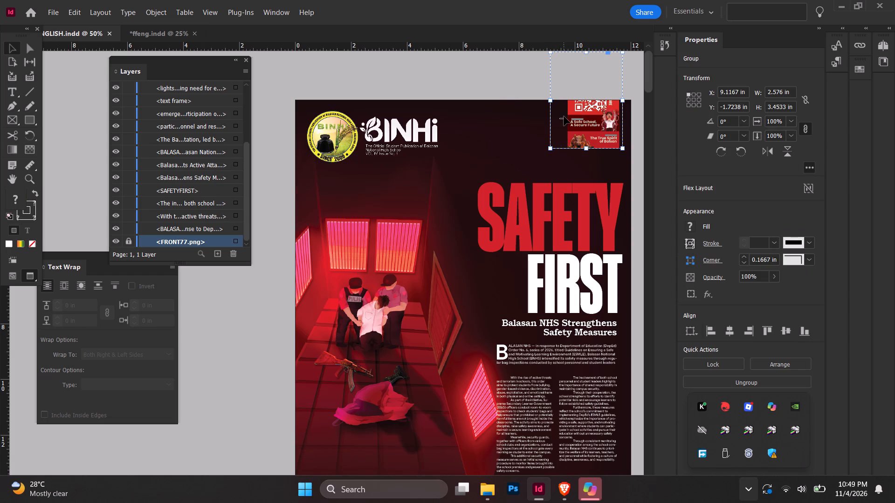
left_click_drag(564, 116, 564, 116)
left_click(581, 117)
left_click_drag(577, 125, 571, 149, "ctrl+shift")
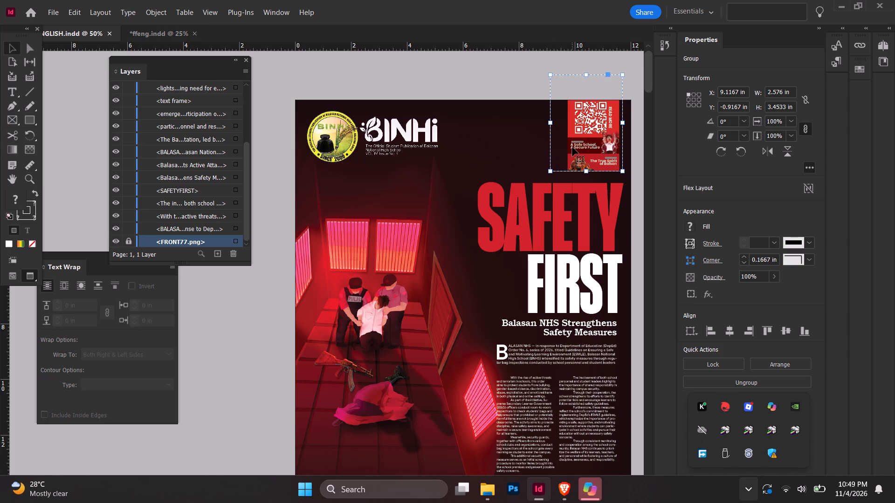
left_click(574, 147, "ctrl+shift")
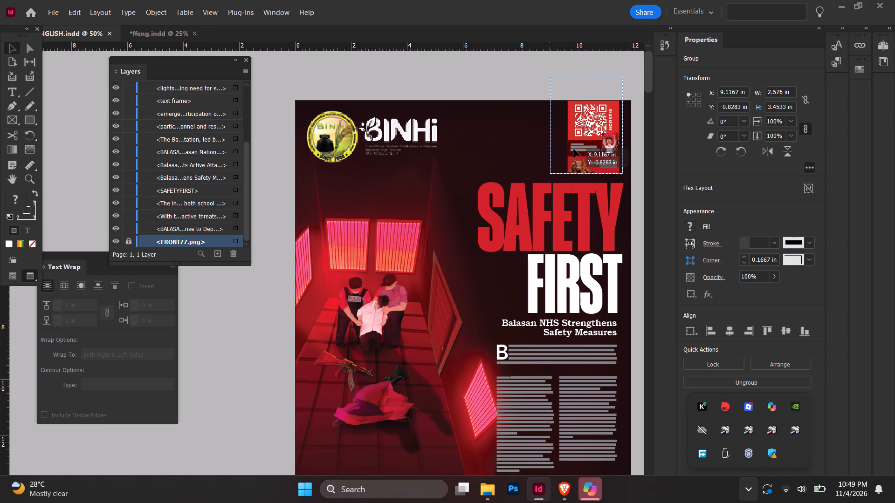
double_click(517, 90)
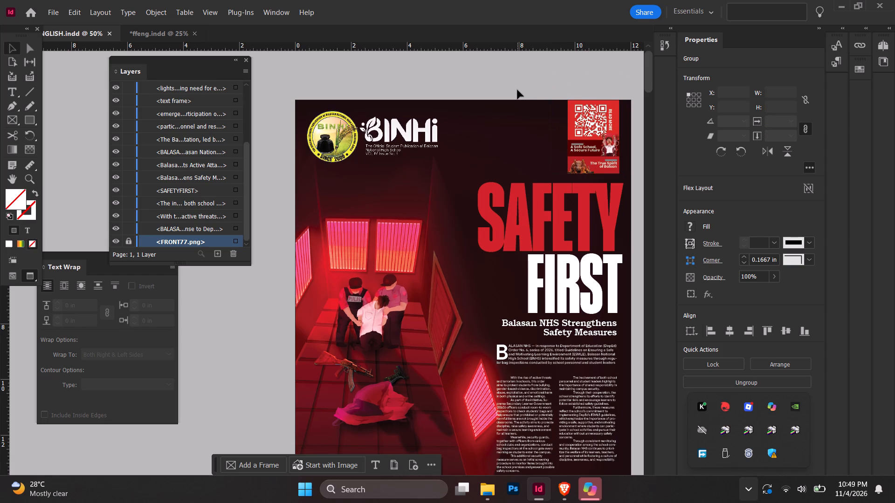
Review the overall page 1 layout and examine the Active Attack Safety Drill article at the page's bottom.
scroll(523, 86, "down", 1, "alt")
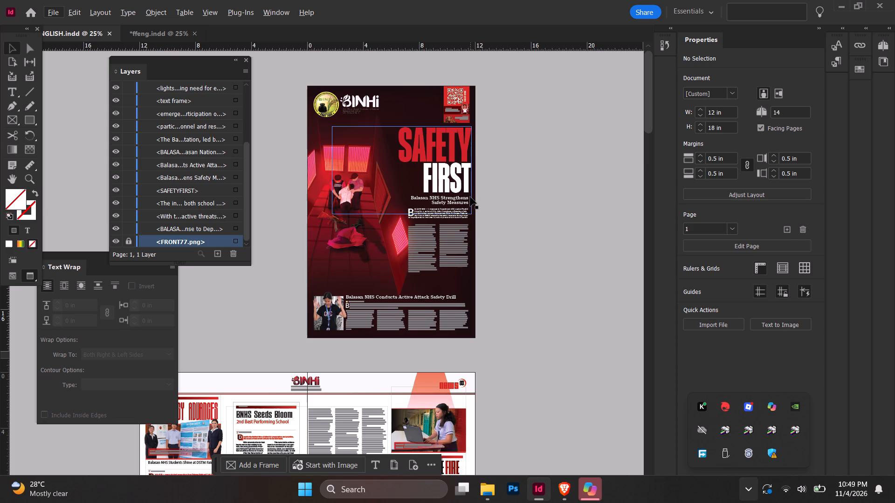
scroll(436, 153, "up", 1, "alt")
scroll(461, 157, "down", 1, "alt")
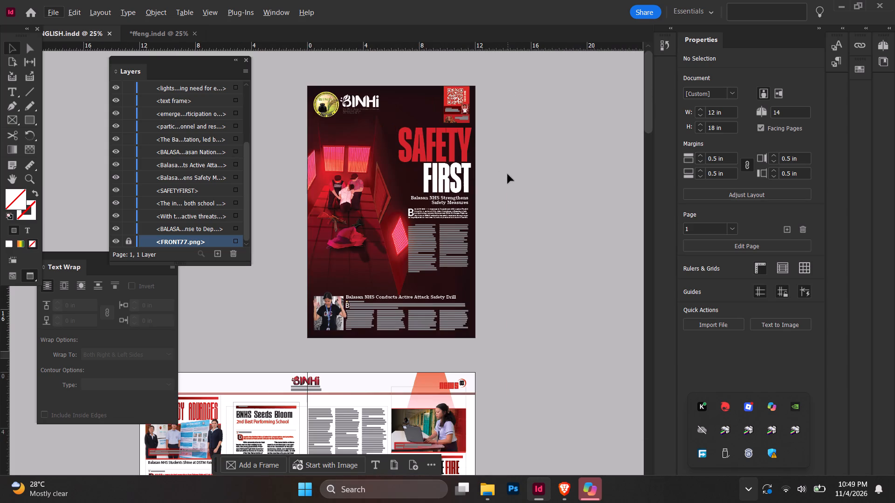
left_click(508, 174)
scroll(500, 179, "down", 1)
scroll(460, 217, "up", 2, "alt")
scroll(472, 213, "down", 3)
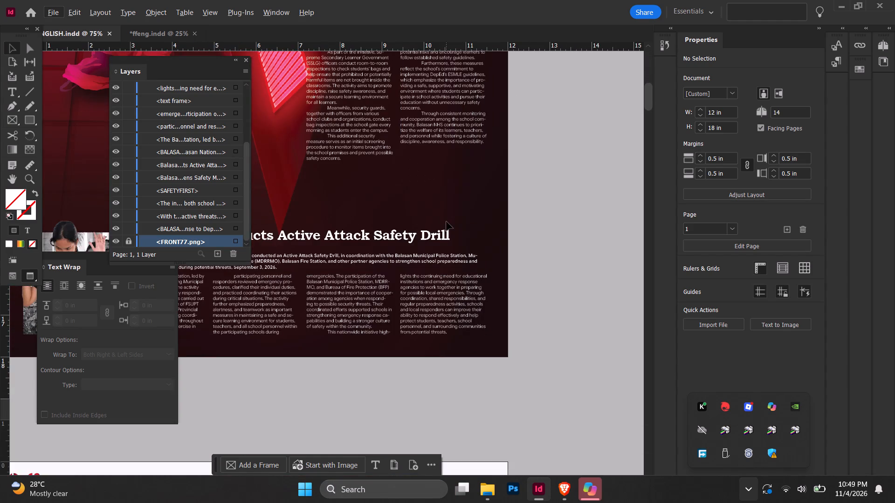
scroll(447, 222, "up", 3)
scroll(445, 233, "down", 3)
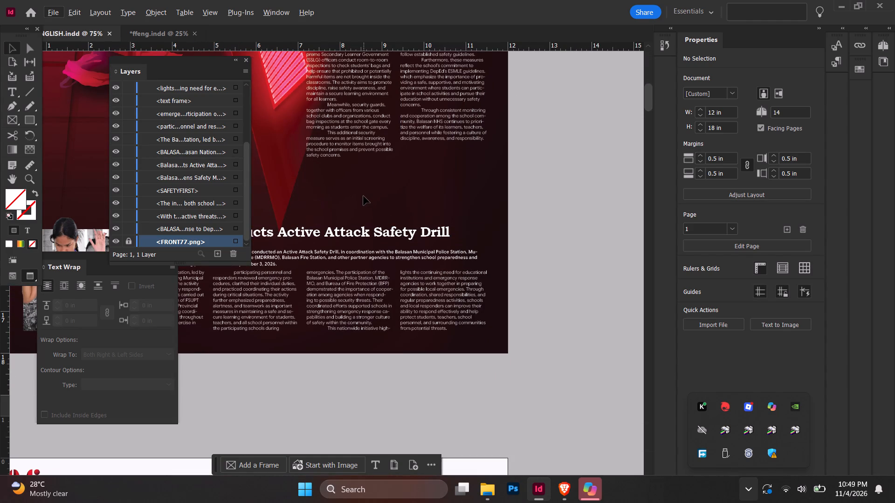
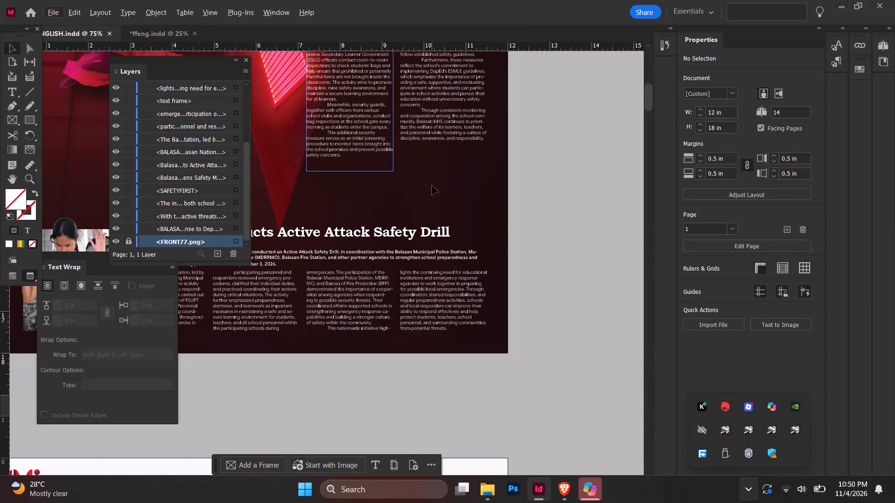
Examine page 1's overall layout and the SAFETY FIRST headline and article up close.
scroll(473, 198, "down", 2, "alt")
scroll(473, 198, "up", 2)
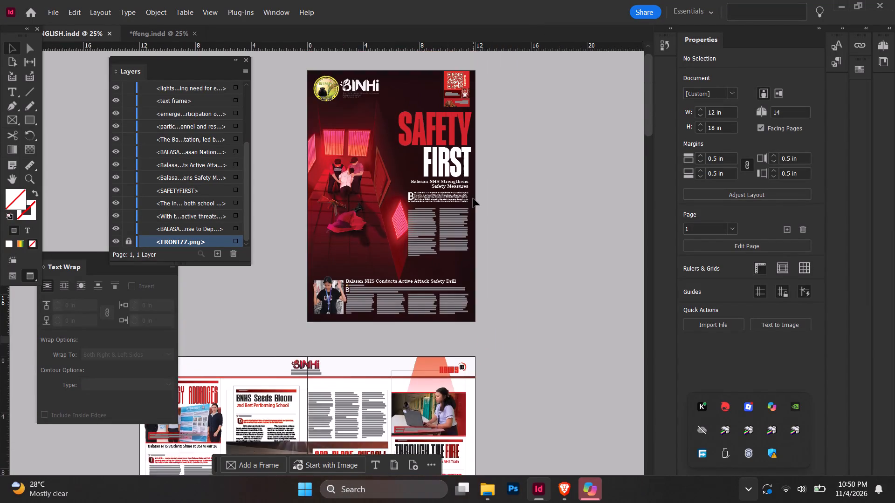
scroll(473, 198, "up", 2)
scroll(473, 198, "up", 2, "ctrl")
scroll(429, 214, "up", 1, "alt")
scroll(429, 214, "down", 1, "alt")
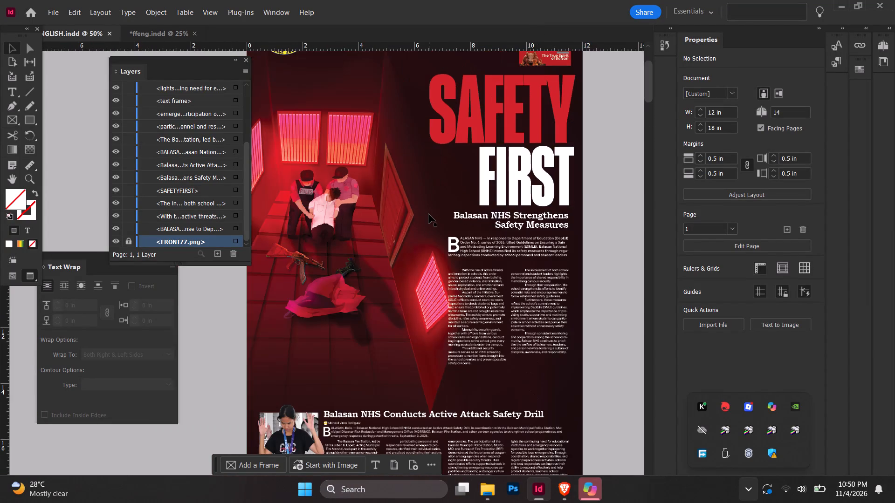
scroll(429, 214, "up", 1, "alt")
scroll(429, 215, "down", 1, "alt")
scroll(429, 216, "up", 1, "alt")
scroll(430, 216, "down", 2, "alt")
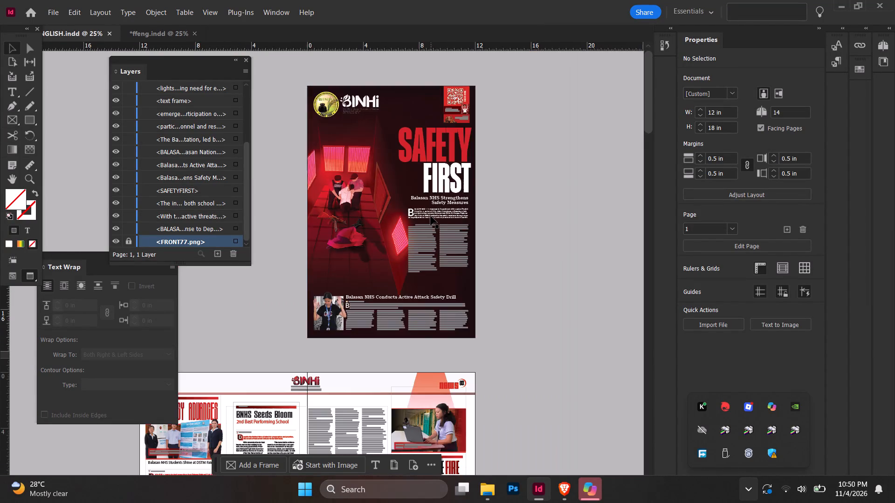
scroll(431, 216, "up", 1, "alt")
scroll(325, 236, "up", 1, "ctrl")
scroll(325, 236, "up", 1)
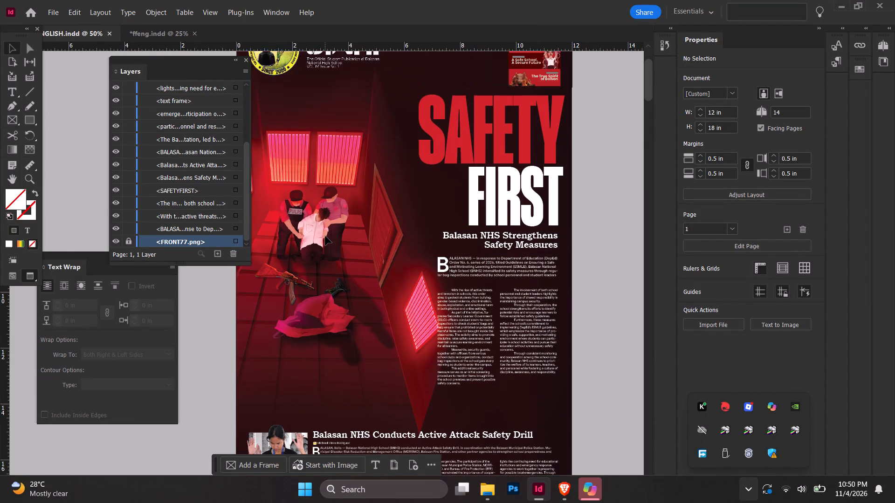
scroll(325, 236, "down", 2)
scroll(325, 236, "up", 4)
Preview the publication full screen, leafing through all spreads from page 1 to the sports pages and back.
left_click(201, 303)
key("shift+w")
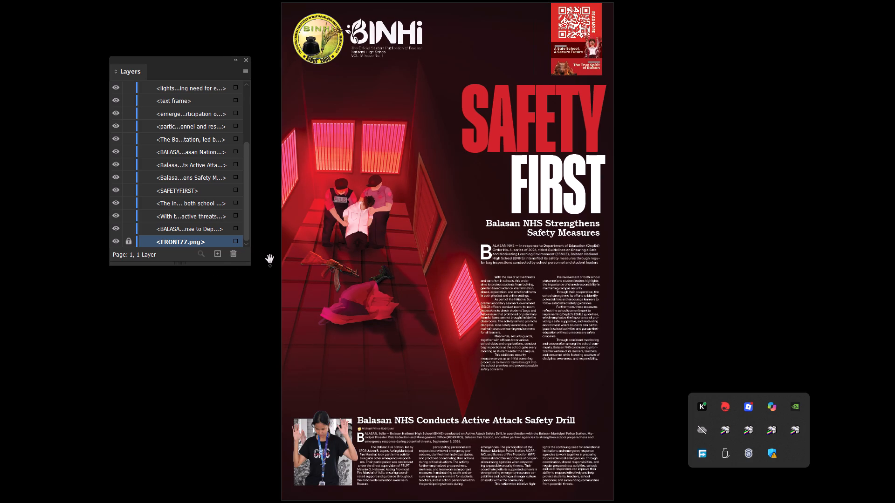
key("Right")
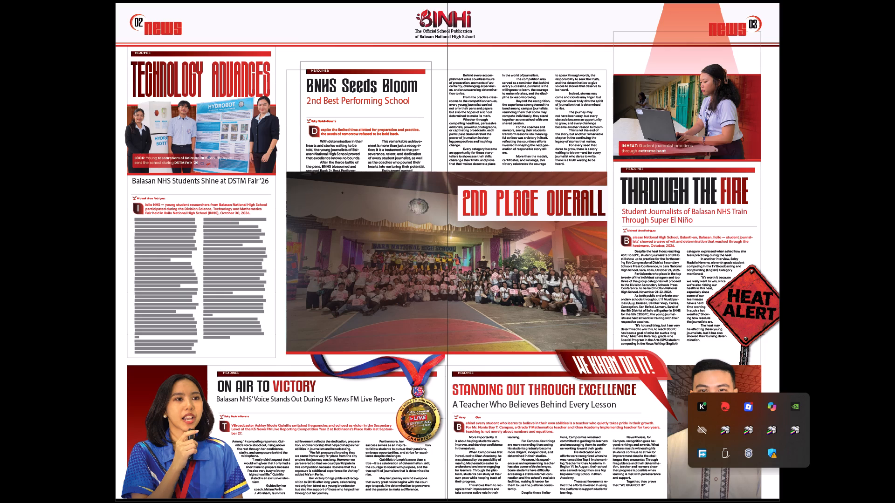
key("Right")
key("Right")
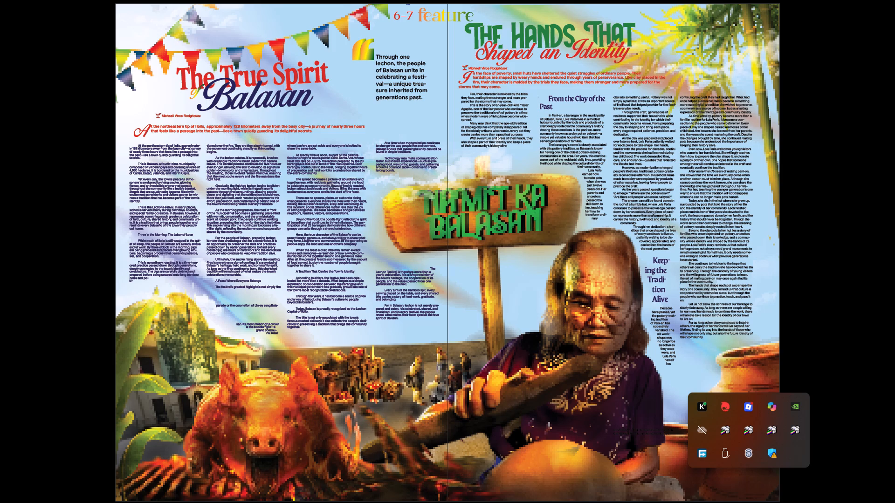
key("Right")
key("Right")
key("Right")
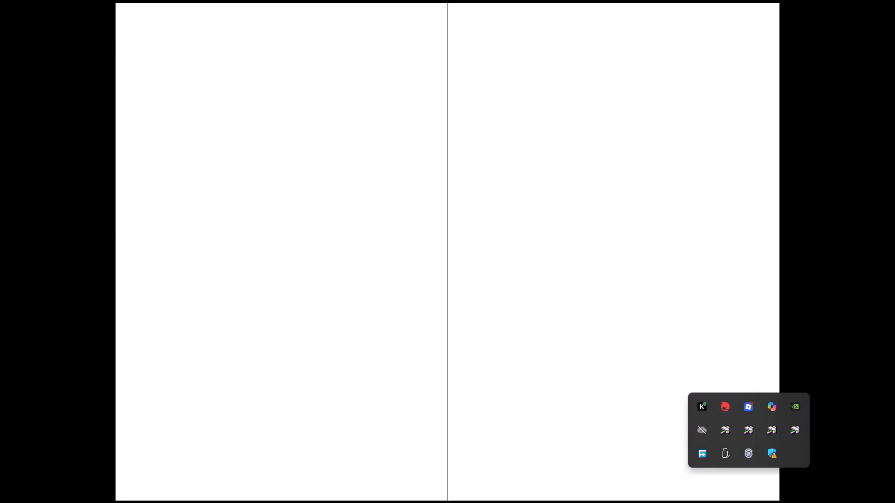
key("Right")
key("Left")
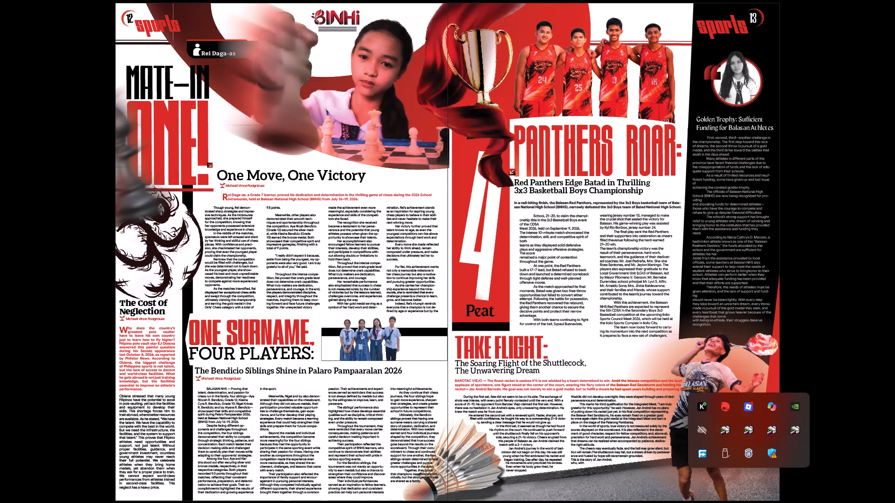
key("Left")
key("Left")
key("Left")
key("Left")
key("Left")
key("Left")
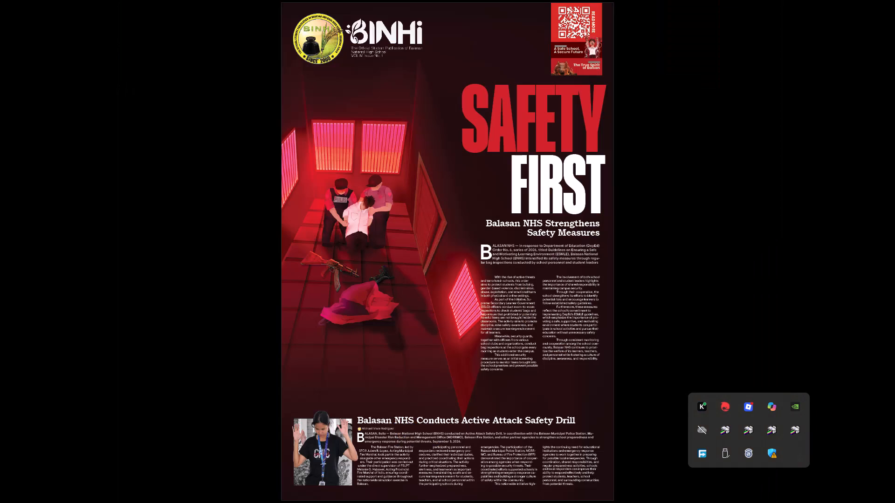
left_click(187, 237)
key("shift+w")
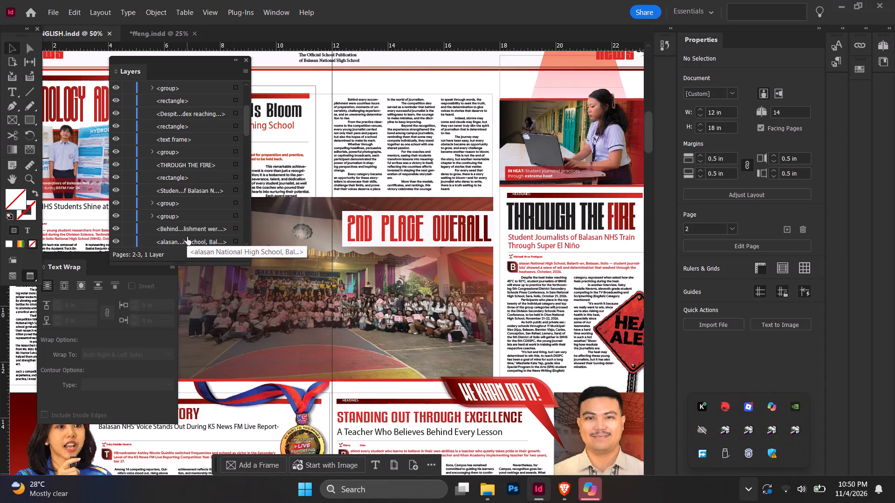
Keep the document open and preview page 1 full screen once more.
key("ctrl+w")
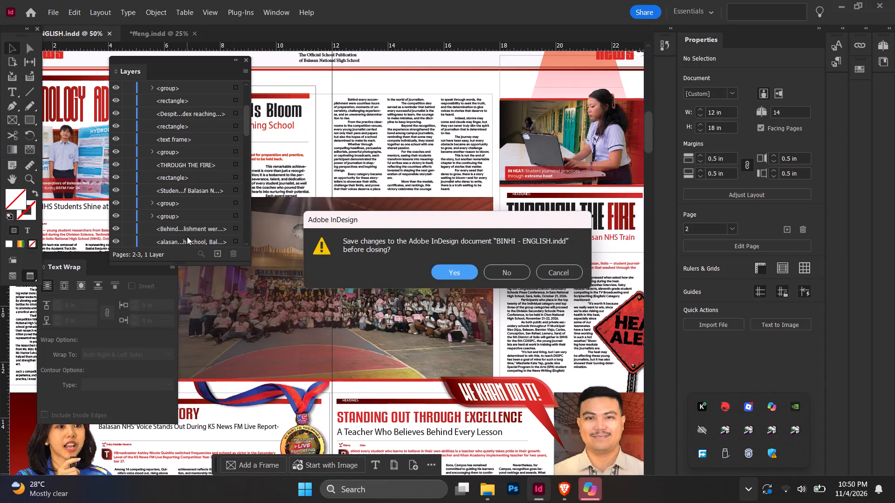
double_click(574, 277)
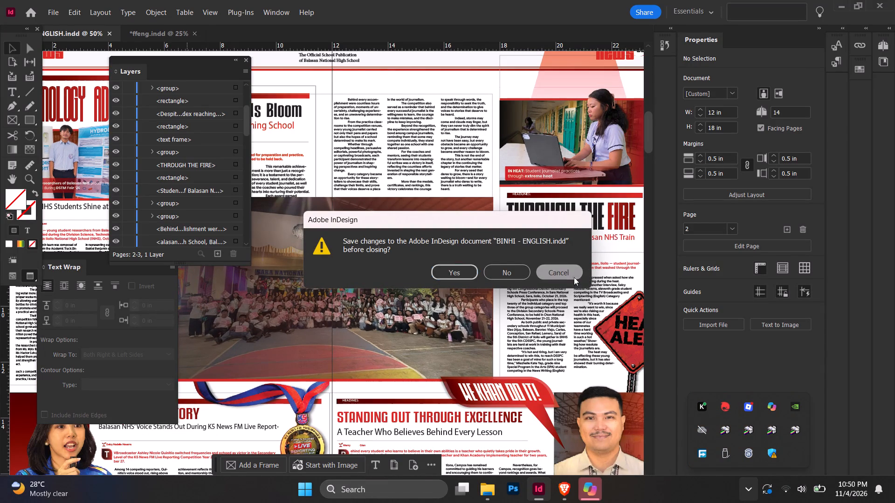
key("shift+w")
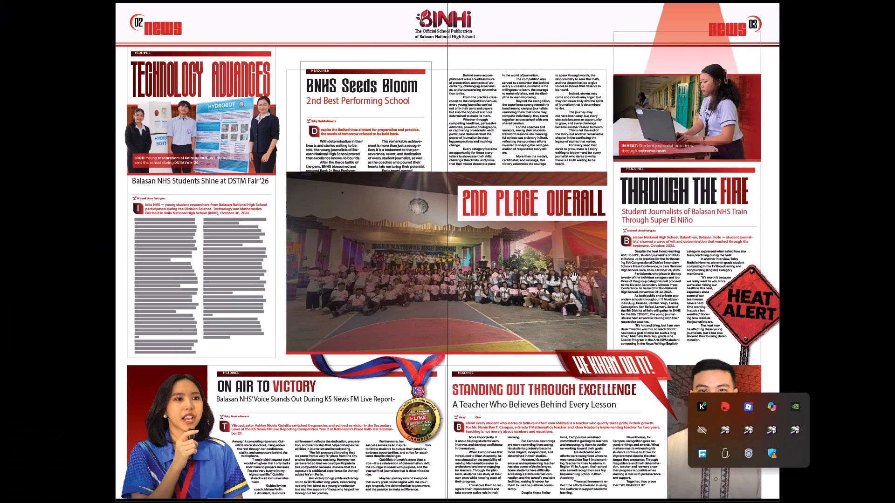
key("Left")
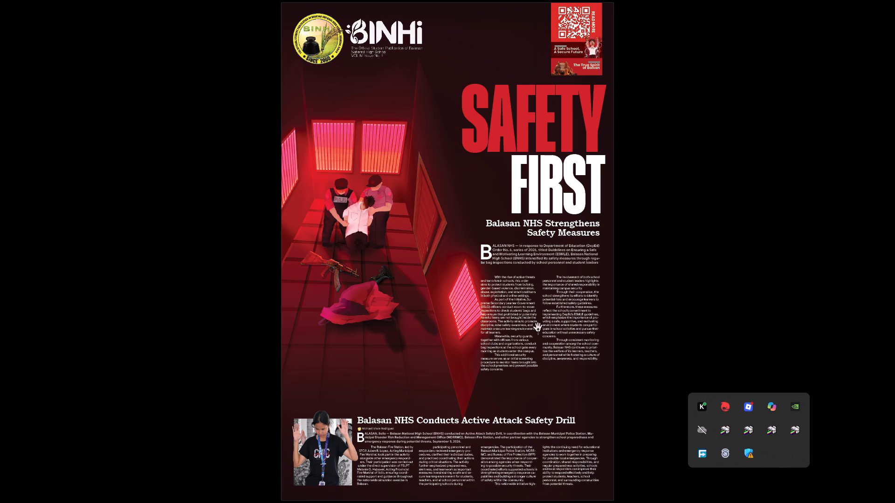
key("shift+w")
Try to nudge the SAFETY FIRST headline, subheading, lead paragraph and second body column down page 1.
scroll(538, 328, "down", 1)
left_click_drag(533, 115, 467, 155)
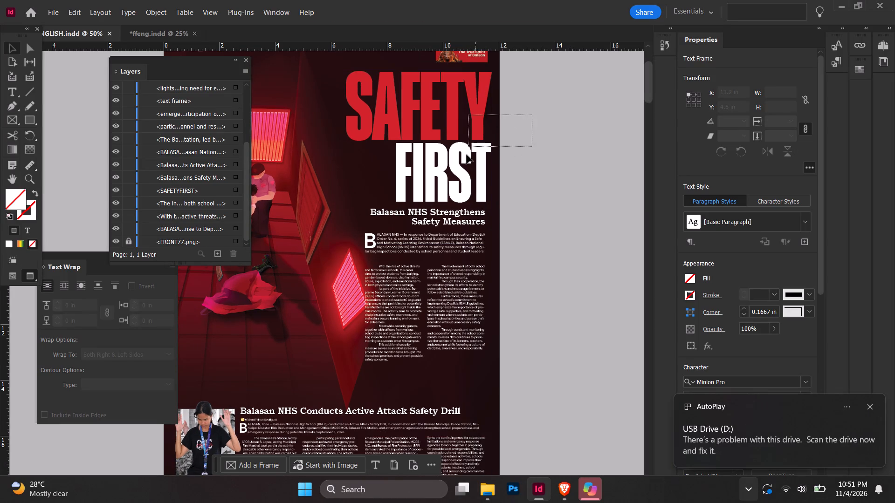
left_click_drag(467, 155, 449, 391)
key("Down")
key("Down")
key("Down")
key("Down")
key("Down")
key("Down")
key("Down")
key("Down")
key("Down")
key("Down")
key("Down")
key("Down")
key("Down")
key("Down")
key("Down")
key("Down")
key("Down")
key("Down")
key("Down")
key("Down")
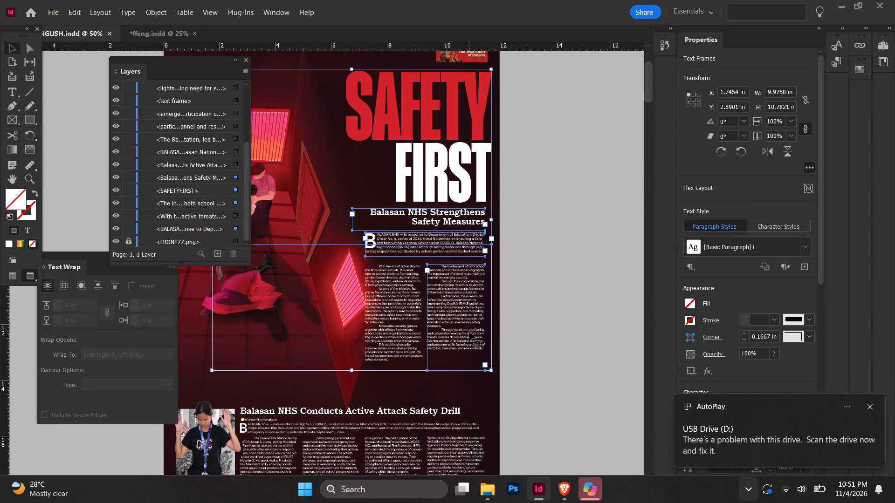
Undo the headline and article text nudges and the QR code panel group's last downward move, back to its Y -0.9167 in.
key("ctrl+z")
key("ctrl+z")
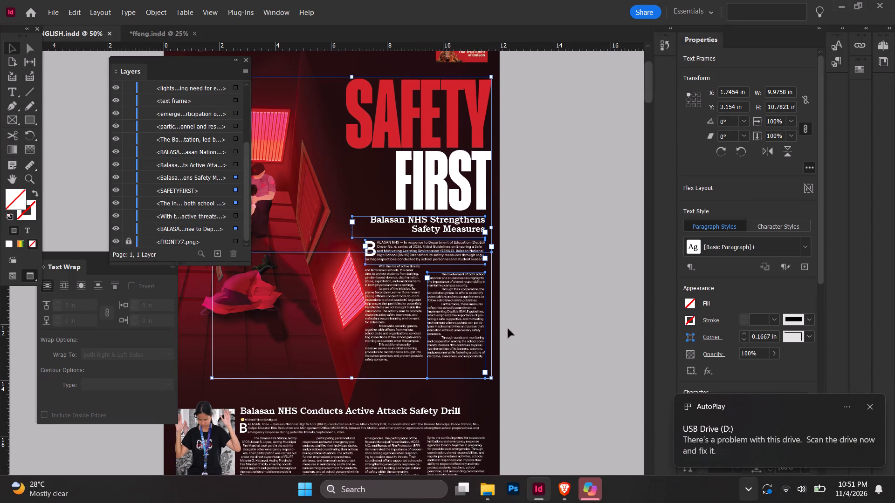
key("ctrl+z")
key("ctrl+z")
key("ctrl+z")
key("ctrl+z")
key("ctrl+z")
key("ctrl+z")
key("ctrl+z")
key("ctrl+z")
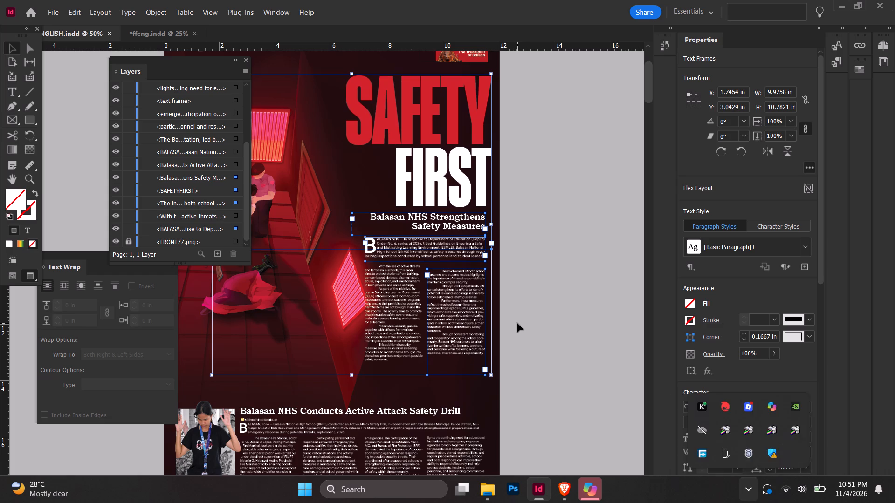
key("ctrl+z")
key("ctrl+z")
key("ctrl+z")
key("ctrl+z")
key("ctrl+z")
key("ctrl+z")
key("ctrl+z")
key("ctrl+z")
key("ctrl+z")
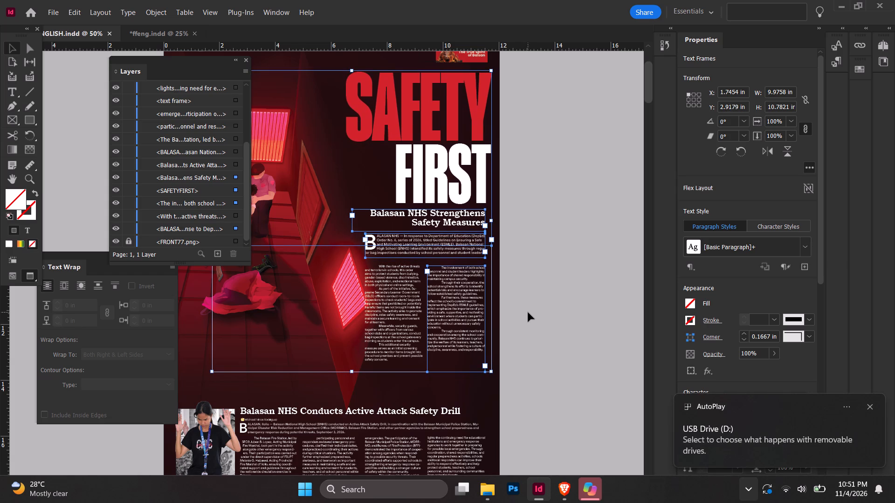
key("ctrl+z")
key("ctrl+z")
key("ctrl+z")
key("ctrl+z")
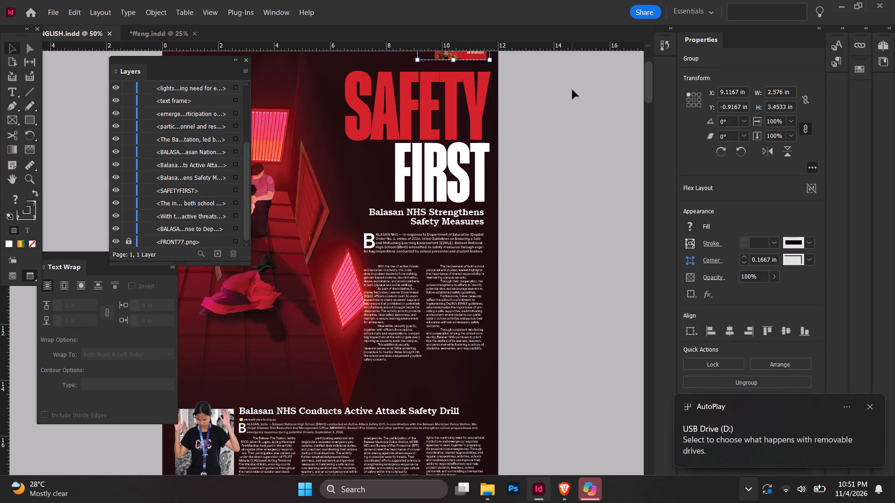
Move the SAFETY FIRST headline, subheading, lead paragraph and both body columns down together to about Y 4.25 in, and nudge them back up slightly.
left_click(572, 90)
left_click_drag(527, 82, 399, 378)
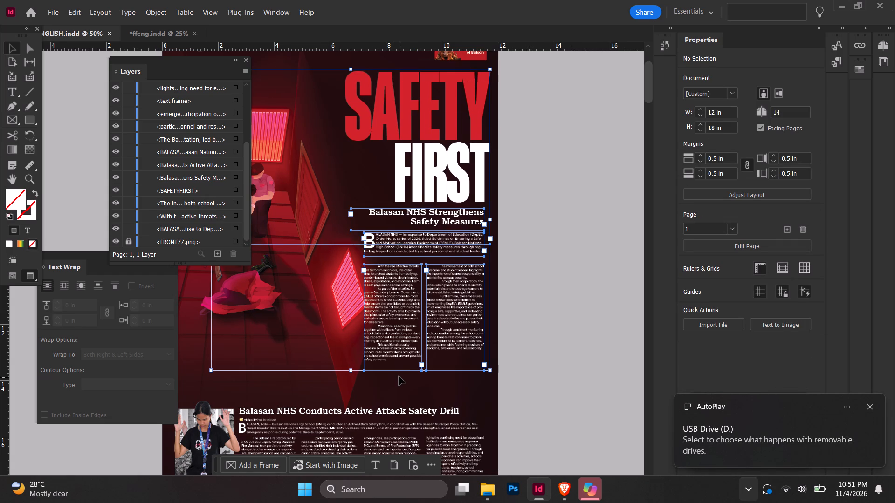
key("Down")
key("Down")
key("Down")
key("Down")
key("Down")
key("Down")
key("Down")
key("Down")
key("Down")
key("Down")
key("Down")
key("Down")
key("Down")
key("Down")
key("Down")
key("Down")
key("Down")
key("Down")
key("Down")
key("Down")
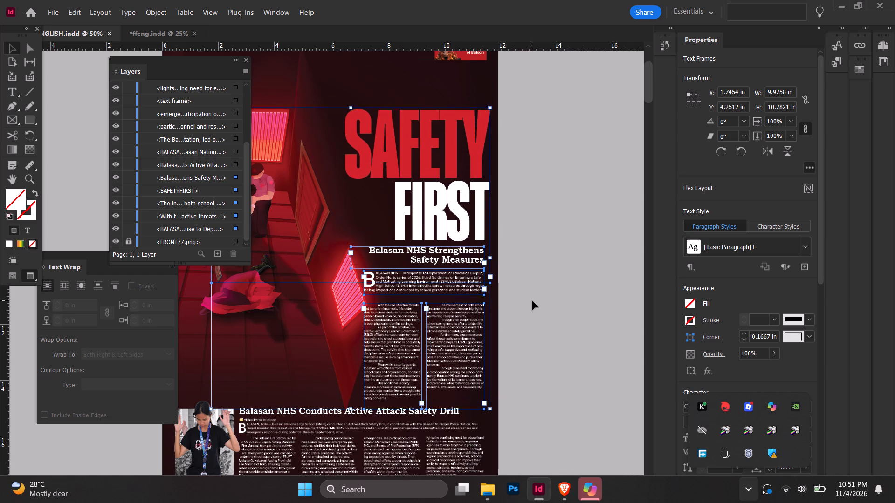
key("Up")
key("Up")
key("Up")
key("Up")
key("Up")
key("Up")
key("Up")
key("Up")
key("Up")
key("Up")
key("Up")
key("Up")
key("Up")
key("Up")
key("Up")
key("Up")
key("Up")
key("Up")
key("Up")
key("Up")
left_click(537, 297)
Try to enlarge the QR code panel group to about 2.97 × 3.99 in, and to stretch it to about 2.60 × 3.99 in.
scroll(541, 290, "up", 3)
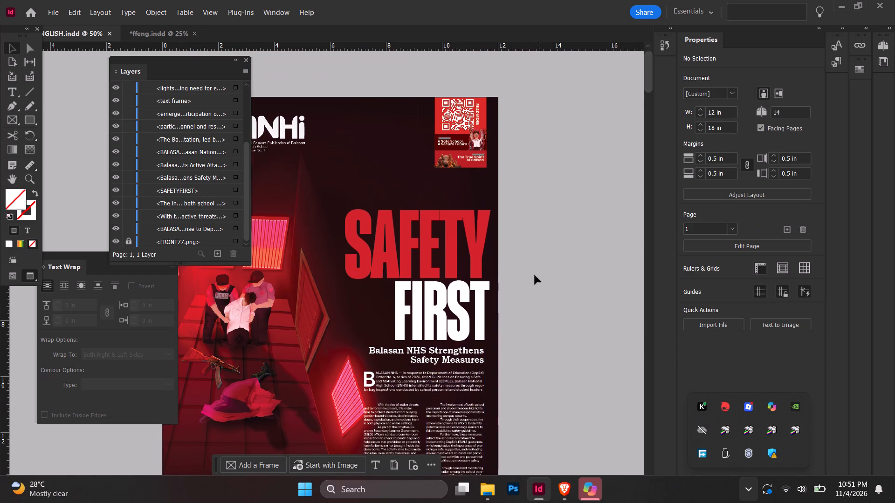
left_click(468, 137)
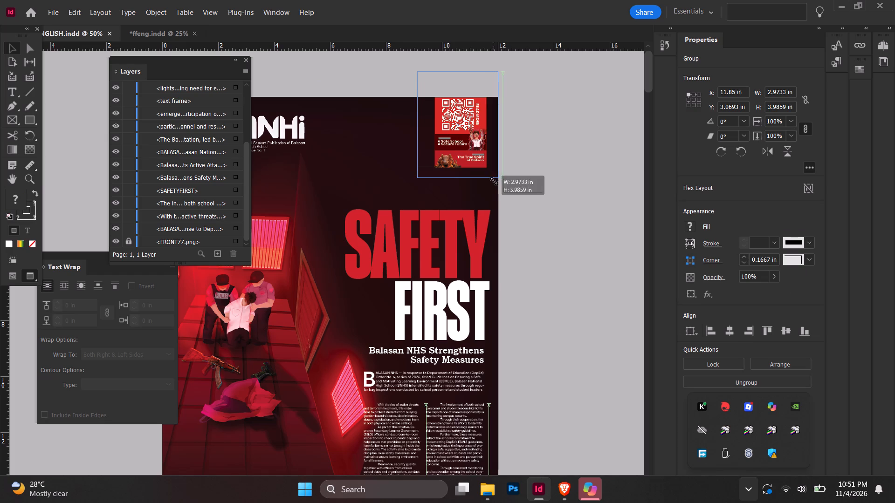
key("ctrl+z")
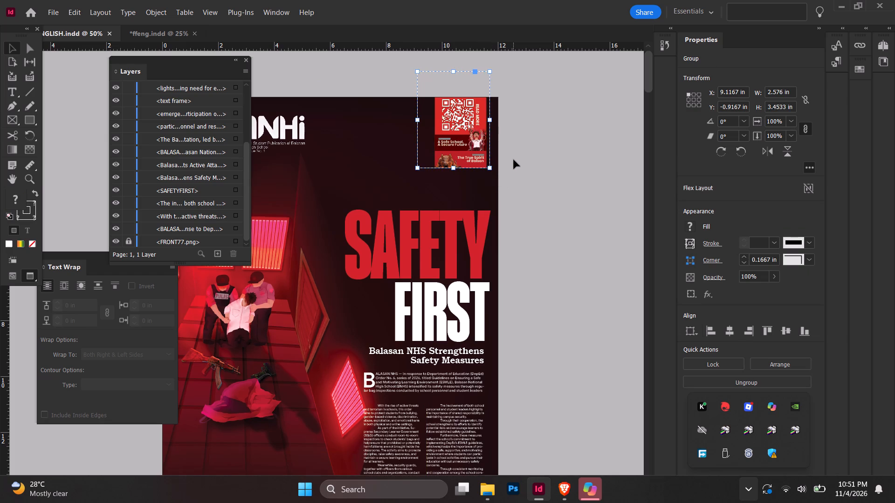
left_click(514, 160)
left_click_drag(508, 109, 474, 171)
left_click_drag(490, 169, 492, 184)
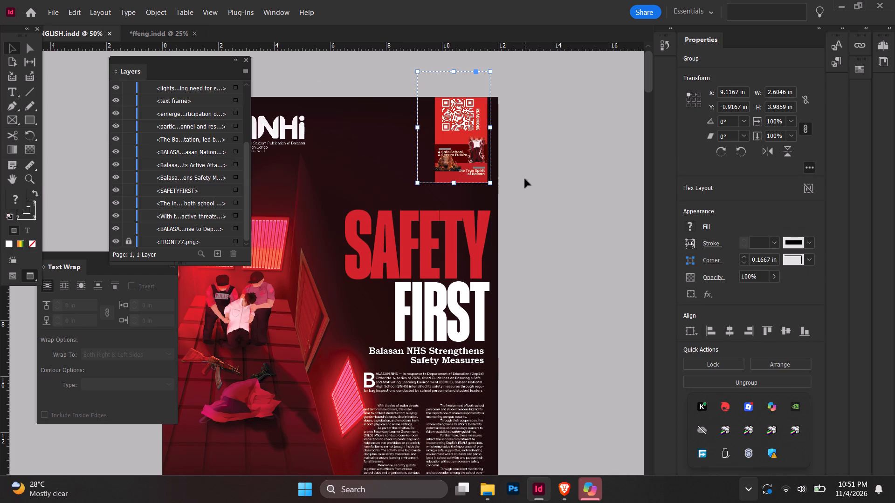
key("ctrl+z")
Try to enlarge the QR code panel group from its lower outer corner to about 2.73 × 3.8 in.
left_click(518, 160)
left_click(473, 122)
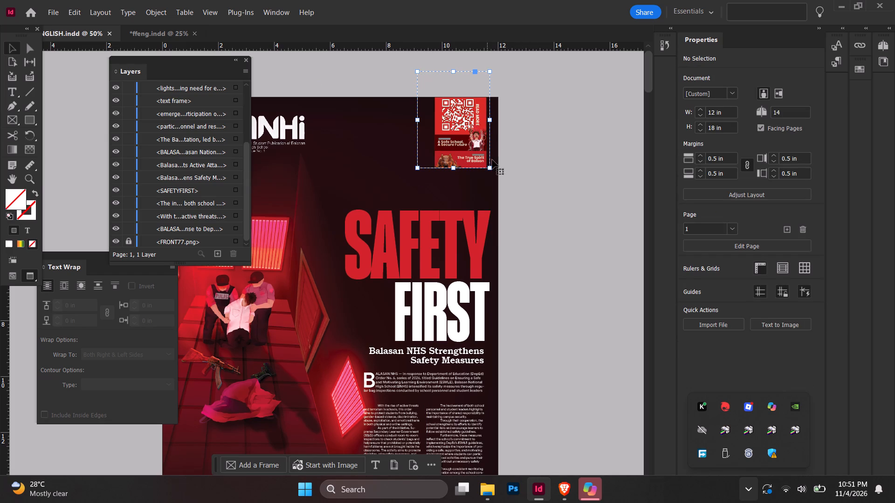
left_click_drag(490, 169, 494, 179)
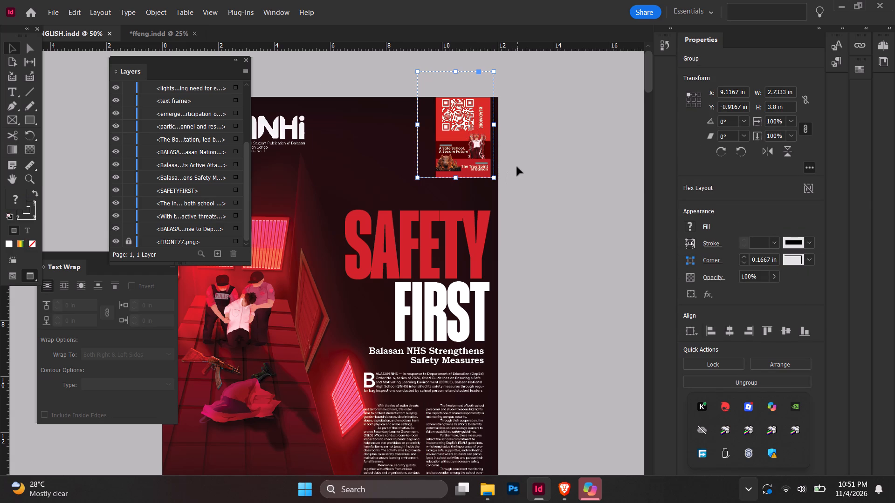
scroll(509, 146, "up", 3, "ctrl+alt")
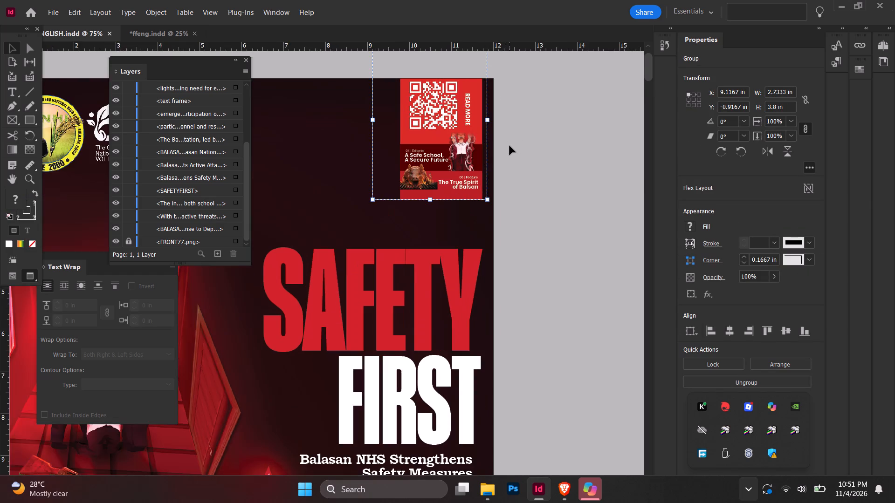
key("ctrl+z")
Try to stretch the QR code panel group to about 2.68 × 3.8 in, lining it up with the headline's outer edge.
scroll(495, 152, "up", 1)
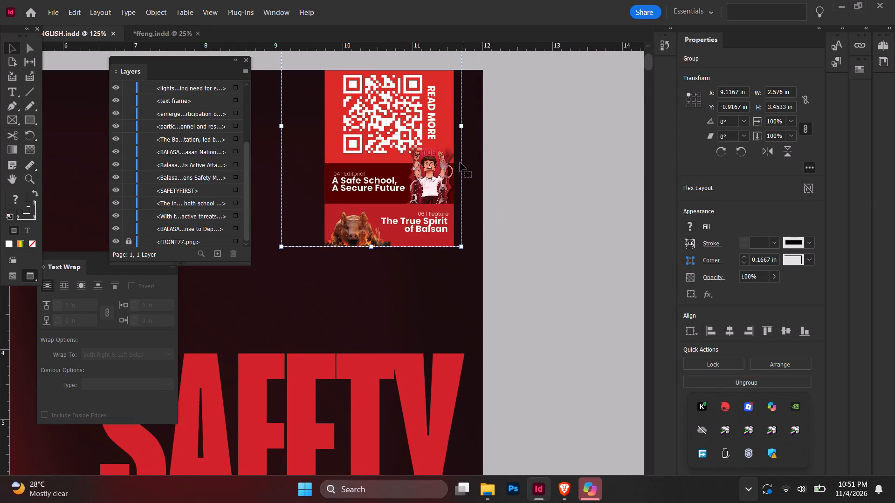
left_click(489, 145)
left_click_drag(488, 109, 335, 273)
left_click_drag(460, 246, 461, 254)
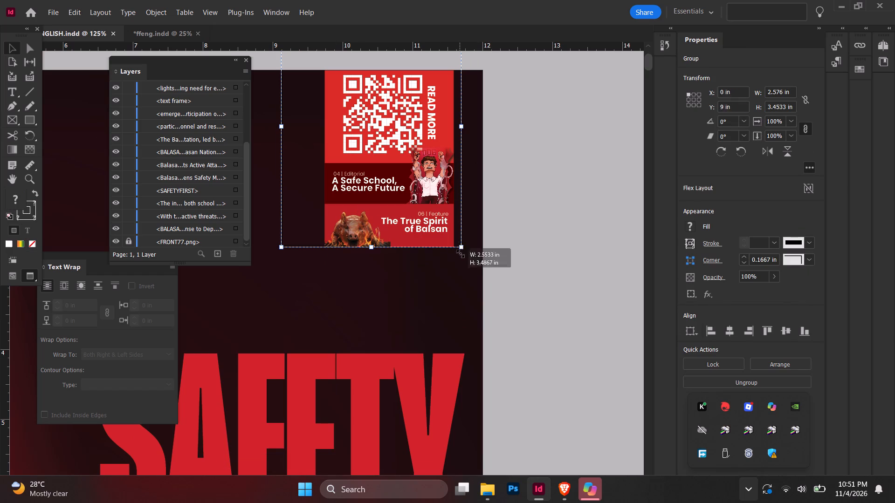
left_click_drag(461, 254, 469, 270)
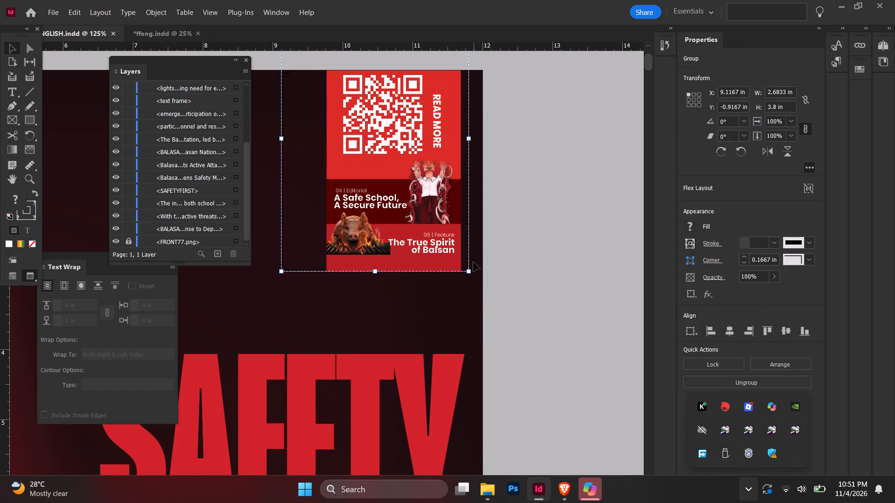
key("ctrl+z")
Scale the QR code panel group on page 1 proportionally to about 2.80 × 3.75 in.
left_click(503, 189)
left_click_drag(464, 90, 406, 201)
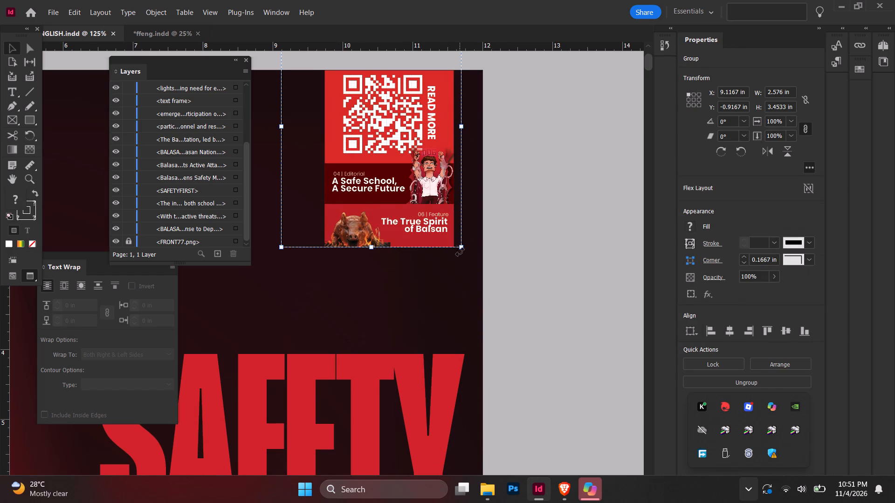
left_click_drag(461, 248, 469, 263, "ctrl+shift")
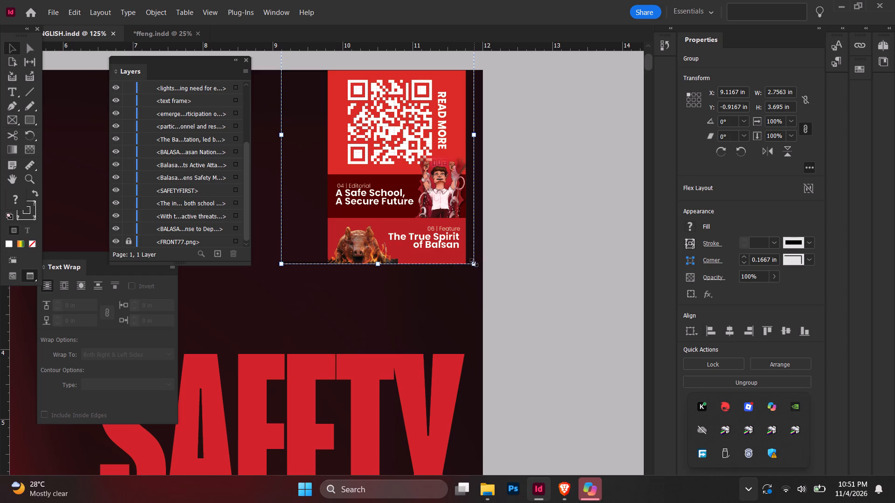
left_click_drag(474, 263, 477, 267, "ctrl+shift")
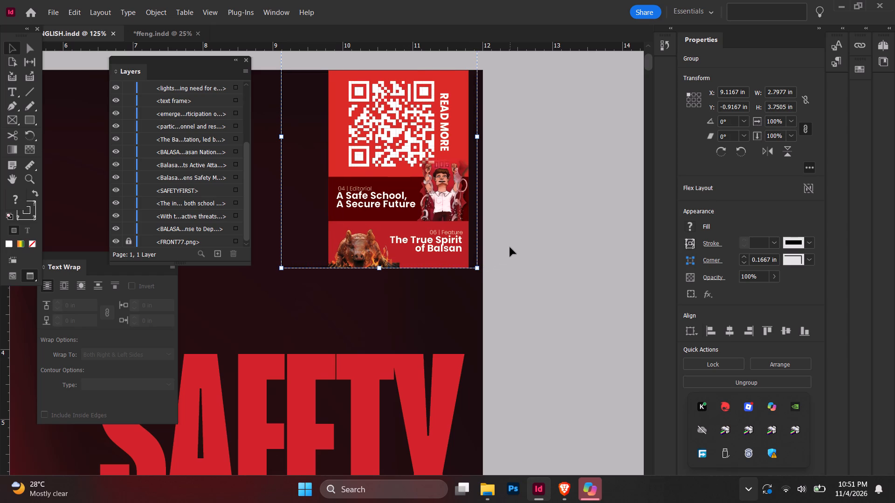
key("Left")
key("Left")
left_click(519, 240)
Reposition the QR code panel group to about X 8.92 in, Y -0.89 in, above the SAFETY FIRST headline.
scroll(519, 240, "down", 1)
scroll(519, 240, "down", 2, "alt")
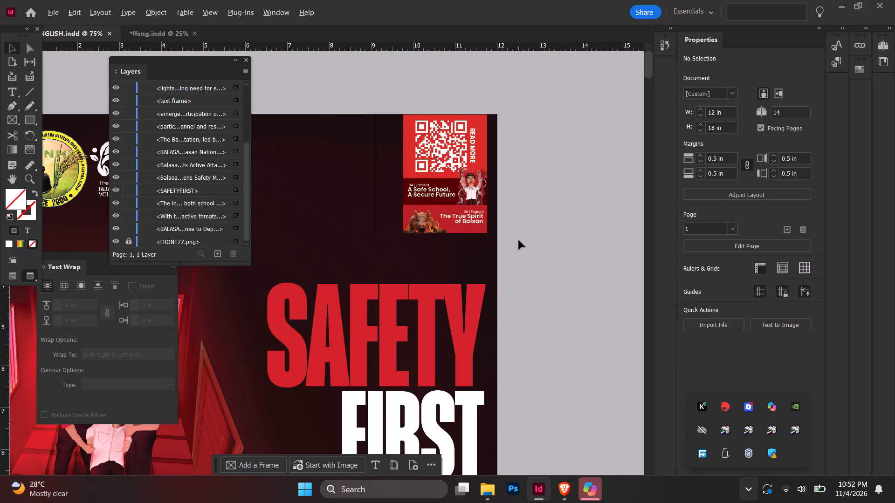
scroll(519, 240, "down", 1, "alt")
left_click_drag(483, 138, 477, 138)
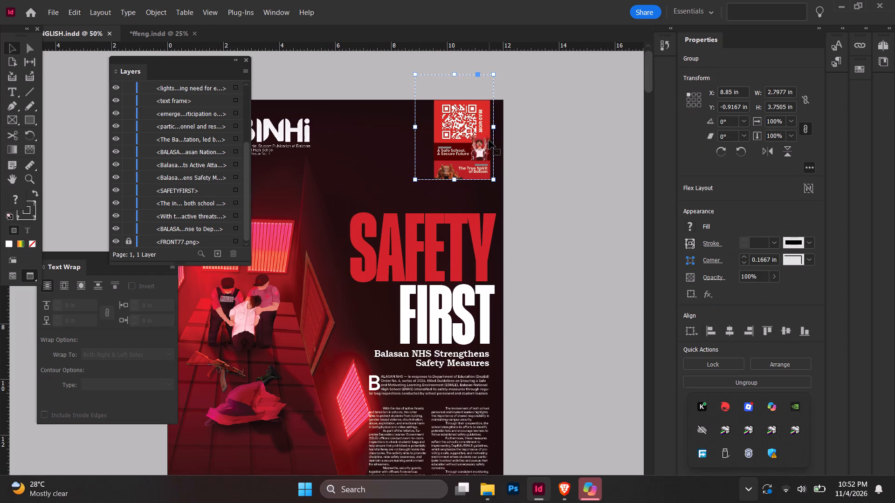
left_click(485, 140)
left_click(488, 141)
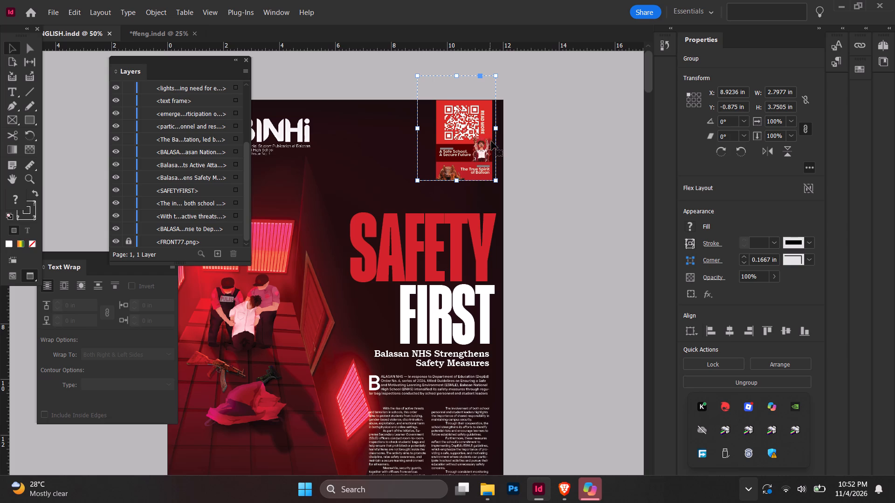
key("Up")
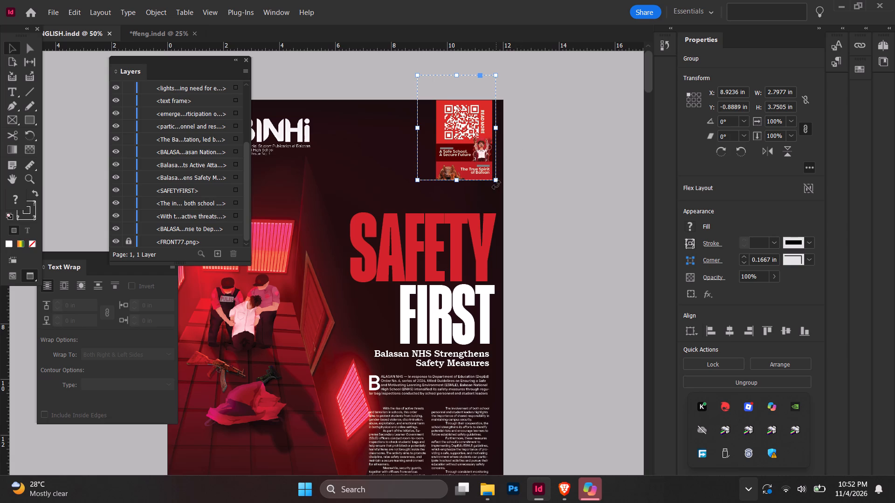
Enlarge the QR code panel group to about 3.64 × 4.88 in and line its outer edge up with the SAFETY headline's outer edge.
left_click_drag(495, 180, 503, 189, "ctrl+shift")
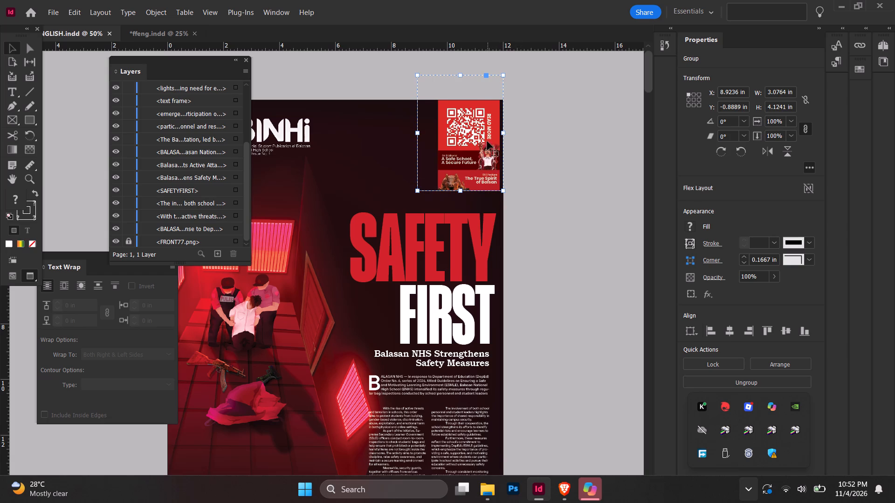
left_click_drag(485, 123, 476, 126)
left_click_drag(476, 126, 467, 126)
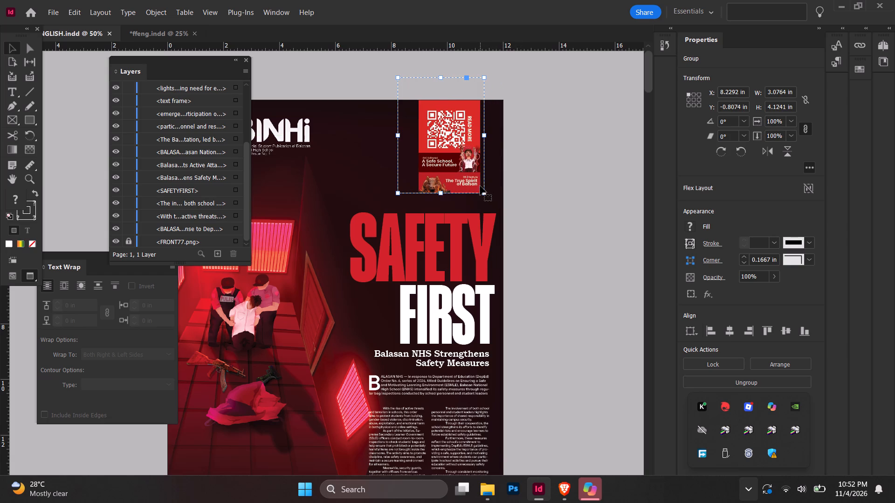
left_click_drag(483, 193, 494, 215, "ctrl+shift")
left_click_drag(484, 139, 475, 128)
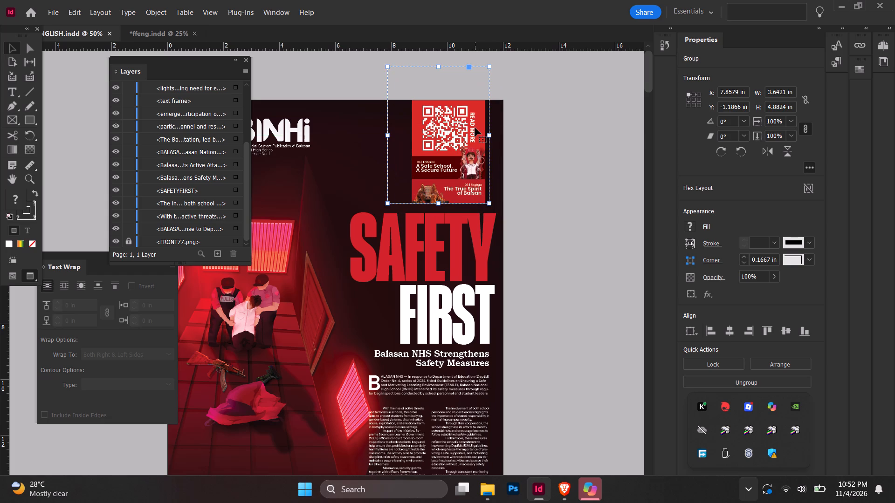
left_click_drag(475, 128, 476, 123)
left_click(476, 123)
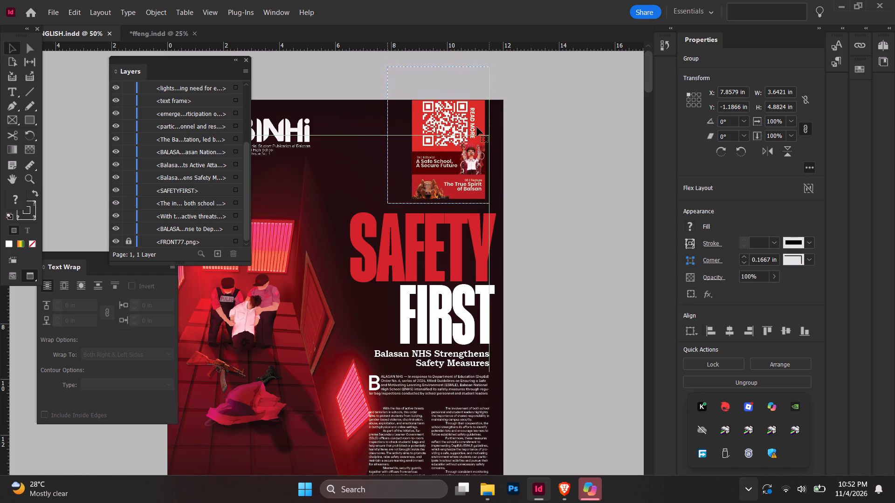
left_click_drag(477, 127, 483, 127)
left_click(520, 127)
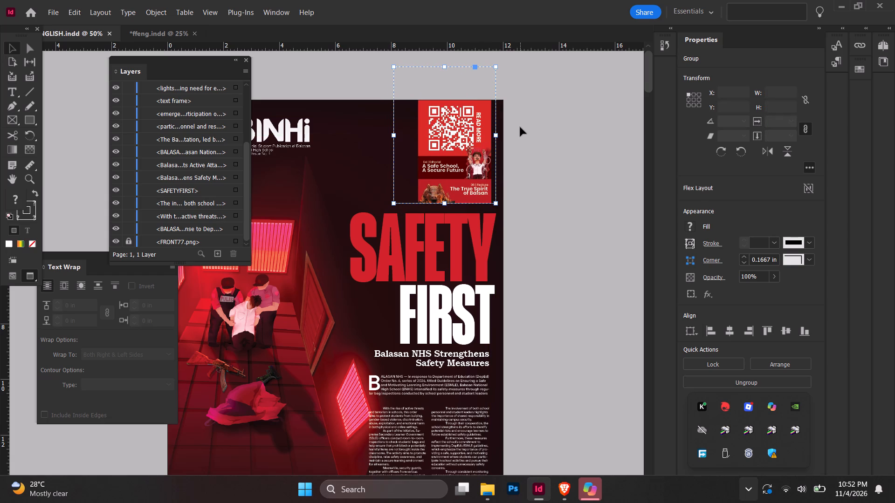
Look through the document's spreads and examine the page 1 layout around the QR code panel, both close up and as a whole.
scroll(532, 149, "down", 20)
scroll(532, 149, "down", 16)
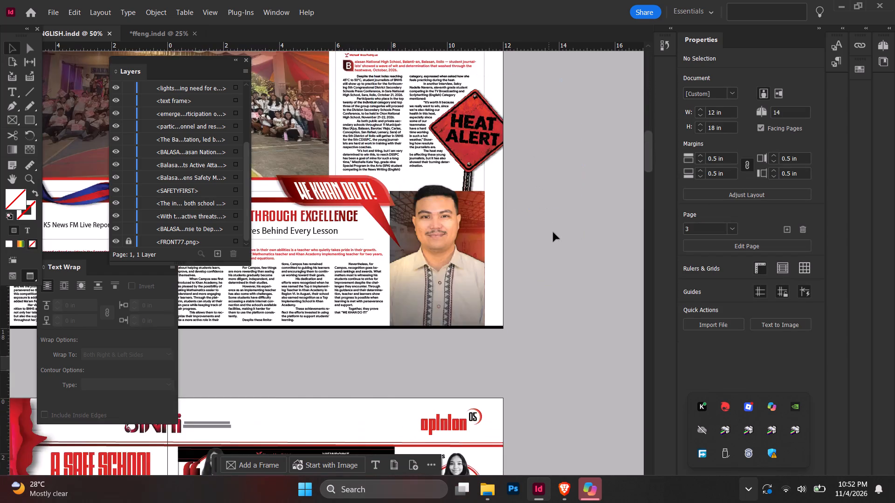
scroll(553, 232, "down", 20)
scroll(553, 232, "down", 20)
scroll(553, 232, "down", 5)
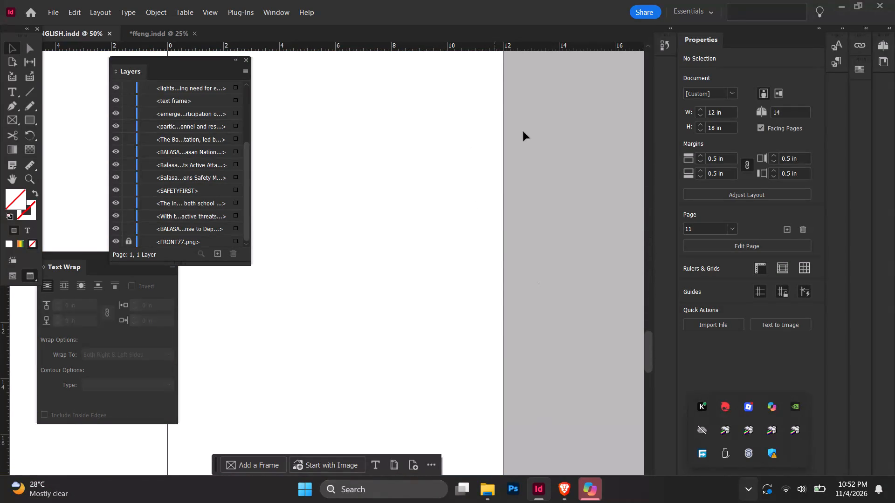
scroll(461, 204, "down", 7, "alt")
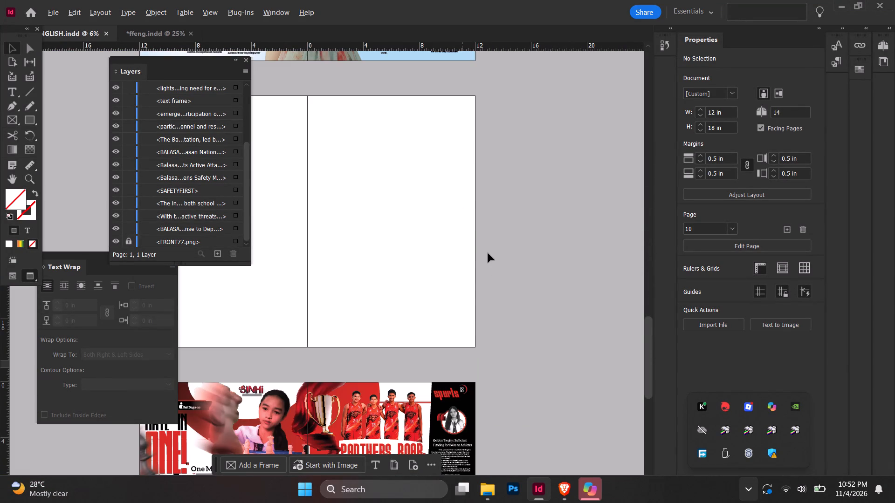
scroll(454, 223, "up", 6)
scroll(321, 167, "up", 8)
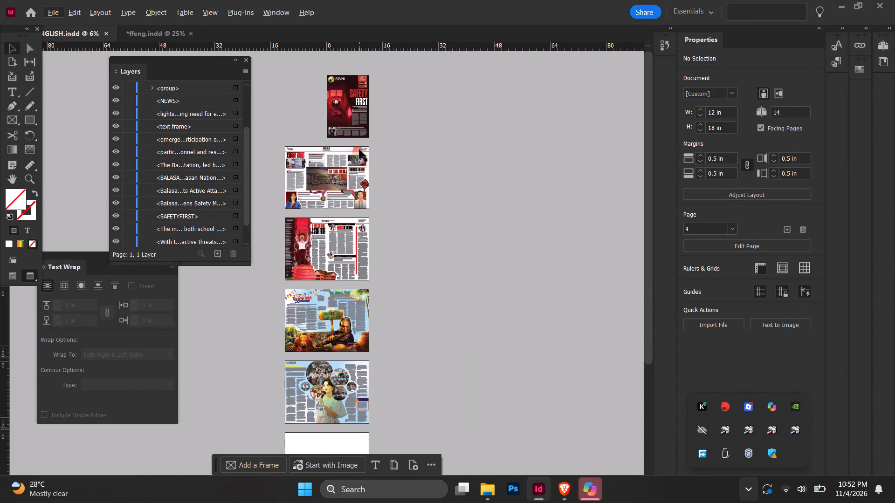
scroll(388, 143, "up", 1)
scroll(393, 138, "up", 4, "alt")
scroll(426, 144, "up", 5)
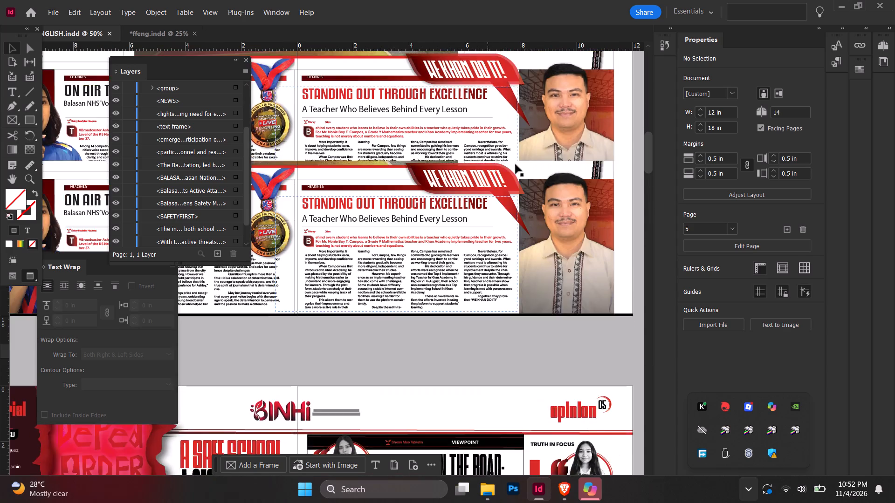
scroll(516, 164, "up", 8)
scroll(521, 162, "up", 2, "alt")
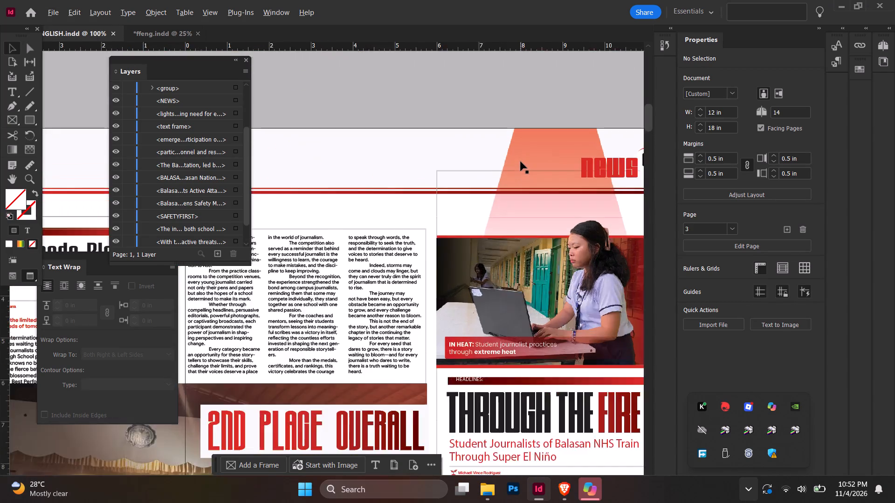
scroll(519, 160, "down", 3, "alt")
scroll(519, 159, "up", 10)
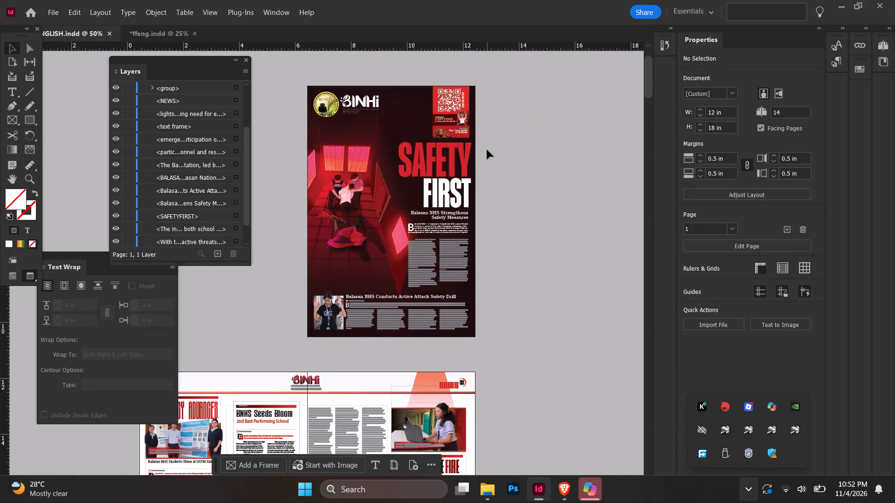
scroll(487, 150, "up", 6)
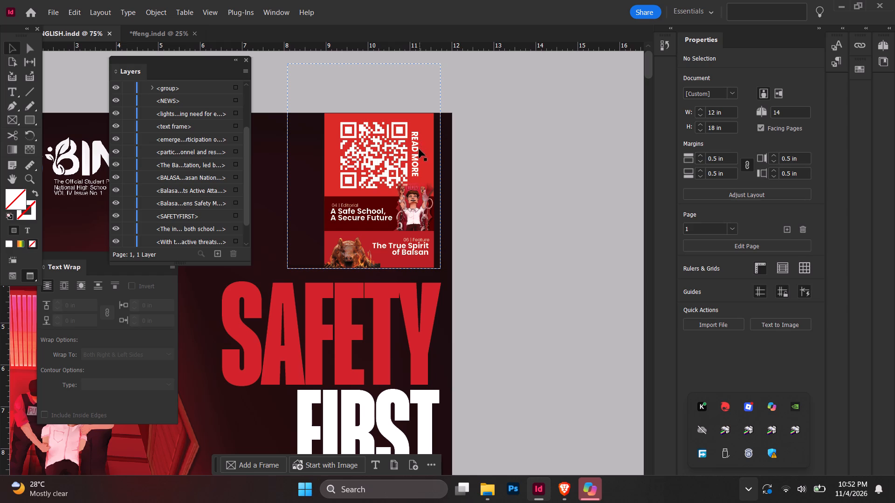
left_click(478, 135)
scroll(475, 133, "down", 2, "alt")
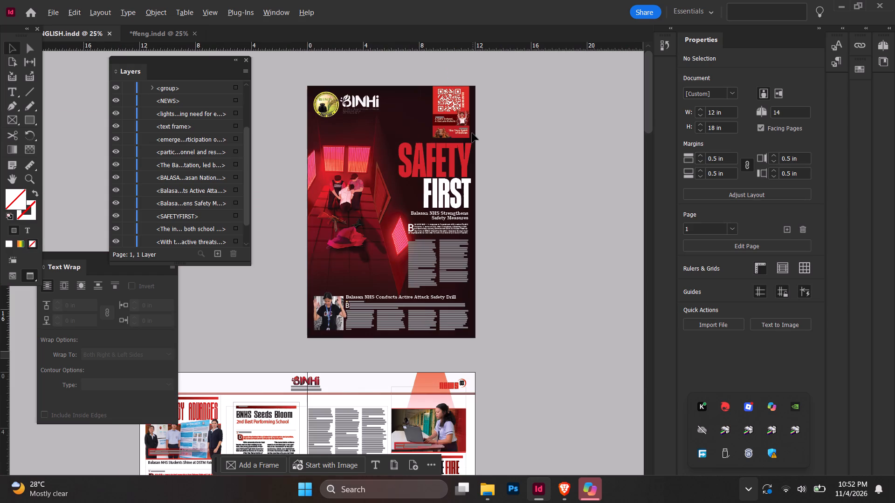
left_click(496, 129)
Enlarge the BINHi masthead logo image on page 1 to about 6.07 × 4.34 in and place it at X 0.5 in, Y -0.462 in.
scroll(494, 128, "up", 1, "alt")
scroll(489, 142, "up", 4, "ctrl")
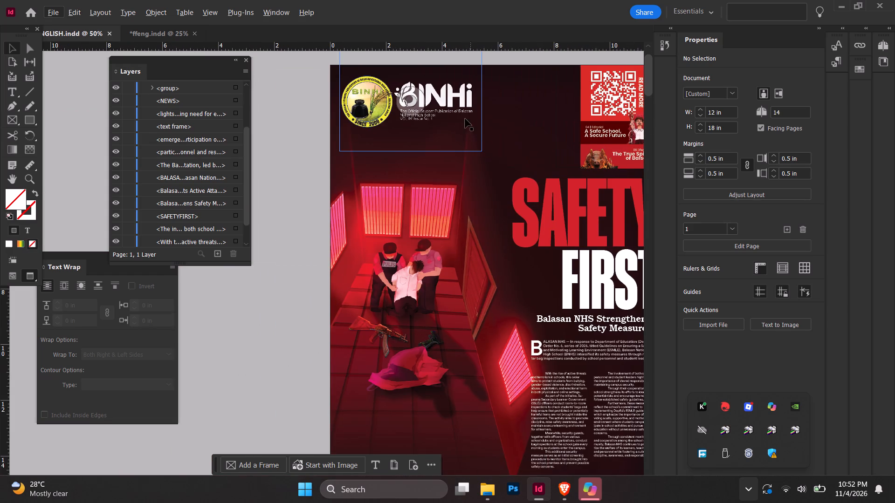
scroll(451, 114, "up", 2)
left_click(451, 136)
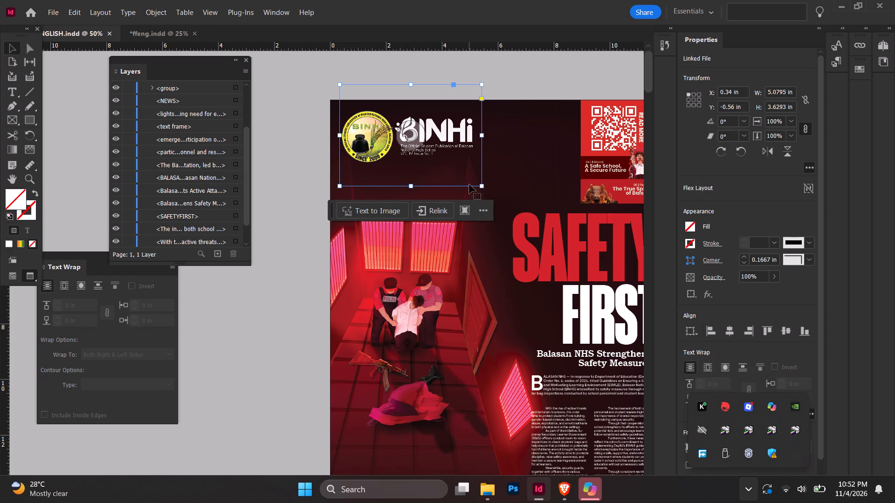
left_click_drag(481, 186, 509, 197, "ctrl+shift")
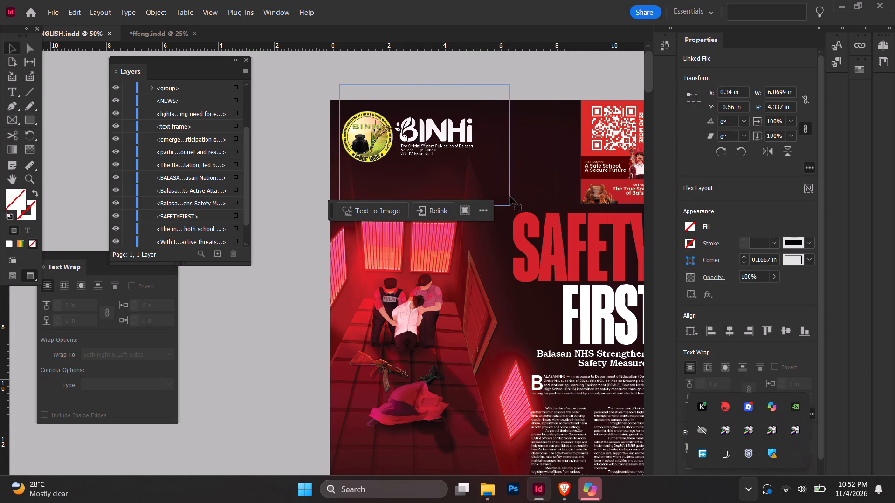
left_click(496, 187, "ctrl+shift")
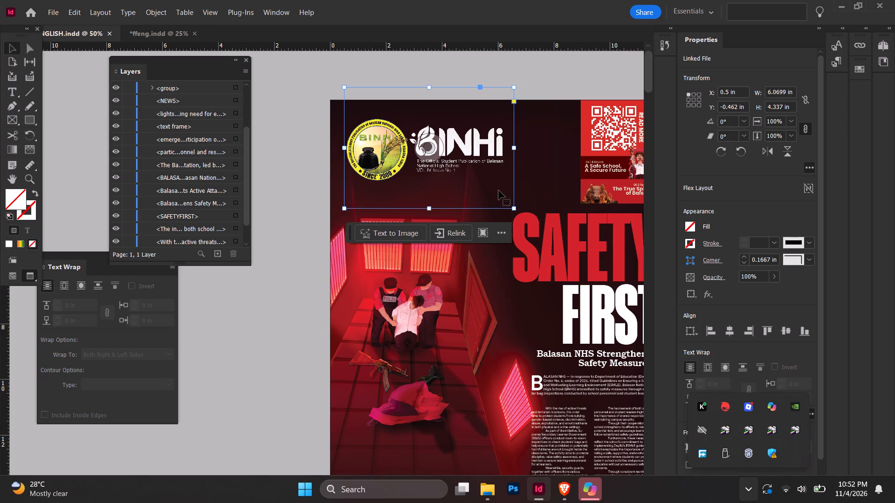
left_click(539, 96)
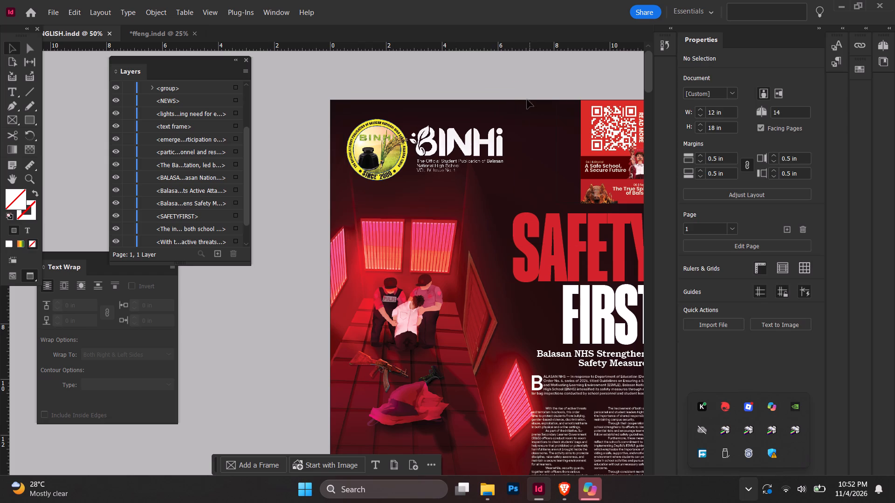
Go to the news spread on pages 2–3 and close the floating Layers and Text Wrap panels covering it.
scroll(509, 102, "down", 1, "alt")
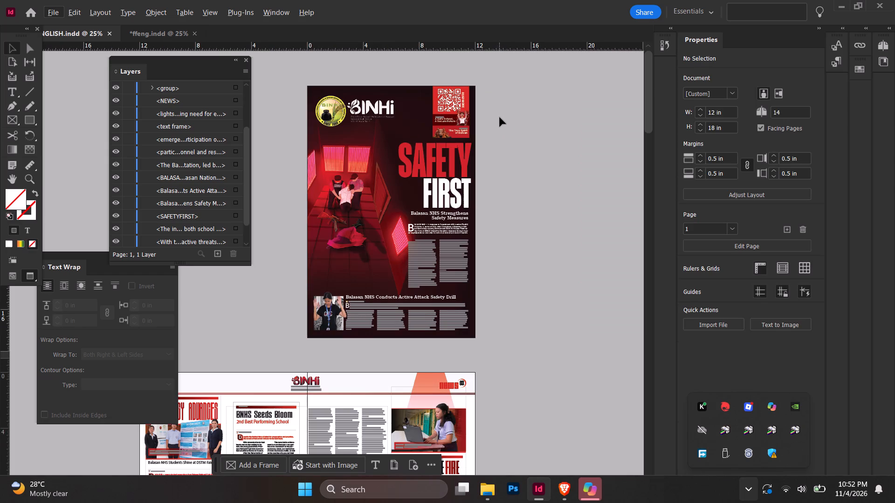
scroll(501, 117, "down", 1)
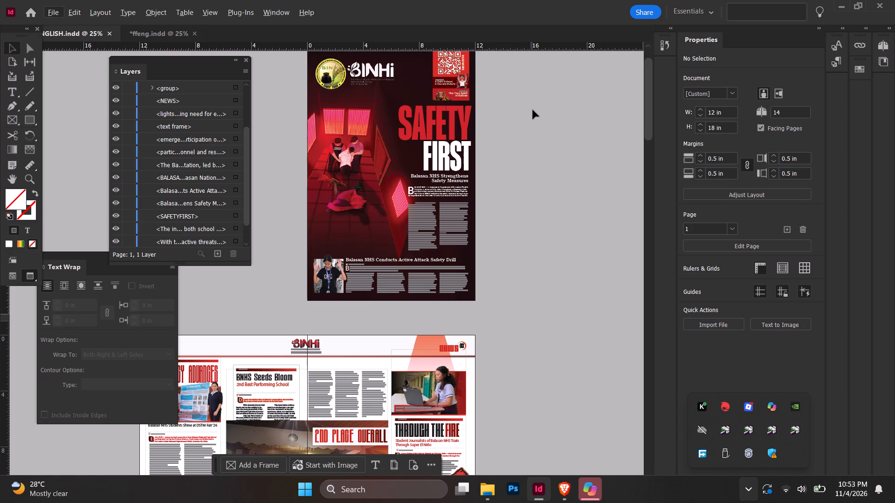
scroll(523, 139, "down", 7)
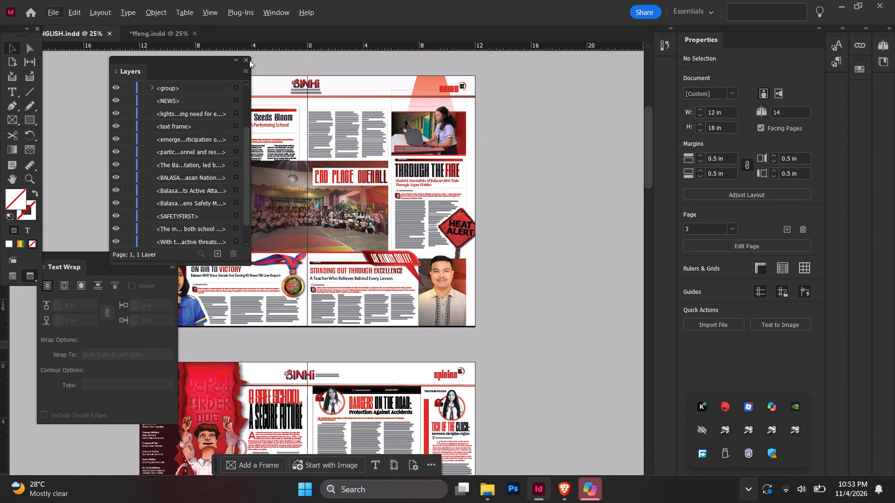
left_click(249, 60)
left_click(504, 129)
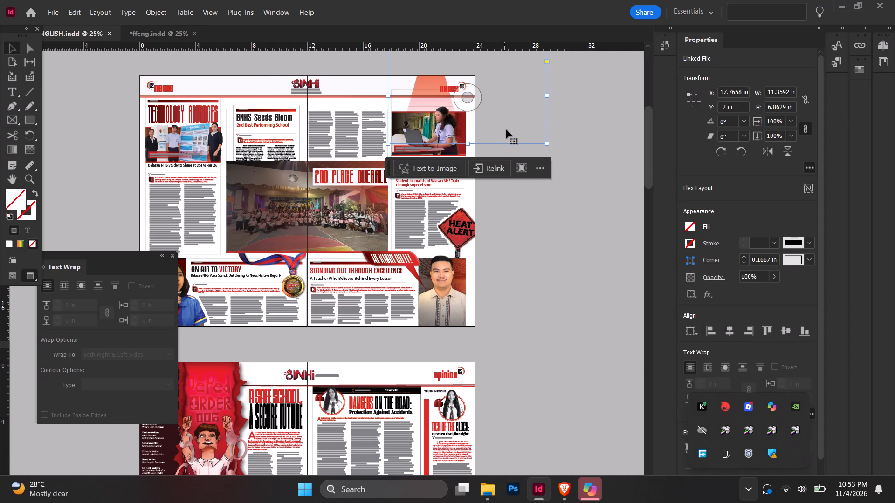
left_click(533, 117)
left_click(324, 62)
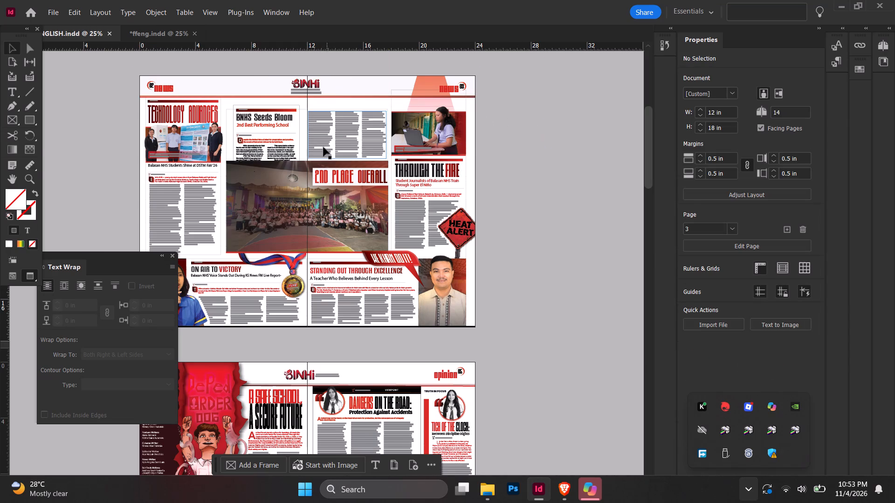
scroll(302, 185, "up", 1, "alt")
scroll(317, 189, "up", 1)
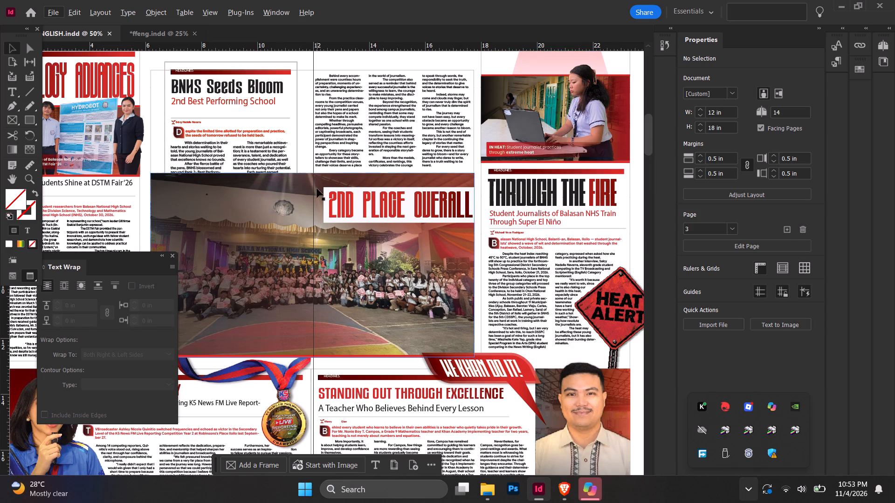
left_click(174, 255)
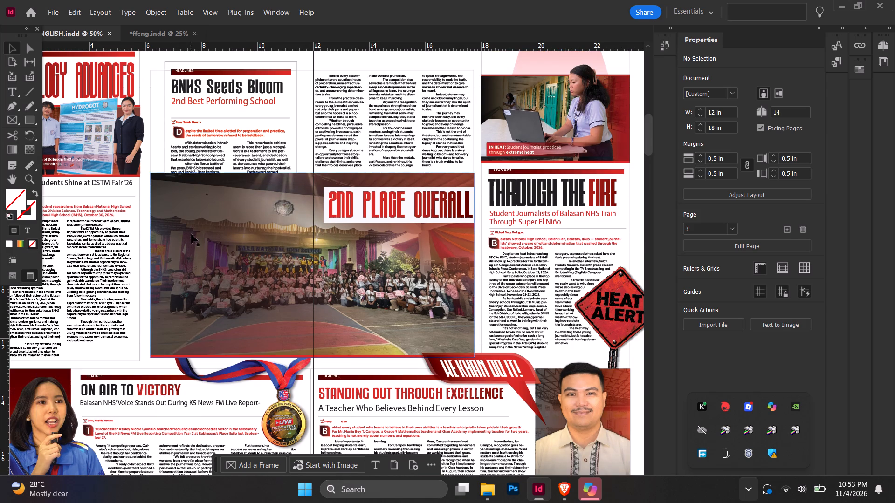
scroll(292, 213, "up", 1)
scroll(249, 212, "up", 1, "alt")
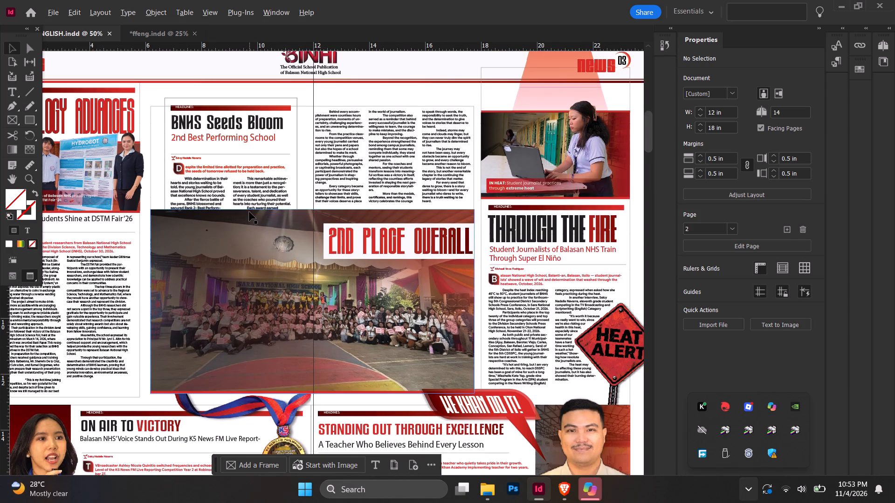
Examine the BNHS Seeds Bloom article on the news spread up close and the neighbouring spreads in overview.
scroll(249, 212, "up", 2, "alt")
scroll(260, 203, "up", 1)
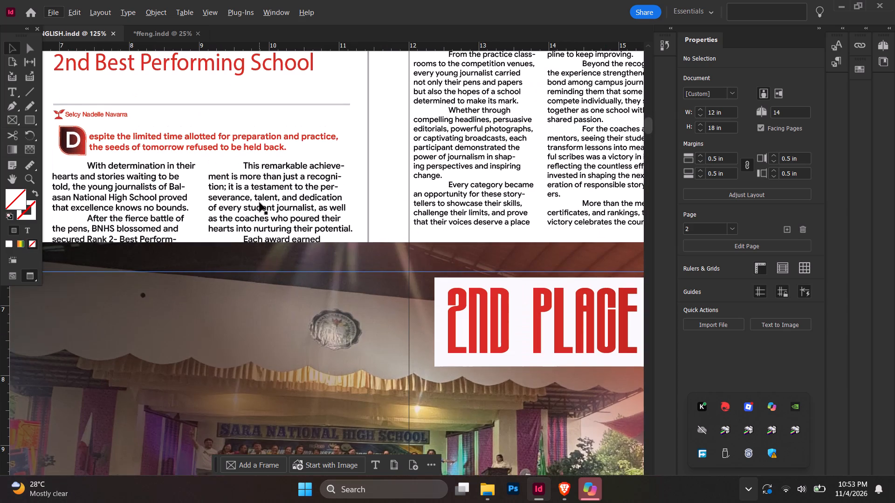
scroll(260, 200, "down", 1, "alt")
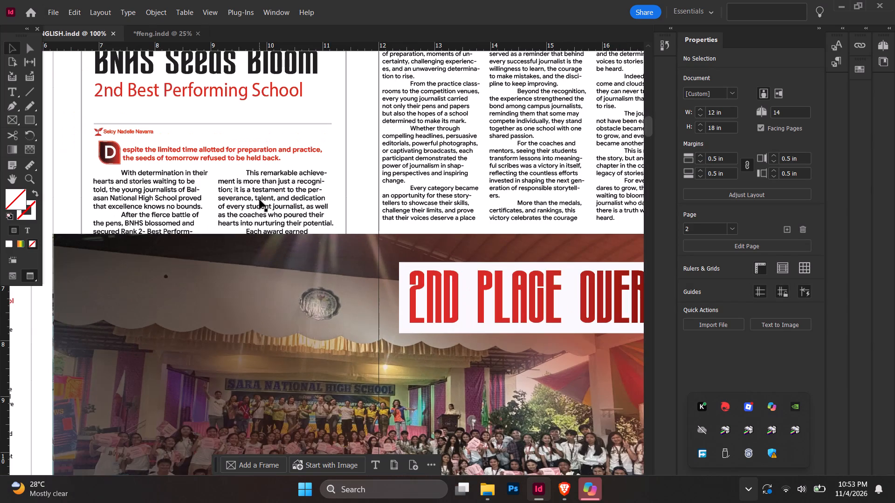
scroll(261, 199, "up", 2)
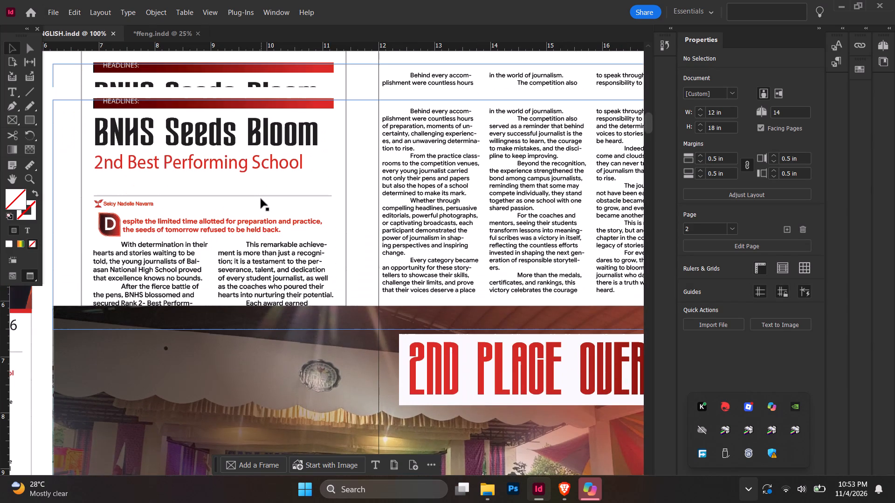
scroll(257, 199, "down", 4, "alt")
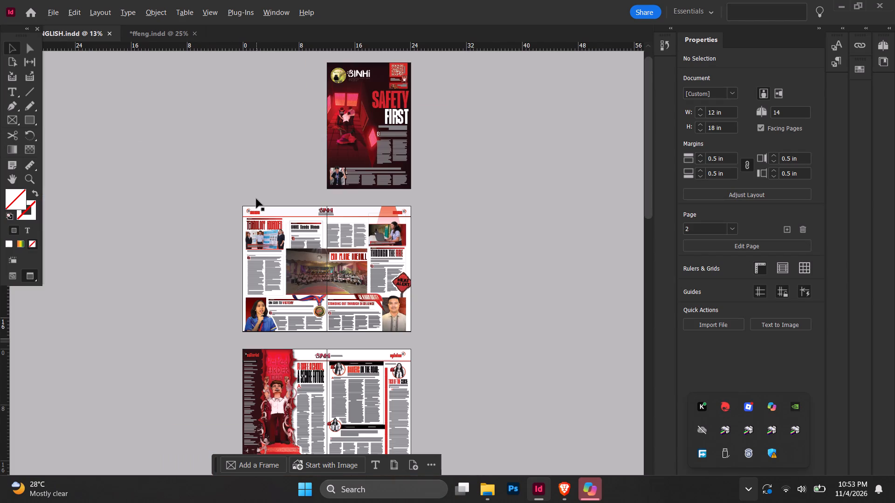
scroll(263, 194, "up", 3, "alt")
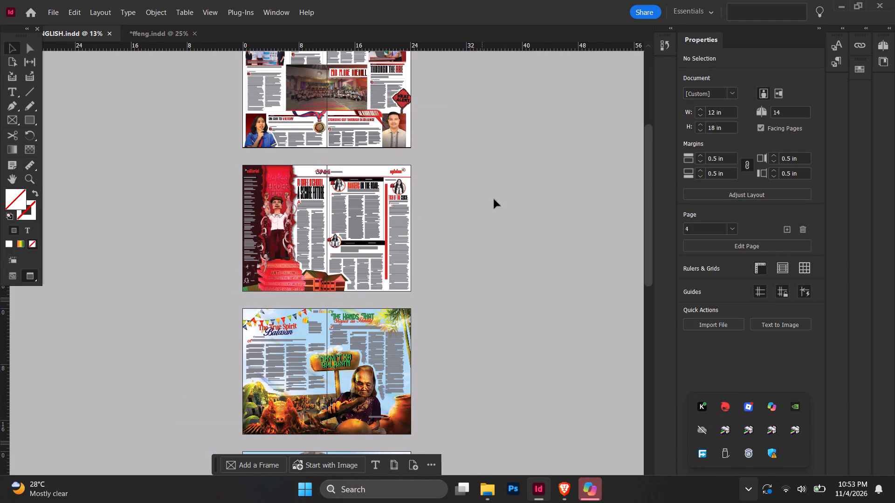
left_click(466, 195)
scroll(435, 151, "up", 5)
scroll(429, 151, "up", 2, "alt")
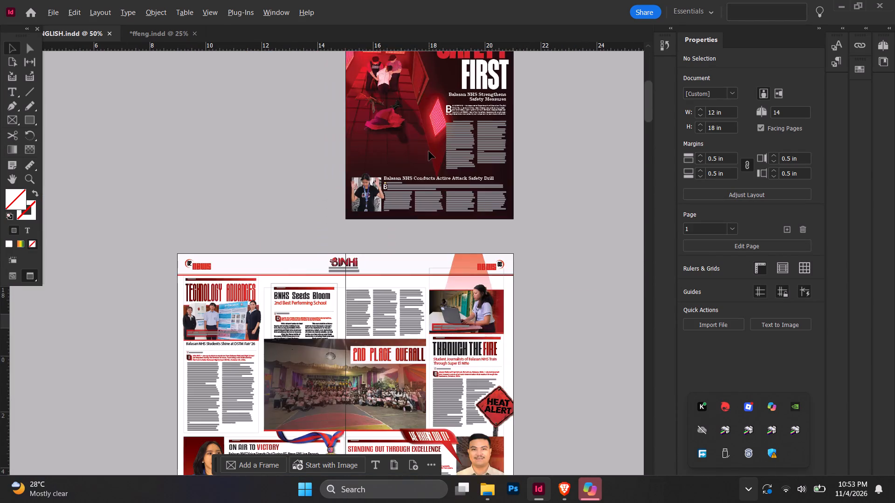
scroll(428, 151, "down", 4)
scroll(338, 168, "down", 2)
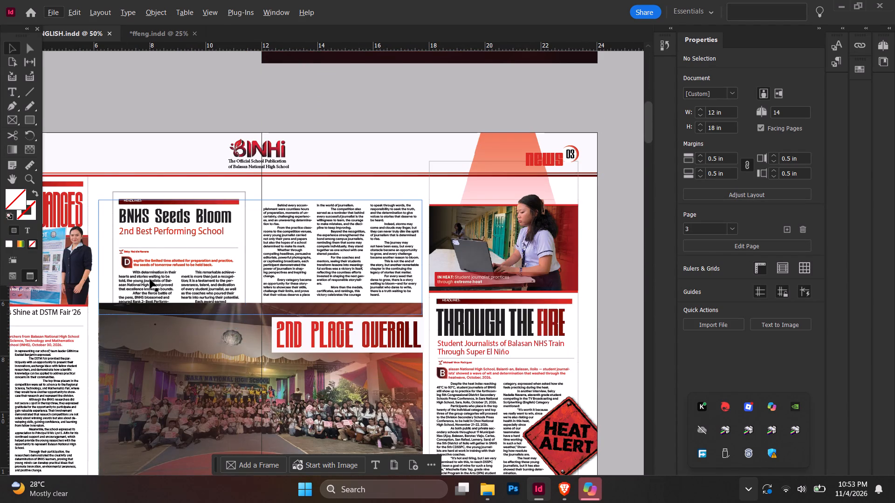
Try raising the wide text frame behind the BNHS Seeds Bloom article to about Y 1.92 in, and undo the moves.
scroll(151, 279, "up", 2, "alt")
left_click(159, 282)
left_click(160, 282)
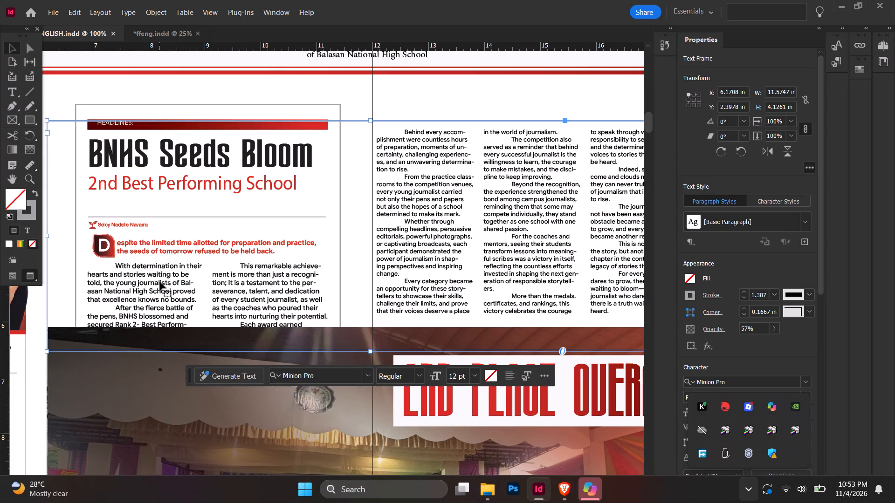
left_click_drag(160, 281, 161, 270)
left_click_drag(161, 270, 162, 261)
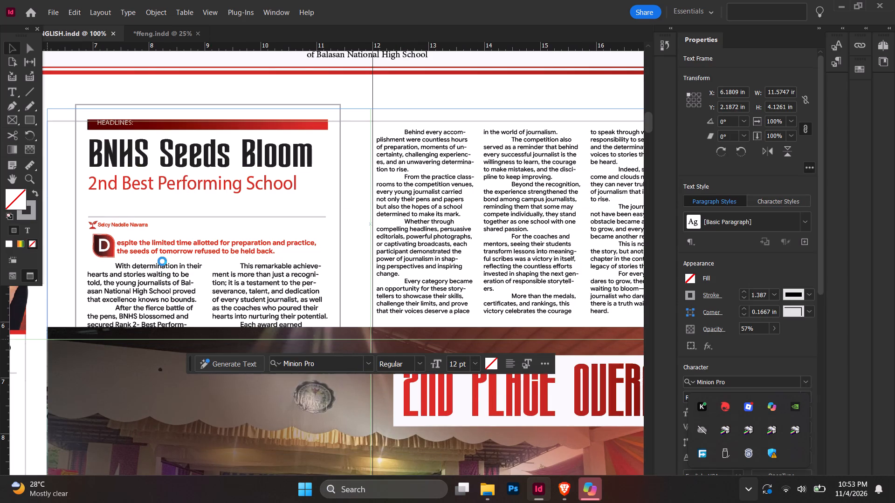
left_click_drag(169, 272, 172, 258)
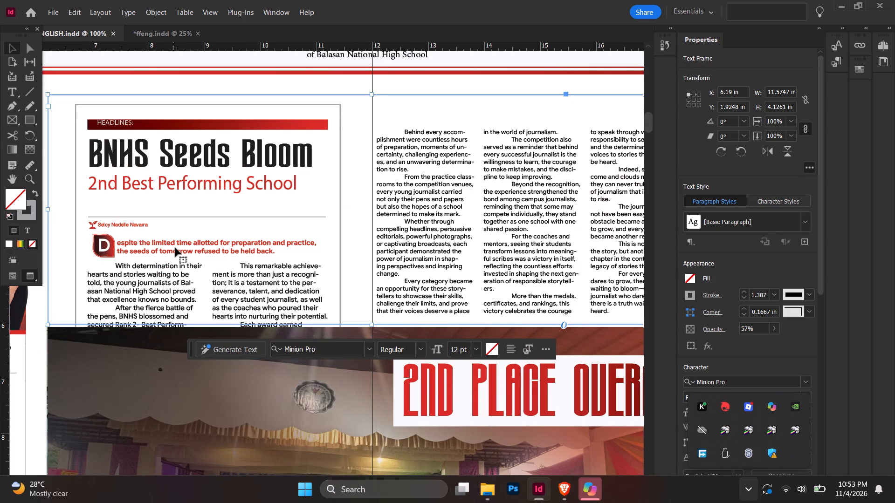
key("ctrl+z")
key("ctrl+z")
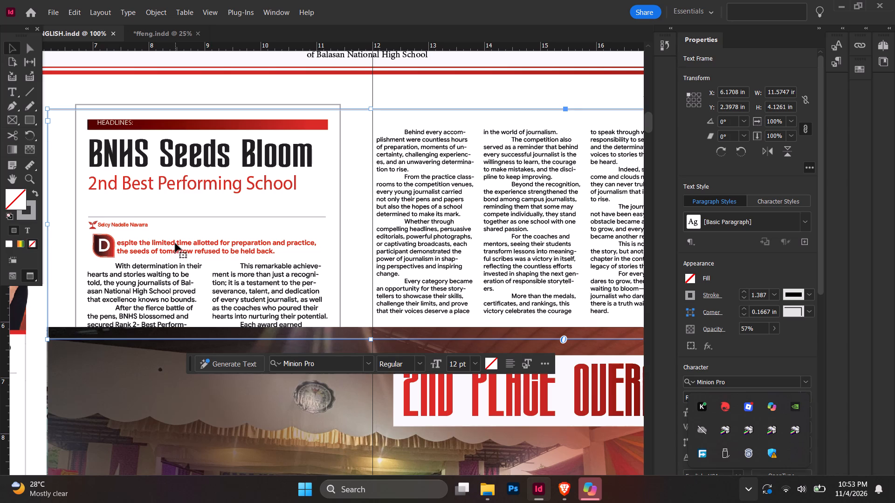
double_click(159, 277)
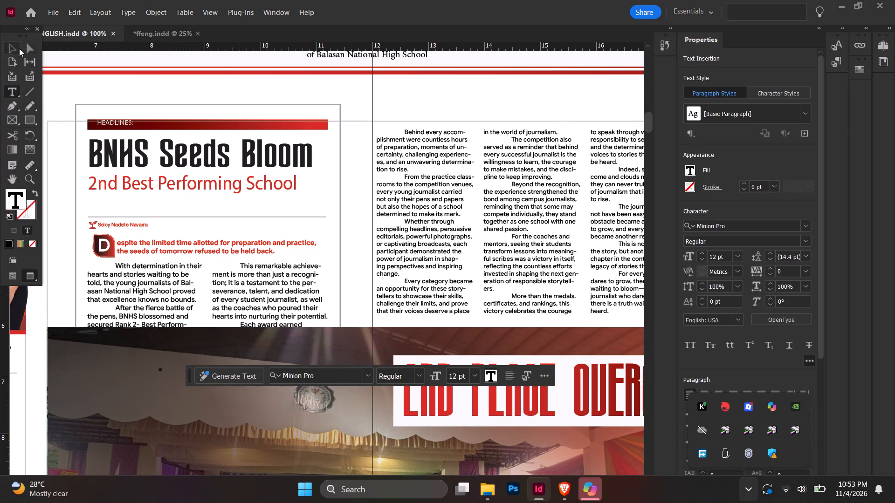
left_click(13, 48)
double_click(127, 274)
Undo the last move of the BINHi masthead logo on page 1.
key("ctrl+z")
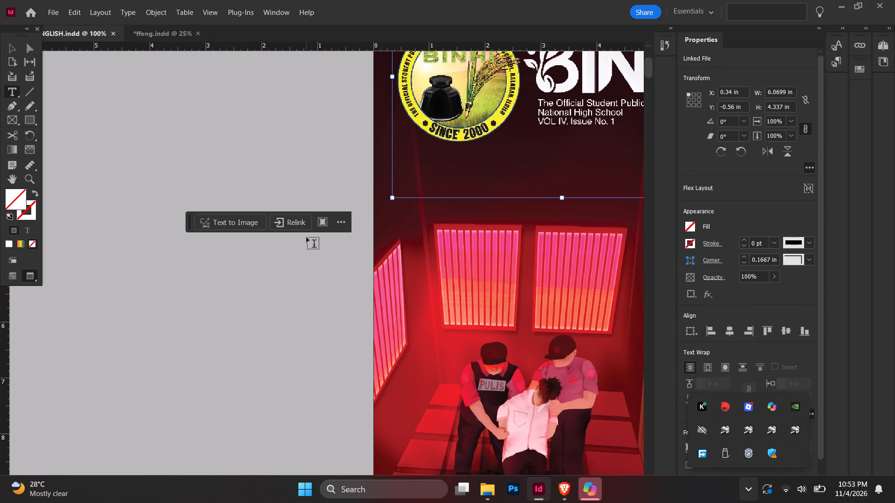
Look through the document's spreads in overview and examine the layouts of the news and opinion pages.
scroll(239, 172, "down", 4, "alt")
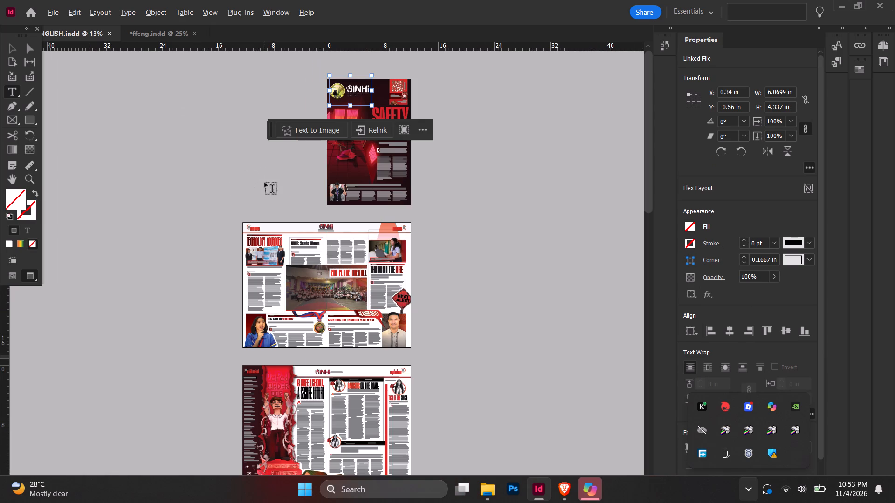
left_click(420, 179)
scroll(406, 161, "down", 1, "alt")
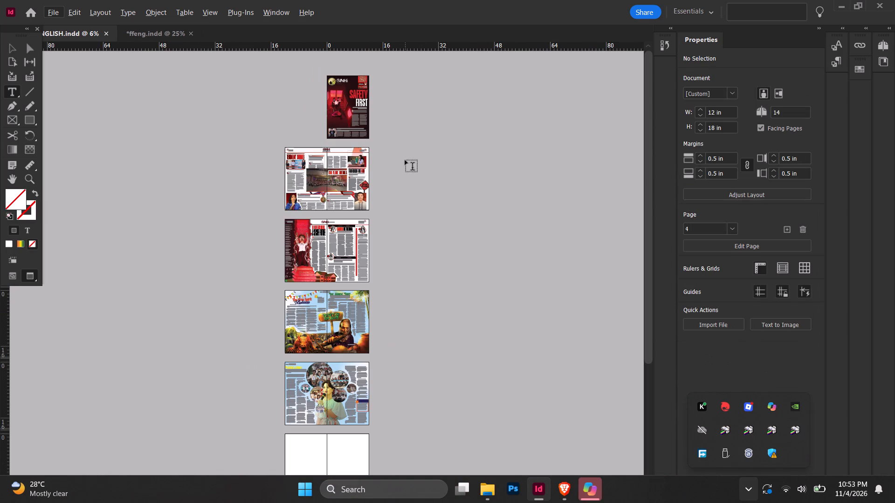
scroll(381, 155, "down", 1, "alt")
scroll(381, 156, "up", 2, "alt")
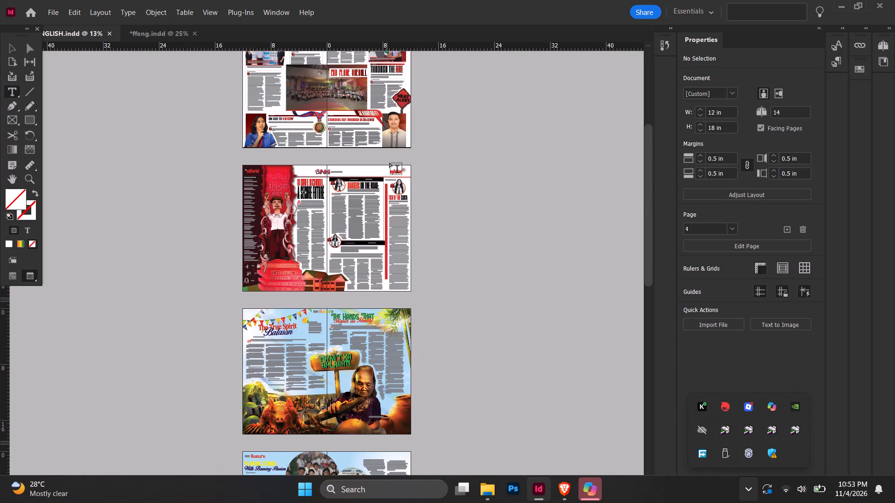
scroll(390, 163, "up", 4, "ctrl")
scroll(420, 163, "up", 1)
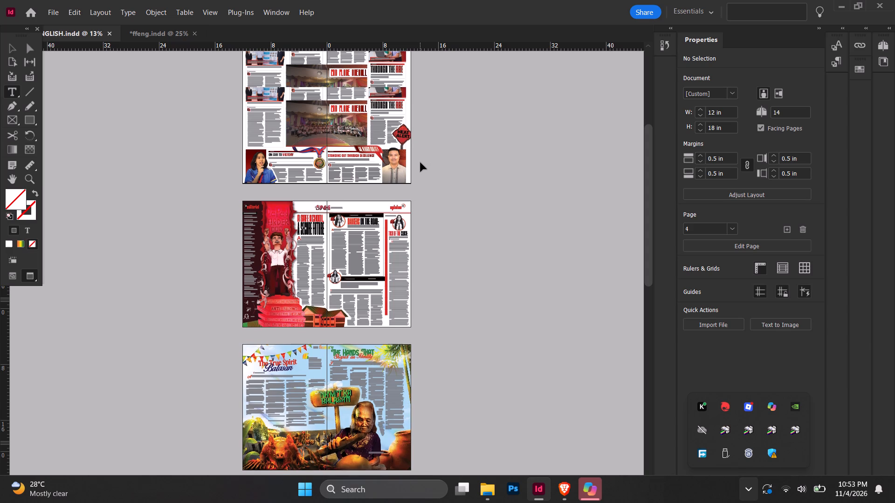
scroll(420, 163, "up", 1)
scroll(420, 163, "up", 4, "ctrl")
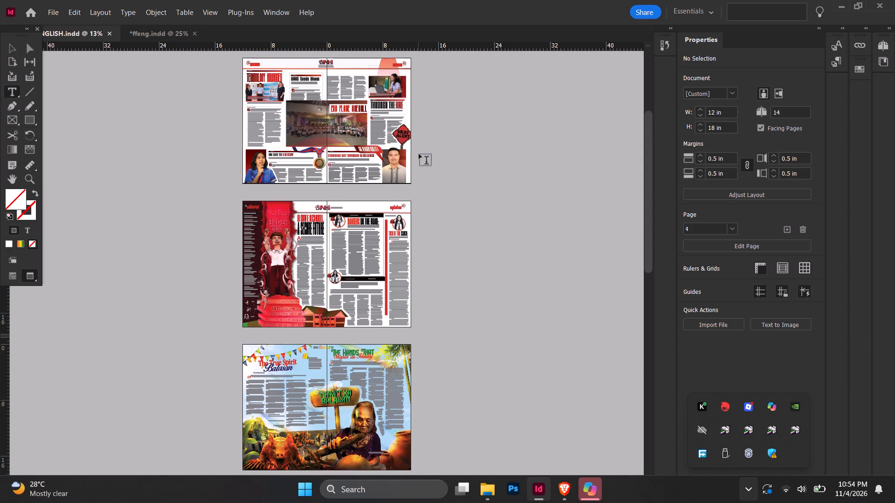
scroll(440, 171, "up", 5, "ctrl")
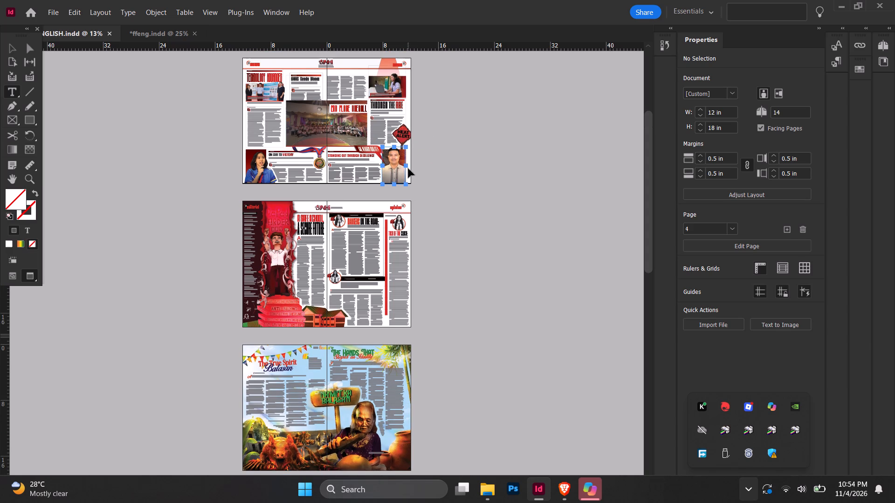
scroll(408, 169, "up", 2, "ctrl")
scroll(448, 173, "up", 3, "alt")
scroll(337, 202, "down", 2)
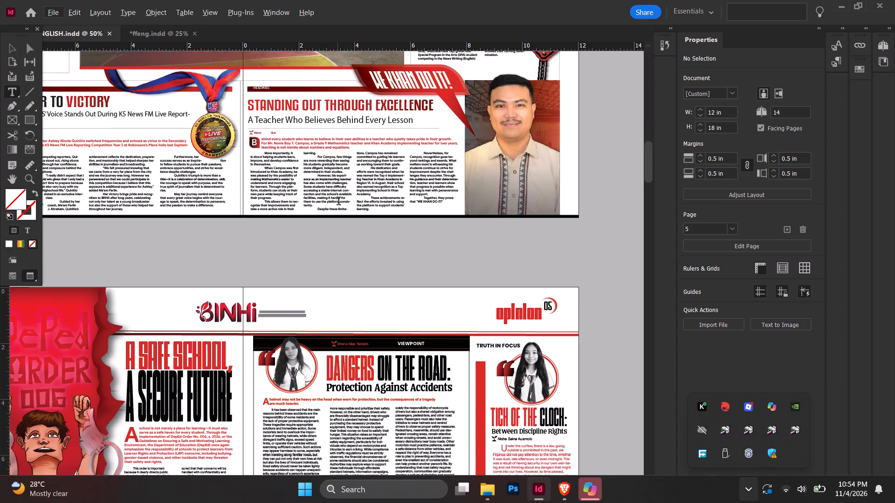
scroll(338, 202, "down", 2)
scroll(345, 195, "down", 1, "alt")
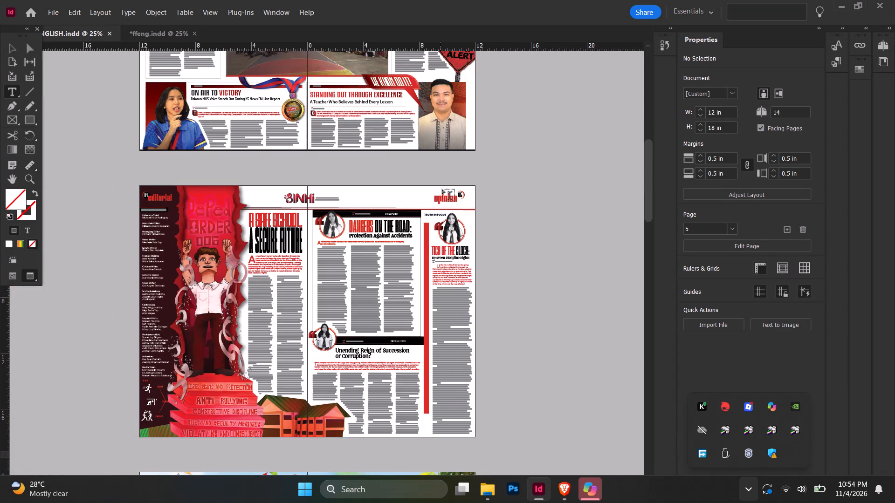
left_click(519, 179)
scroll(510, 180, "up", 8)
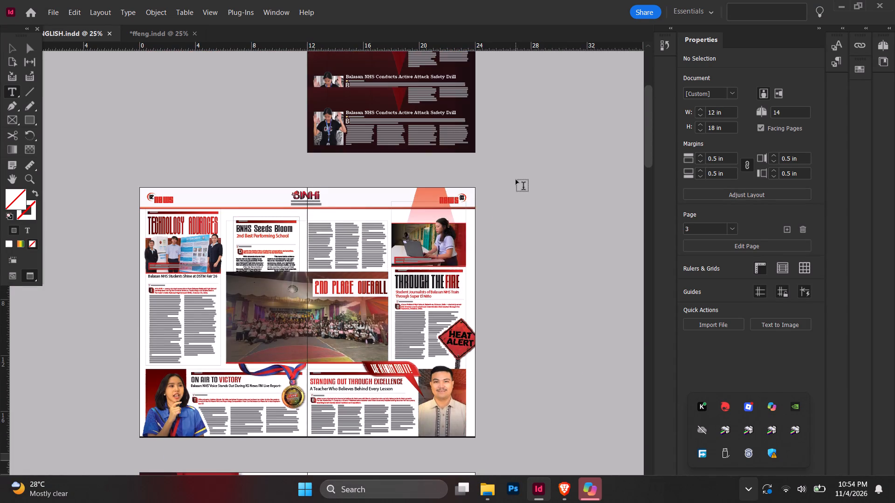
scroll(503, 214, "down", 3)
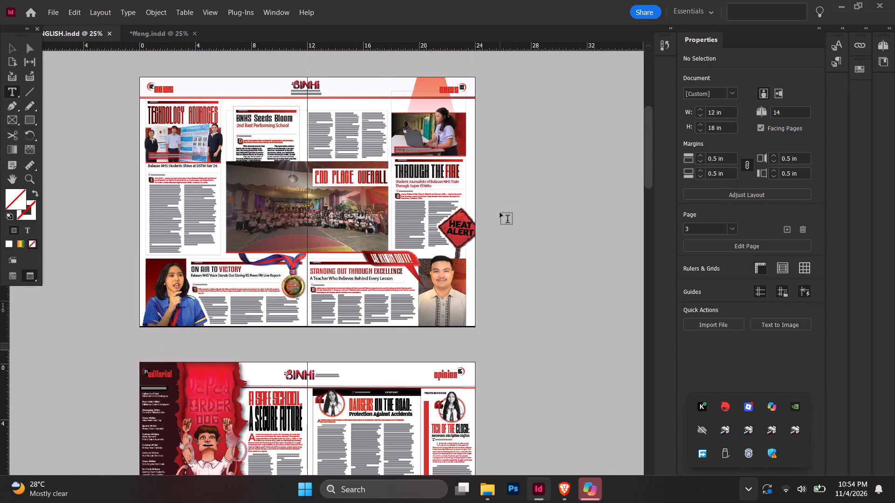
Move the BNHS Seeds Bloom article group on page 2 up to about X 5.91 in, Y 1.155 in, so its box clears the group photo.
scroll(262, 155, "up", 3, "alt")
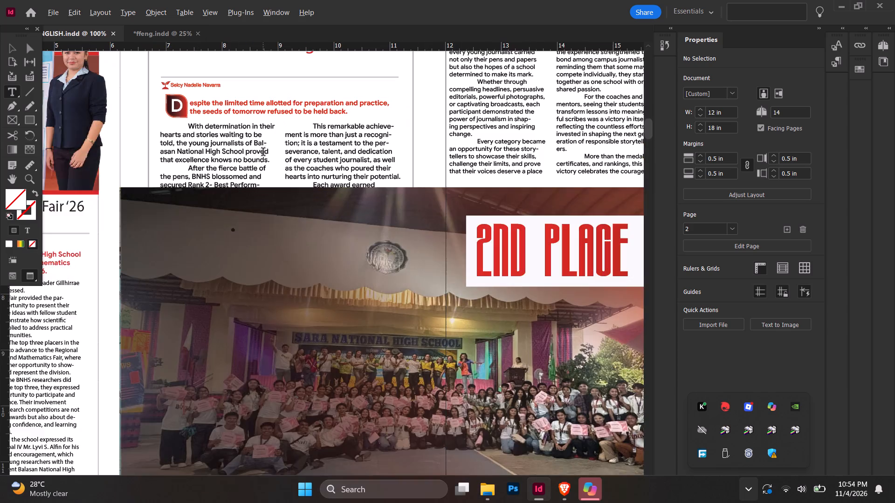
scroll(265, 146, "up", 3)
left_click(10, 45)
scroll(210, 113, "up", 3)
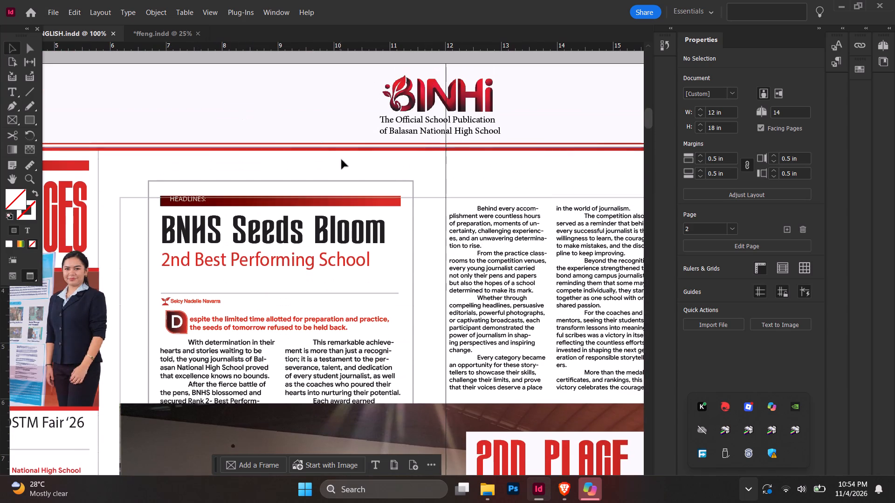
left_click(352, 183)
key("Up")
key("Up")
key("Up")
key("Up")
key("Up")
key("Up")
key("Up")
key("Up")
key("Up")
key("Up")
key("Up")
key("Up")
key("Up")
key("Up")
key("Up")
key("Up")
key("Up")
key("Up")
key("Up")
key("Up")
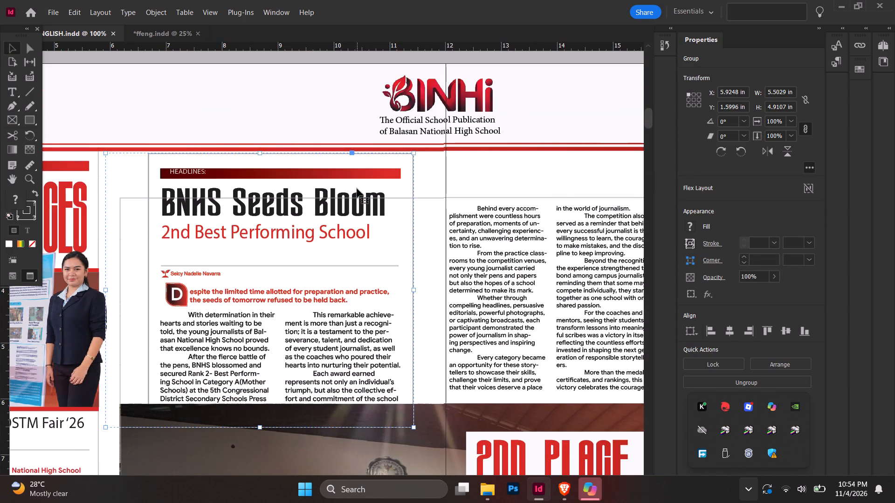
key("Up")
key("Up")
key("Up")
key("Up")
key("Up")
key("Up")
key("Up")
key("Up")
key("Up")
key("Up")
key("Up")
key("Up")
key("Up")
key("Up")
key("Up")
key("Up")
key("Up")
key("Up")
key("Up")
key("Up")
key("Up")
key("Up")
key("Up")
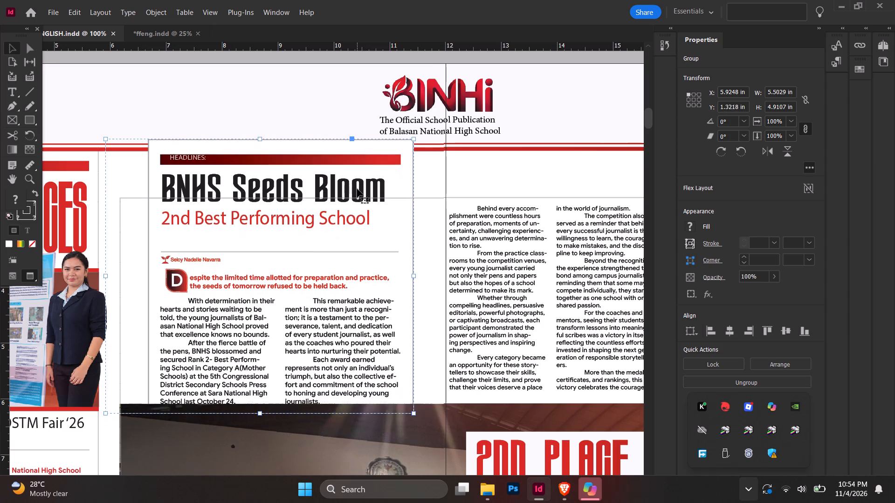
key("Up")
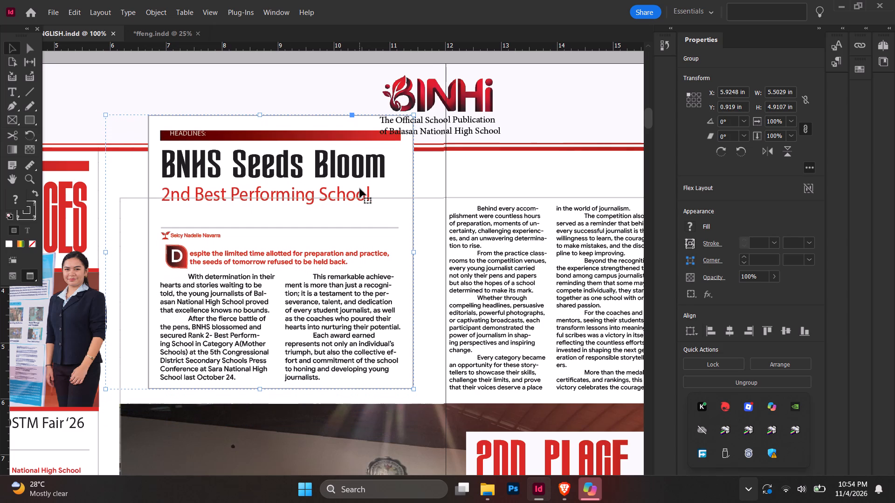
key("Down")
key("Down")
key("Down")
key("Down")
key("Down")
key("Down")
key("Down")
key("Down")
key("Down")
key("Down")
key("Down")
key("Down")
key("Down")
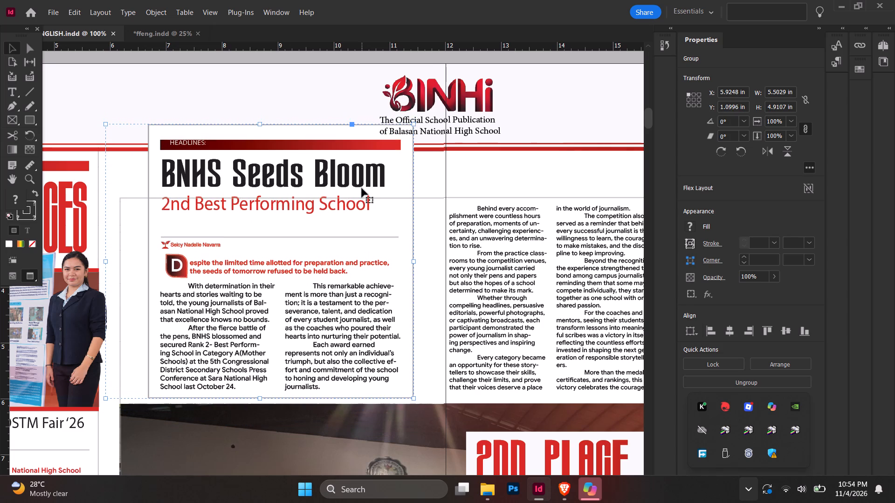
key("Down")
key("Down")
key("Down")
key("Down")
key("Left")
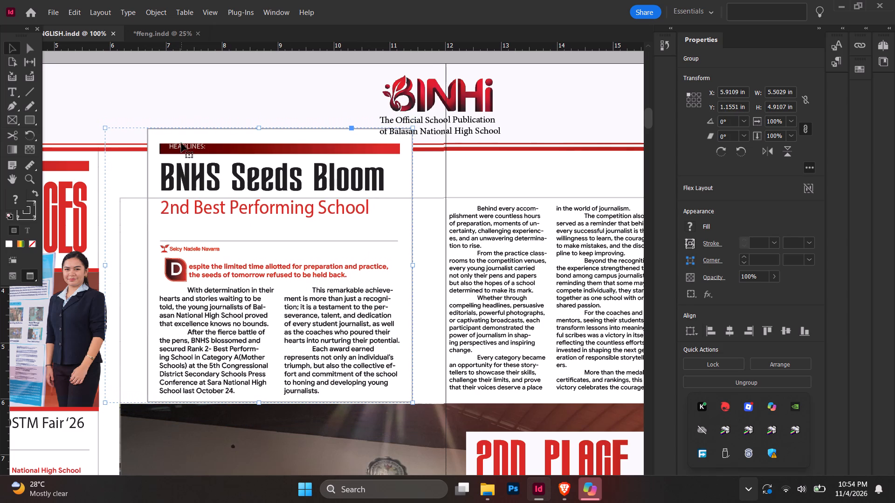
Nudge the HEADLINES bar group above the BNHS Seeds Bloom title up slightly to about Y 1.421 in.
double_click(190, 144)
key("Up")
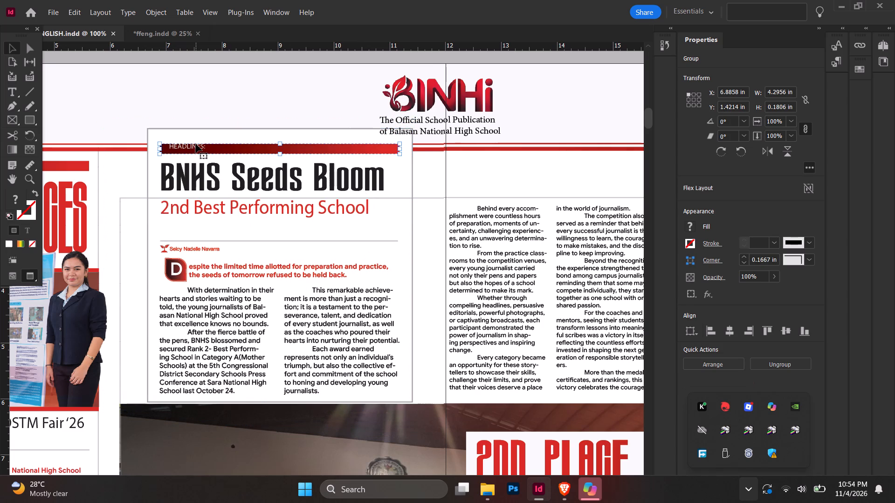
key("Up")
key("Up")
key("Down")
key("Down")
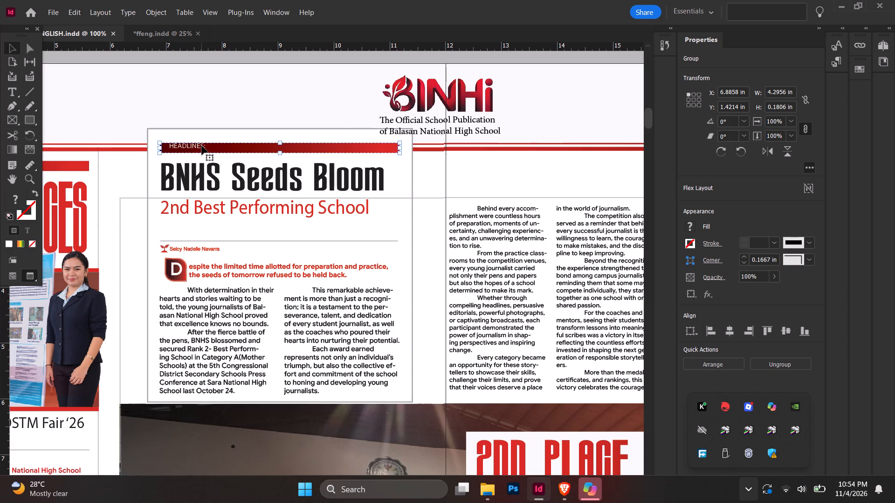
Nudge the HEADLINES: text frame down slightly so the label sits vertically centred inside its red gradient bar.
double_click(202, 146)
key("Down")
key("Down")
key("Down")
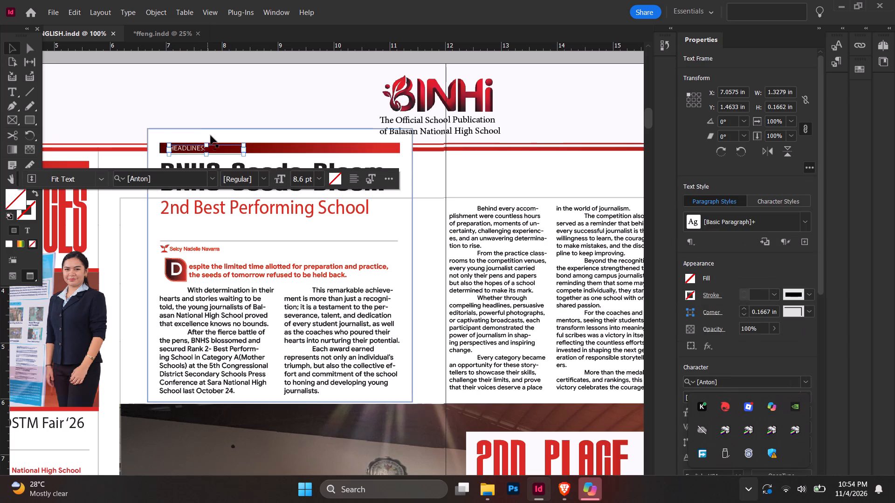
key("Up")
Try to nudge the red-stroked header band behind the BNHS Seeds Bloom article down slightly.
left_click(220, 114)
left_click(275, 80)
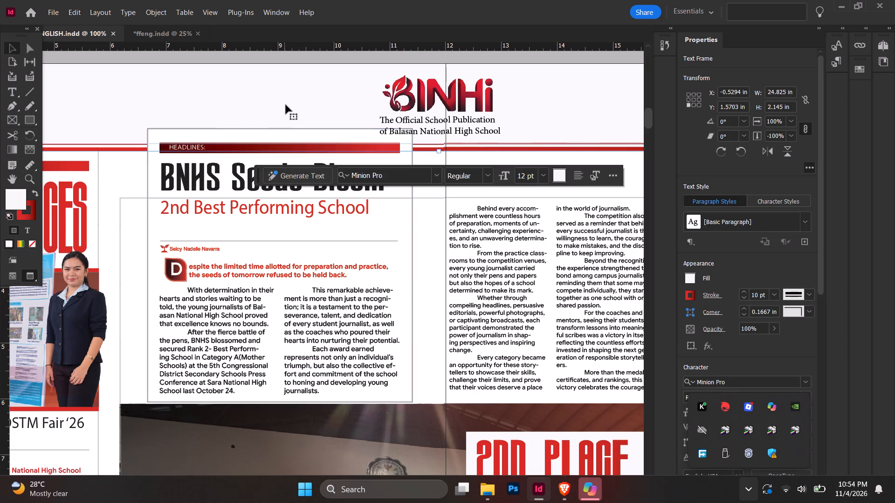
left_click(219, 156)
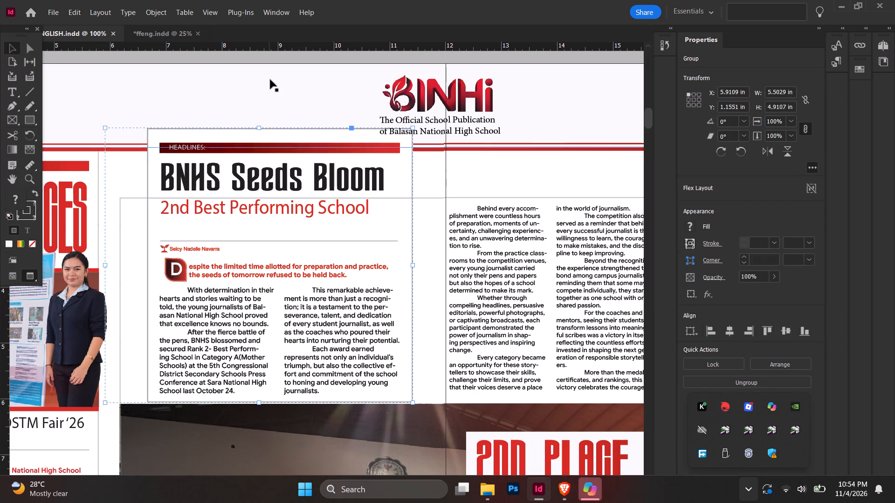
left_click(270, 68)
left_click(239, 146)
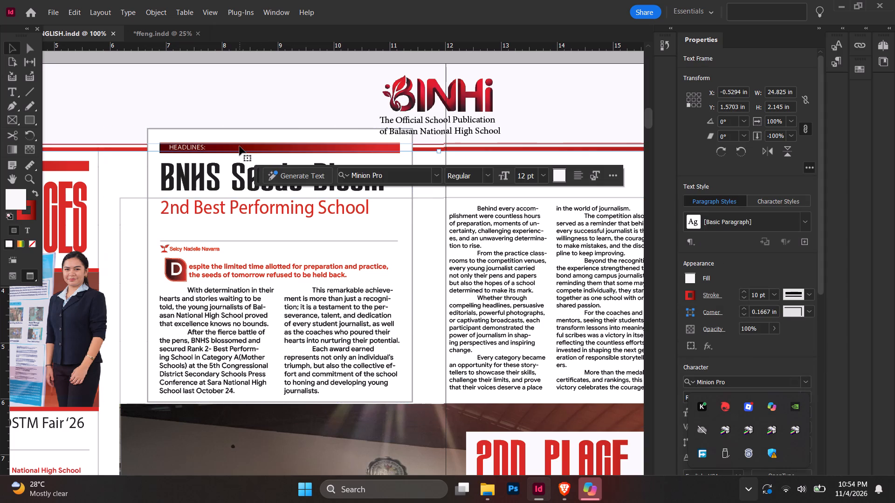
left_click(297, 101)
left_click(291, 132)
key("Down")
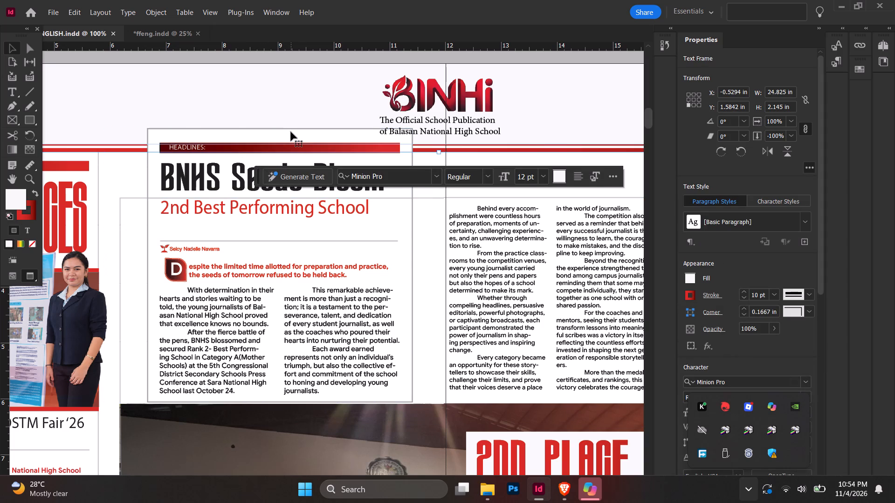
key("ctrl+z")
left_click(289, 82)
Nudge only the white background rectangle of the BNHS Seeds Bloom group down slightly.
left_click(234, 223)
left_click(215, 167)
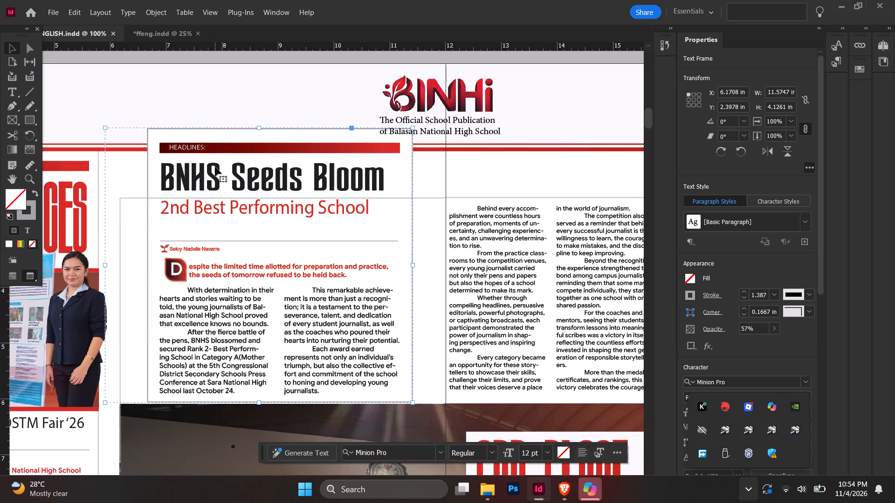
left_click(210, 169)
left_click(144, 165)
double_click(147, 166)
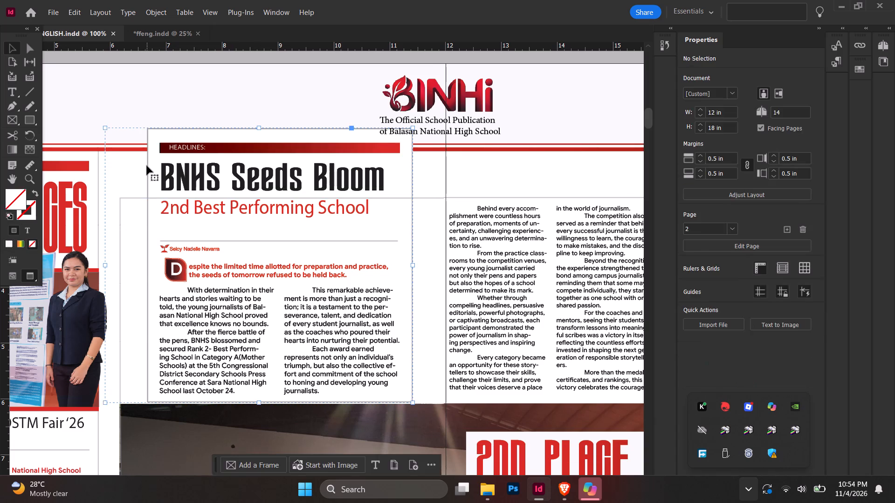
key("Down")
key("Down")
key("Down")
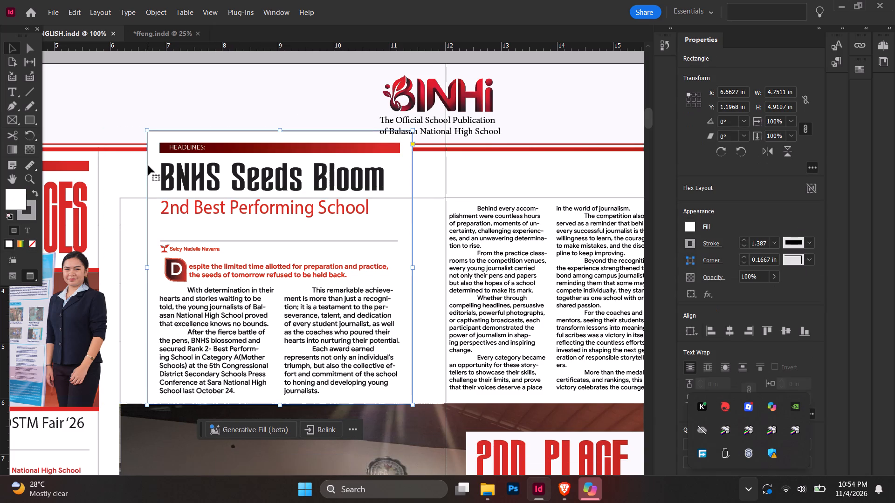
key("Up")
key("Up")
Nudge the whole BNHS Seeds Bloom article group down and left to about X 5.869 in, Y 1.211 in.
left_click(141, 180)
left_click(211, 183)
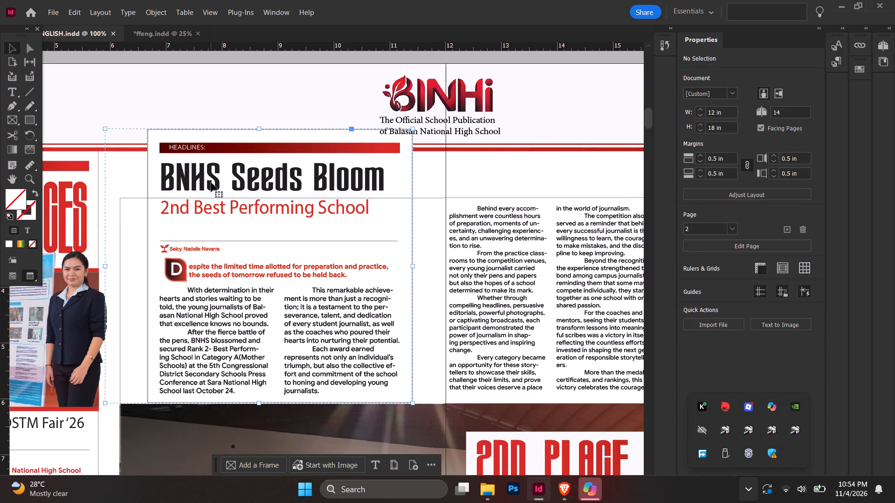
key("Down")
key("Down")
key("Down")
key("Left")
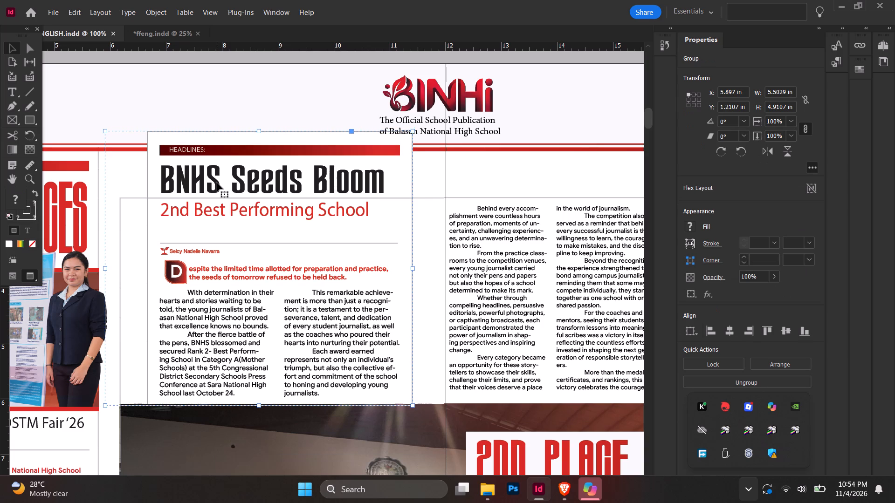
key("Left")
key("Left")
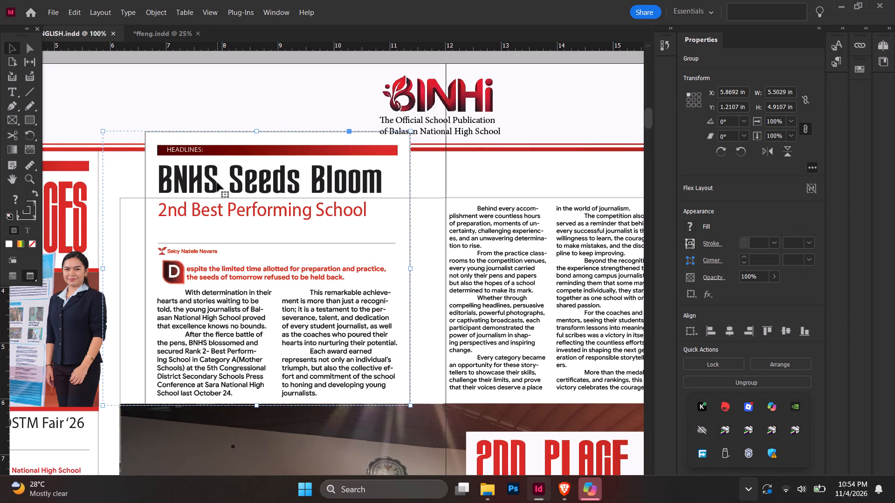
Move the three-column body text frame on page 3 up to about Y 2.144 in.
scroll(448, 209, "down", 3, "ctrl")
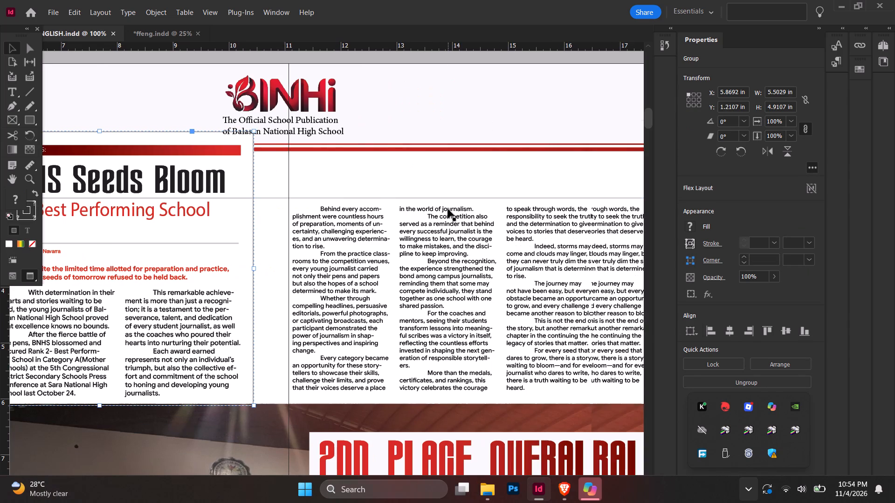
left_click(448, 211)
key("Up")
key("Up")
key("Up")
key("Up")
key("Up")
key("Up")
key("Up")
key("Up")
key("Up")
key("Up")
key("Up")
key("Up")
key("Up")
key("Up")
key("Up")
key("Up")
key("Up")
key("Up")
key("Up")
key("Up")
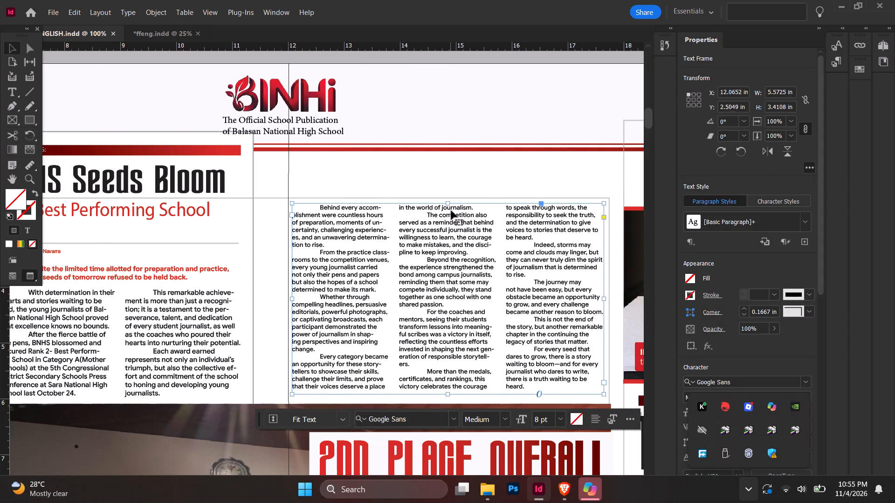
key("Up")
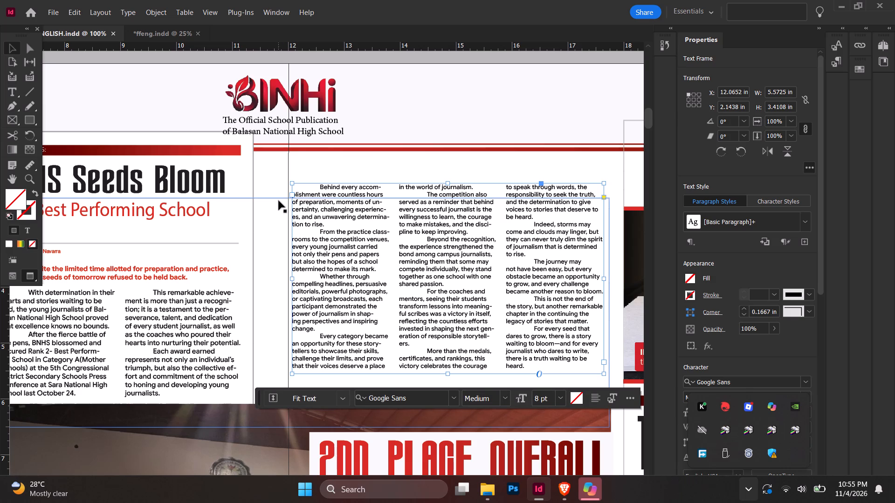
Move the thin outlined frame surrounding the three-column text up to about Y 1.884 in.
left_click(279, 201)
key("Up")
key("Up")
key("Up")
key("Up")
key("Up")
key("Up")
key("Up")
key("Up")
key("Up")
key("Up")
key("Up")
key("Up")
key("Up")
key("Up")
key("Up")
key("Up")
key("Up")
key("Up")
key("Up")
key("Up")
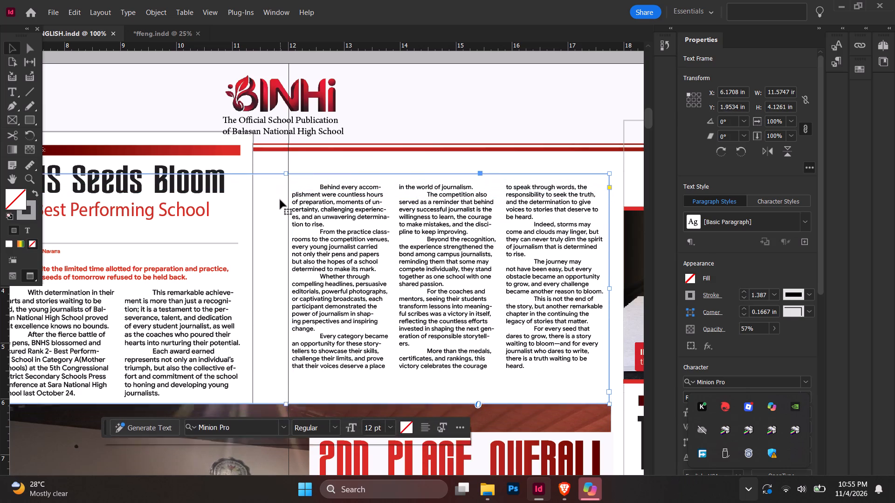
left_click(465, 108)
Lower the three-column body text within its outlined frame to about Y 2.338 in.
scroll(465, 107, "down", 1)
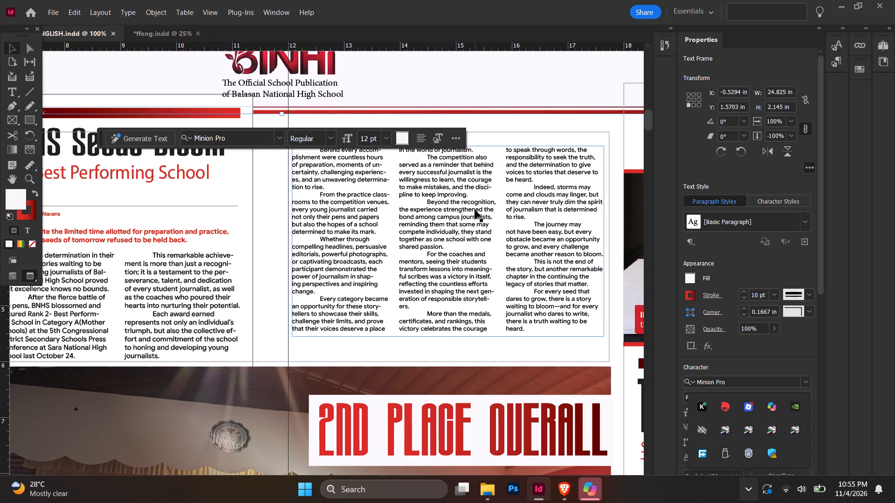
left_click(475, 210)
key("Down")
key("Down")
key("Down")
key("Down")
key("Down")
key("Down")
key("Down")
key("Down")
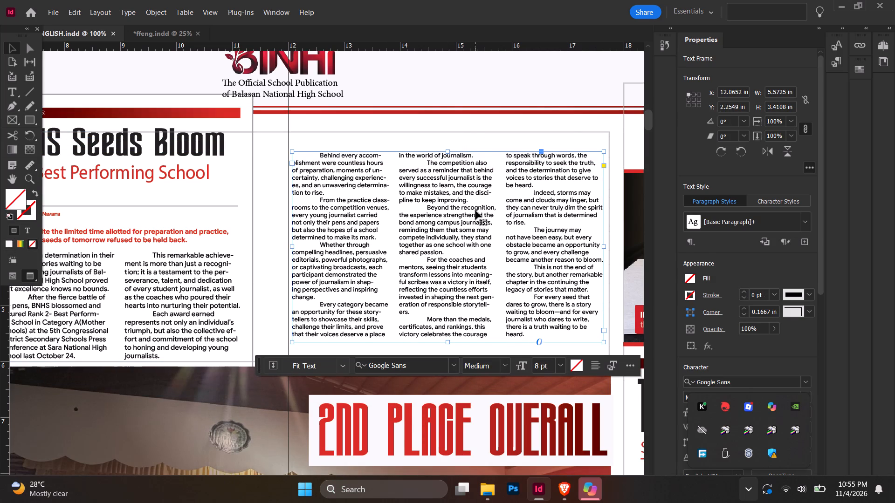
key("Down")
key("Down")
key("Down")
key("Down")
key("Down")
key("Down")
left_click(276, 257)
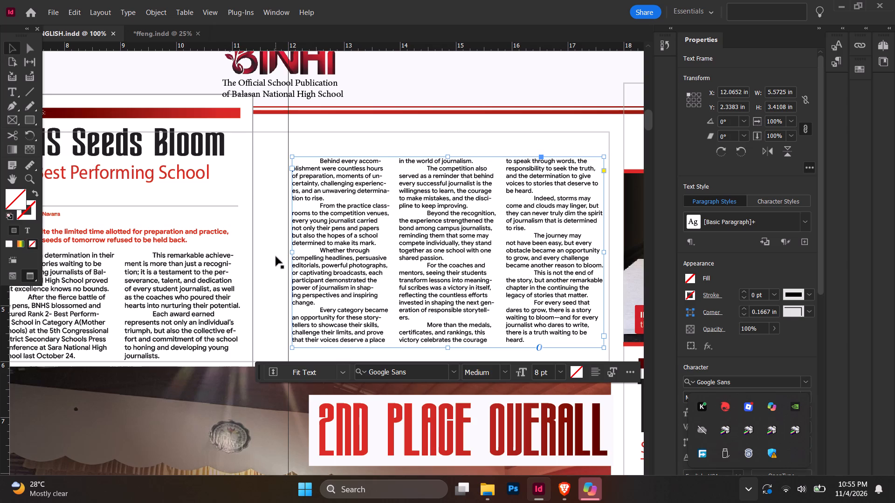
Copy the small red arrow marker beside the One Move, One Victory headline on the sports spread.
scroll(276, 257, "down", 4, "ctrl")
scroll(273, 375, "up", 1, "alt")
scroll(273, 375, "down", 2)
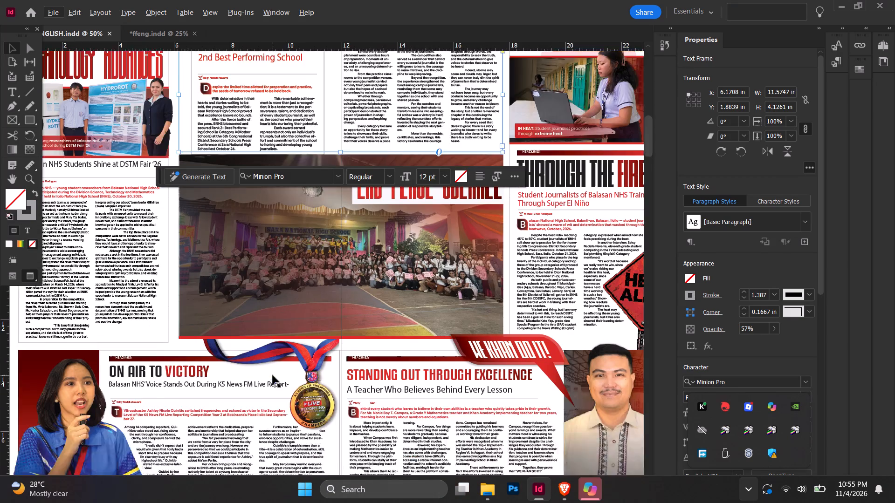
scroll(273, 375, "down", 2)
scroll(274, 374, "down", 19)
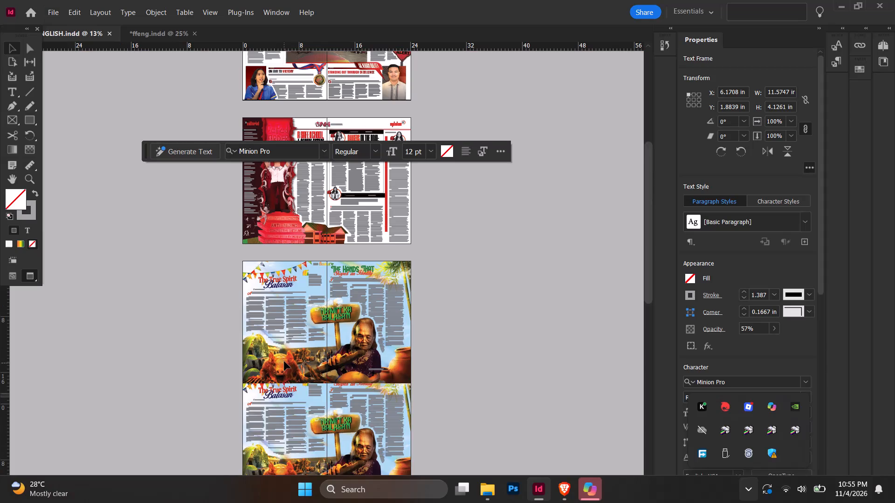
scroll(284, 361, "down", 18)
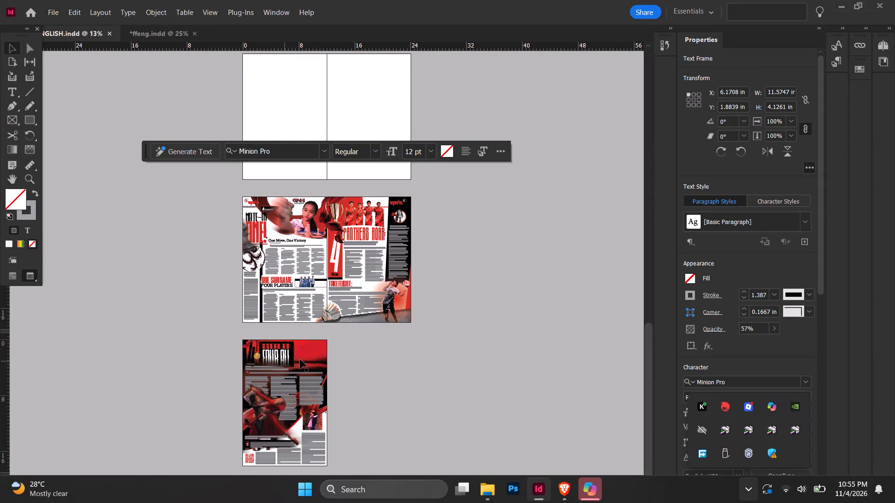
scroll(300, 360, "down", 4)
scroll(326, 249, "up", 3, "alt")
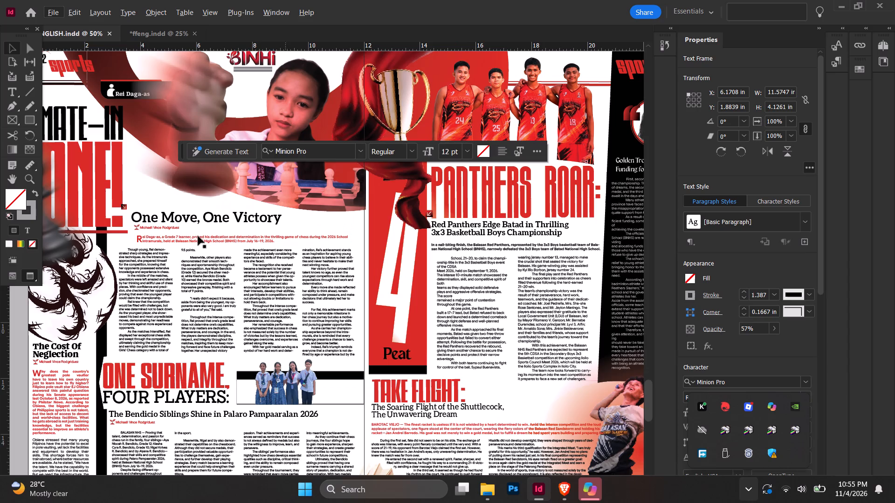
scroll(183, 229, "up", 1, "alt")
left_click(96, 196)
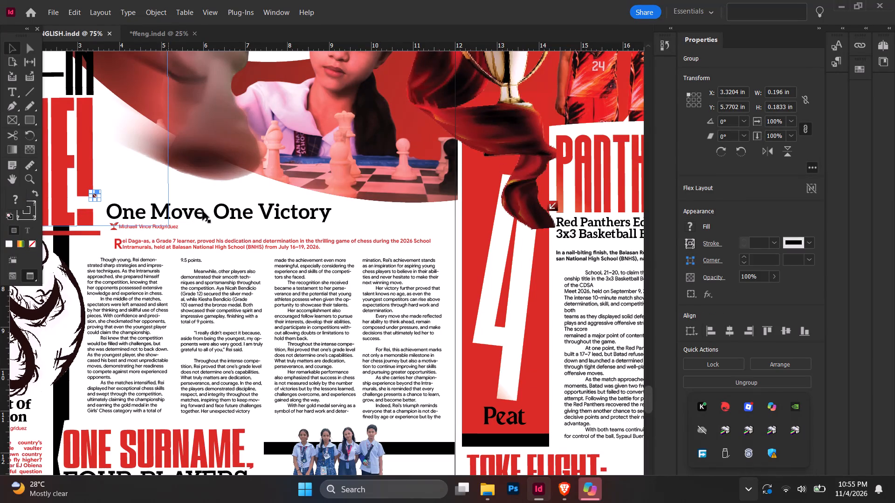
key("ctrl+c")
Paste the arrow marker on the news spread and place it above the first text column, about X 11.93 in, Y 2.08 in.
scroll(358, 242, "down", 4, "alt")
scroll(362, 242, "up", 7)
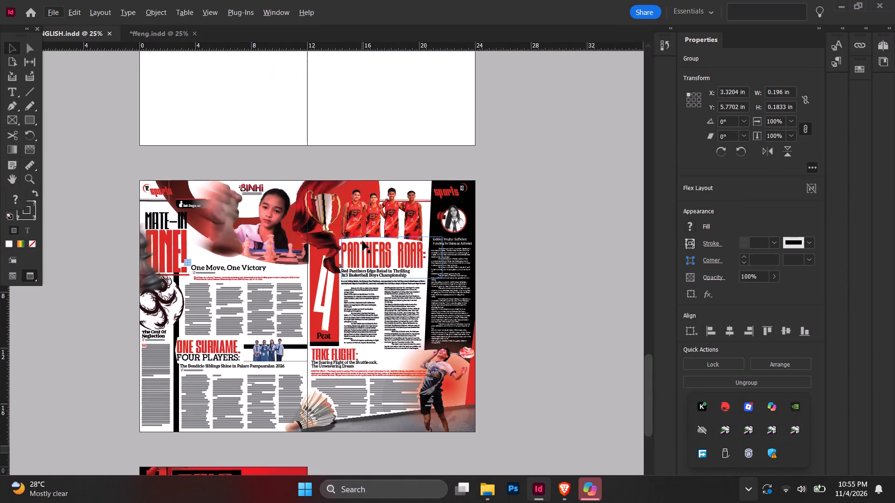
scroll(363, 241, "up", 18)
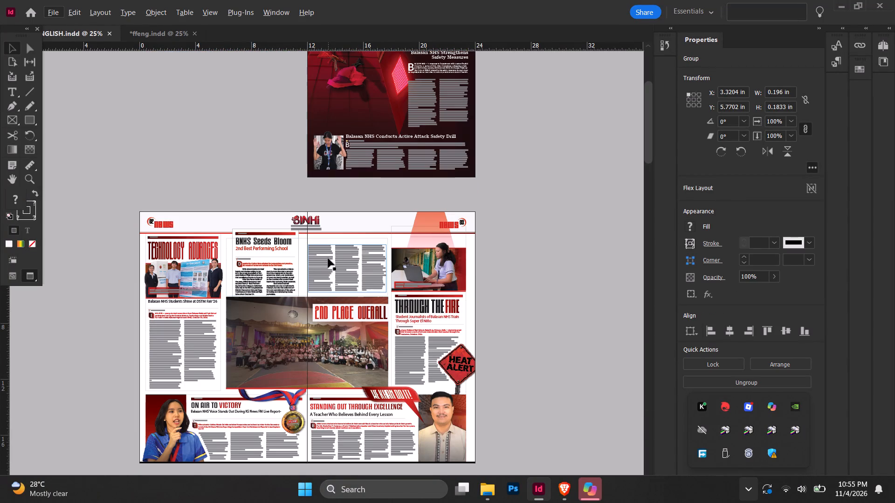
scroll(330, 254, "up", 3, "alt")
scroll(236, 238, "up", 1, "alt")
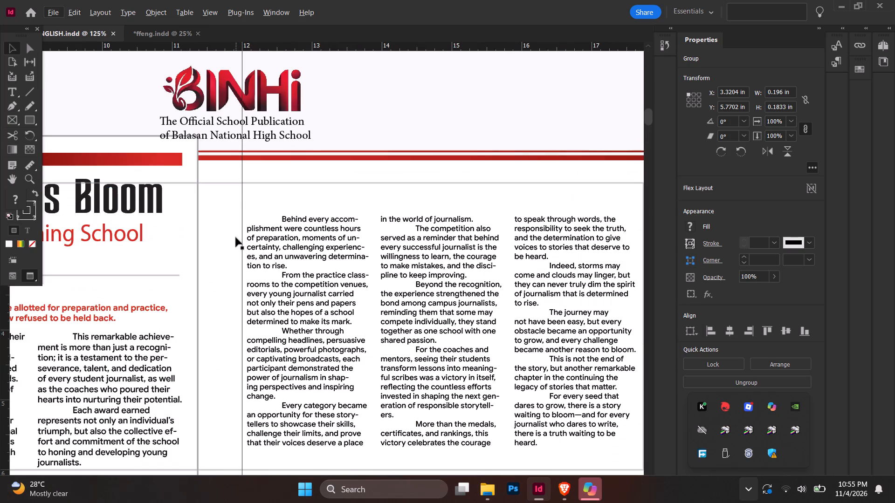
key("ctrl+v")
scroll(287, 259, "down", 2)
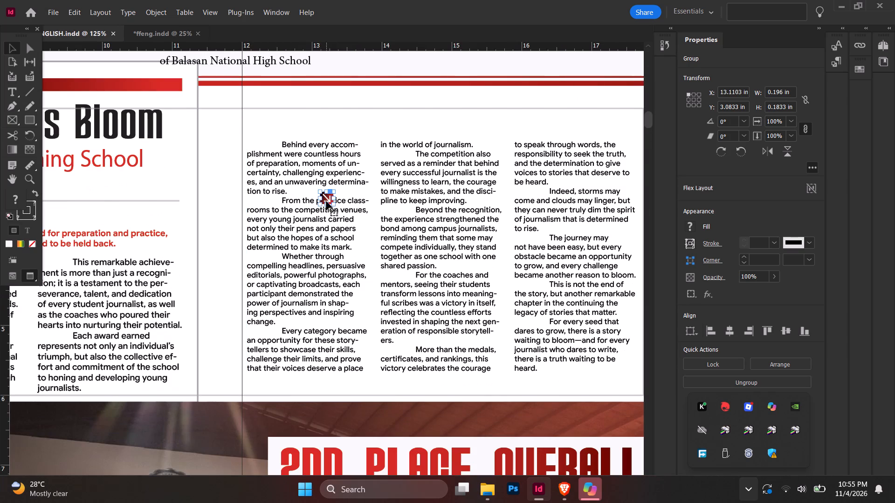
left_click_drag(326, 201, 244, 132)
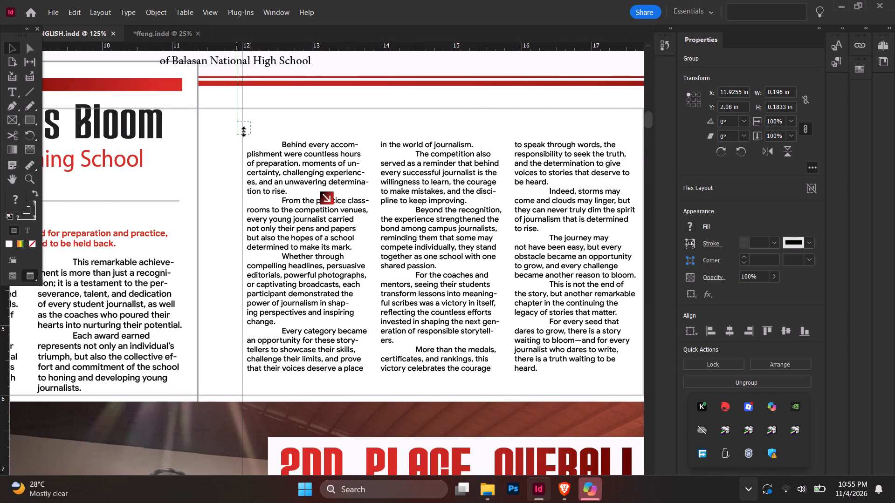
left_click(230, 161)
Examine the news spread around the three-column text, group photo and Through the Fire article.
scroll(230, 161, "down", 2, "alt")
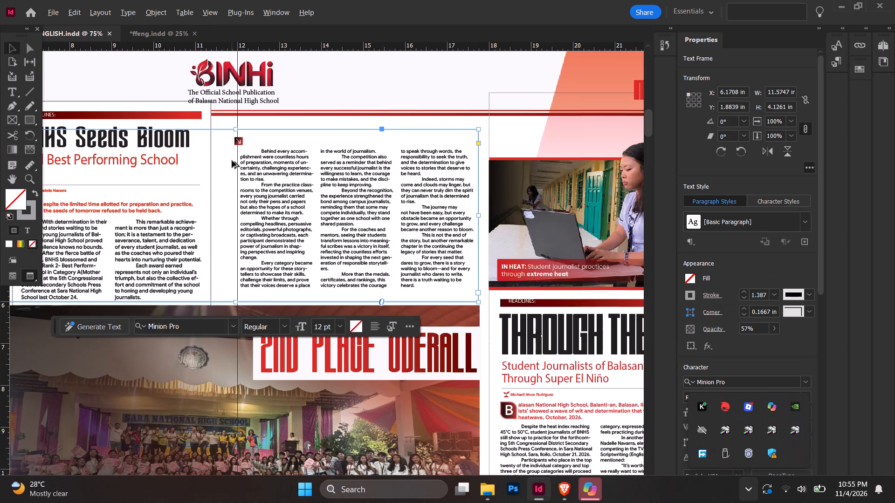
left_click(400, 81)
scroll(400, 80, "down", 2, "alt")
scroll(394, 167, "up", 2, "alt")
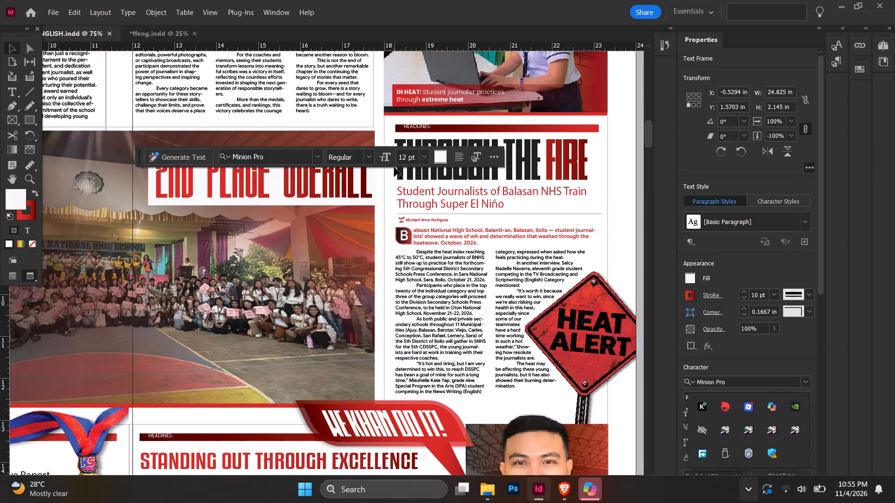
scroll(381, 219, "up", 6)
scroll(383, 221, "up", 2, "ctrl")
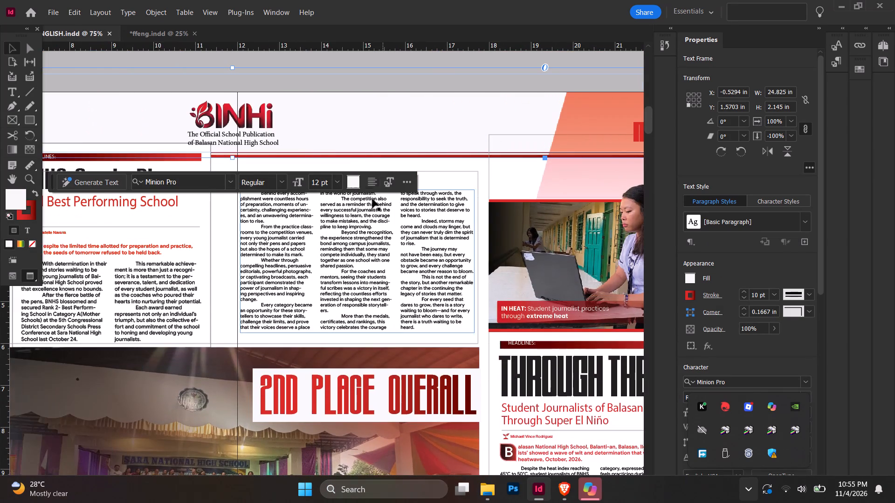
left_click(370, 54)
scroll(372, 67, "up", 2, "ctrl")
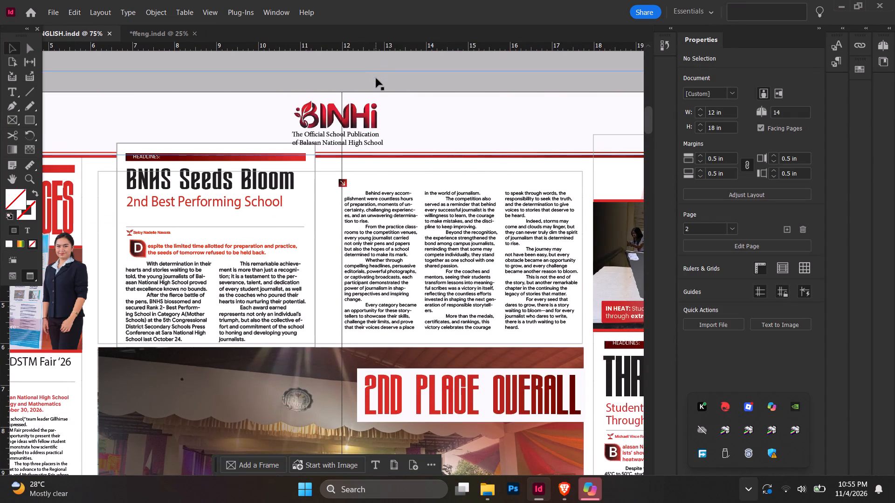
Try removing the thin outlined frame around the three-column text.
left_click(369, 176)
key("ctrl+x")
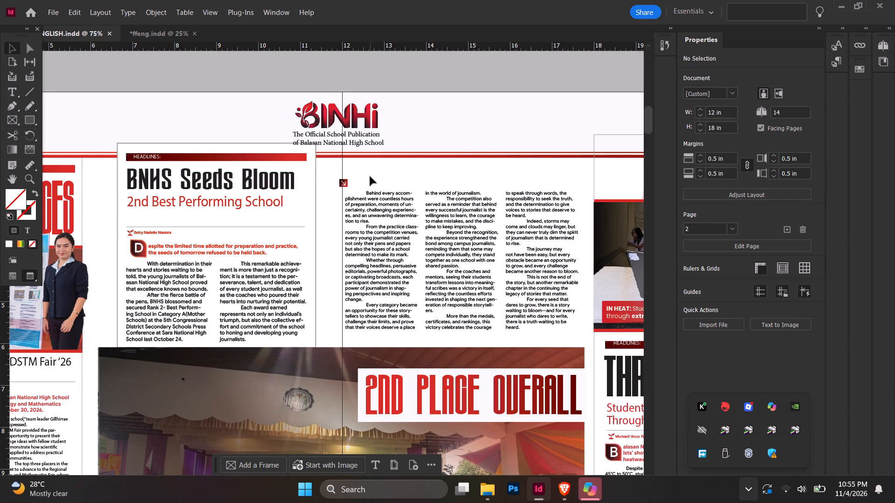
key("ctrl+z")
Shorten the outlined frame from its left side to about 6.57 in wide, starting at X 11.18 in beside the article box.
left_click_drag(96, 256, 232, 256)
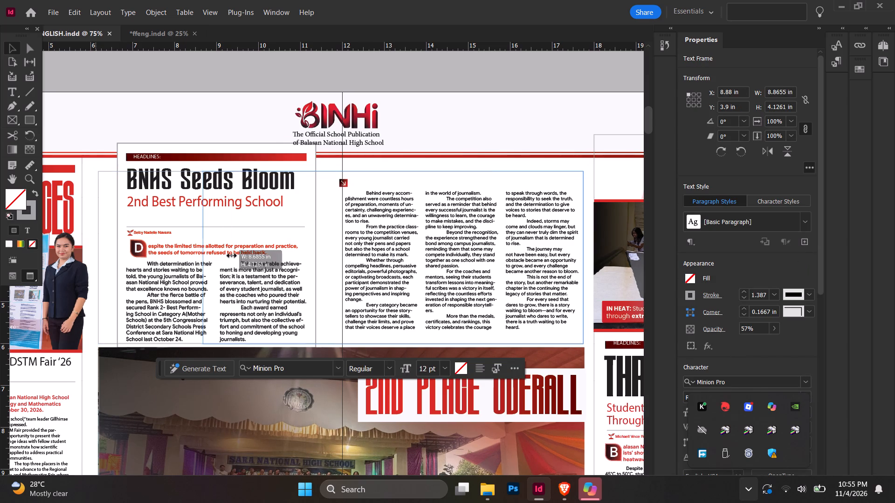
left_click_drag(232, 256, 309, 256)
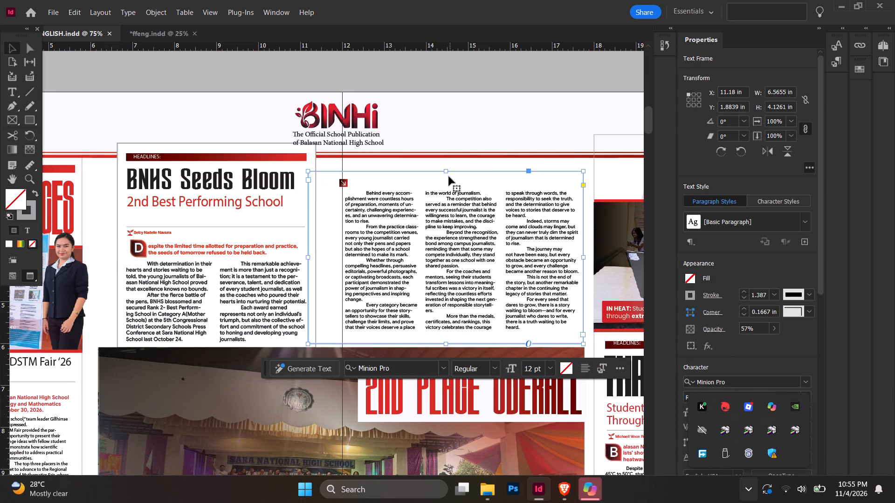
left_click(460, 150)
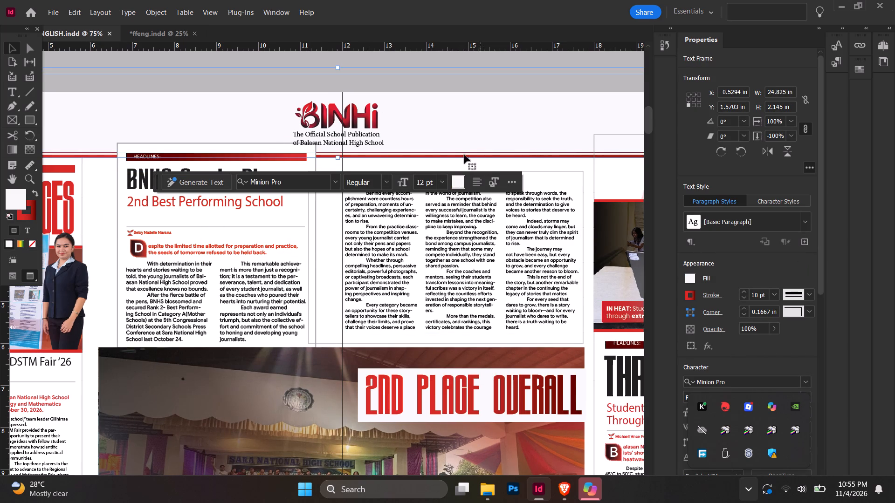
Shorten the thin outlined frame from its left side to about 6.37 in wide, starting at X 11.37 in, and preview the spread.
left_click(320, 337)
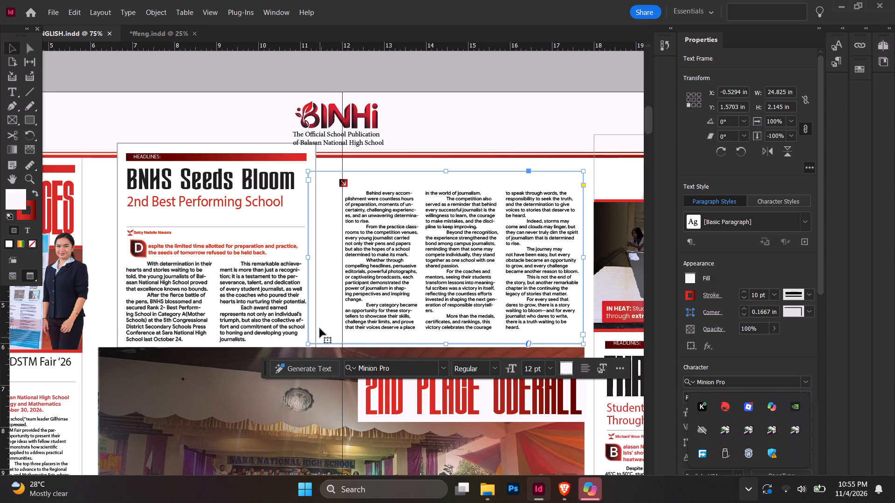
left_click_drag(308, 260, 312, 260)
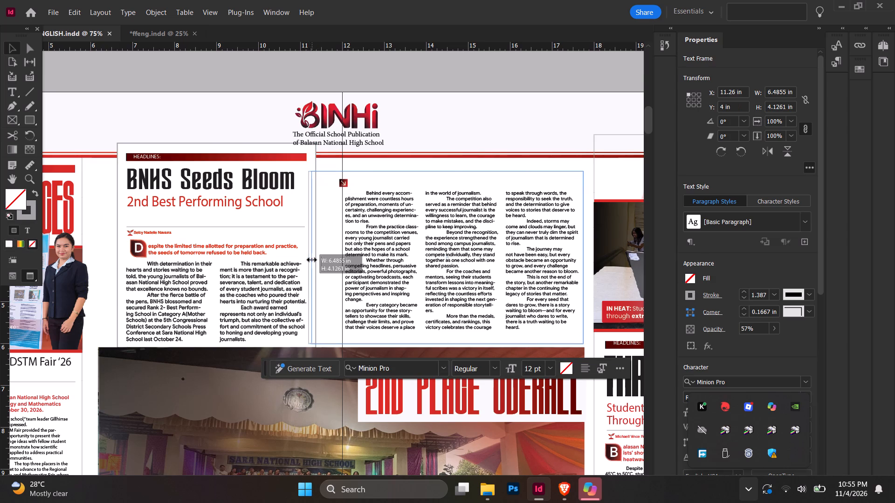
left_click_drag(312, 260, 315, 260)
left_click(419, 129)
scroll(420, 128, "down", 1, "alt")
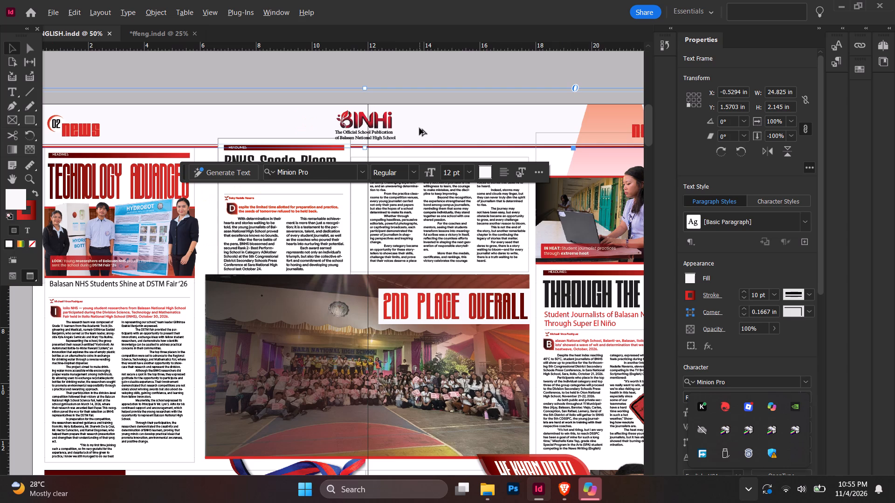
left_click(438, 67)
key("shift+w")
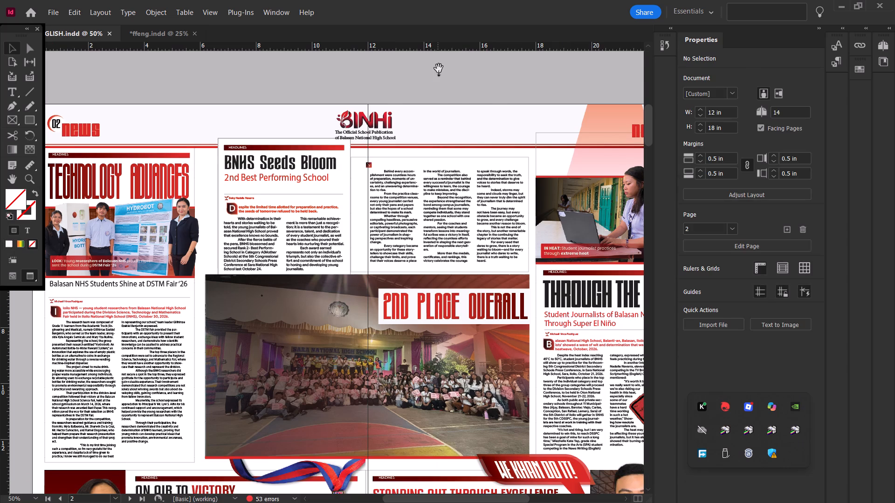
key("shift+w")
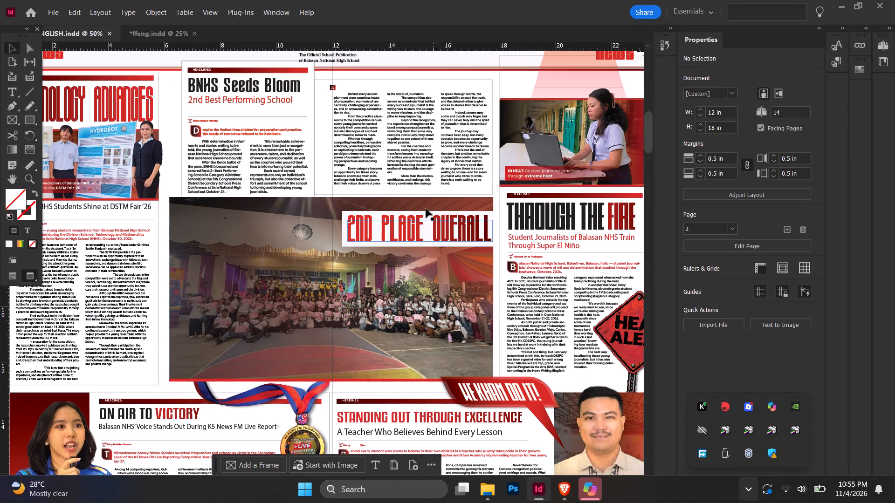
Nudge the three-column continuation text frame left to X 11.83 in, inside the outlined frame.
left_click(442, 150)
key("Left")
key("Left")
key("Left")
key("Left")
key("Left")
key("Left")
key("Left")
key("Left")
key("Left")
key("Left")
key("Left")
key("Left")
key("Left")
key("Left")
key("Left")
key("Left")
key("Left")
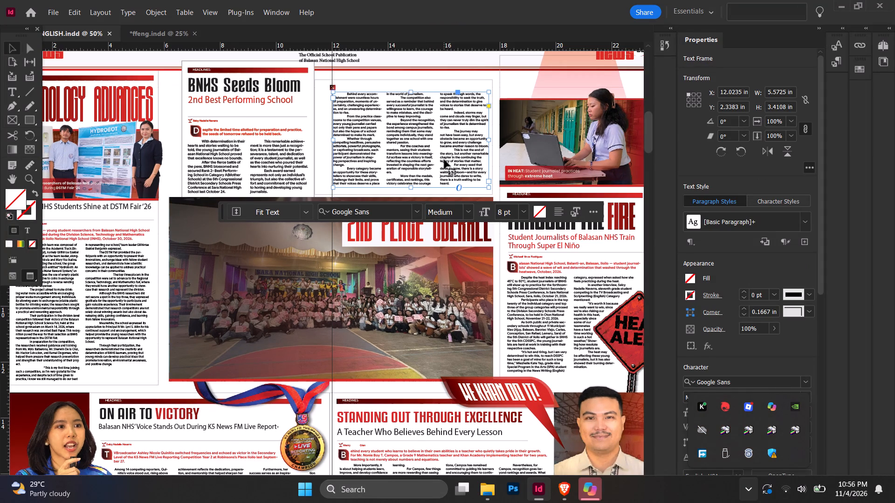
Move the arrow marker to the outlined frame's left edge, about X 11.27 in, Y 2.15 in, and preview the spread full screen.
scroll(347, 134, "up", 1, "alt")
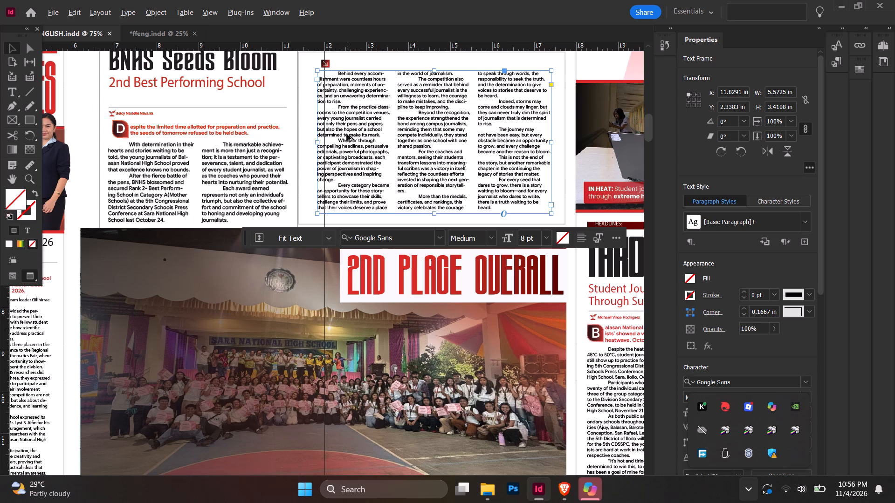
left_click_drag(329, 62, 302, 65)
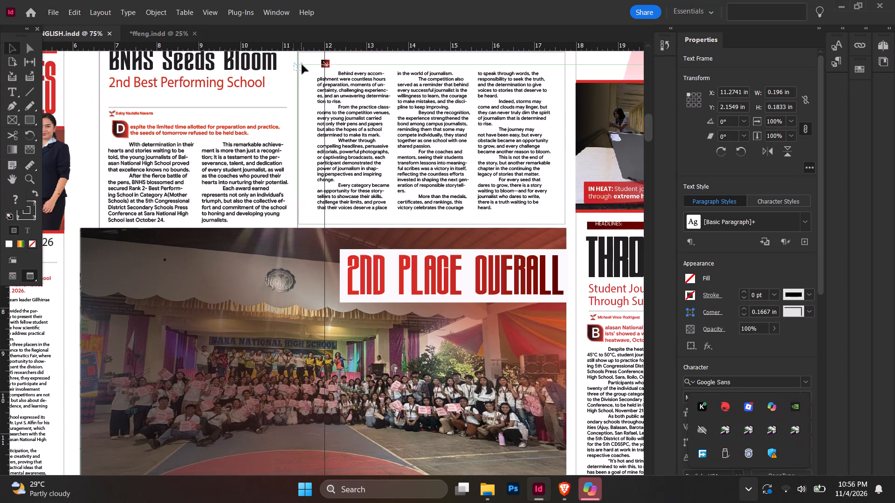
left_click(306, 76)
left_click(303, 87)
scroll(303, 87, "down", 2, "alt")
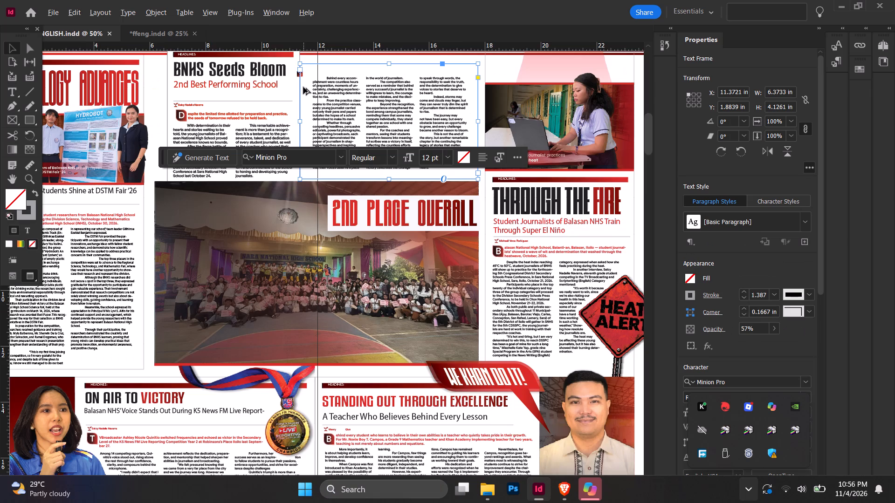
left_click(513, 124)
key("shift+w")
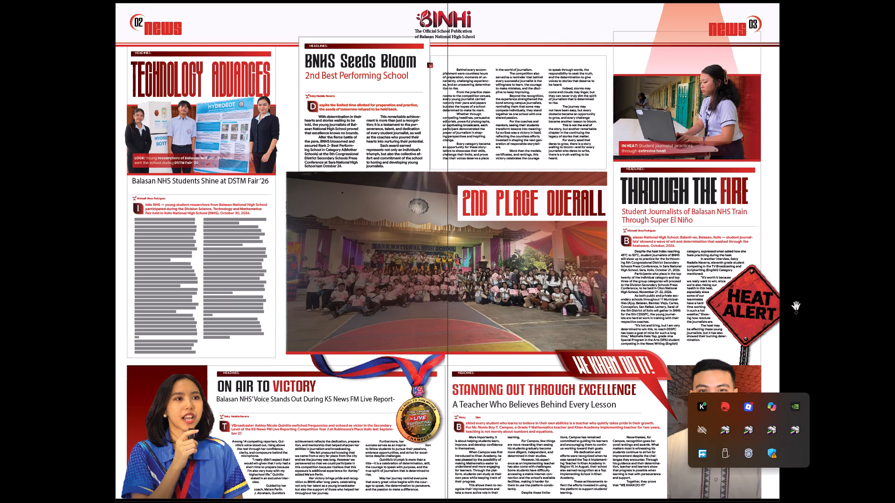
key("shift+w")
Nudge the small heading label on the red bar above Standing Out Through Excellence down to Y 13.36 in.
scroll(366, 394, "down", 2)
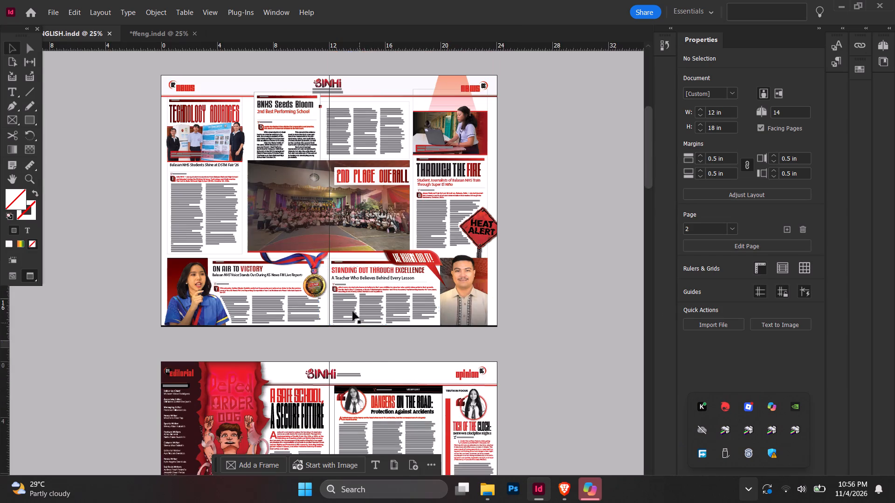
scroll(345, 286, "up", 3, "alt")
scroll(341, 245, "up", 1)
double_click(328, 231)
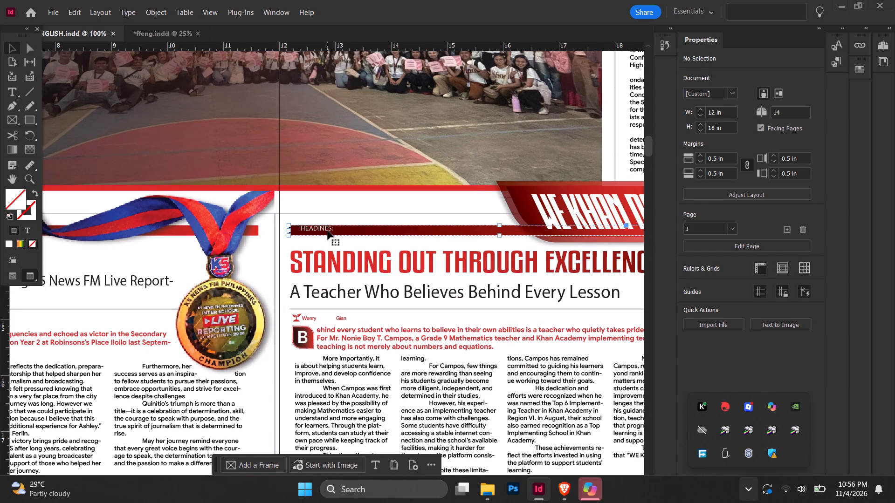
double_click(327, 229)
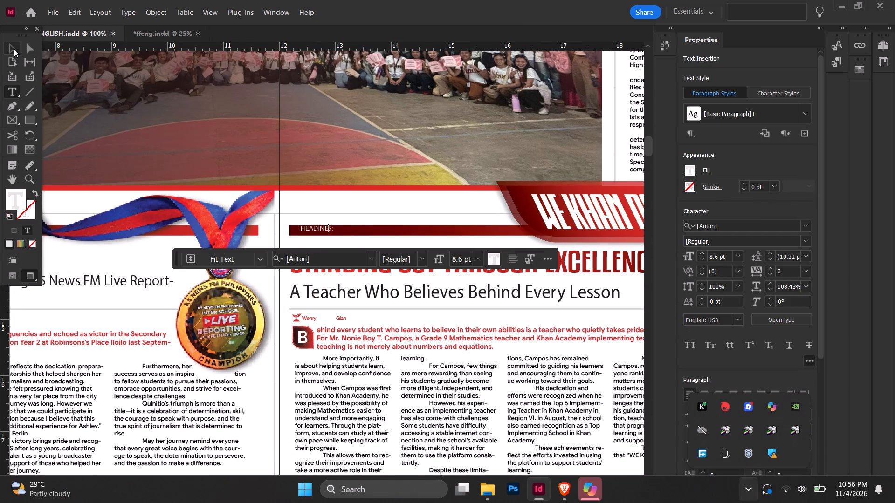
left_click(14, 49)
key("Down")
key("Down")
key("Down")
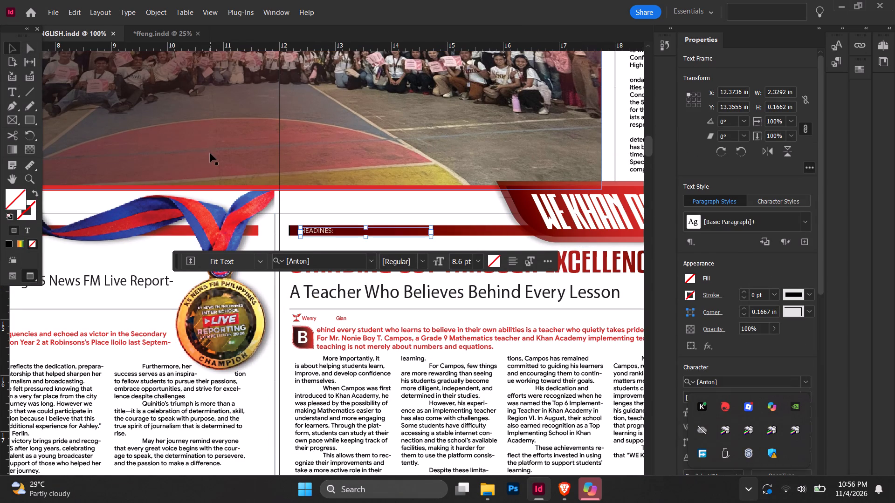
Nudge the small heading label on the red bar above On Air to Victory down to Y 13.36 in.
scroll(225, 169, "up", 7, "ctrl")
double_click(208, 229)
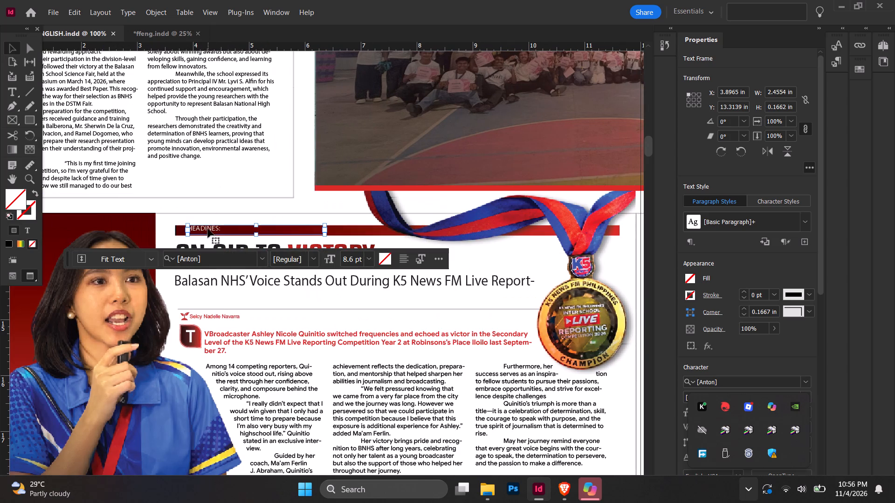
key("Down")
key("Down")
key("Down")
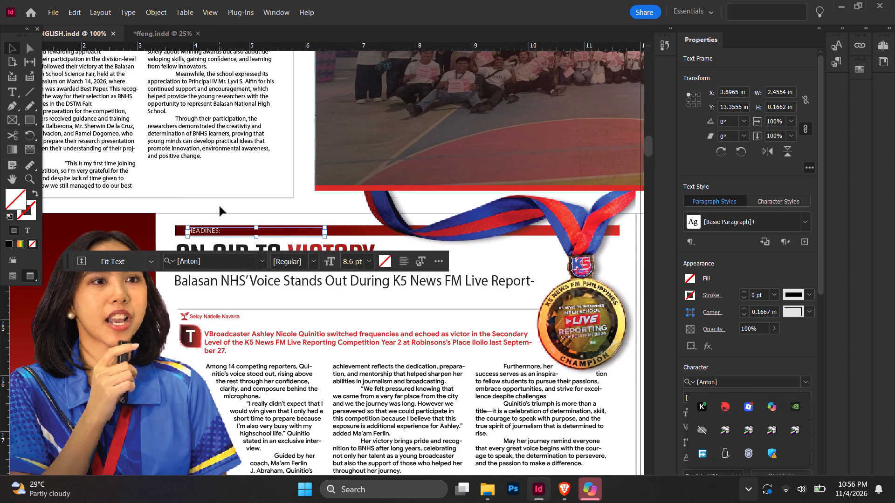
left_click(220, 207)
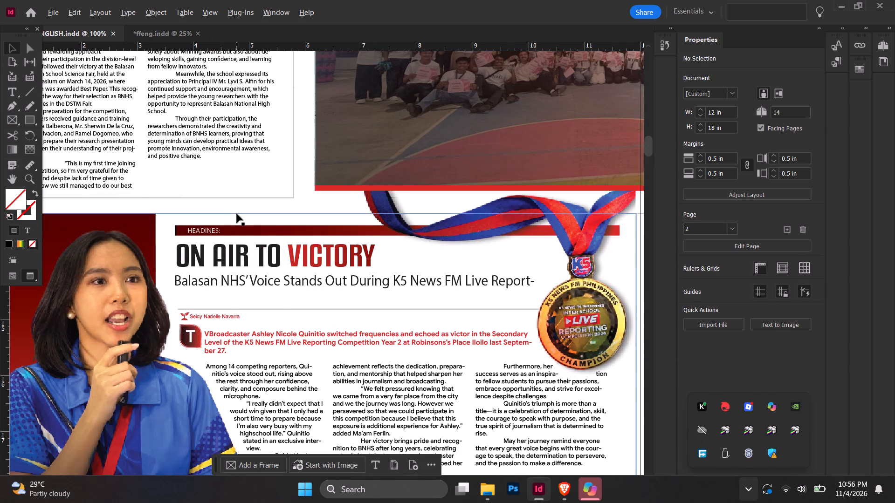
Change the display performance setting of the reporter's portrait beside the On Air to Victory article.
scroll(237, 214, "down", 2, "alt")
left_click(203, 281)
right_click(203, 281)
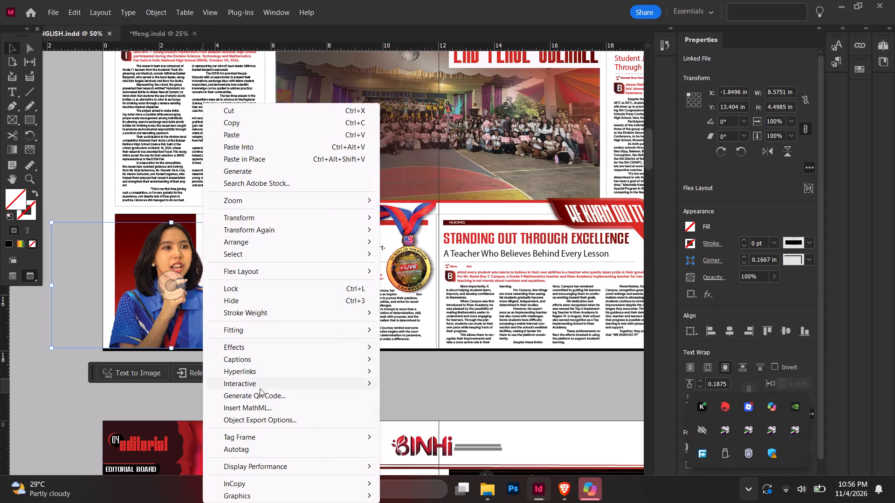
left_click(293, 469)
left_click(422, 449)
Examine the lower articles of the news spread and the Safety First front cover, including a full-screen preview of the cover.
scroll(429, 381, "down", 4, "ctrl")
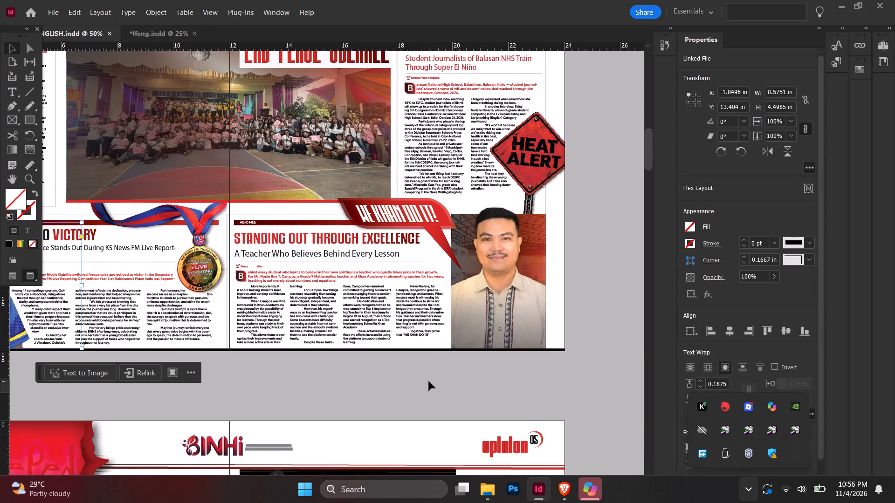
scroll(429, 381, "up", 5)
scroll(430, 380, "up", 2, "ctrl")
scroll(430, 380, "down", 4)
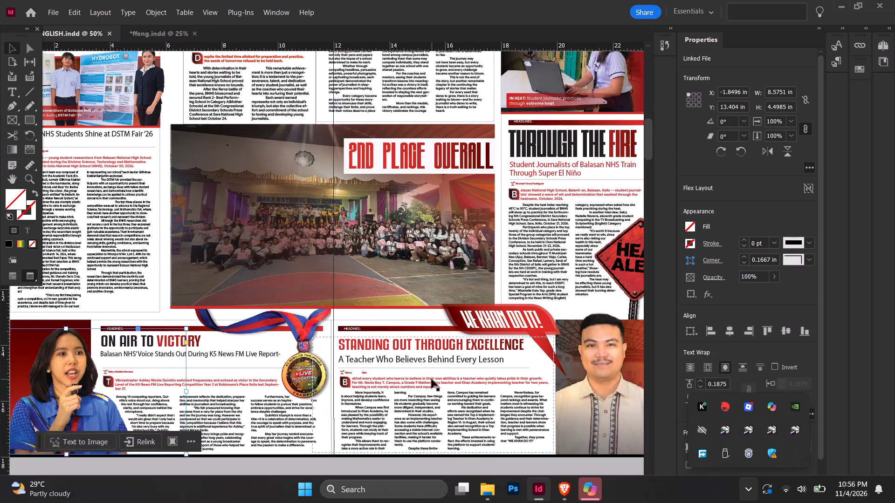
scroll(432, 379, "down", 3)
left_click(441, 311)
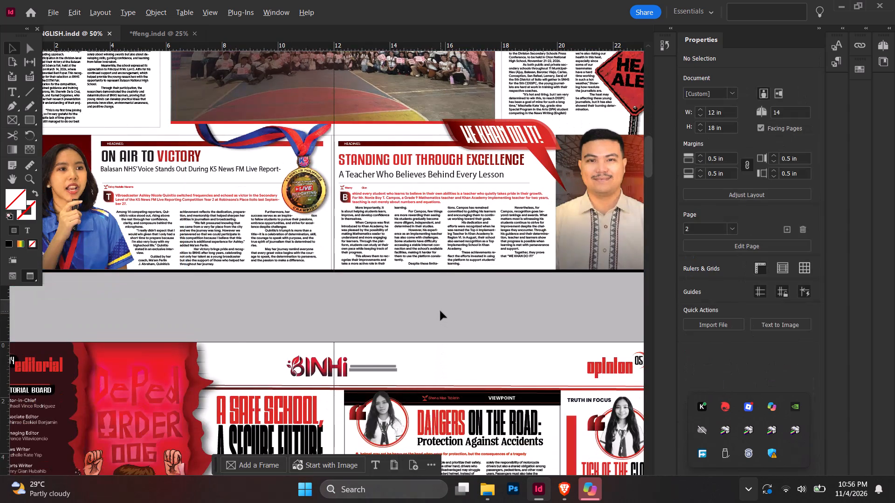
scroll(441, 311, "down", 2, "alt")
scroll(443, 304, "up", 3)
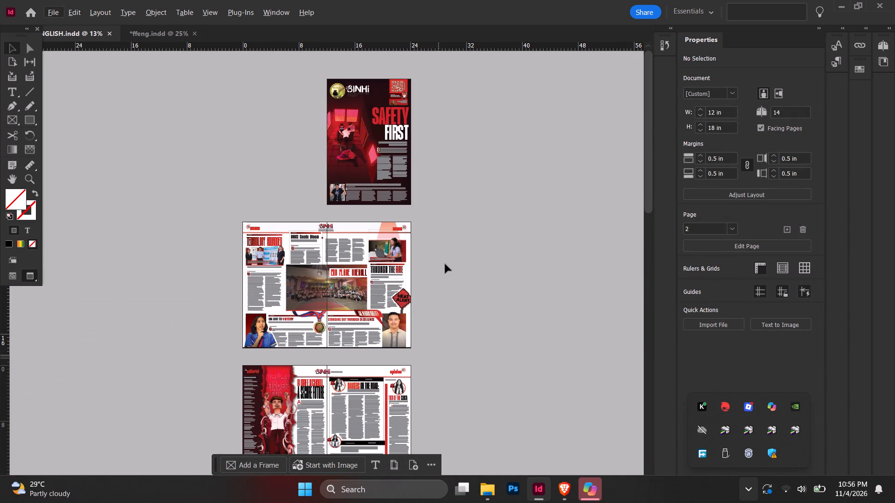
scroll(446, 255, "up", 4)
scroll(455, 137, "up", 2, "alt")
scroll(456, 136, "up", 2)
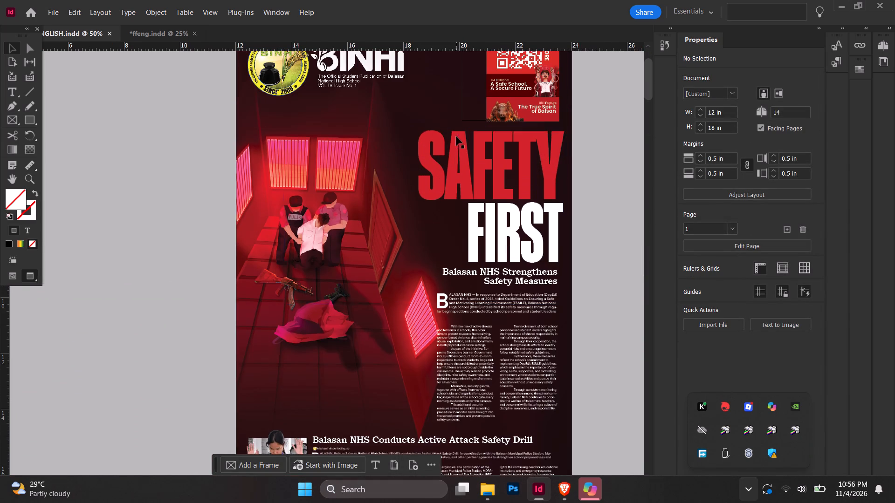
key("shift+w")
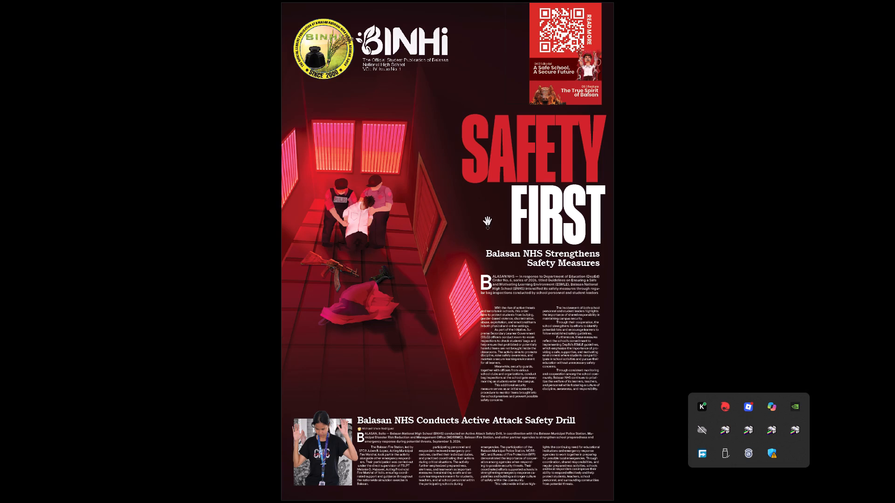
key("shift+w")
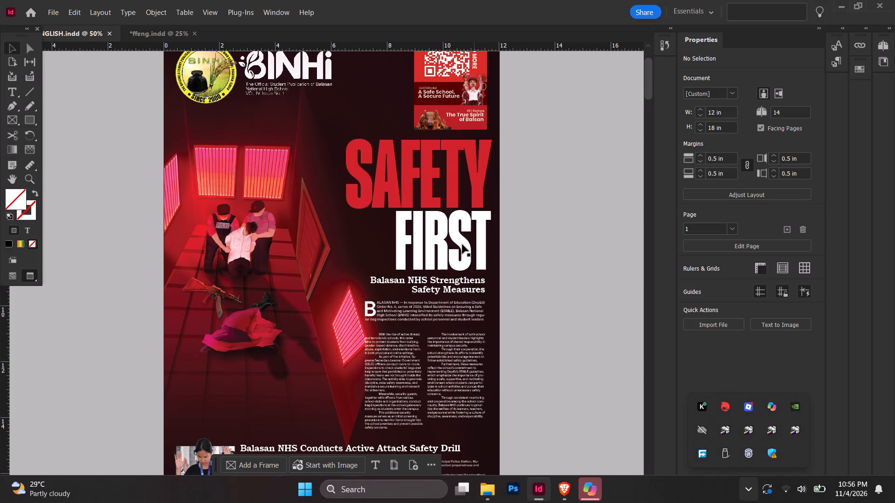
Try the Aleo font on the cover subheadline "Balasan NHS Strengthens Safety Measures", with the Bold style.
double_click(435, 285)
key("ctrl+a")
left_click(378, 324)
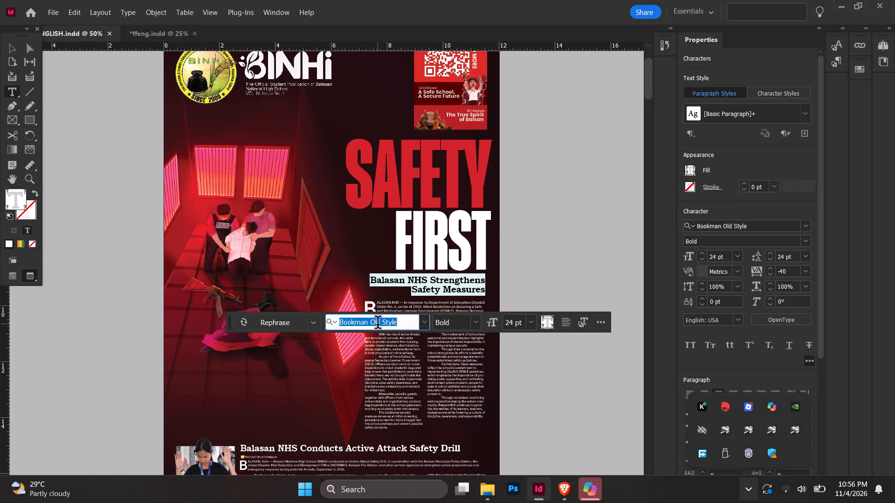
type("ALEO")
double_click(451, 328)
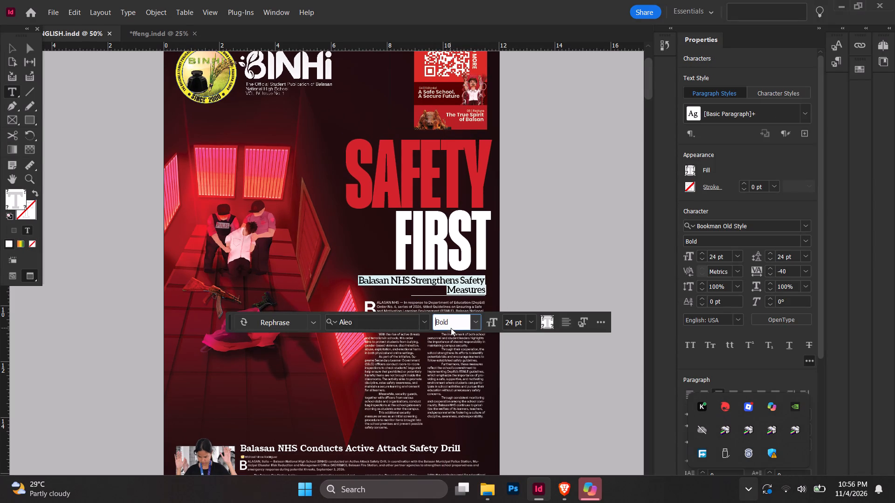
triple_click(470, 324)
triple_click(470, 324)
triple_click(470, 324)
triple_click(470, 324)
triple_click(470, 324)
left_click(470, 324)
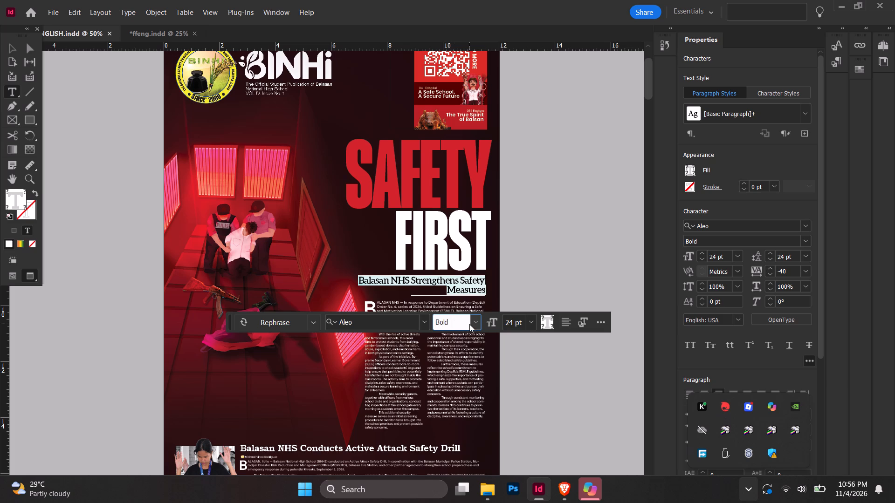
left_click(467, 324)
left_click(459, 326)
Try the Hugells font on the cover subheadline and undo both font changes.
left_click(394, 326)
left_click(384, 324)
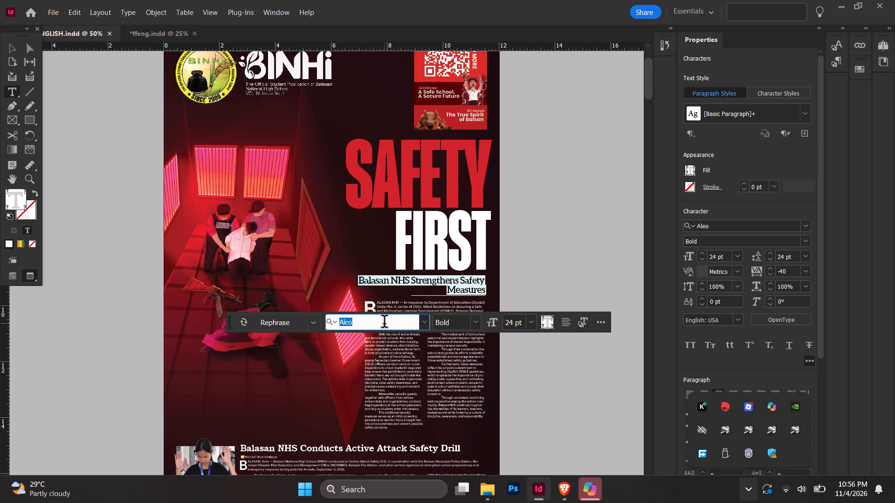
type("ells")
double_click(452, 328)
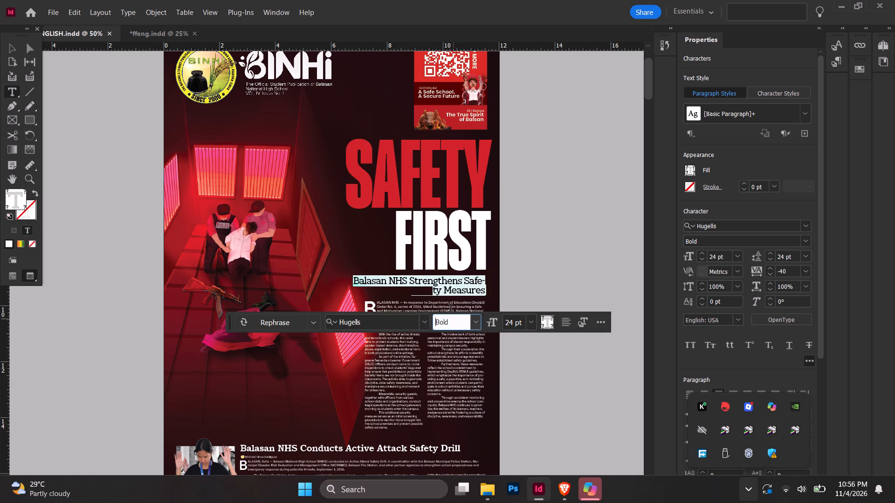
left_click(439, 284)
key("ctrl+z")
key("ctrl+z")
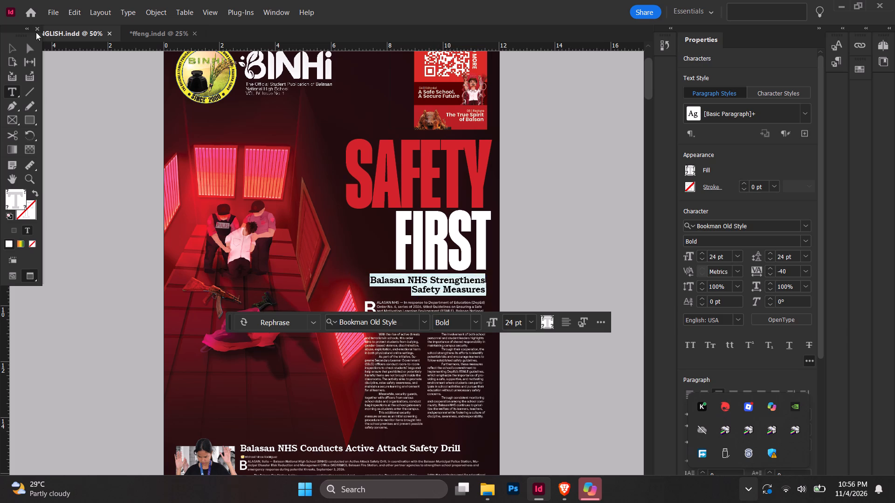
Deselect the cover subheadline and preview the front cover full screen.
left_click(16, 49)
left_click(110, 127)
key("shift+w")
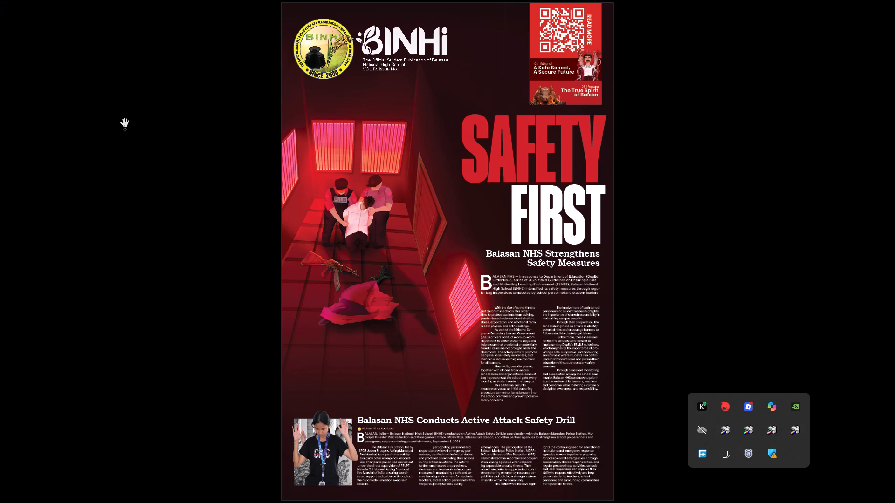
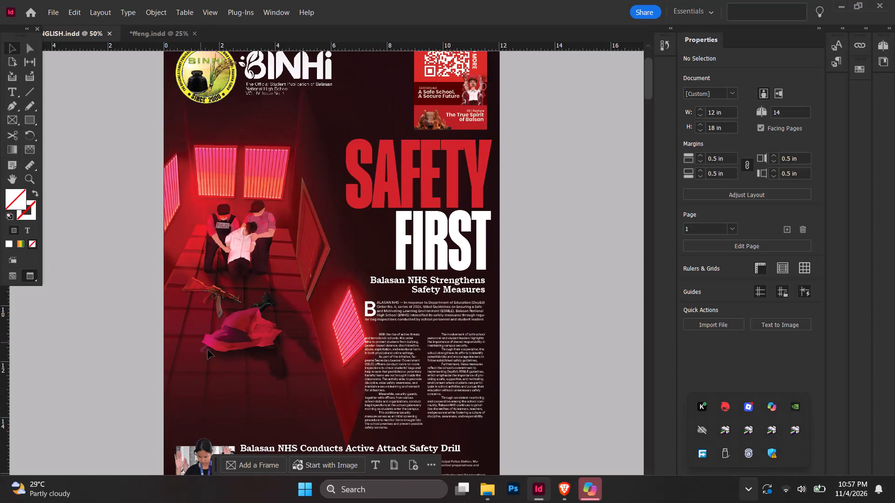
Export the newspaper document as an Adobe PDF (Print) file named BINHI - ENGLISH to the Downloads folder.
key("ctrl+e")
scroll(336, 214, "down", 2)
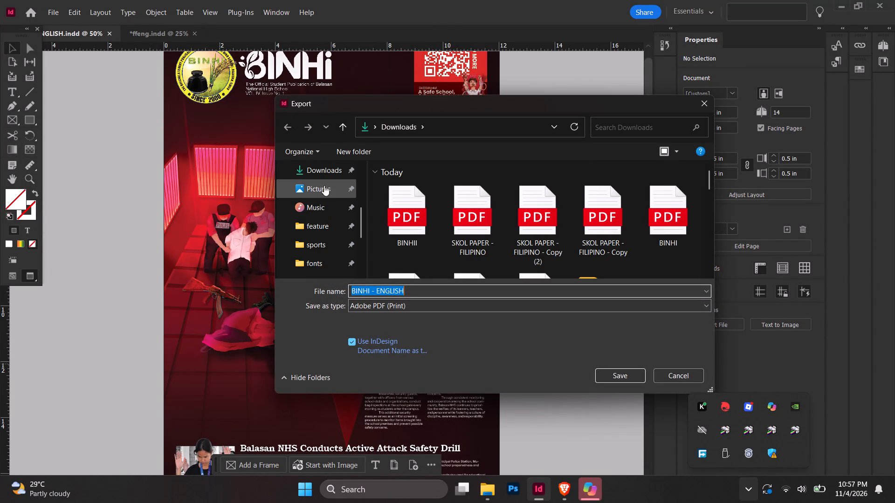
left_click(329, 177)
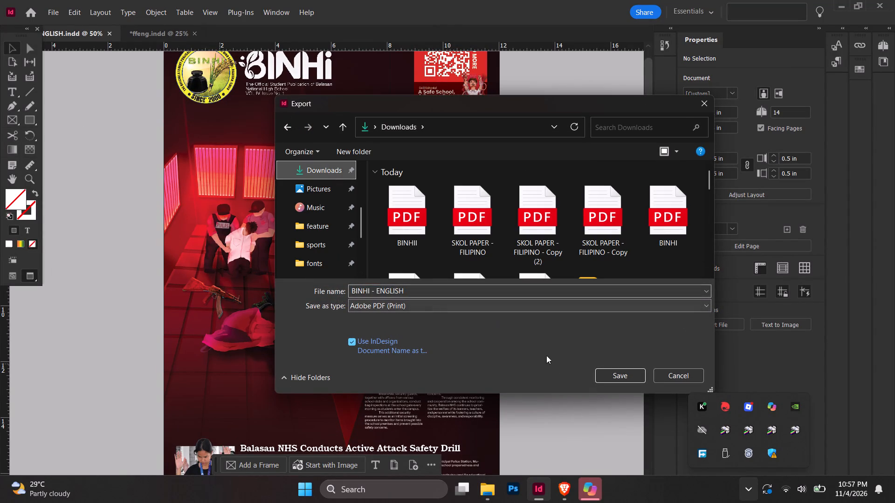
left_click(613, 374)
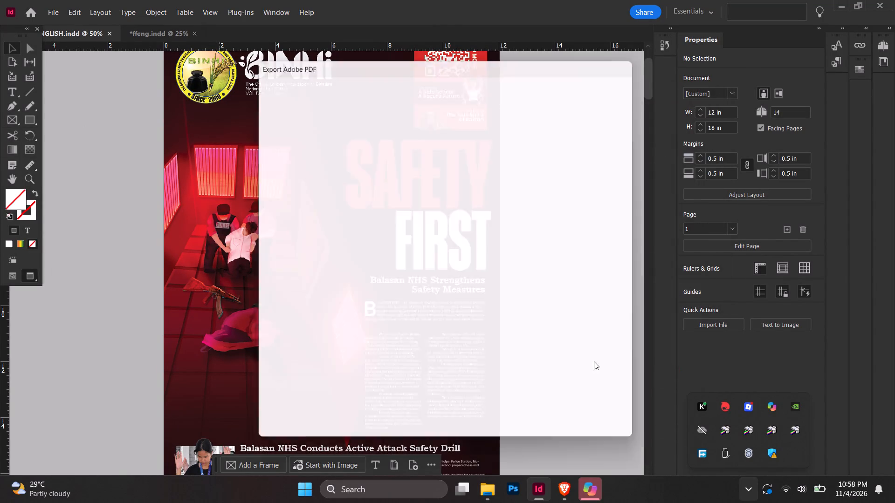
left_click(464, 202)
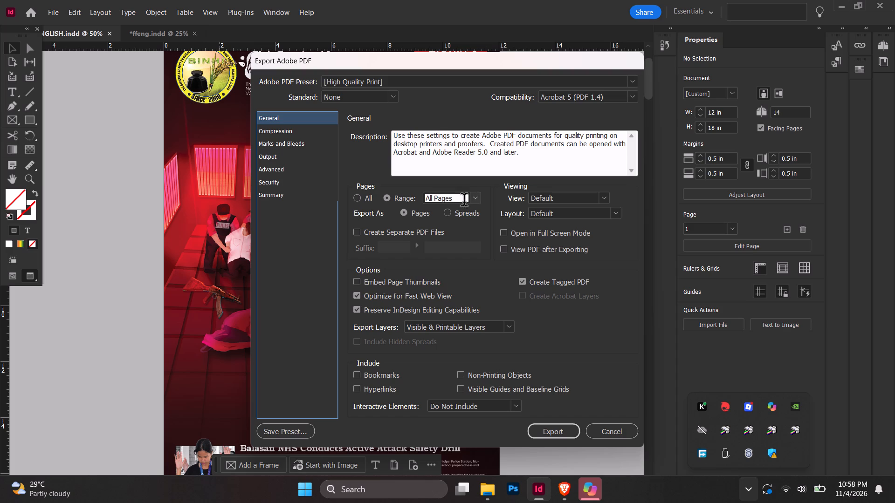
left_click_drag(461, 199, 422, 197)
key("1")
left_click(549, 431)
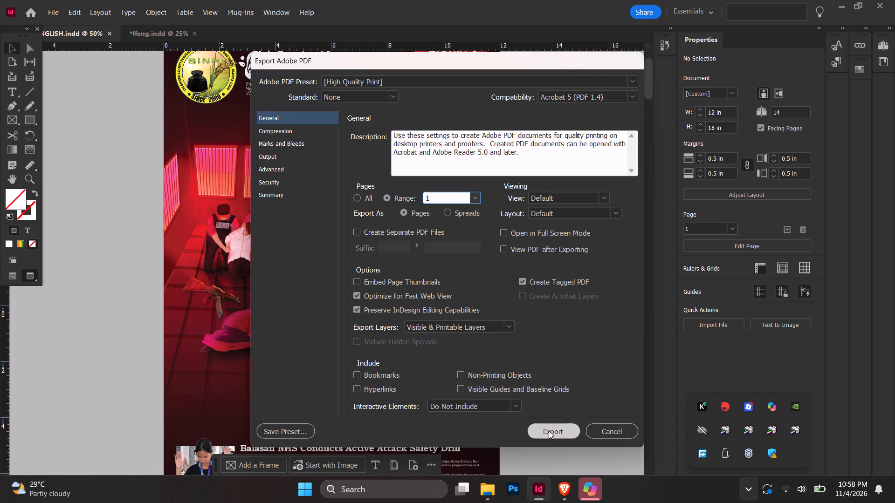
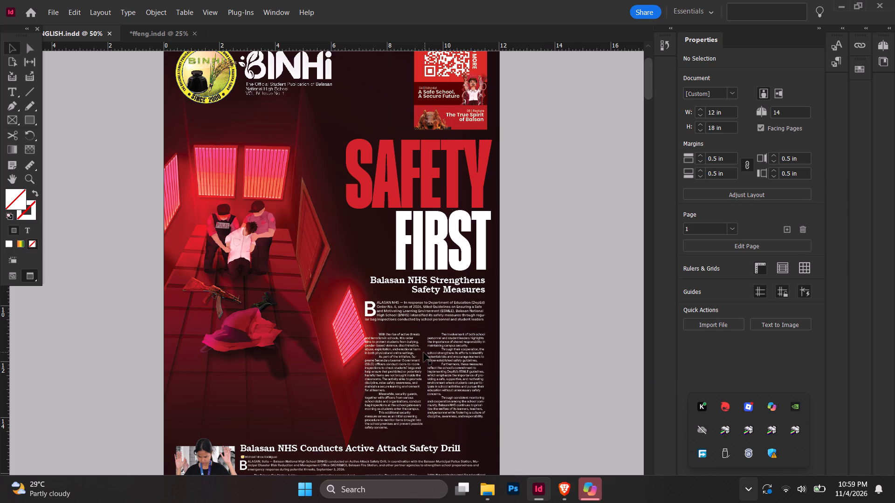
Preview the front cover in presentation mode and examine the Safety First story's body text.
left_click(515, 360)
key("shift+w")
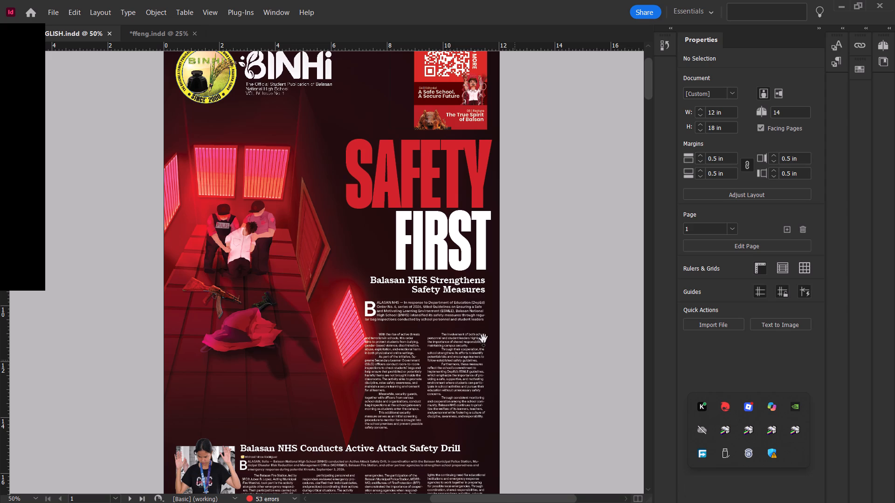
key("shift+w")
left_click(401, 353)
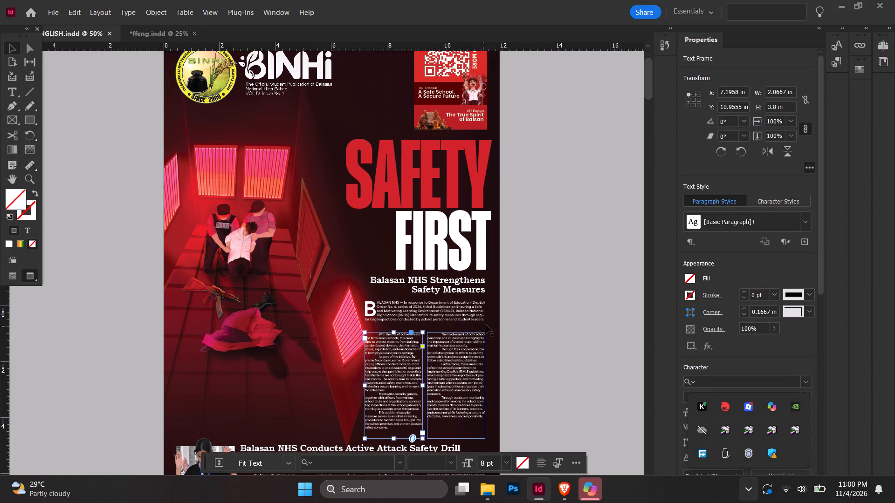
left_click(507, 310)
key("shift+w")
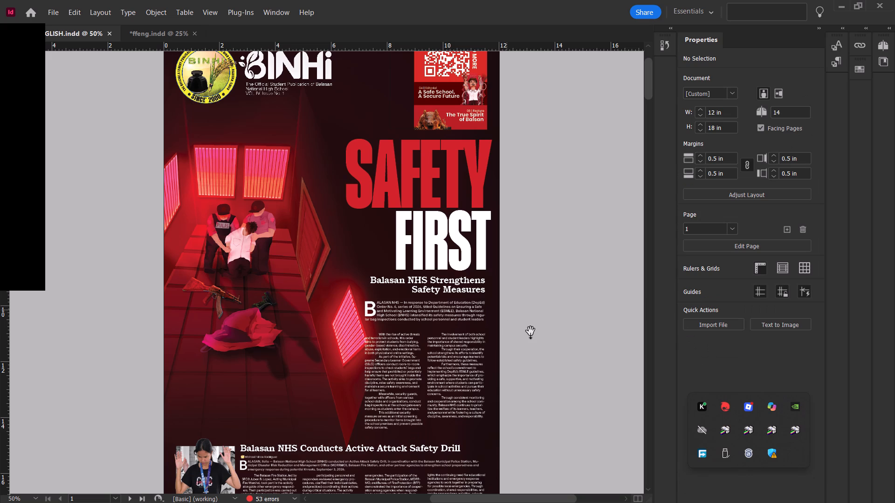
key("shift+w")
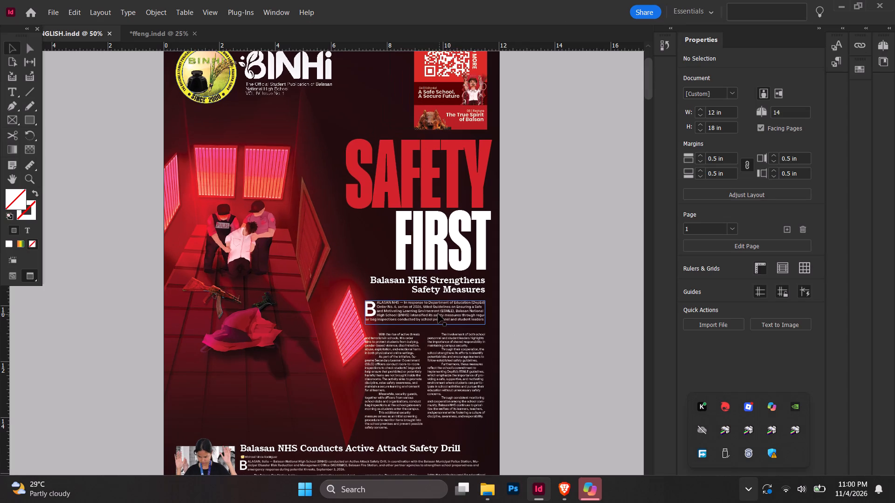
Set the lead paragraph under the Balasan NHS Strengthens Safety Measures headline to 10 pt.
scroll(438, 314, "up", 1, "ctrl+alt")
triple_click(438, 314)
key("ctrl+a")
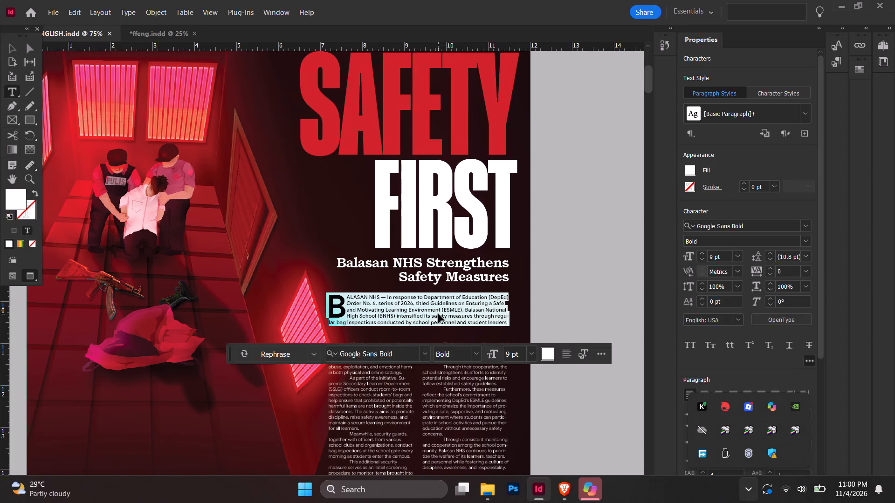
left_click(706, 253)
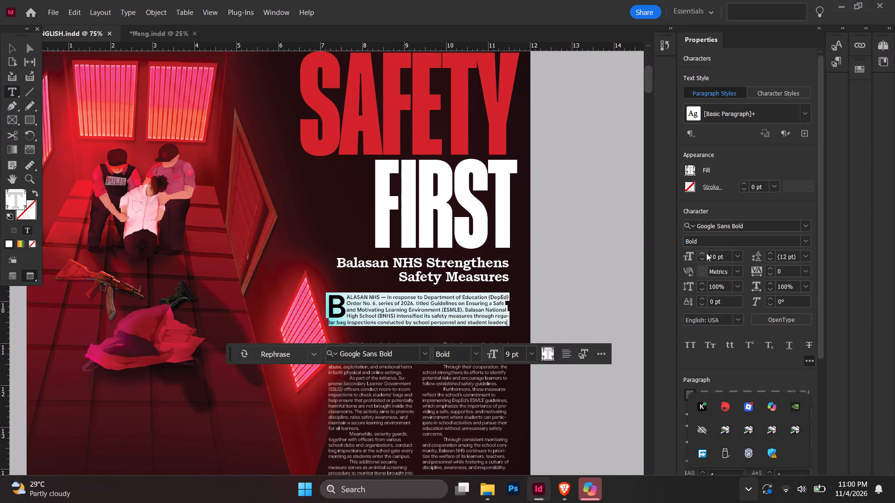
Set the text in both body columns of the Safety Measures story to 9 pt.
left_click(405, 387)
key("ctrl+a")
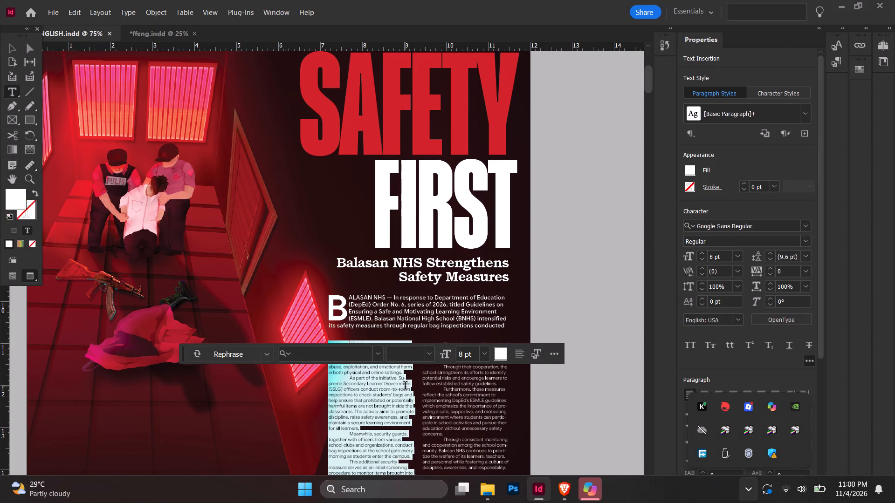
left_click(704, 253)
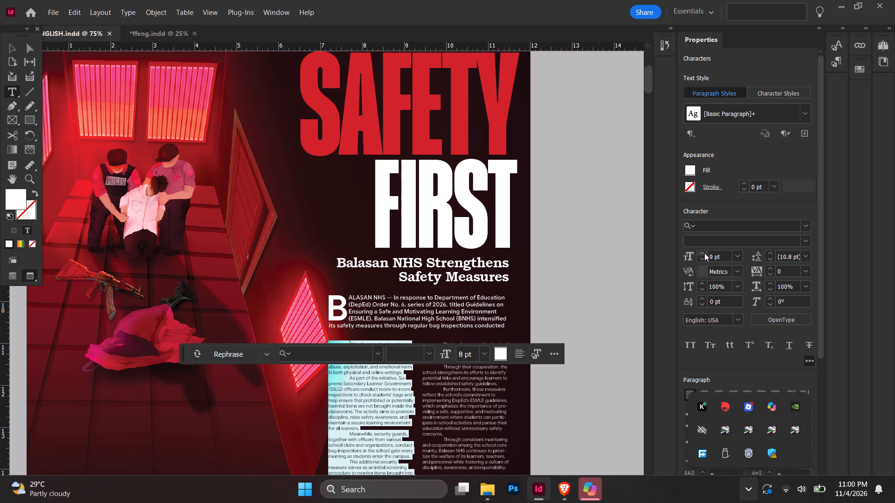
left_click(482, 399)
key("ctrl+a")
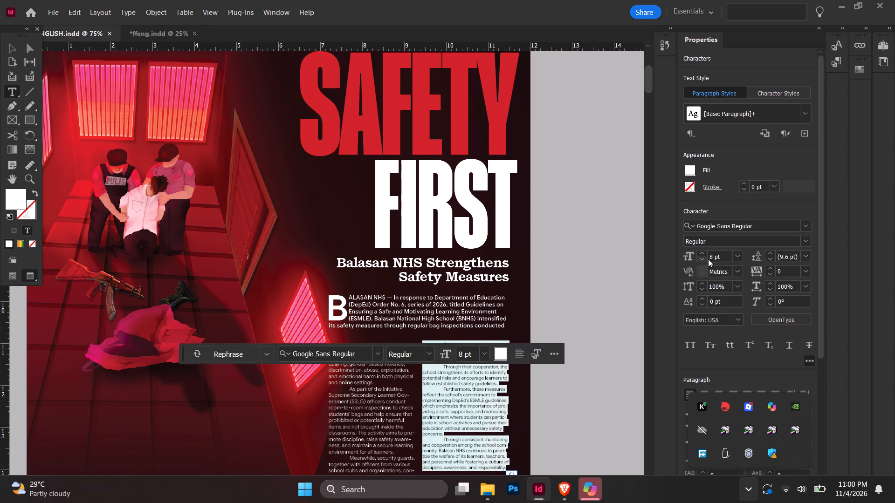
left_click(702, 252)
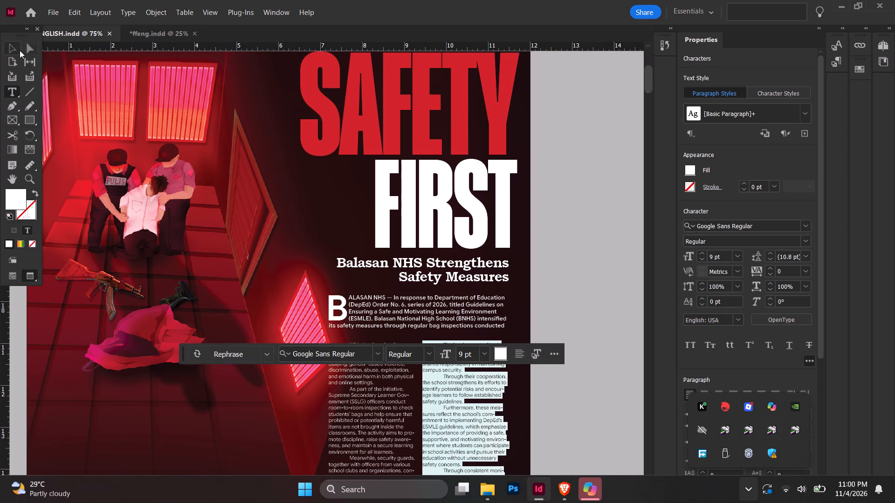
left_click(17, 50)
Nudge both body columns of the Safety Measures story up to a Y position of 10.9 in.
scroll(179, 156, "down", 1)
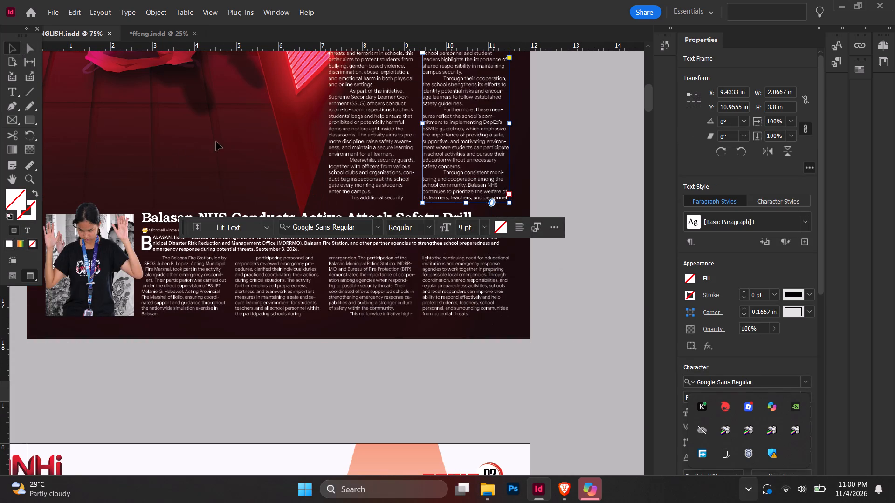
scroll(267, 123, "up", 1)
left_click(350, 245)
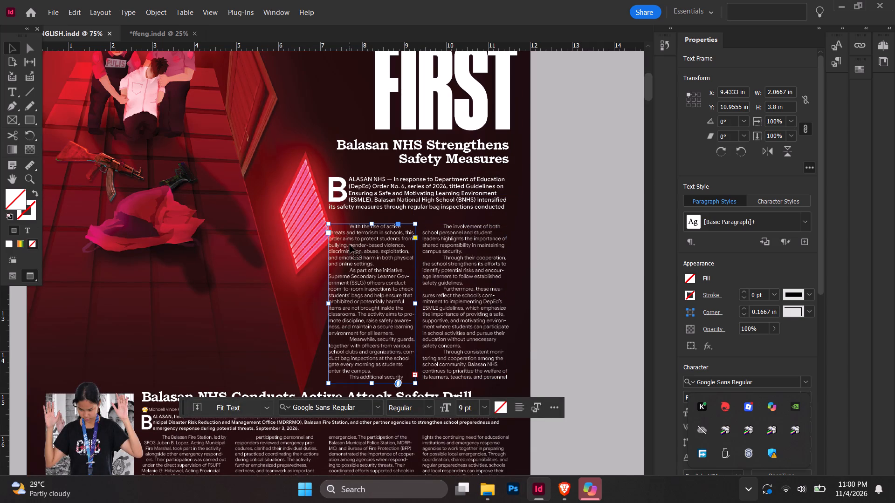
key("Up")
key("Up")
key("Up")
key("Up")
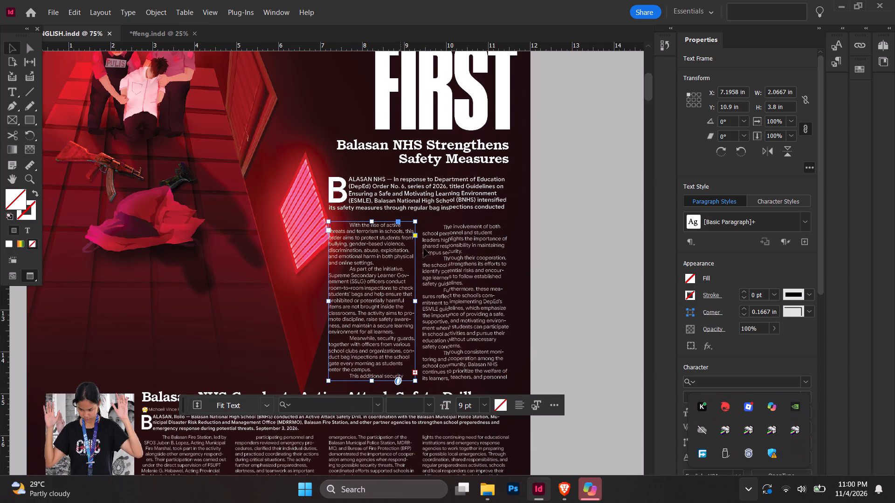
left_click(496, 260)
key("Up")
key("Up")
key("Up")
key("Up")
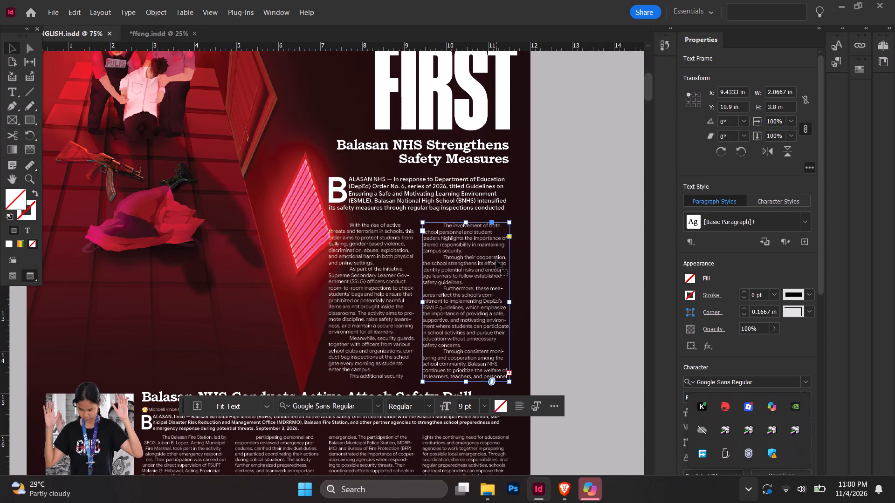
Set the Active Attack Safety Drill lead paragraph to 10 pt and extend its frame to about 0.55 in tall.
scroll(371, 259, "down", 1)
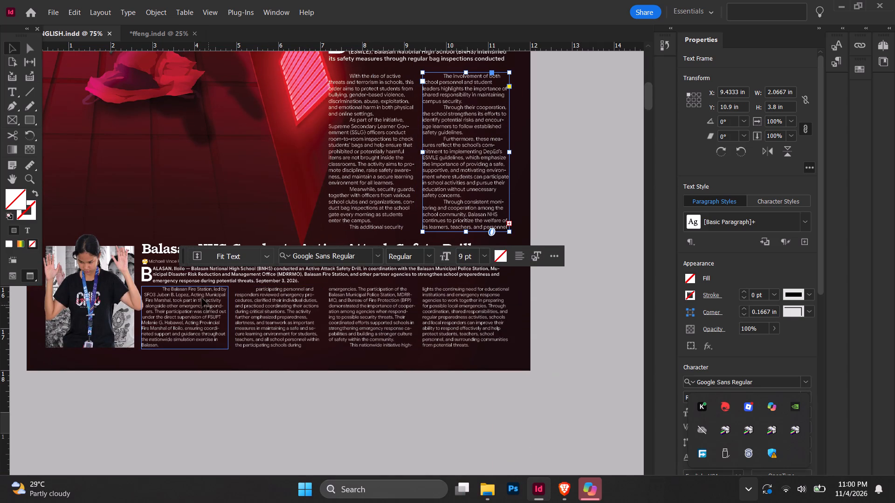
double_click(200, 281)
key("ctrl+a")
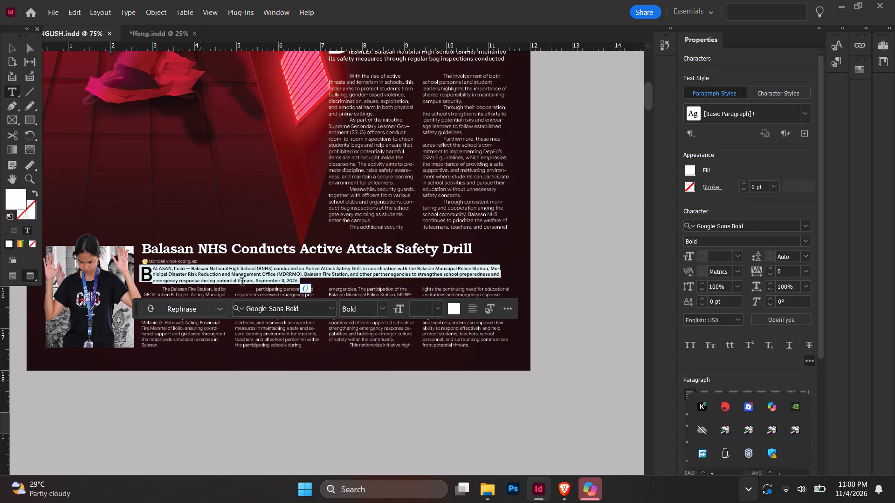
left_click(711, 254)
type("19")
key("BackSpace")
key("0")
key("Return")
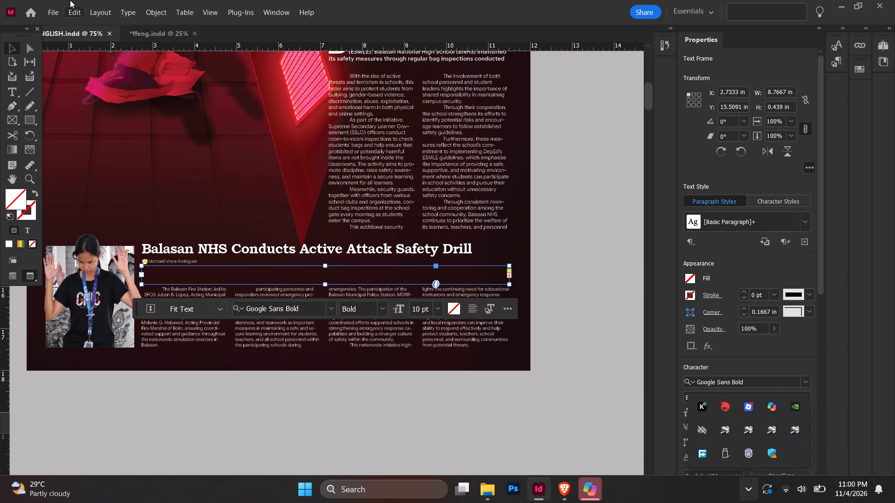
left_click_drag(327, 284, 327, 289)
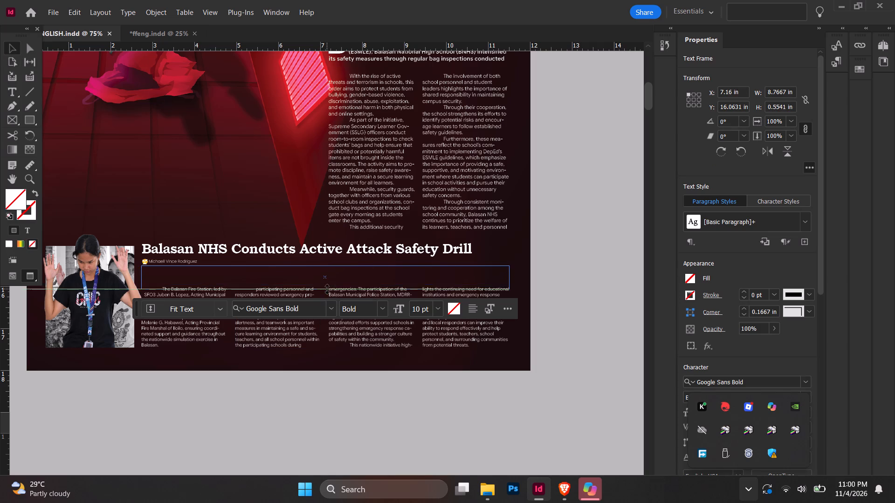
scroll(176, 358, "up", 1, "alt")
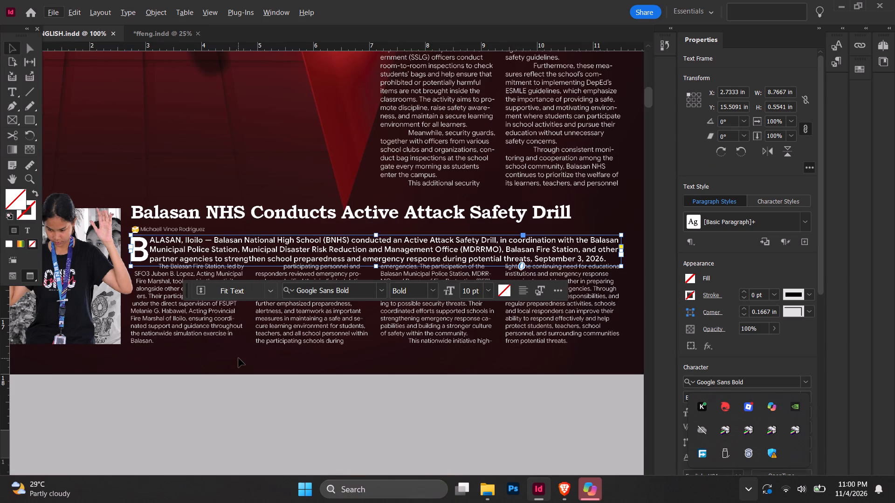
scroll(239, 358, "down", 1, "alt")
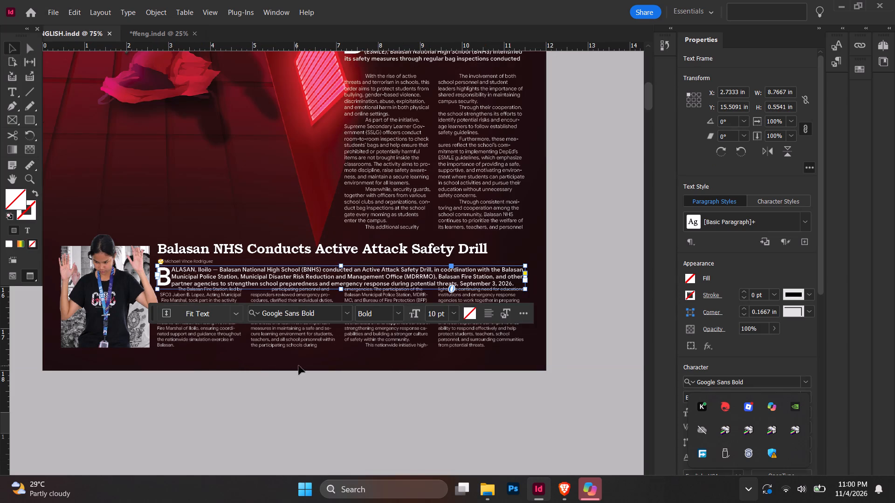
Nudge the four body columns of the Active Attack Safety Drill story down, clear of the lead paragraph.
left_click(515, 392)
left_click_drag(561, 343, 167, 343)
left_click(425, 379)
left_click_drag(557, 350, 173, 329)
left_click(265, 362)
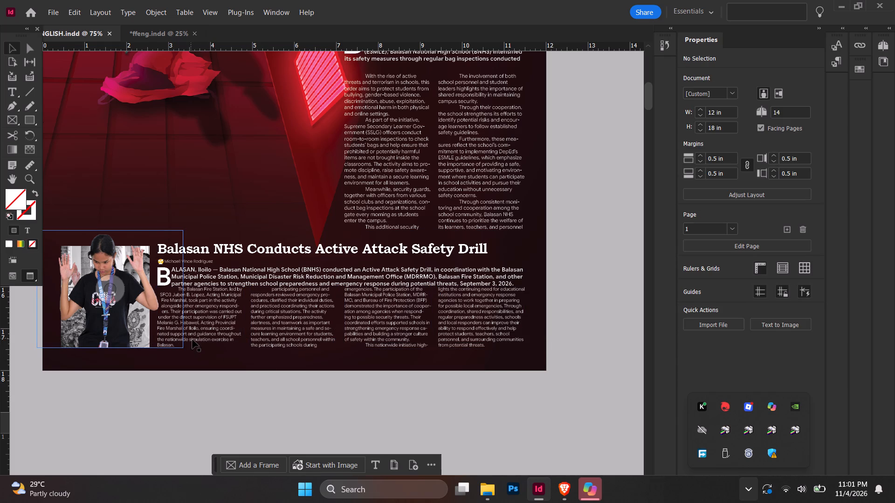
left_click_drag(581, 344, 230, 336)
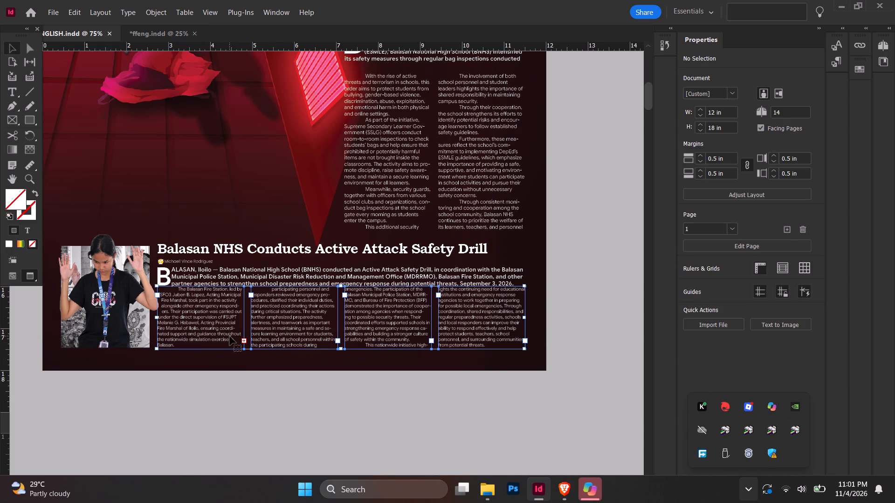
key("Down")
key("Down")
key("Down")
key("Down")
key("Down")
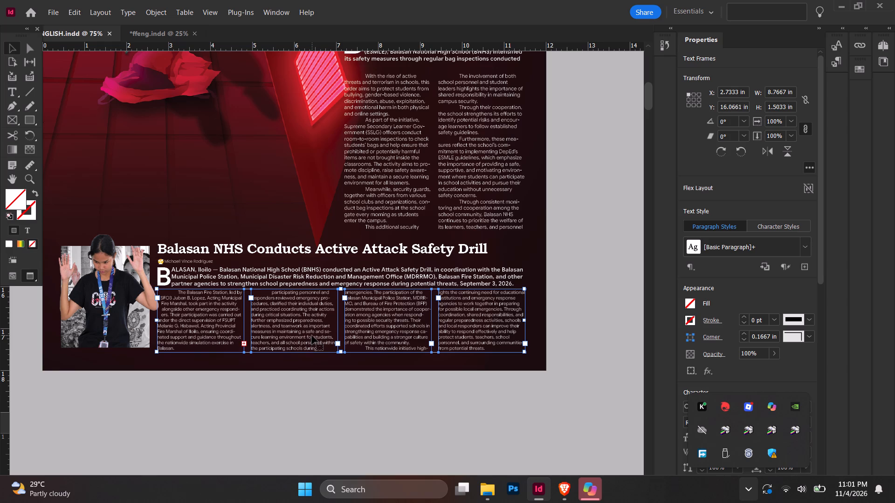
key("Down")
key("Down")
key("Down")
key("Down")
key("Down")
left_click(287, 379)
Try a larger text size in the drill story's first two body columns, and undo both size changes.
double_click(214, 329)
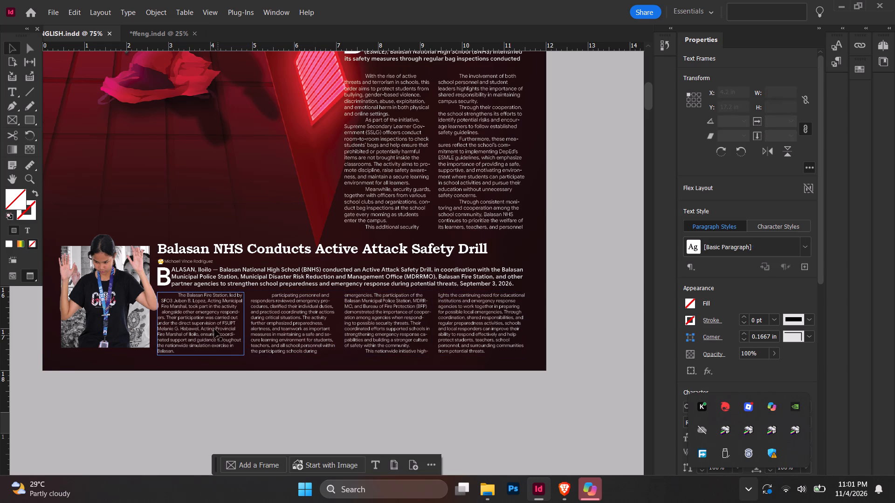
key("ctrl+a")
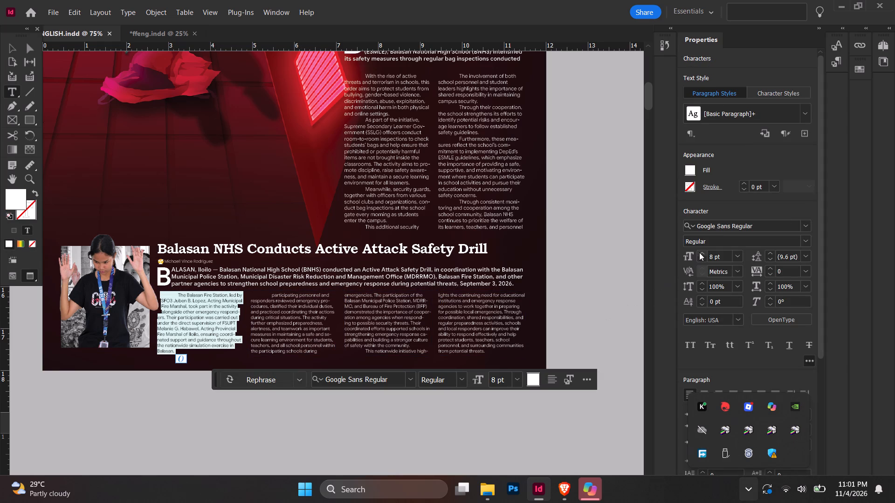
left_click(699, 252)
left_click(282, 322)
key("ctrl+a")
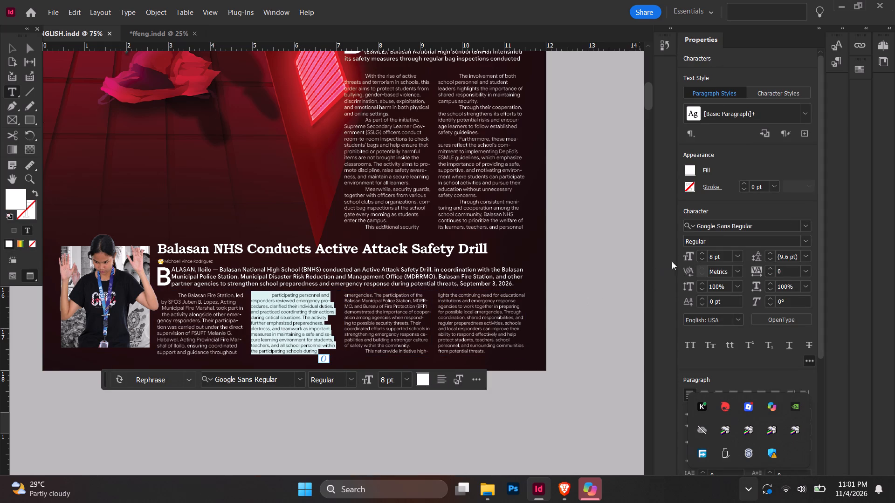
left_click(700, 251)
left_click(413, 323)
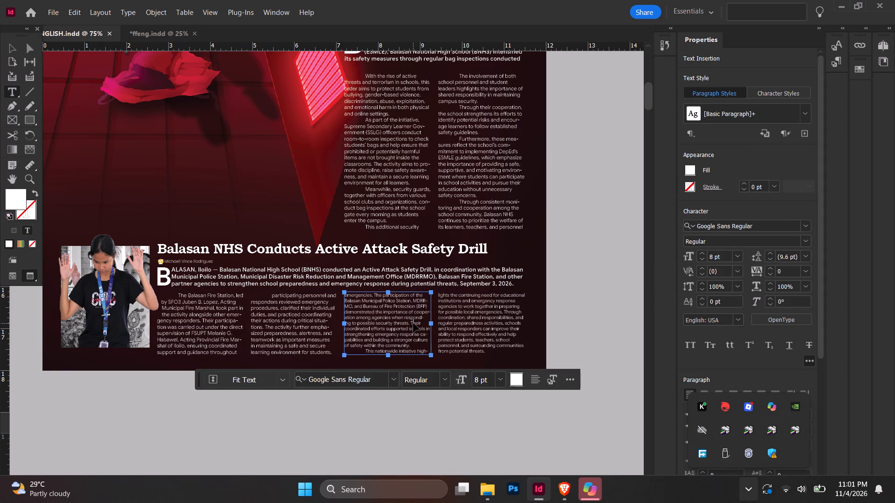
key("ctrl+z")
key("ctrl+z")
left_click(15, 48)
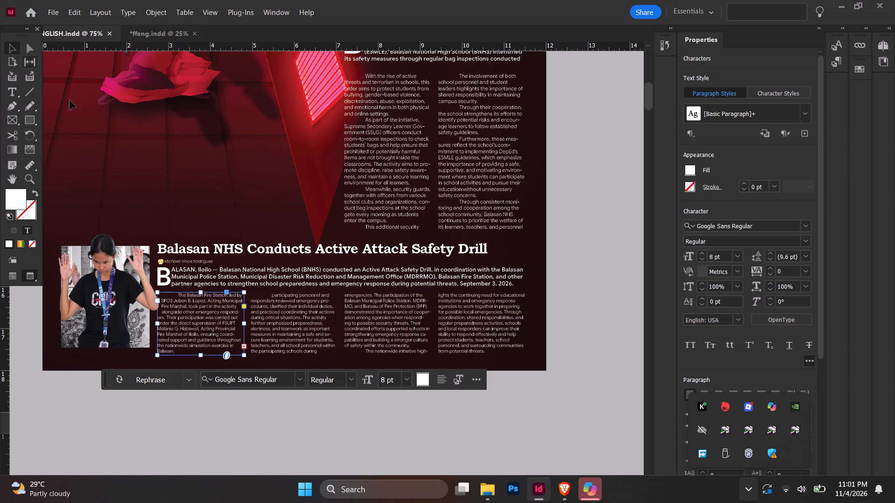
Preview the whole front cover in presentation mode to check the adjusted text.
scroll(395, 268, "up", 2)
left_click(605, 255)
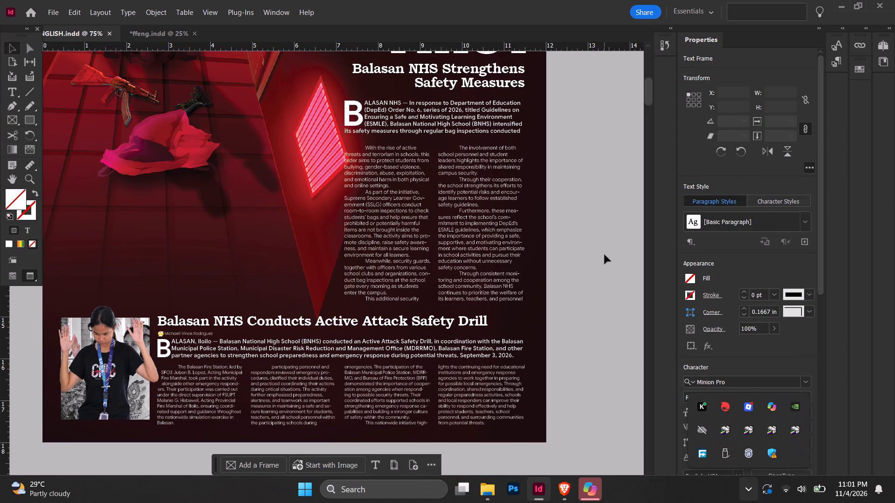
key("shift+w")
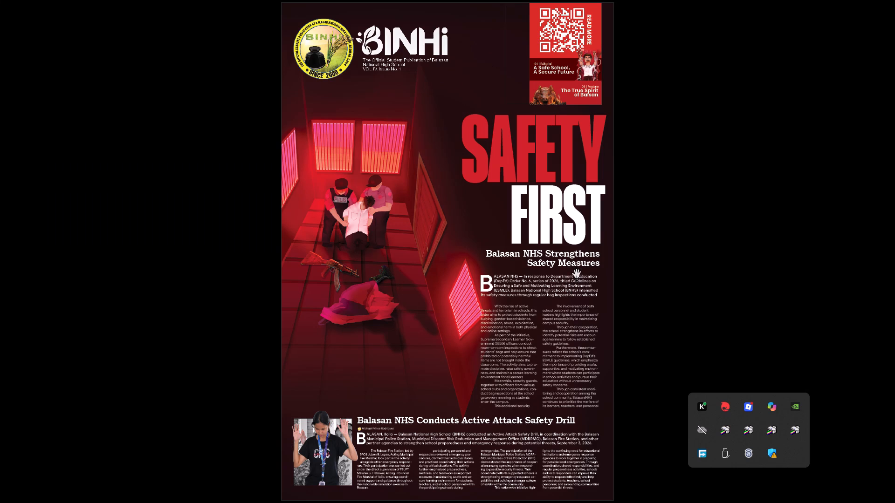
key("shift+w")
scroll(577, 274, "down", 2)
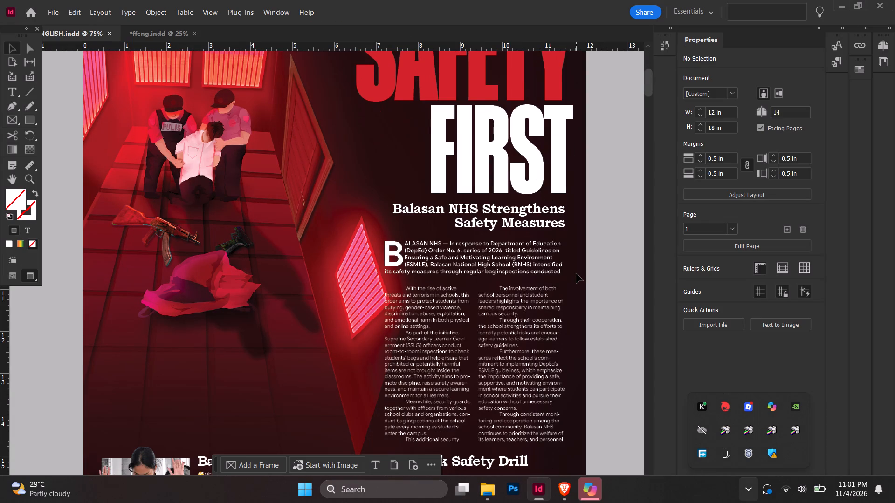
Save the document and export page 1 as a High Quality Print PDF to Downloads, replacing the existing BINHI - ENGLISH file.
key("ctrl+s")
key("ctrl+e")
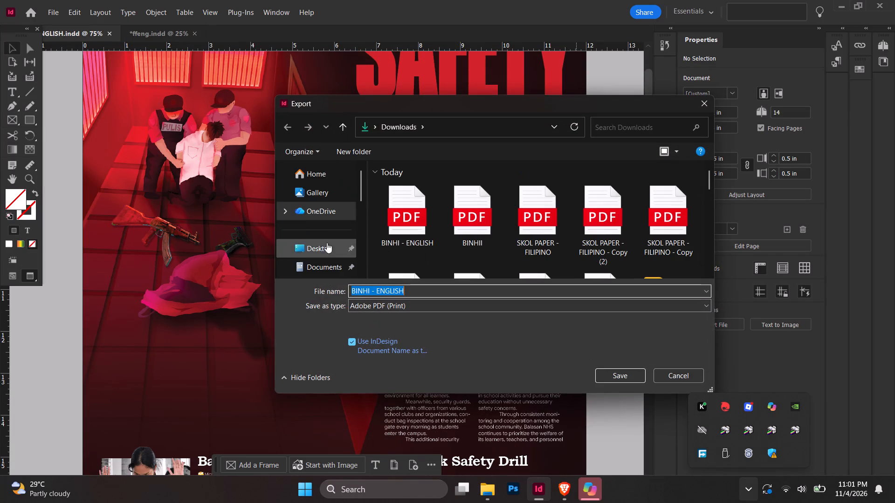
scroll(327, 243, "down", 1)
left_click(335, 223)
left_click(601, 369)
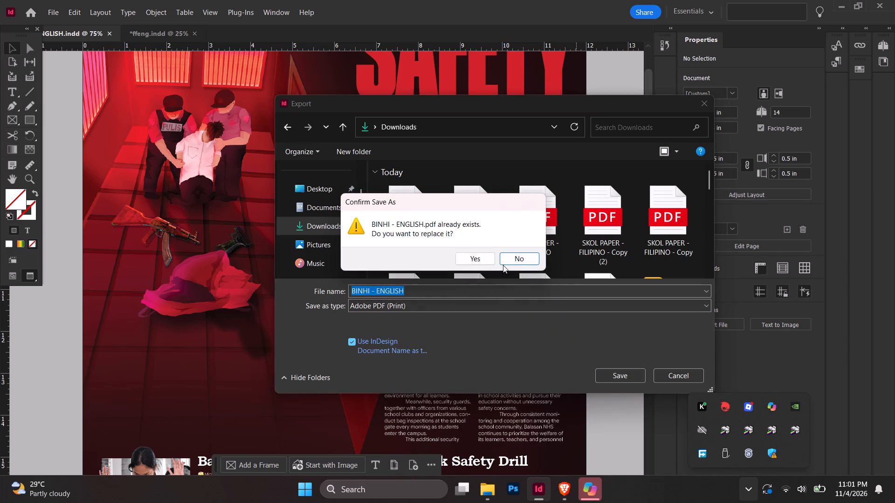
left_click(485, 258)
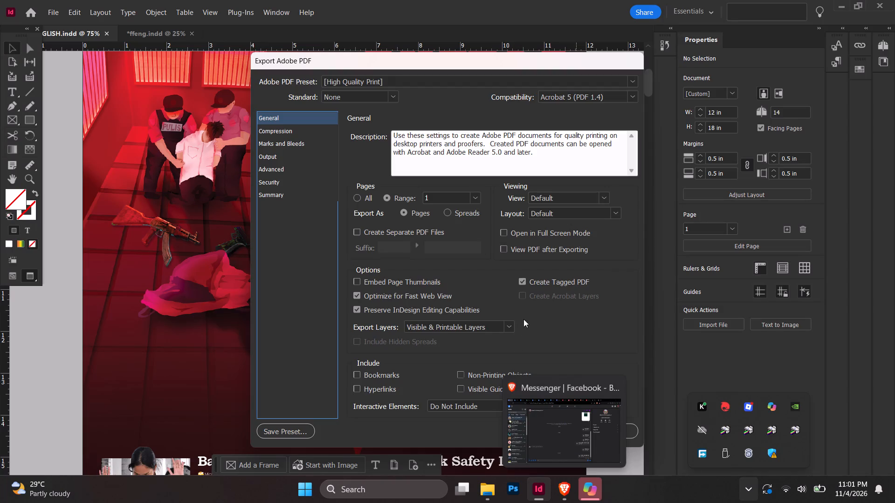
left_click(560, 427)
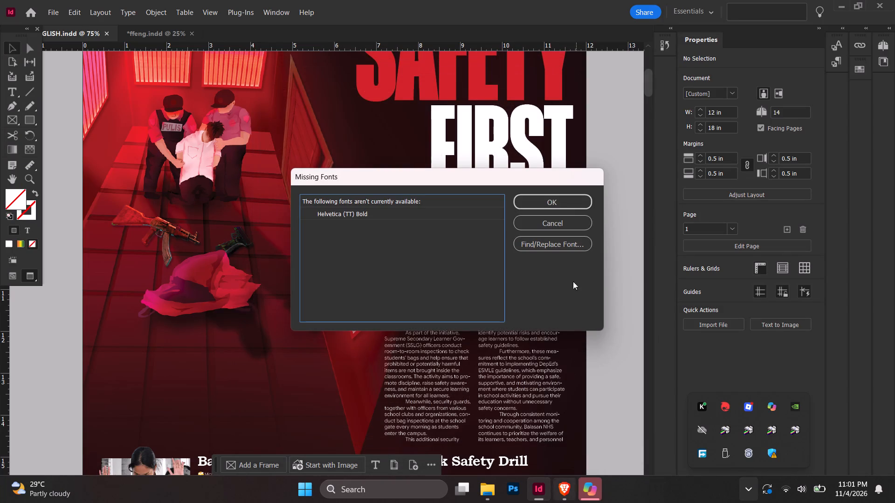
left_click(569, 206)
left_click(511, 267)
left_click(511, 270)
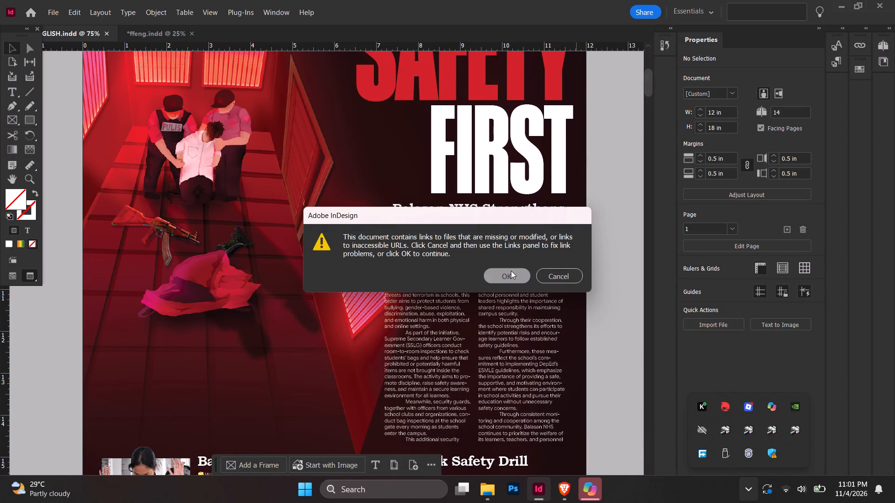
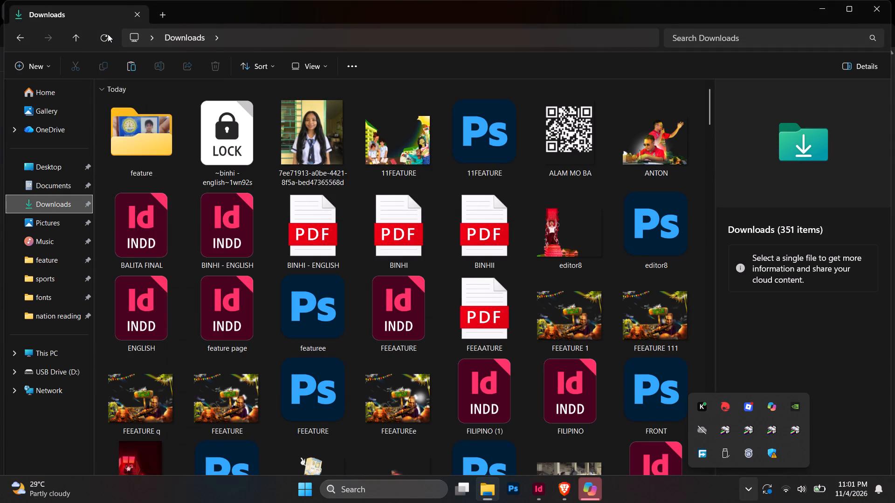
Open the exported BINHI - ENGLISH PDF from the Downloads folder in Microsoft Edge and check the full front cover.
left_click(307, 219)
double_click(311, 219)
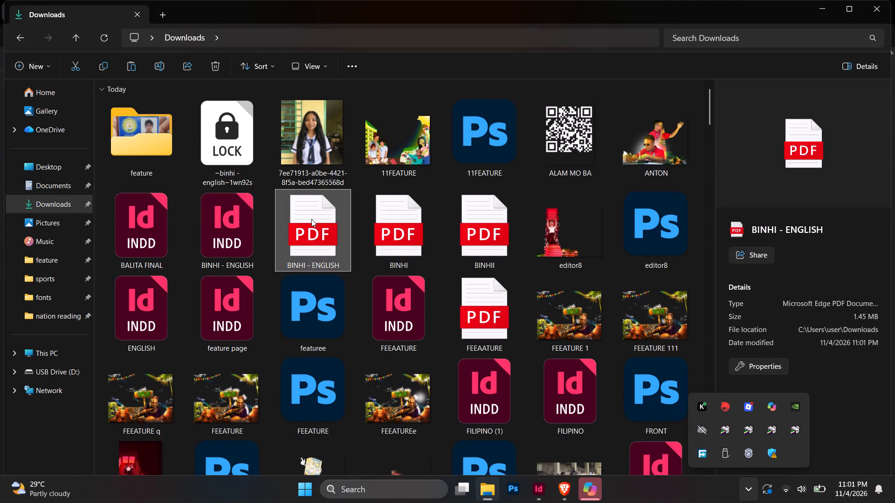
scroll(350, 223, "down", 2)
scroll(361, 225, "down", 5, "ctrl")
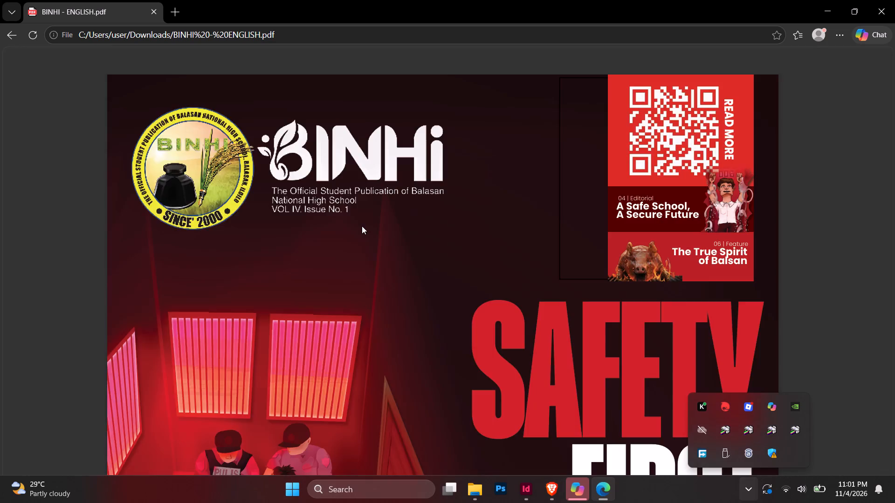
scroll(362, 226, "down", 5, "ctrl")
scroll(476, 260, "up", 1, "ctrl")
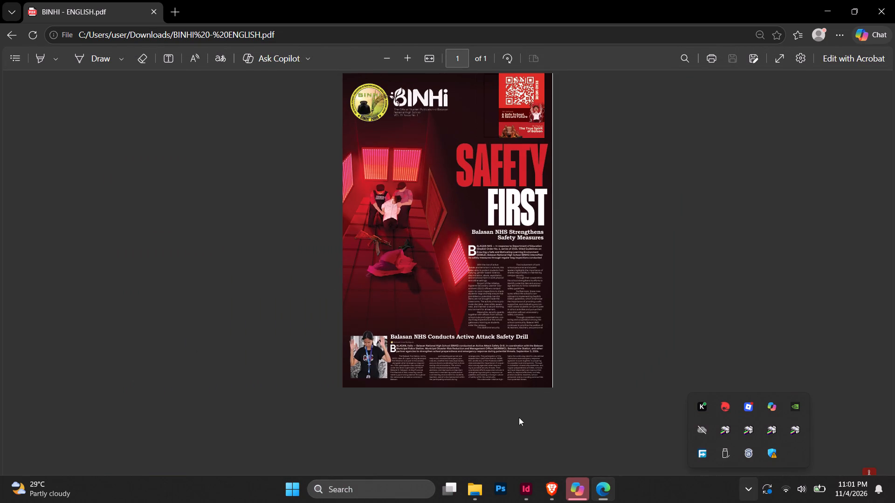
Switch back to the Downloads folder in File Explorer.
left_click(473, 487)
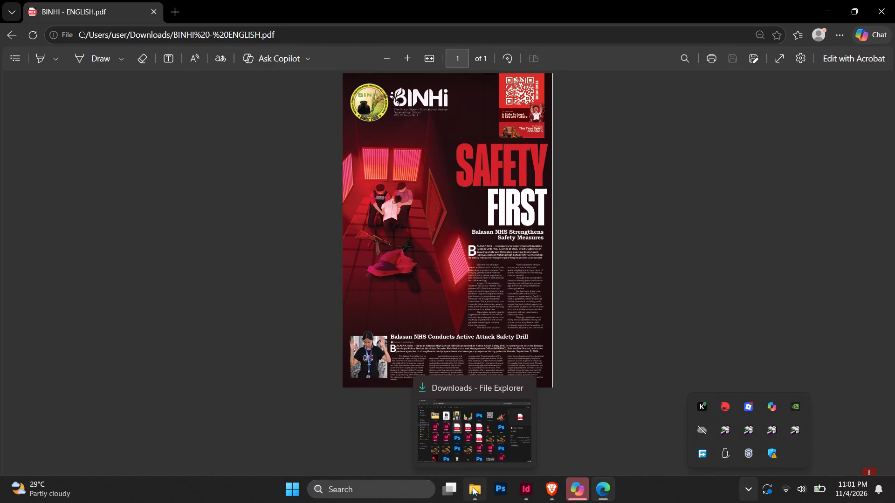
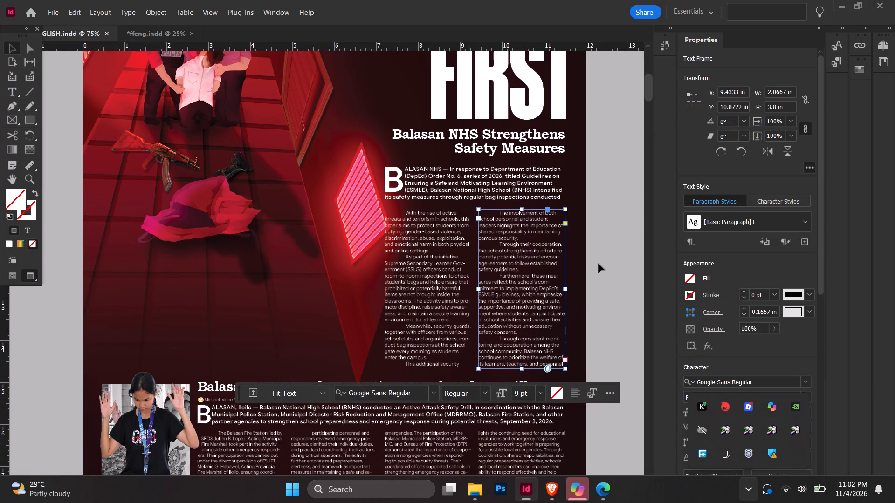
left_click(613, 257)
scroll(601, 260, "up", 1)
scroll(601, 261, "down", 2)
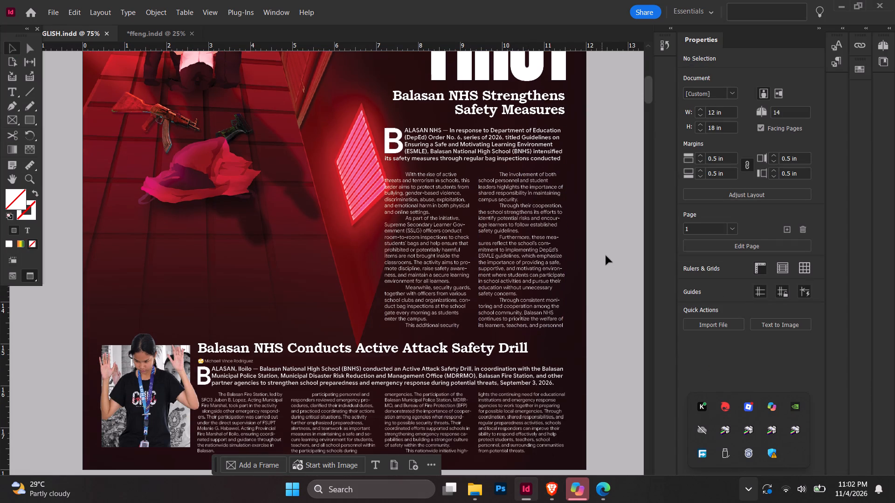